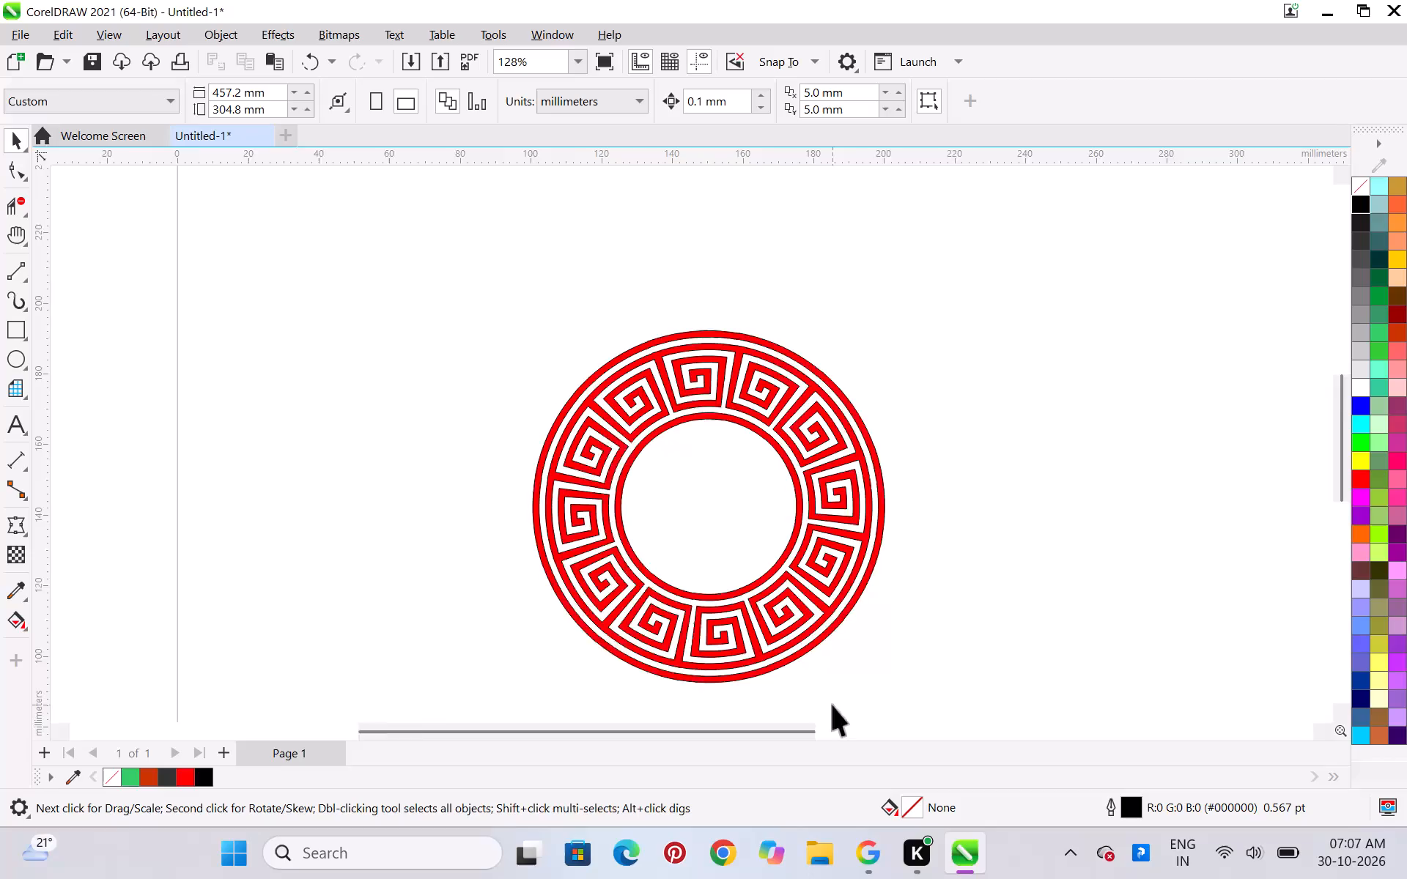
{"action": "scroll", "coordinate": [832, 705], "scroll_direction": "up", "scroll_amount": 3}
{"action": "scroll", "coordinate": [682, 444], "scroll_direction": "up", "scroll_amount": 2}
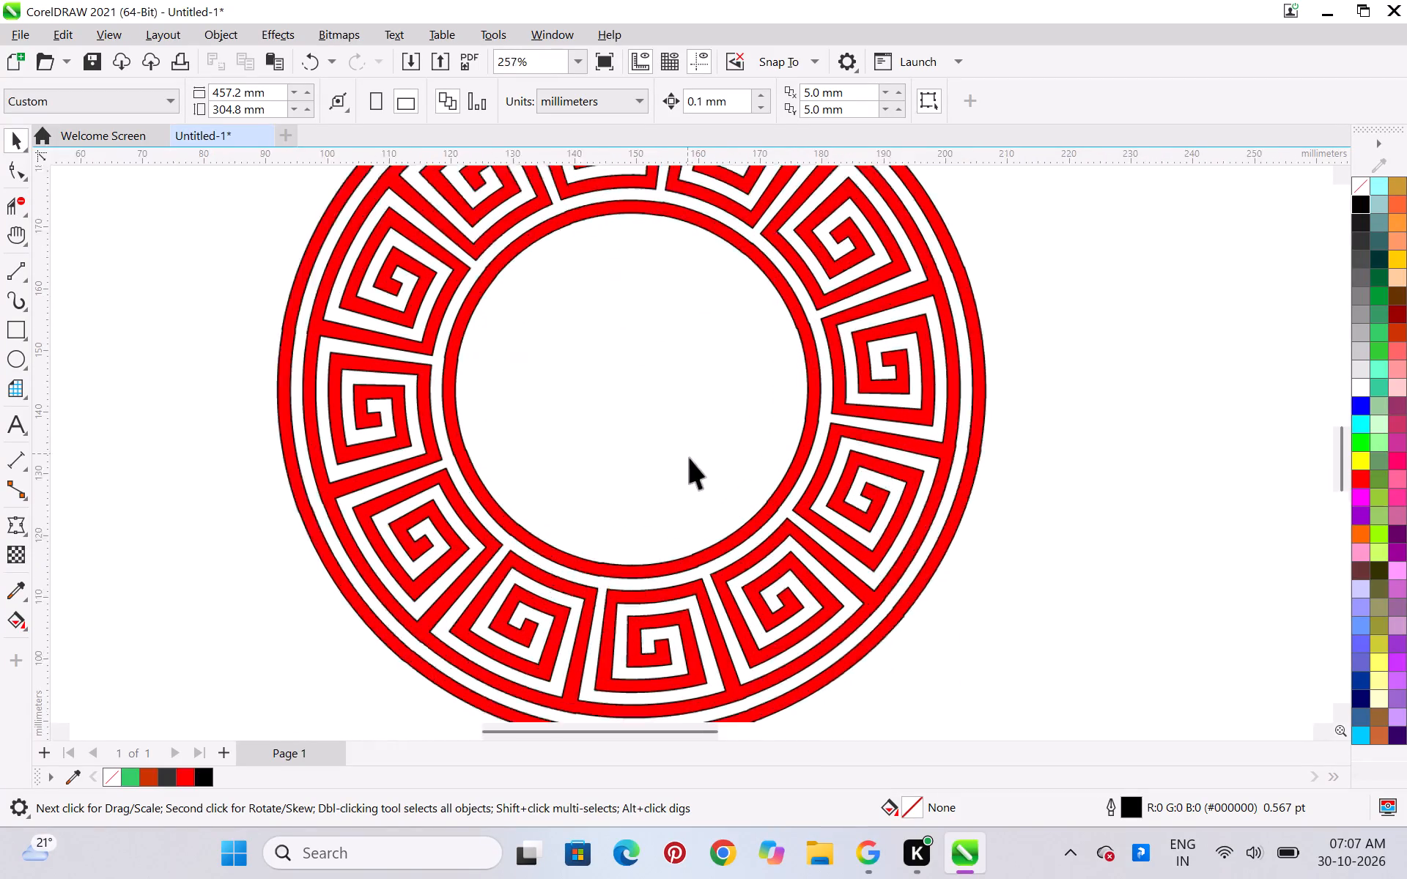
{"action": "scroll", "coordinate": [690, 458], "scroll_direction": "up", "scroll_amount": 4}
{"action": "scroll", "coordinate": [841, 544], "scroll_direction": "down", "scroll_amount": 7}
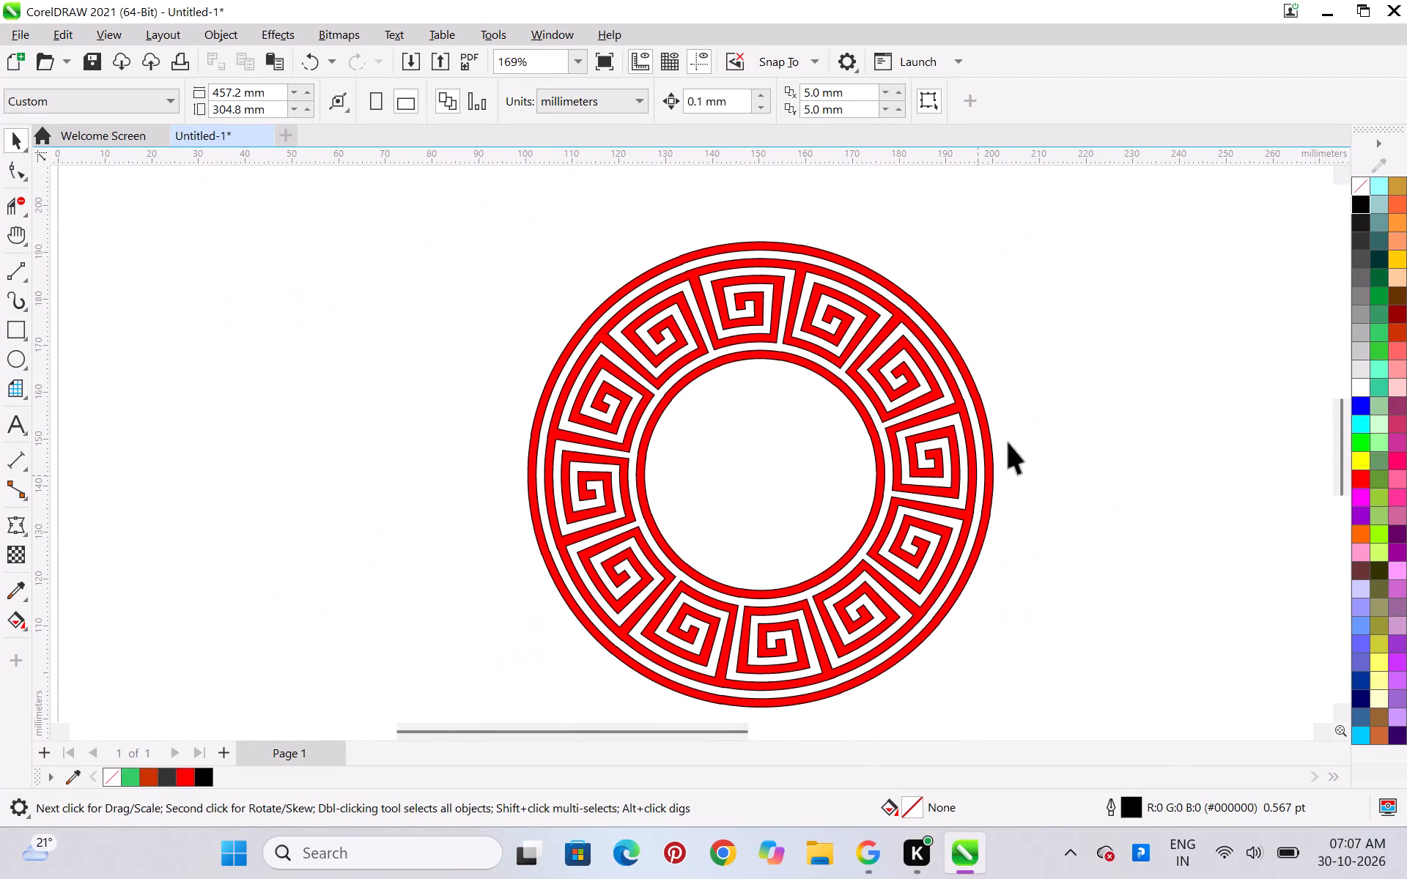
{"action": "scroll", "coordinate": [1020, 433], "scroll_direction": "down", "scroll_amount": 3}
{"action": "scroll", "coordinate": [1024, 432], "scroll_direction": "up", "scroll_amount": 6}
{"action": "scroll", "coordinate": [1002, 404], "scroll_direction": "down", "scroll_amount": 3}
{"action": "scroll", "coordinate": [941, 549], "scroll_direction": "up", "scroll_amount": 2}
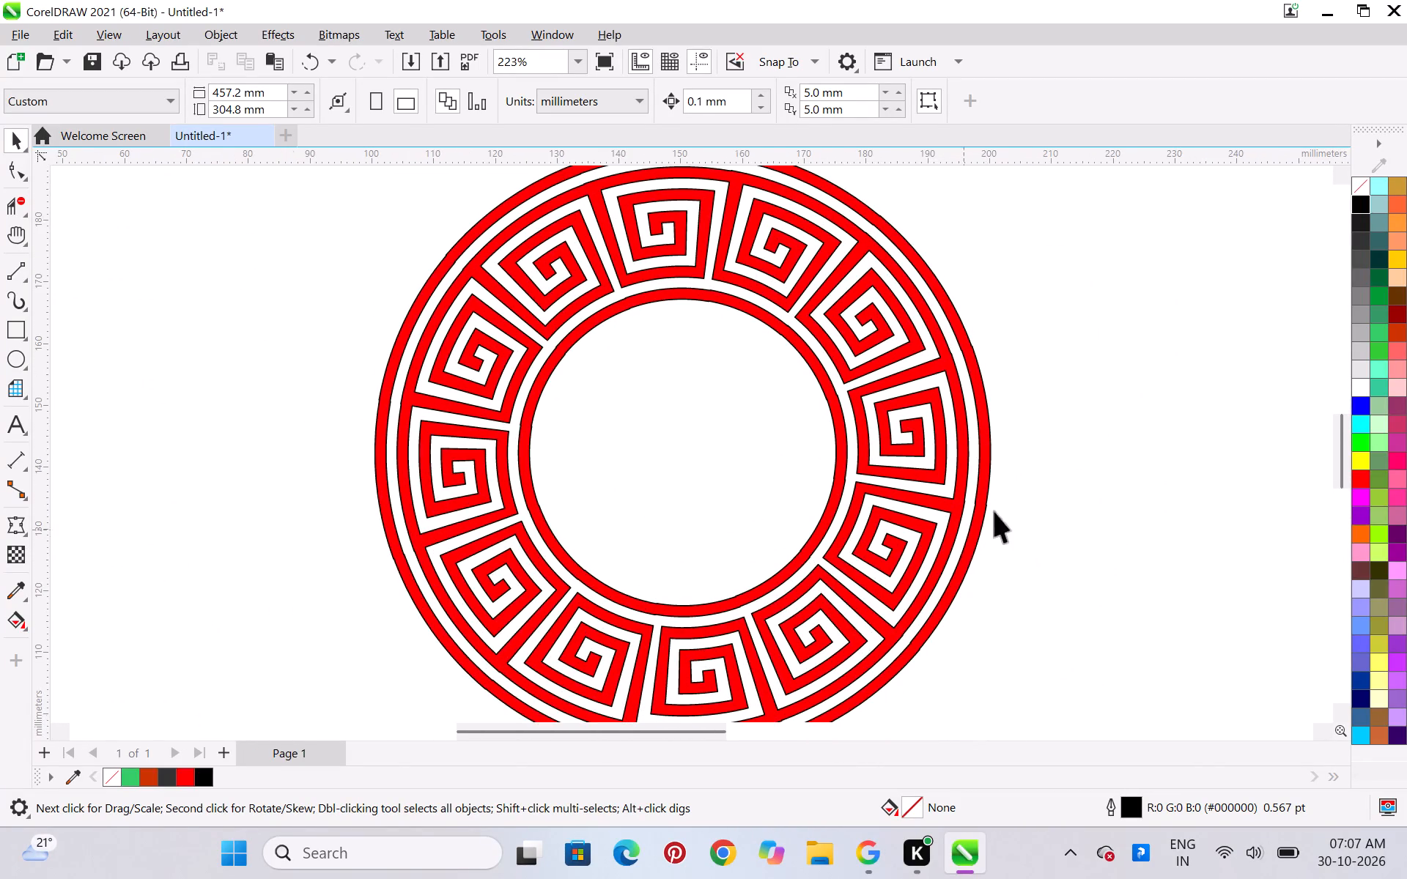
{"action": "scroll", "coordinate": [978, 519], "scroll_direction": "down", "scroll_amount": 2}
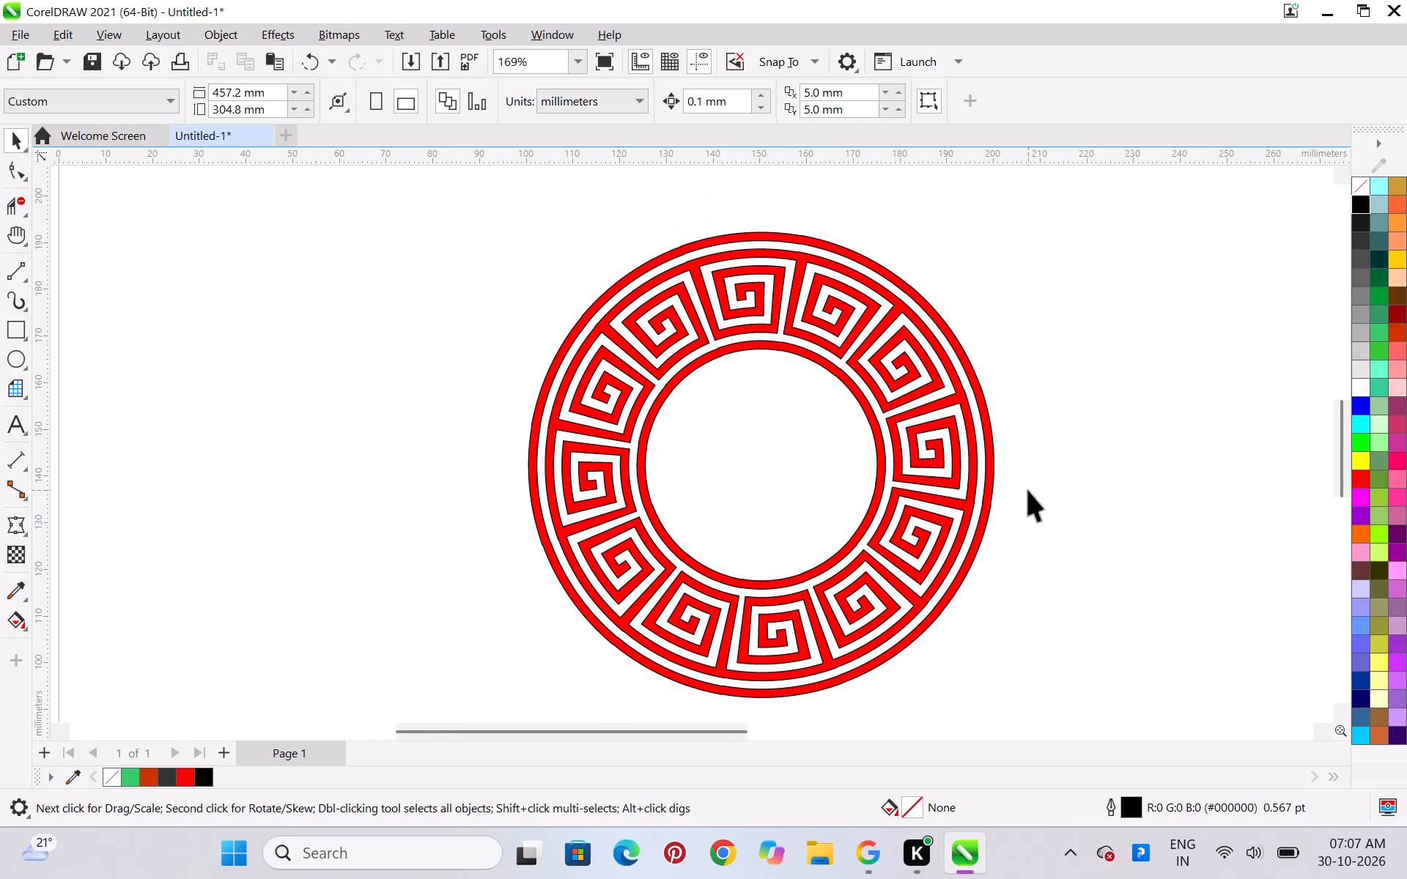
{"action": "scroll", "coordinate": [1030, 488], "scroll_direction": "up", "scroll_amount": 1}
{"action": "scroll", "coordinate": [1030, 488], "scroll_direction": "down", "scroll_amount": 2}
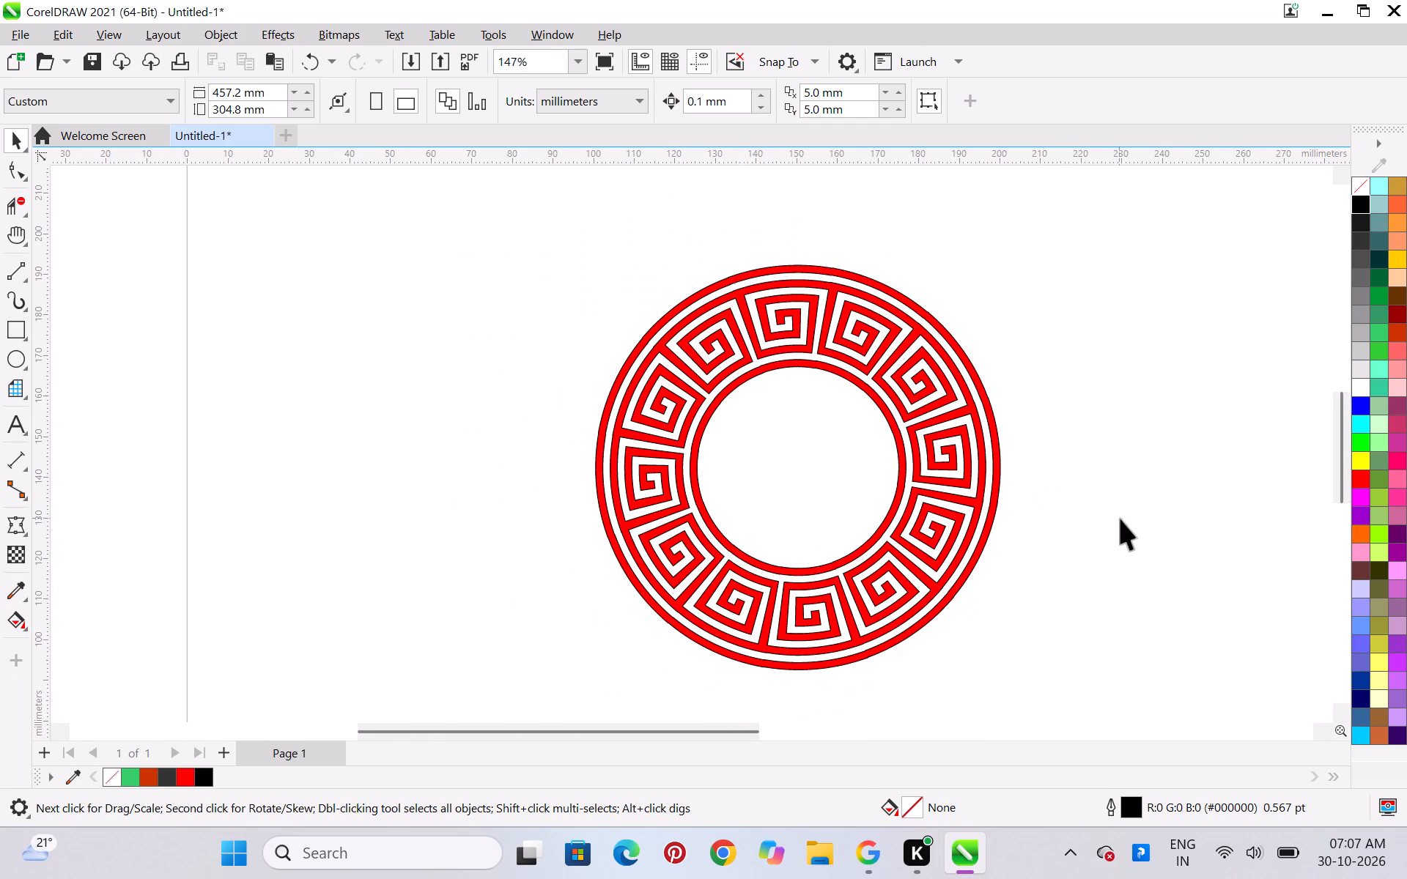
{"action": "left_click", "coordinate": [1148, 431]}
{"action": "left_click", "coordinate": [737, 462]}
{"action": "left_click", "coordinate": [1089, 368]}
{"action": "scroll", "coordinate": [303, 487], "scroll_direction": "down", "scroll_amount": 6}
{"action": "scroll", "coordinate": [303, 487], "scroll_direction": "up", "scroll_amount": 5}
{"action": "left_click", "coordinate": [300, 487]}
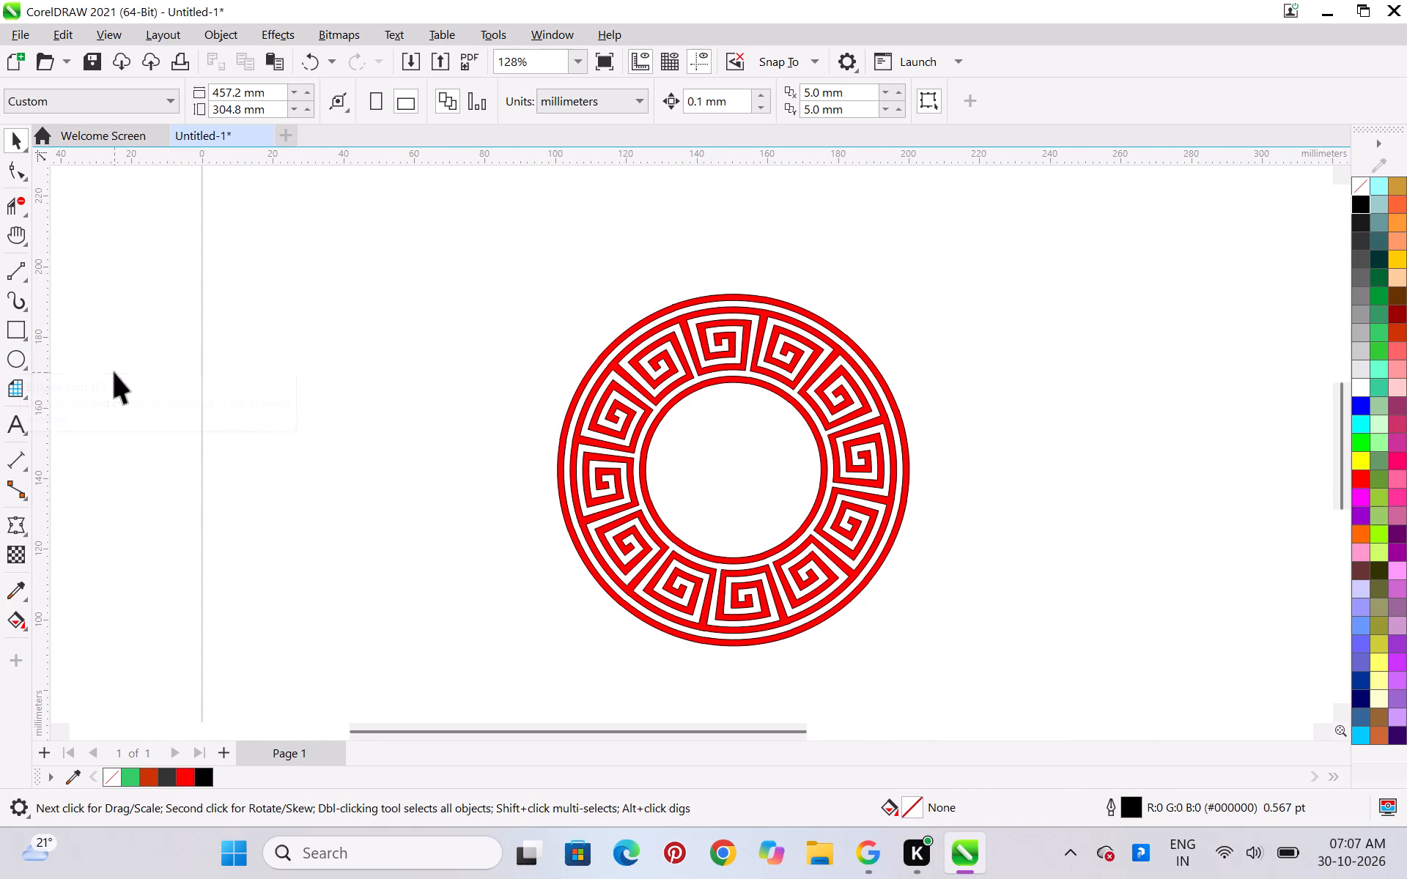
Undo the latest edits to the Greek-key ring, redo the last segment's placement, and clear the selection.
{"action": "key", "text": "ctrl+z"}
{"action": "key", "text": "ctrl+z"}
{"action": "key", "text": "ctrl+z"}
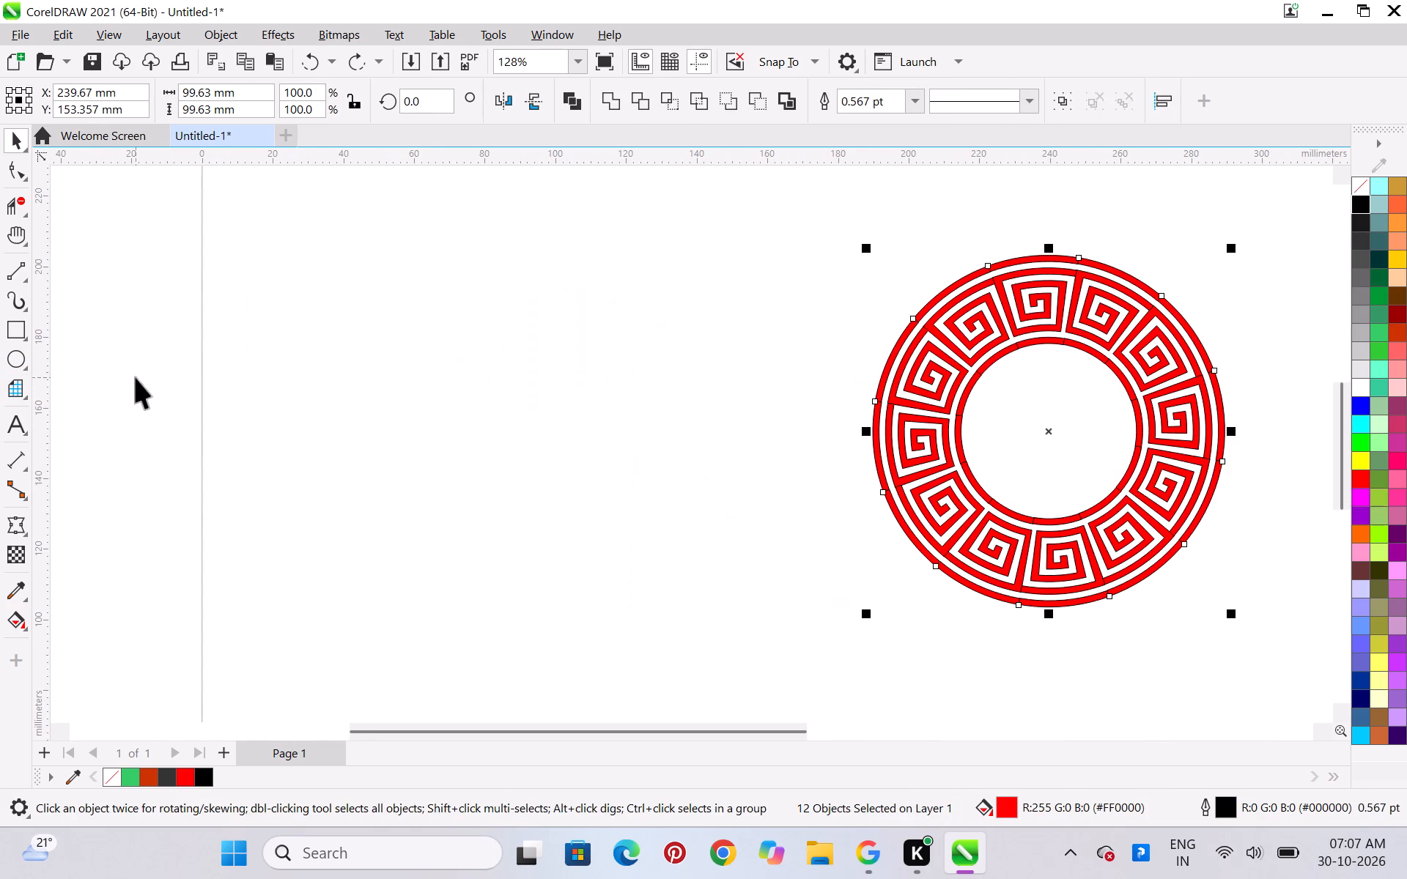
{"action": "key", "text": "ctrl+z"}
{"action": "key", "text": "ctrl+z"}
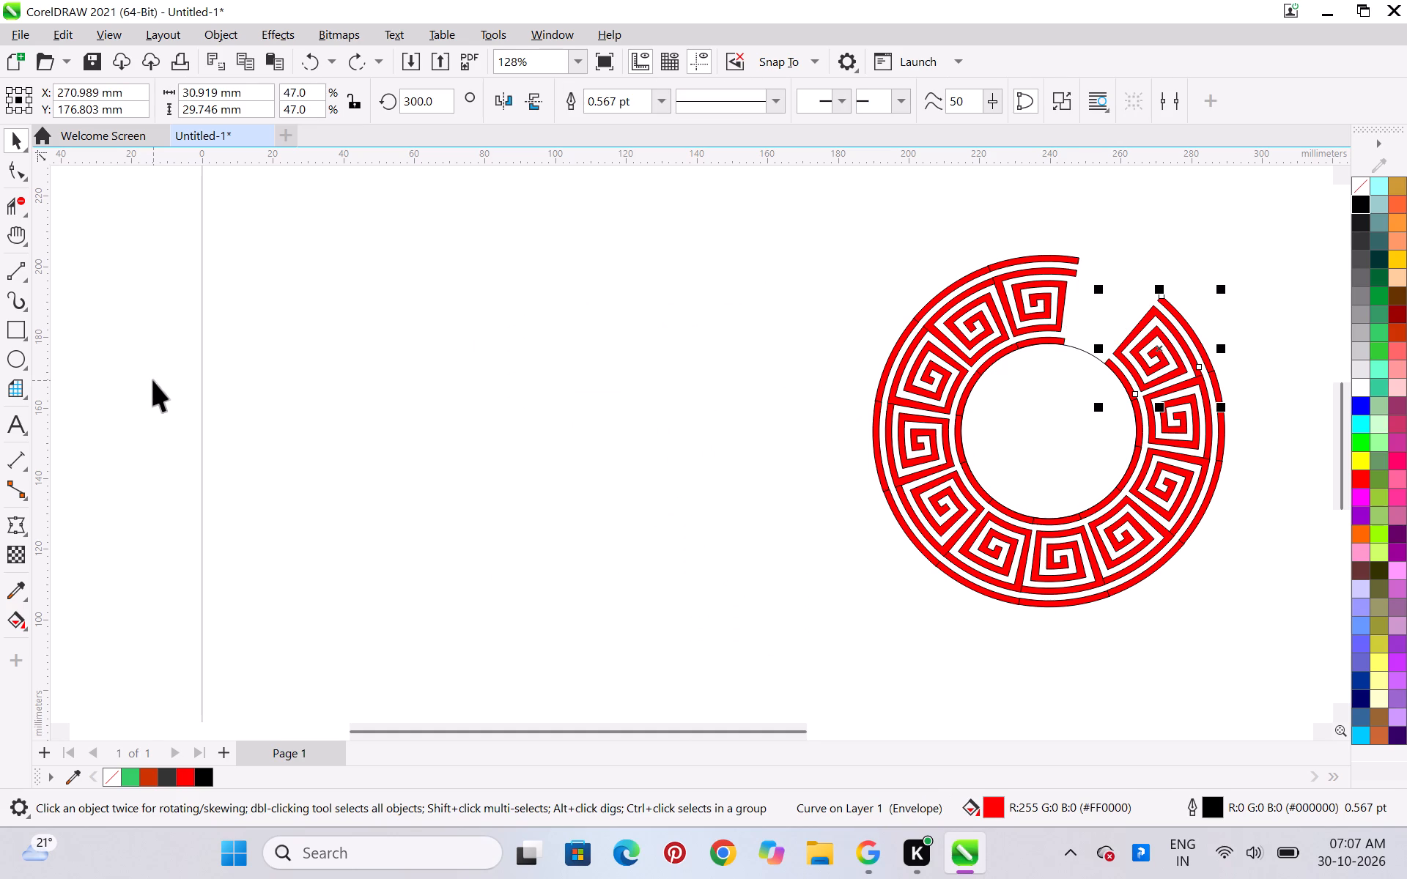
{"action": "key", "text": "ctrl+shift+z"}
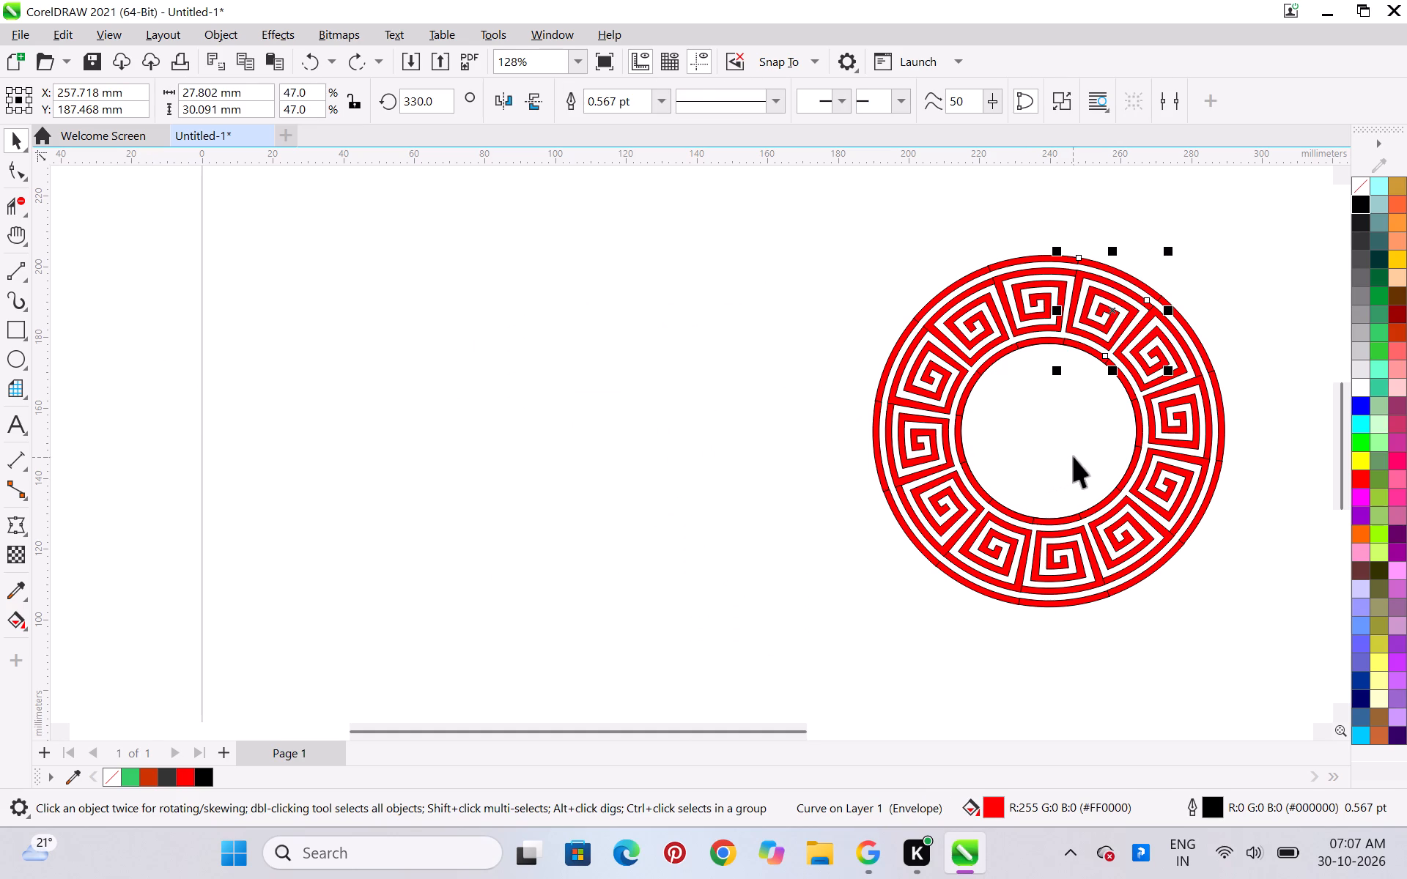
{"action": "left_click", "coordinate": [1074, 456]}
{"action": "left_click", "coordinate": [746, 455]}
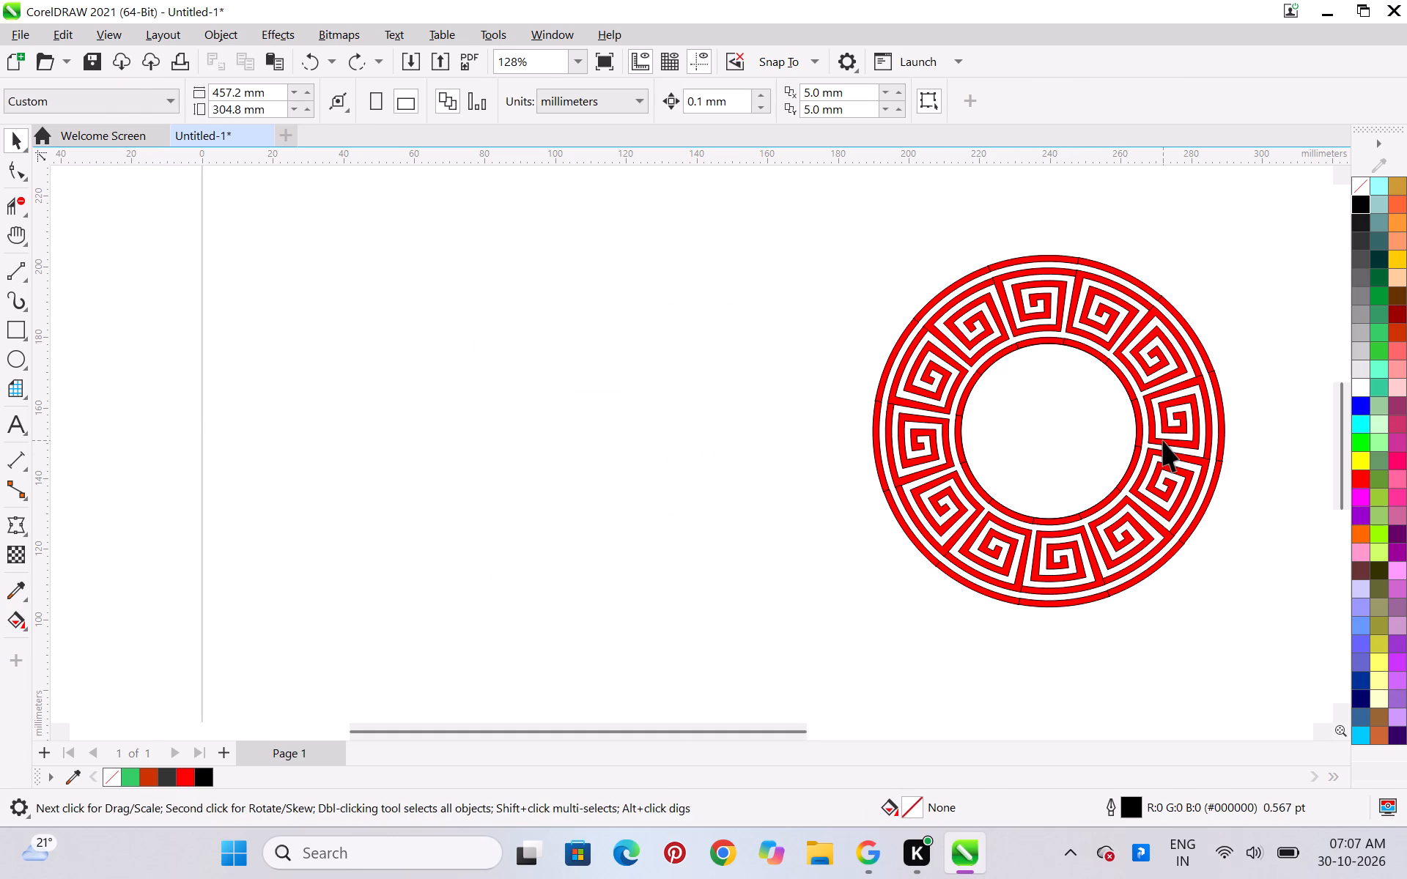
Move the unfilled inner circle out of the ring to the empty area beside it, at about X 329, Y 168 mm.
{"action": "key", "text": "h"}
{"action": "left_click_drag", "start_coordinate": [1256, 425], "coordinate": [945, 440]}
{"action": "left_click", "coordinate": [1051, 426]}
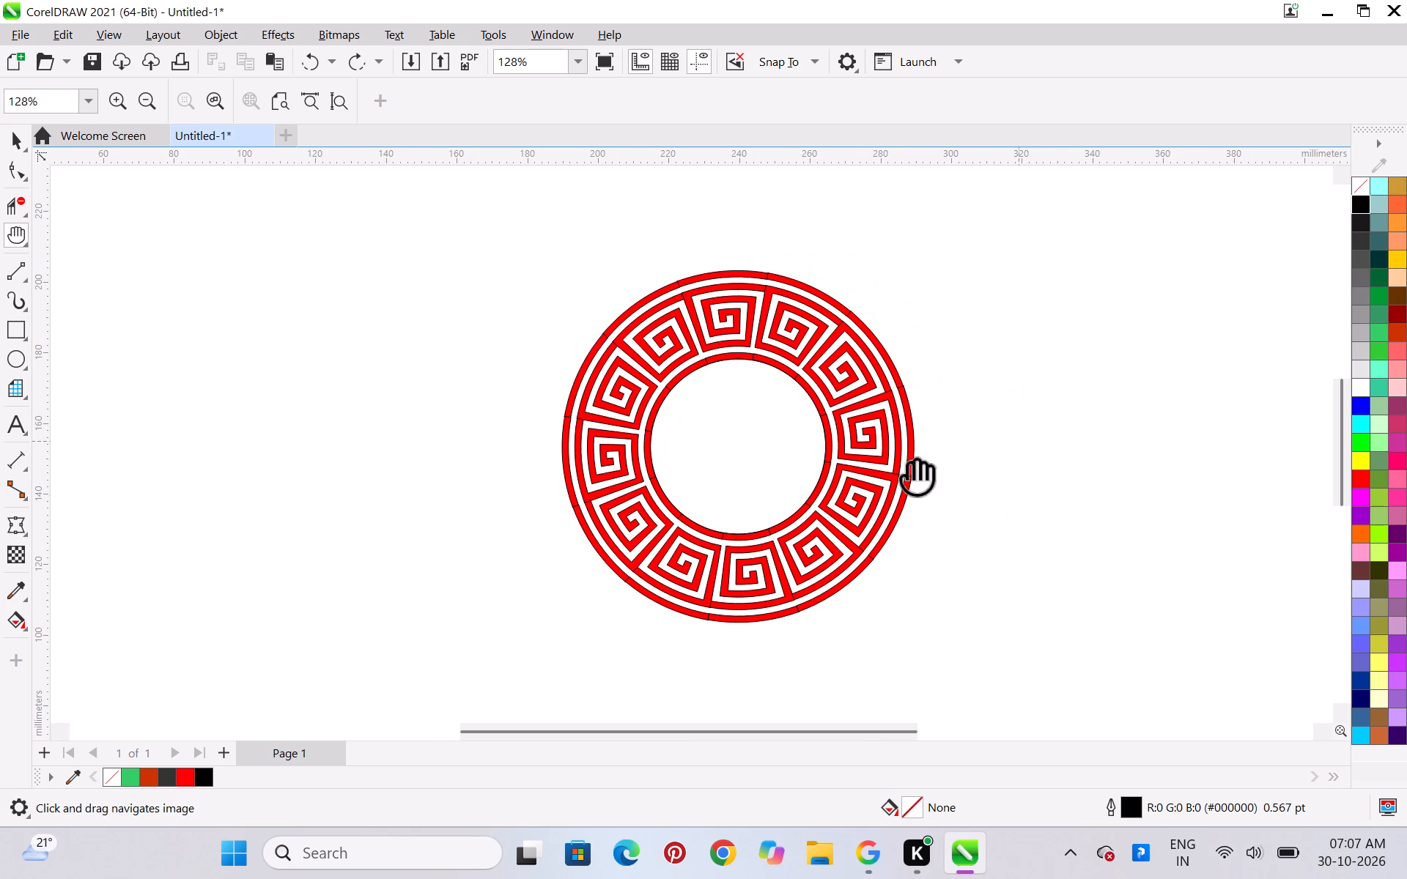
{"action": "key", "text": "ctrl+space"}
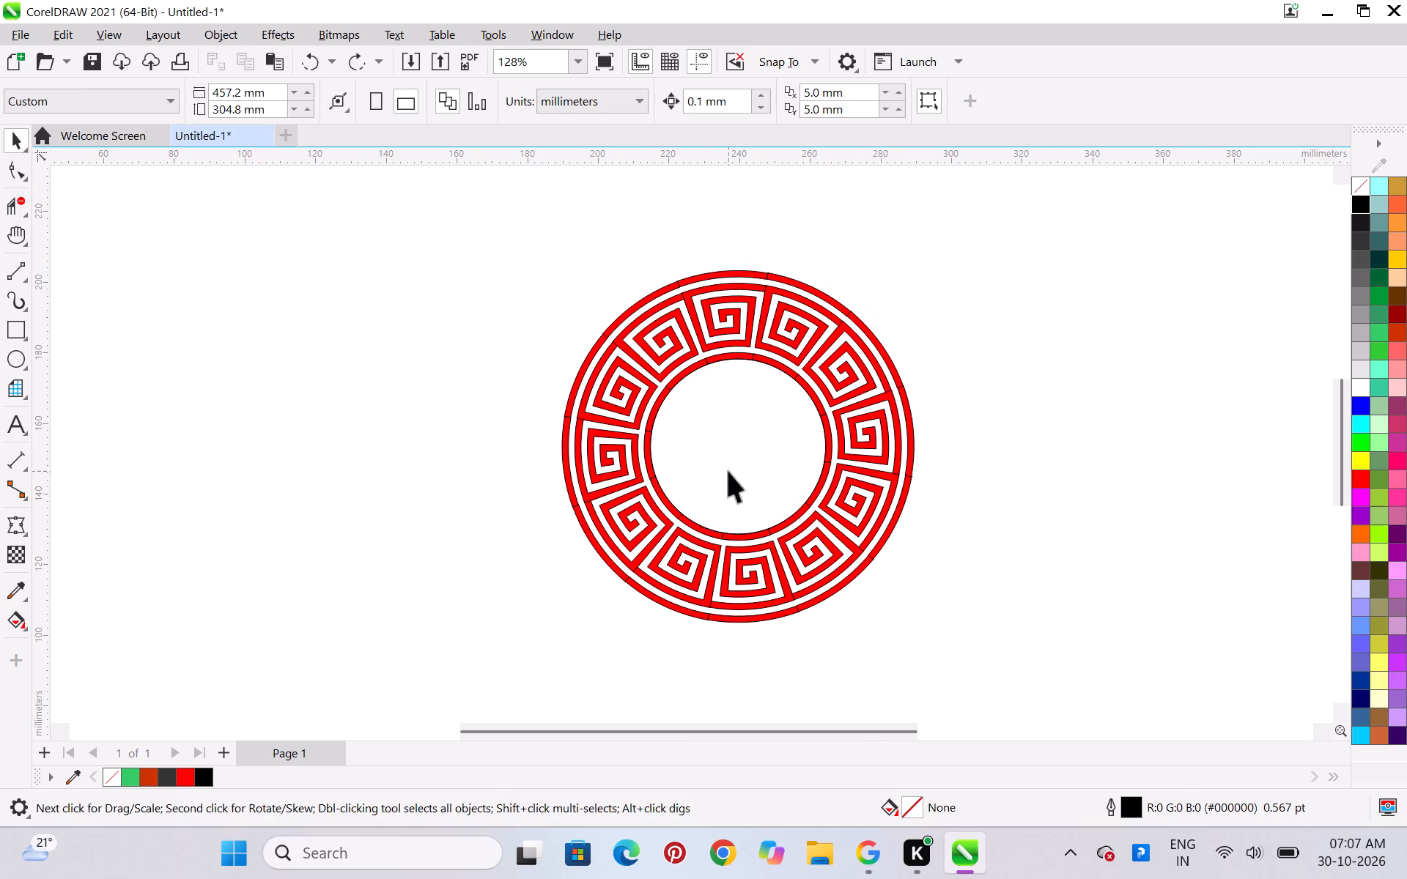
{"action": "left_click", "coordinate": [728, 471]}
{"action": "left_click_drag", "start_coordinate": [743, 461], "coordinate": [1057, 409]}
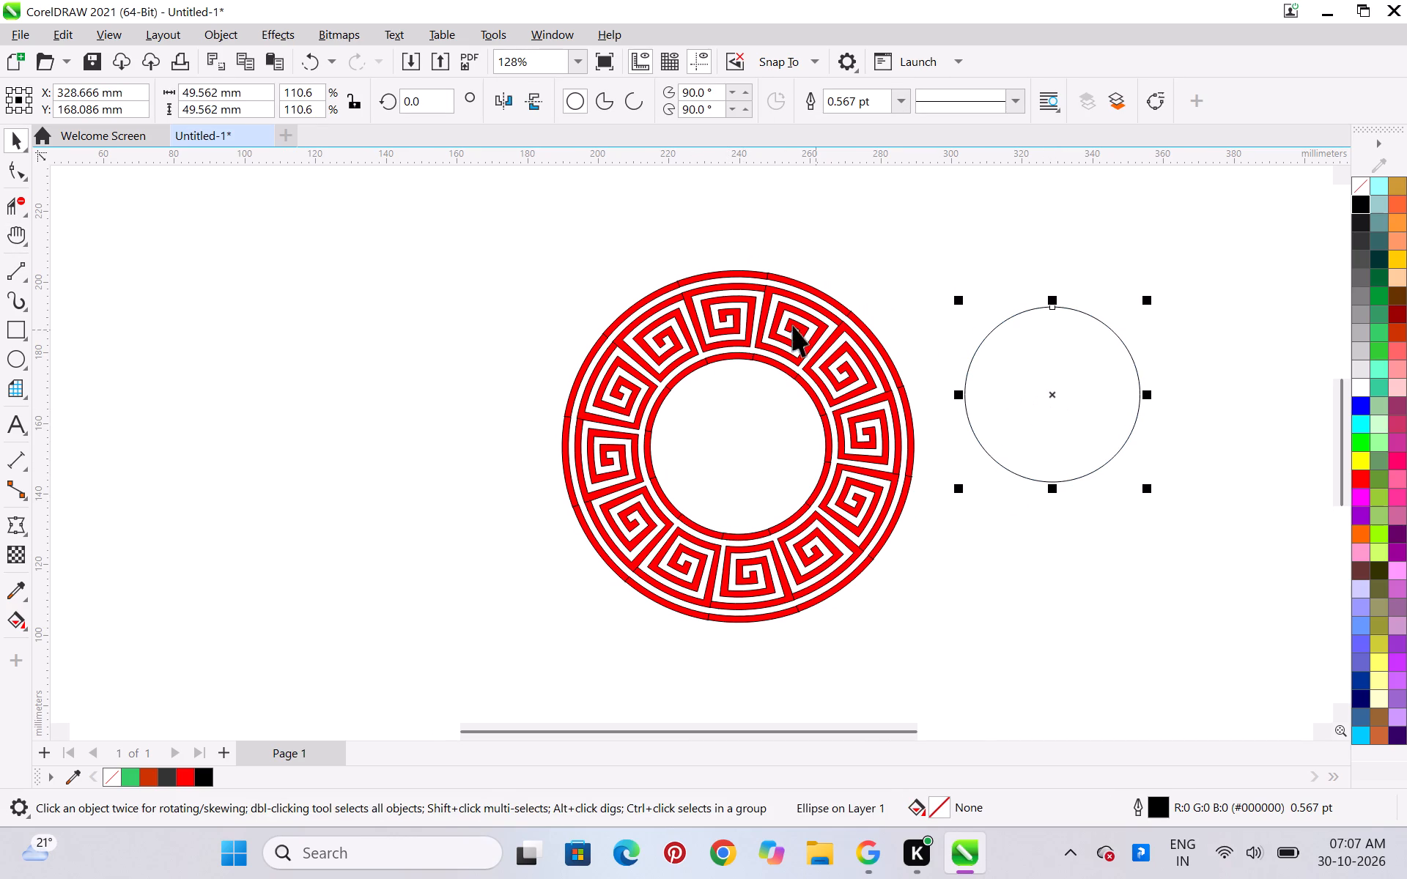
Select all twelve red Greek-key segments of the ring and weld them into one shape.
{"action": "left_click_drag", "start_coordinate": [487, 230], "coordinate": [863, 549]}
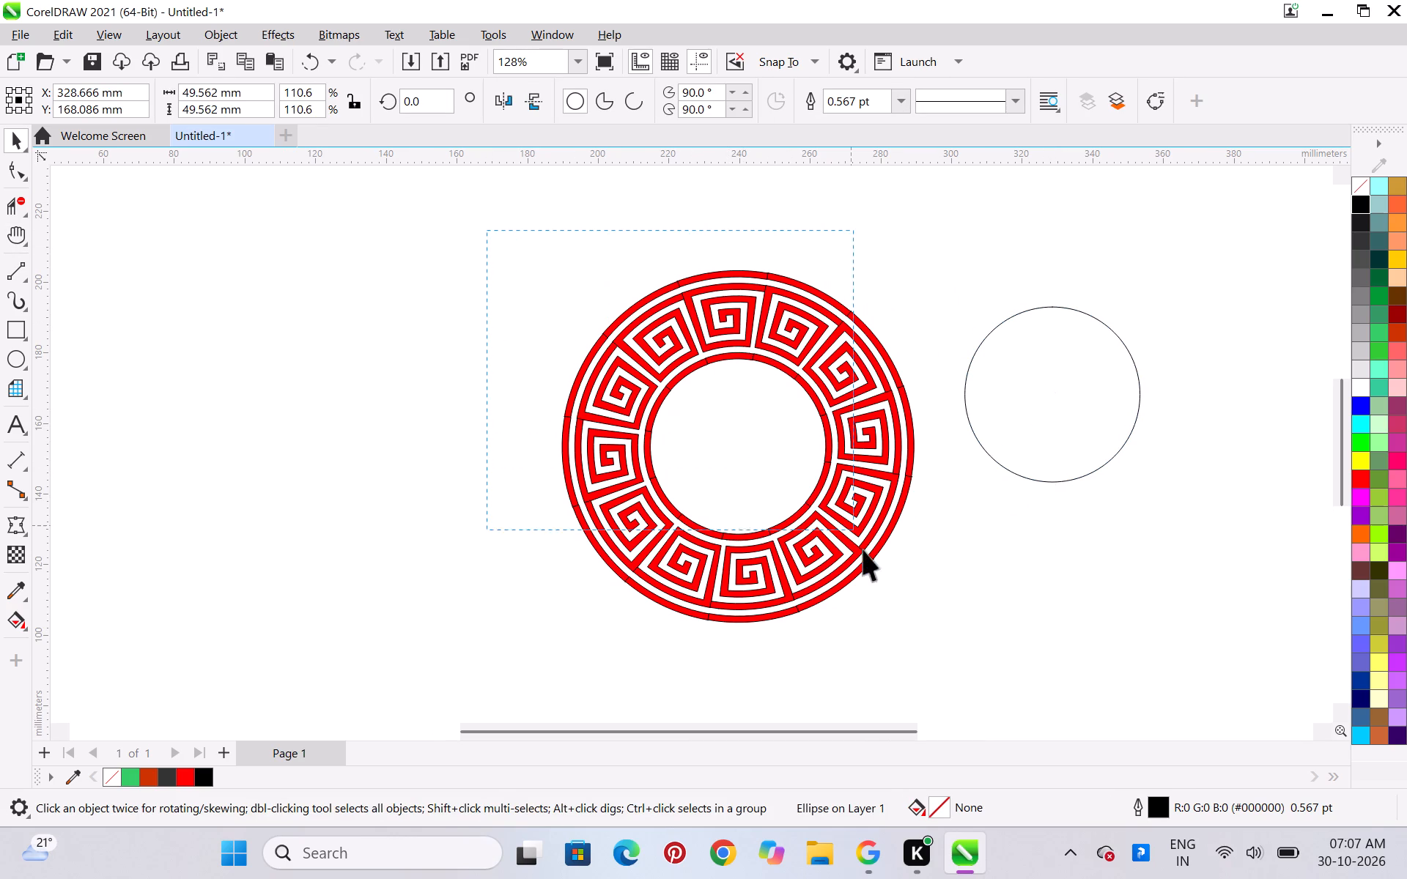
{"action": "left_click_drag", "start_coordinate": [863, 549], "coordinate": [948, 665]}
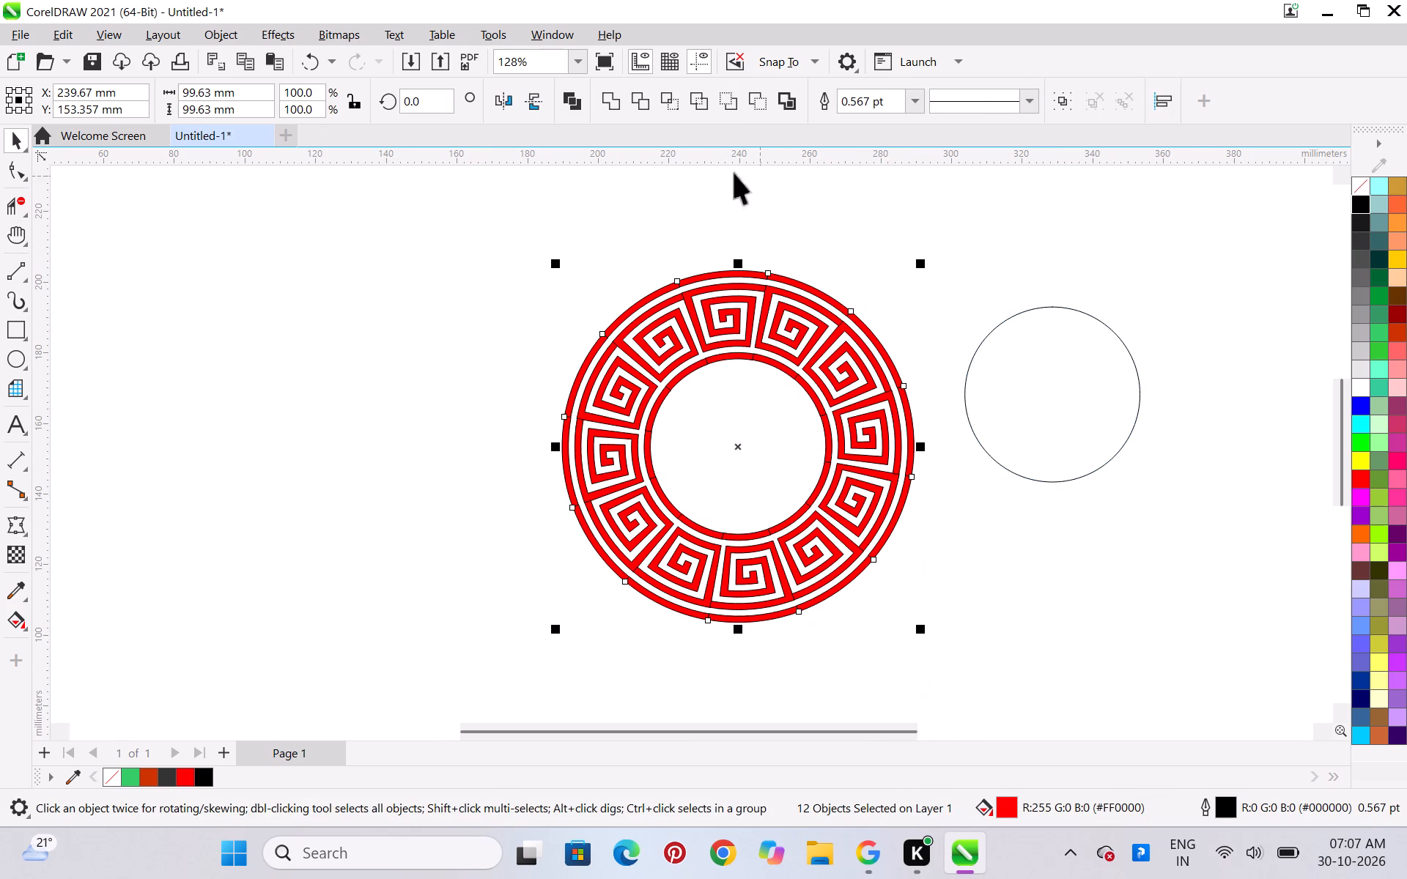
{"action": "left_click", "coordinate": [611, 99]}
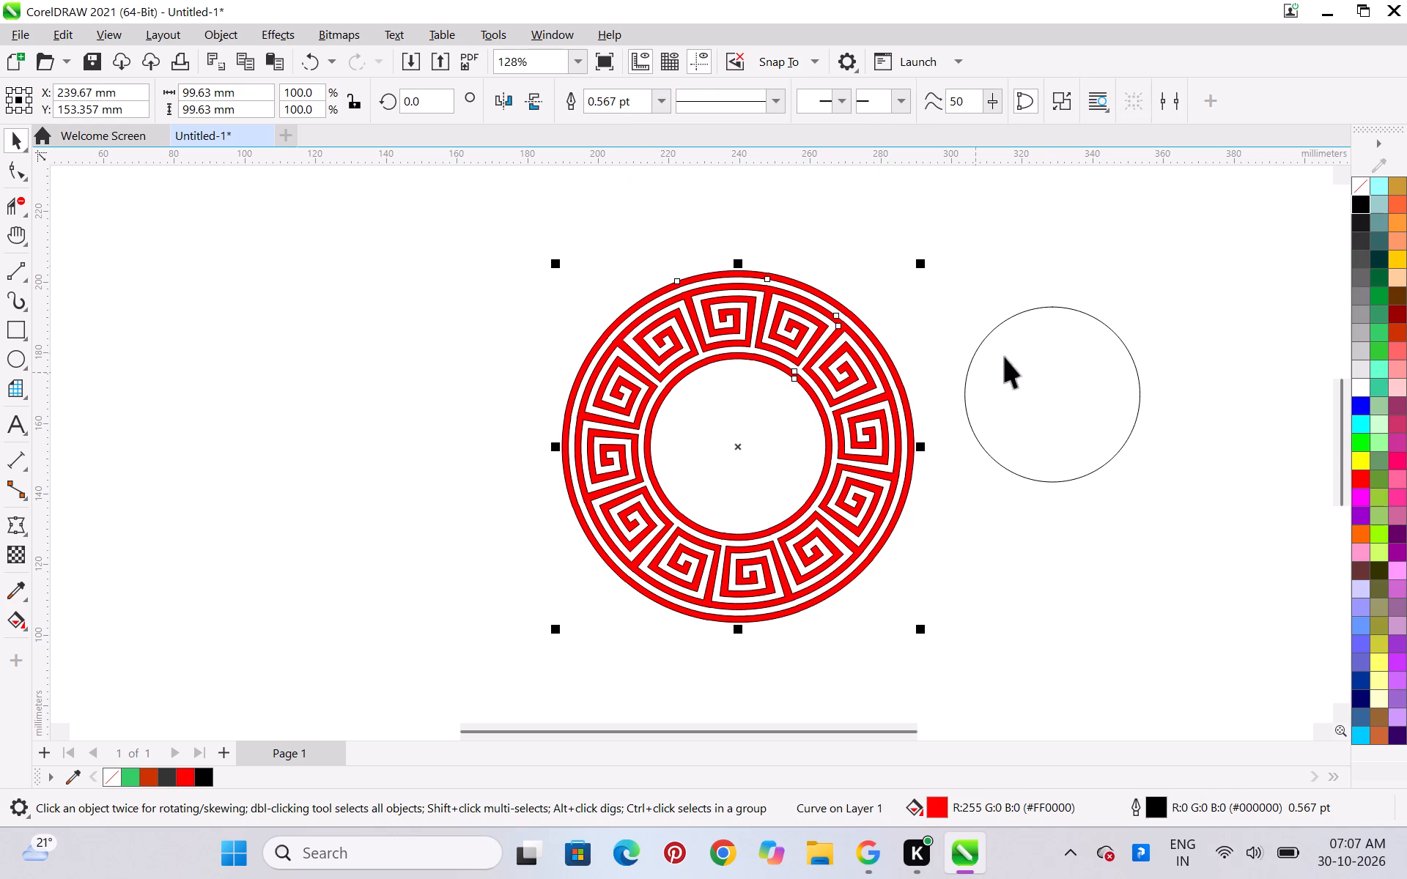
Align the unfilled circle with the welded ring's centre both horizontally and vertically, and clear the selection.
{"action": "left_click", "coordinate": [1045, 334]}
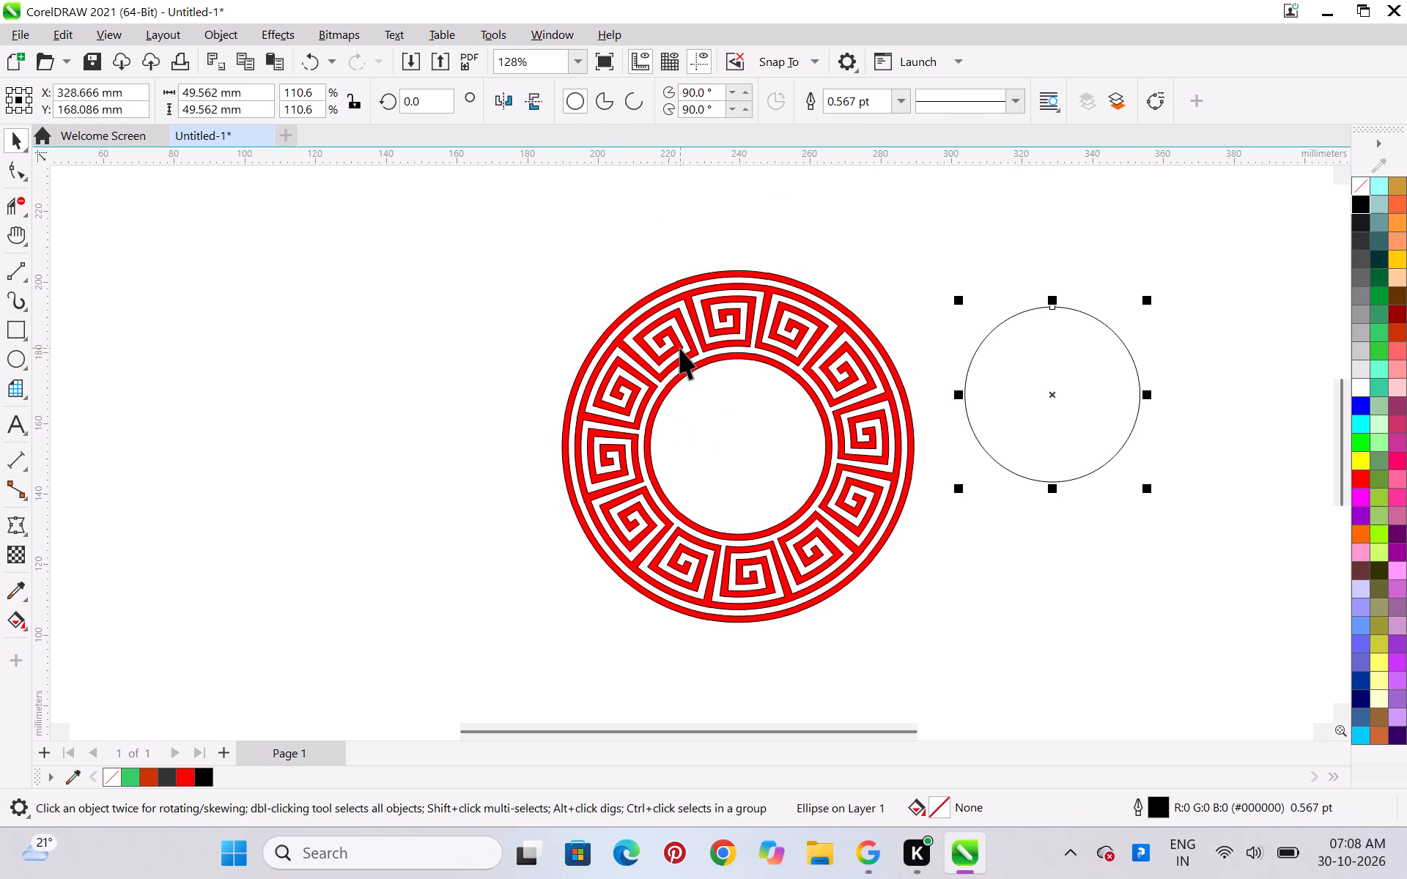
{"action": "left_click", "coordinate": [681, 349], "text": "shift"}
{"action": "key", "text": "c"}
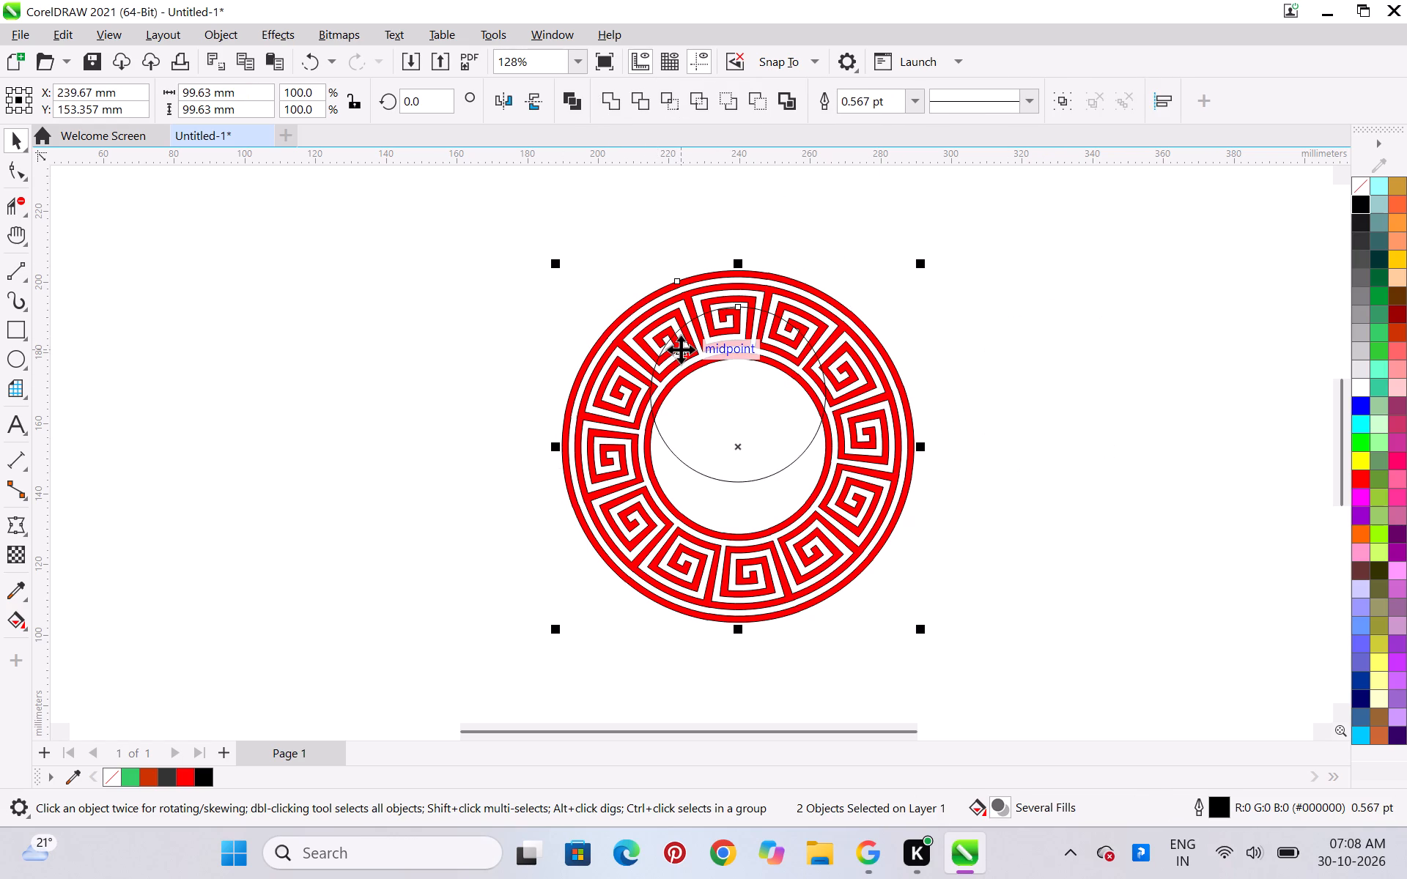
{"action": "key", "text": "e"}
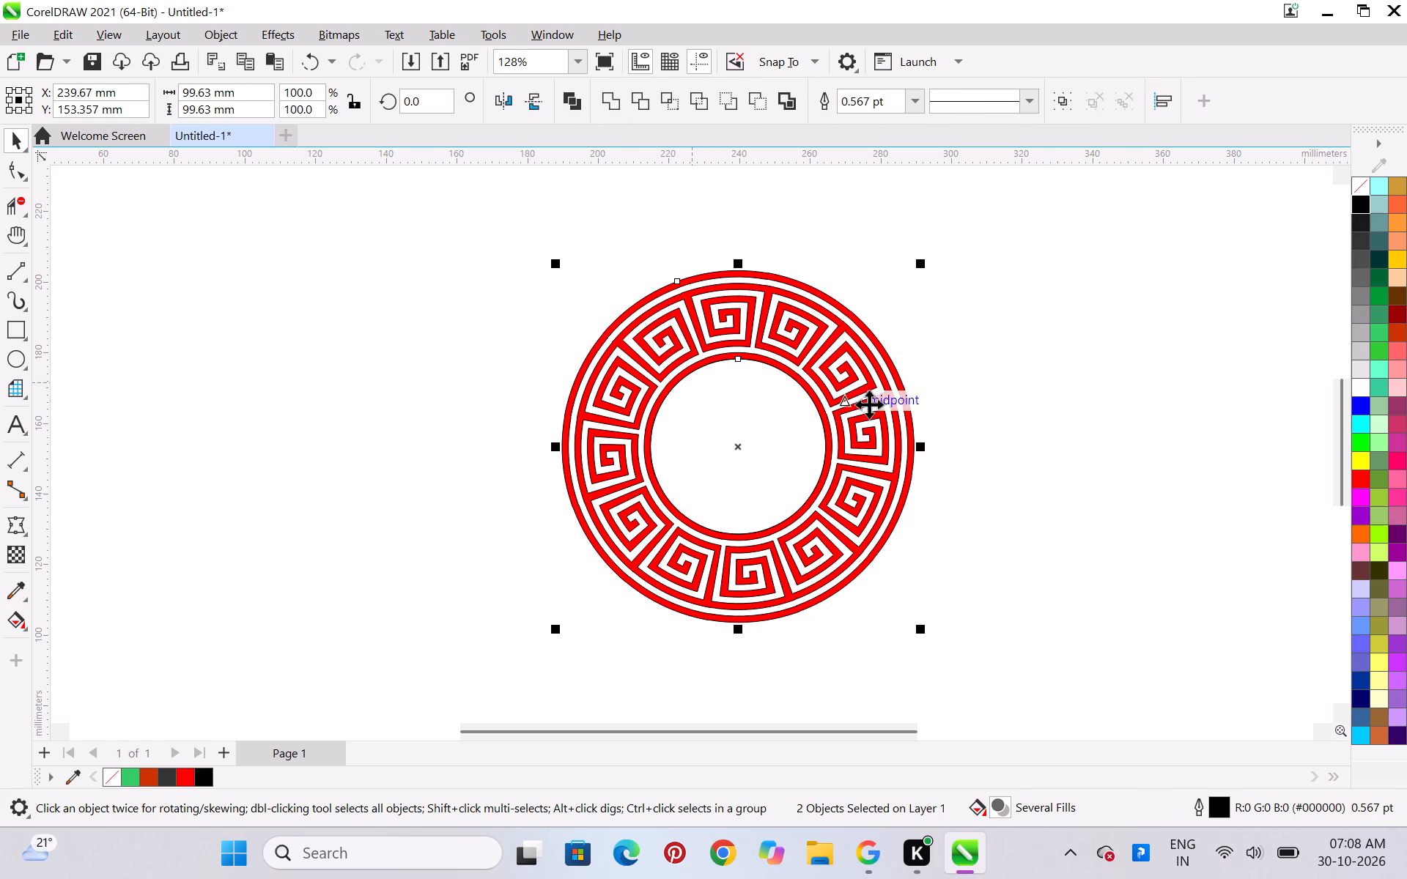
{"action": "left_click", "coordinate": [1133, 436]}
{"action": "left_click", "coordinate": [736, 451]}
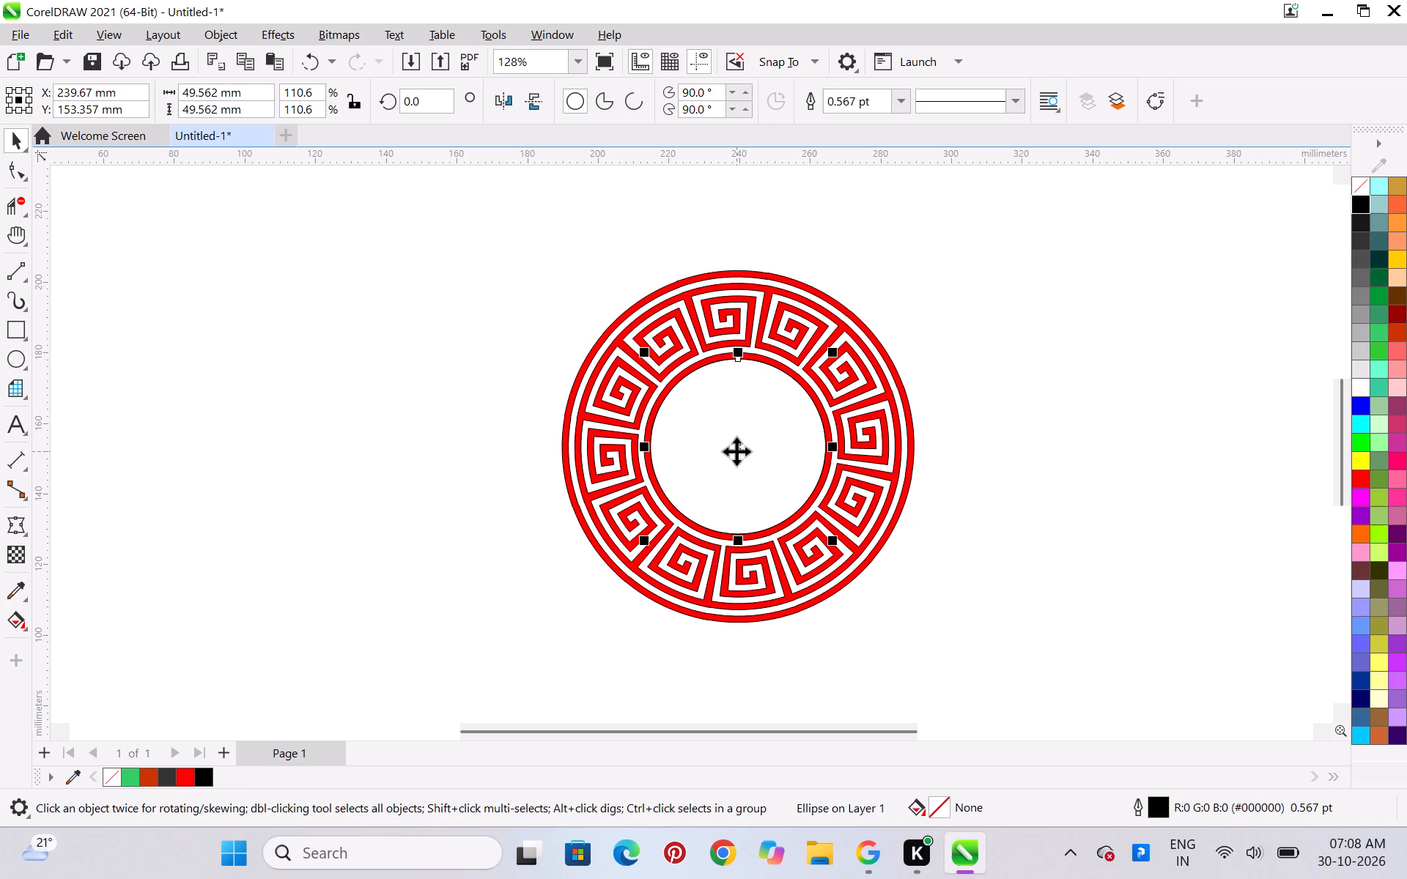
{"action": "left_click", "coordinate": [1006, 396]}
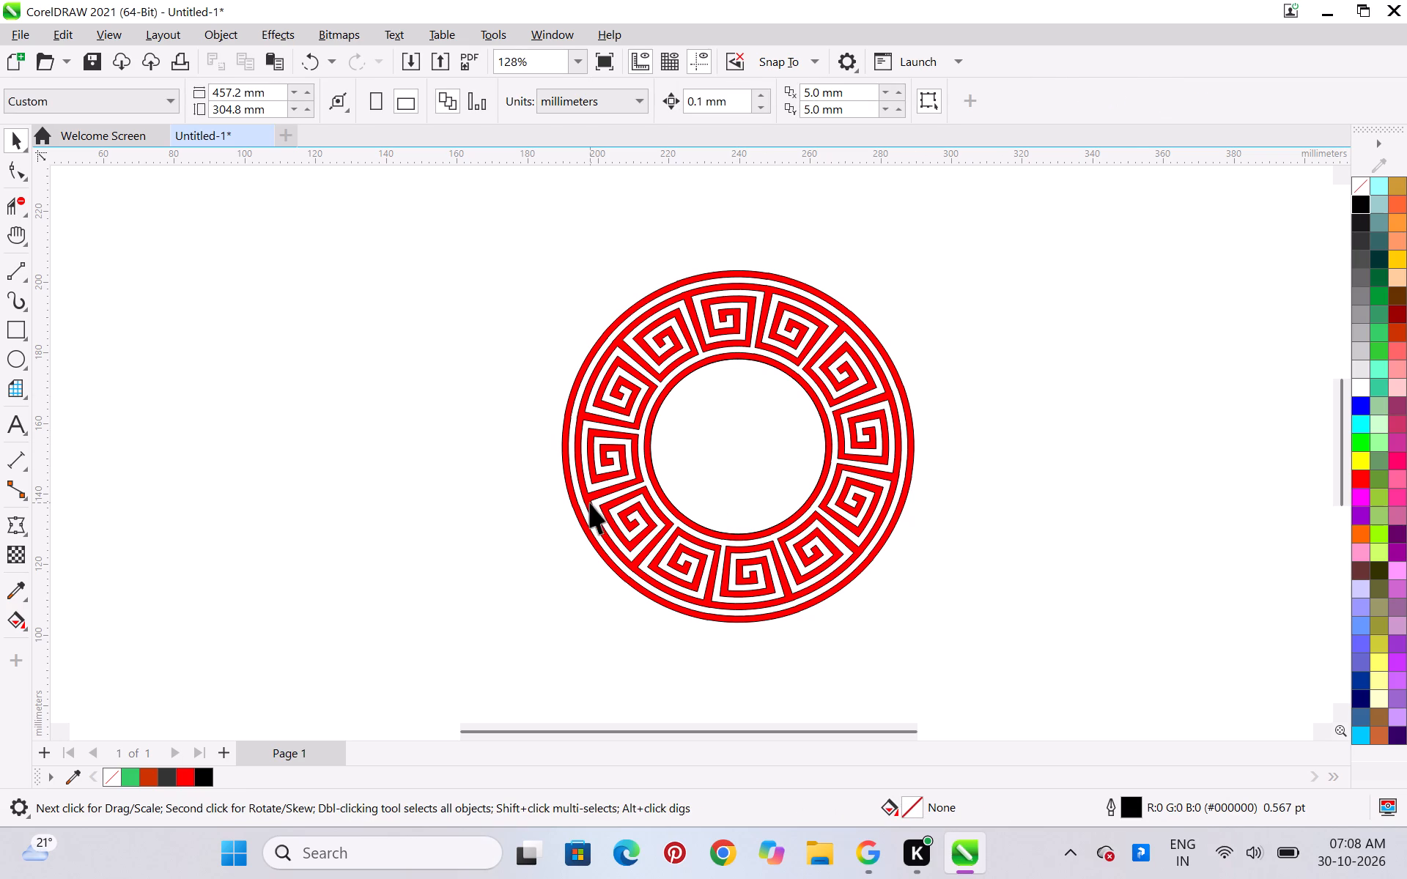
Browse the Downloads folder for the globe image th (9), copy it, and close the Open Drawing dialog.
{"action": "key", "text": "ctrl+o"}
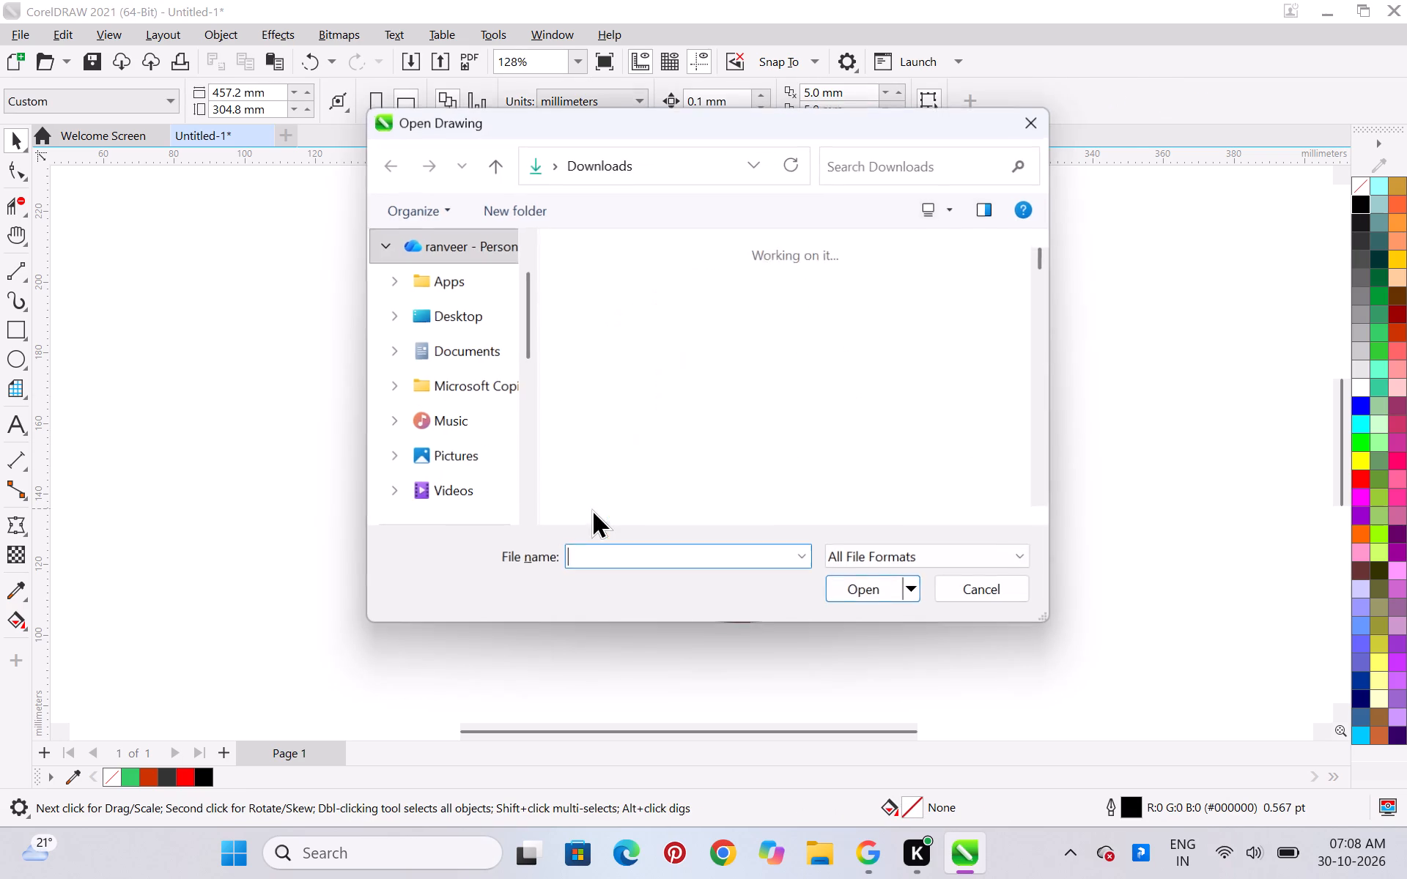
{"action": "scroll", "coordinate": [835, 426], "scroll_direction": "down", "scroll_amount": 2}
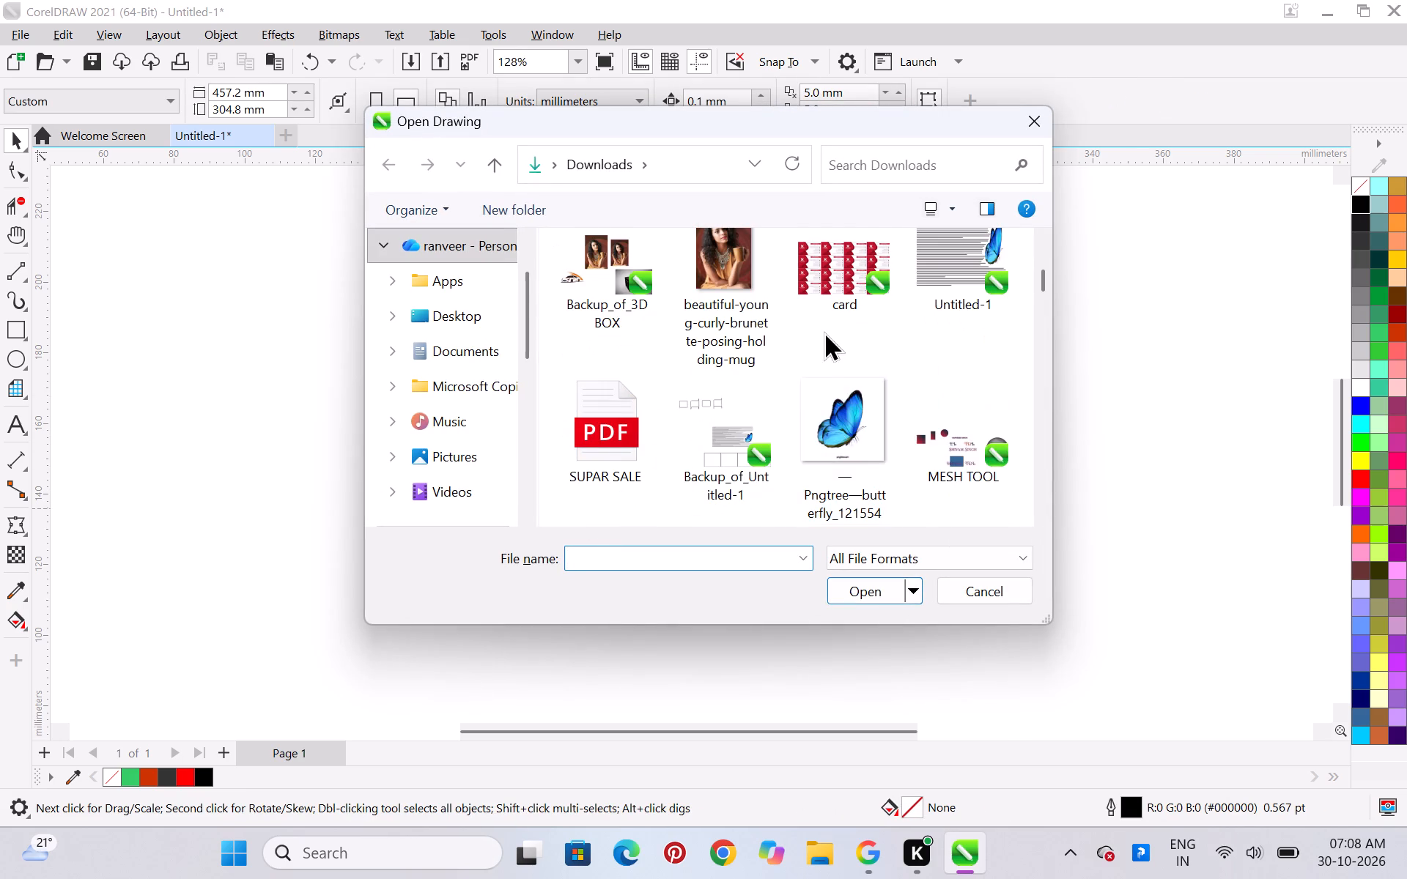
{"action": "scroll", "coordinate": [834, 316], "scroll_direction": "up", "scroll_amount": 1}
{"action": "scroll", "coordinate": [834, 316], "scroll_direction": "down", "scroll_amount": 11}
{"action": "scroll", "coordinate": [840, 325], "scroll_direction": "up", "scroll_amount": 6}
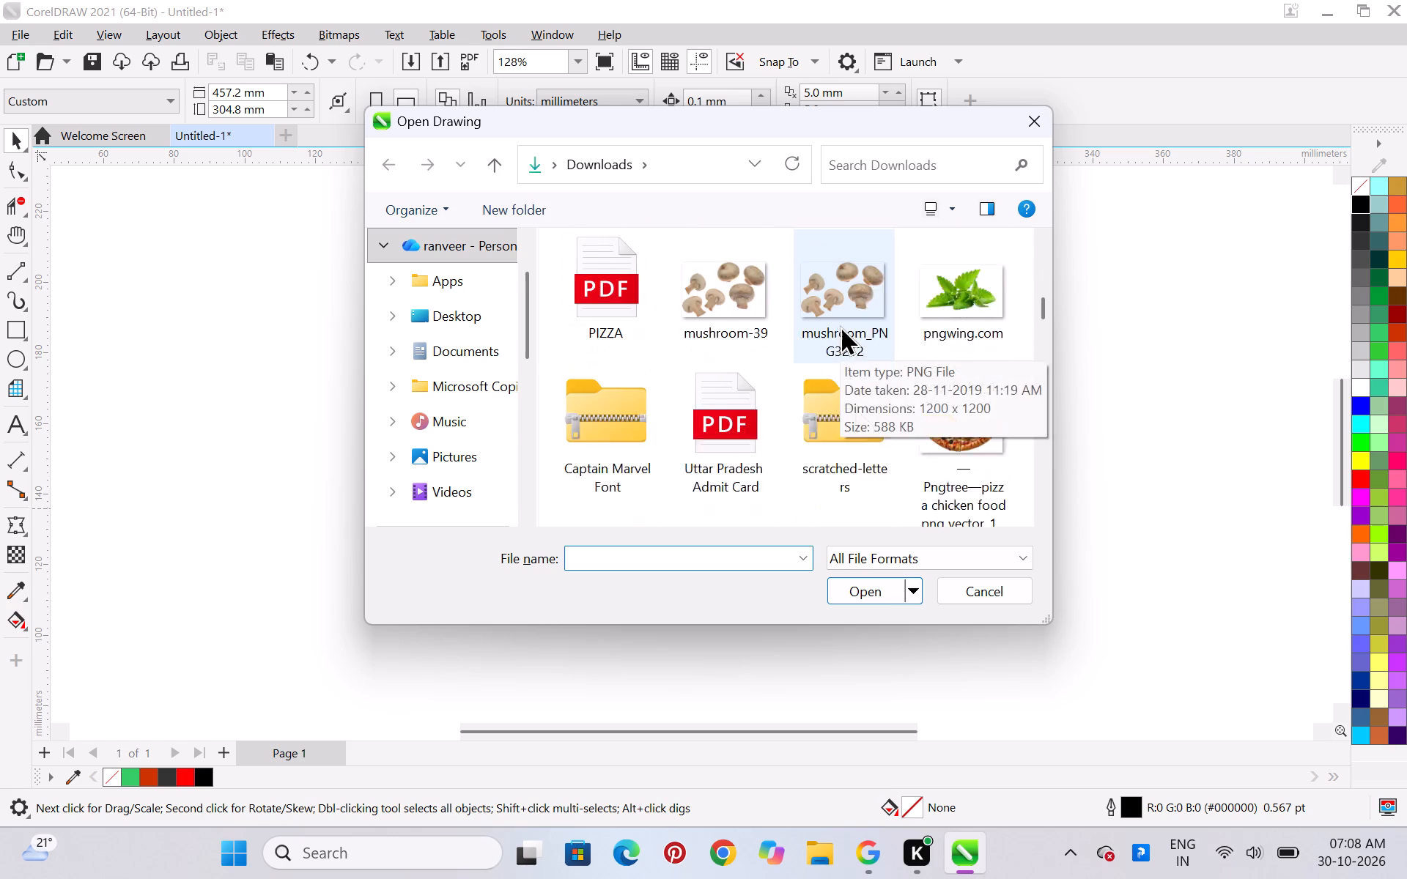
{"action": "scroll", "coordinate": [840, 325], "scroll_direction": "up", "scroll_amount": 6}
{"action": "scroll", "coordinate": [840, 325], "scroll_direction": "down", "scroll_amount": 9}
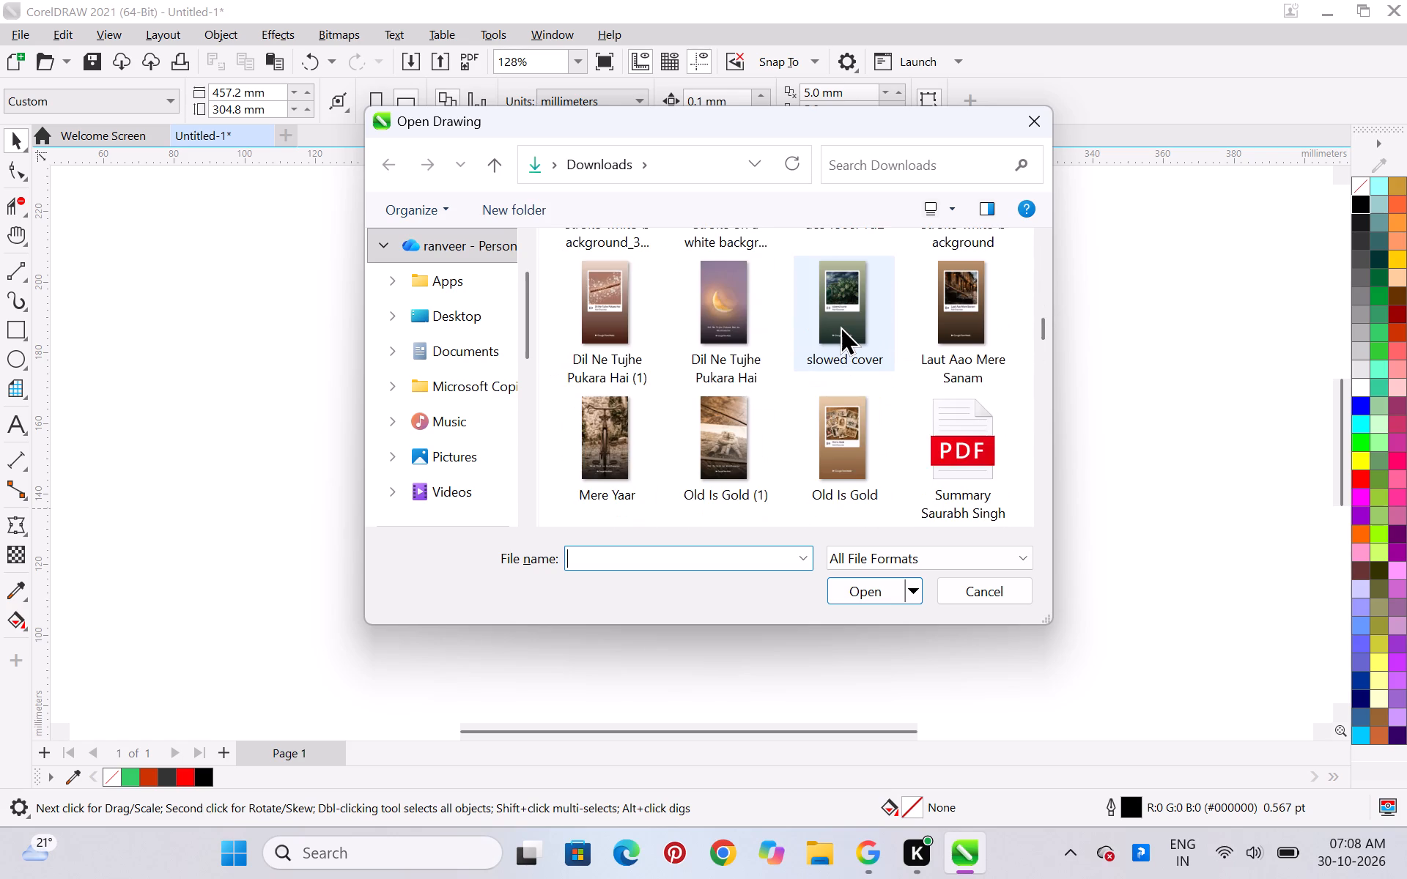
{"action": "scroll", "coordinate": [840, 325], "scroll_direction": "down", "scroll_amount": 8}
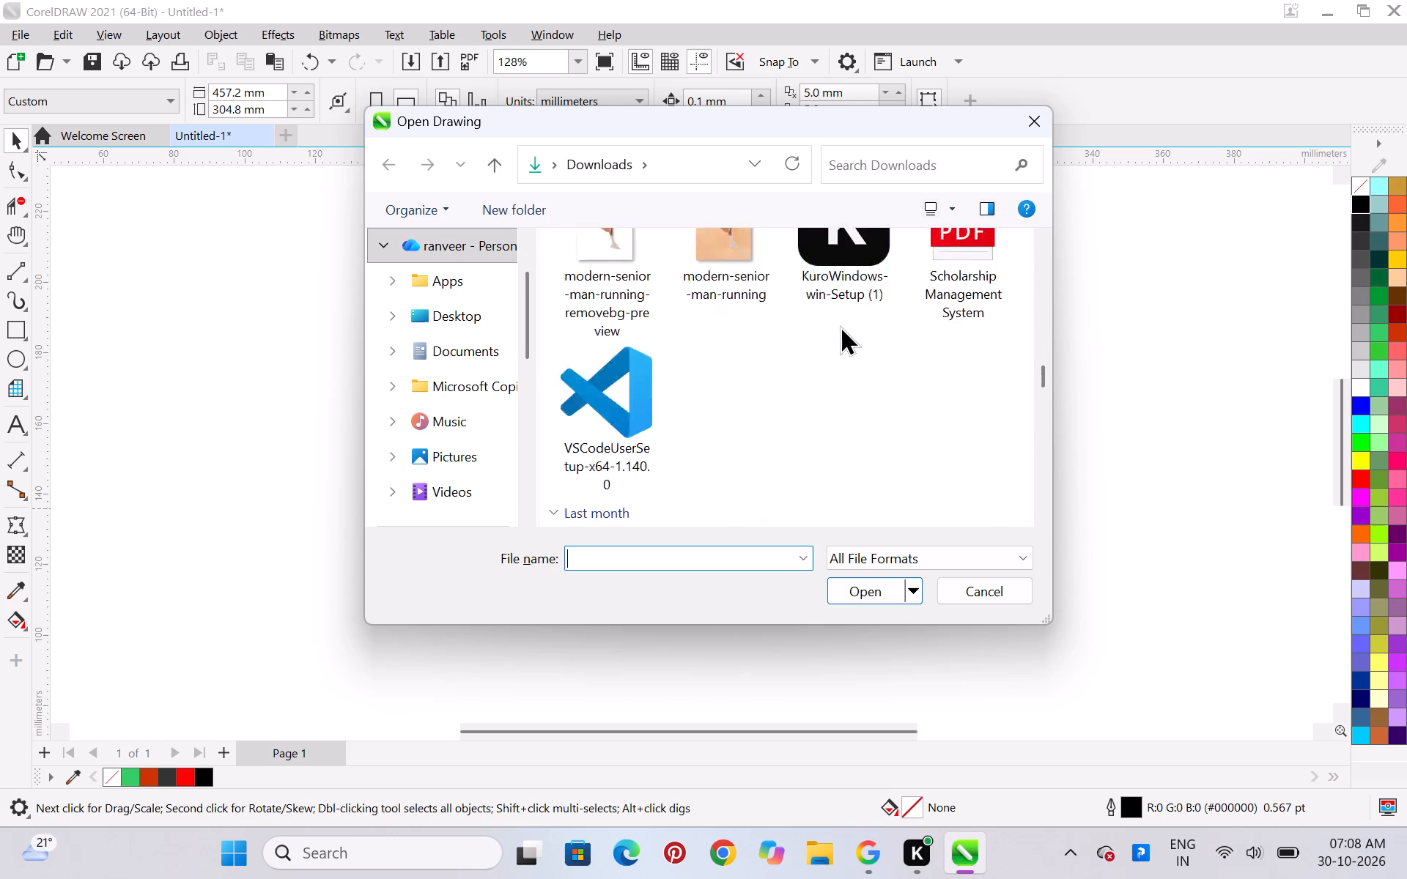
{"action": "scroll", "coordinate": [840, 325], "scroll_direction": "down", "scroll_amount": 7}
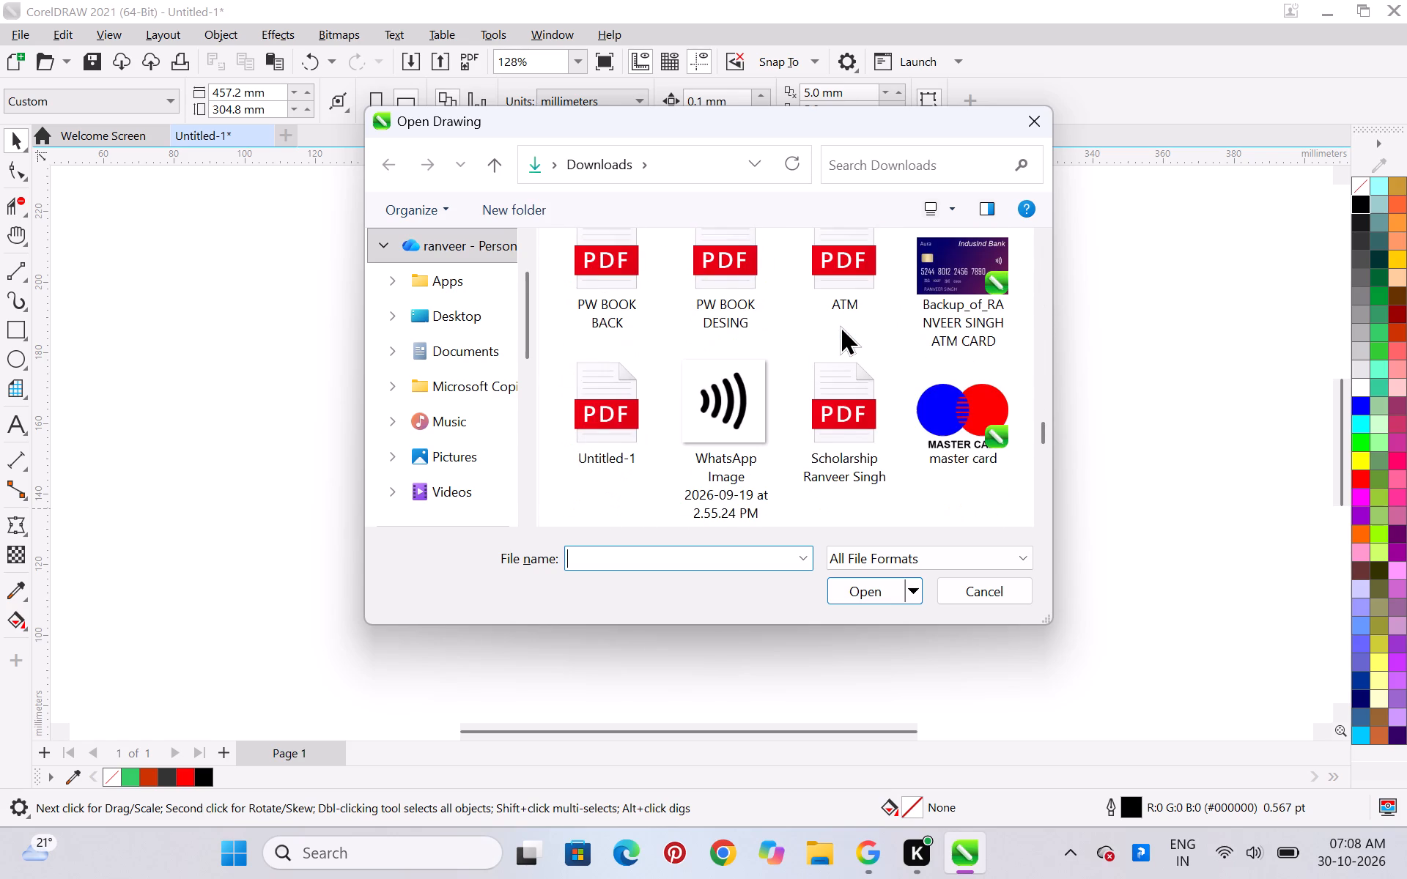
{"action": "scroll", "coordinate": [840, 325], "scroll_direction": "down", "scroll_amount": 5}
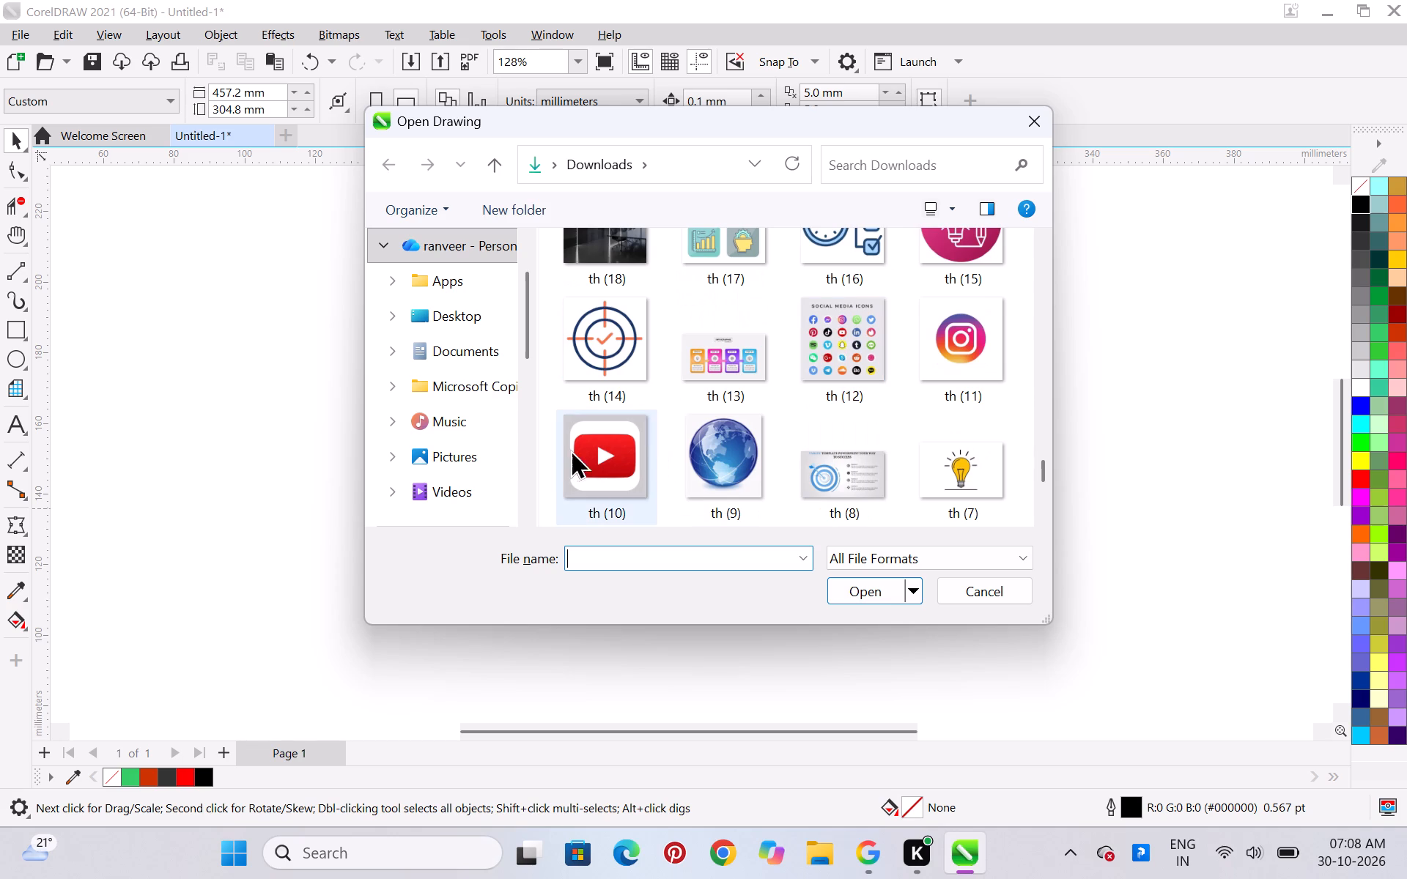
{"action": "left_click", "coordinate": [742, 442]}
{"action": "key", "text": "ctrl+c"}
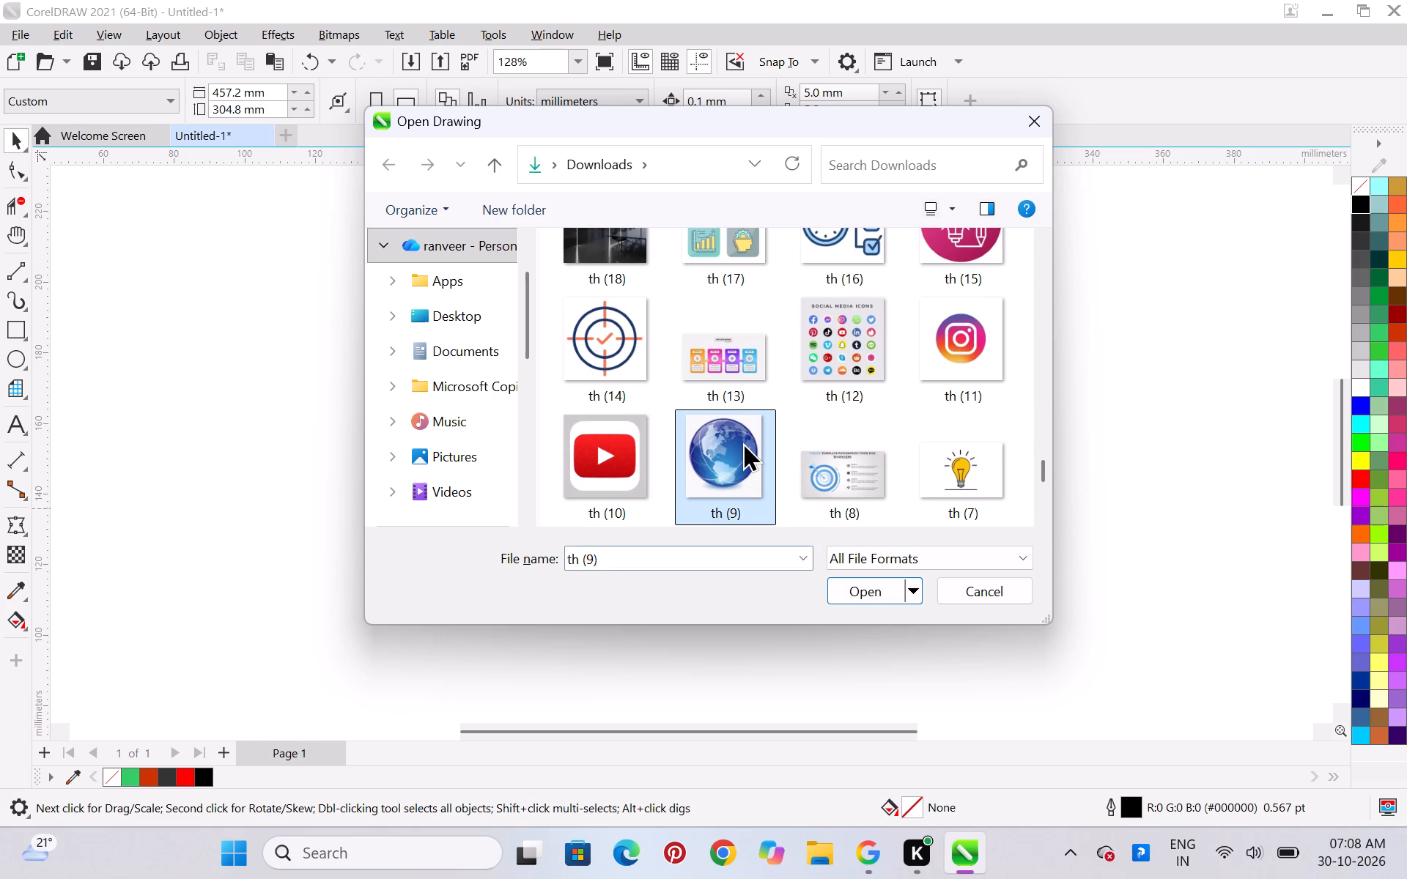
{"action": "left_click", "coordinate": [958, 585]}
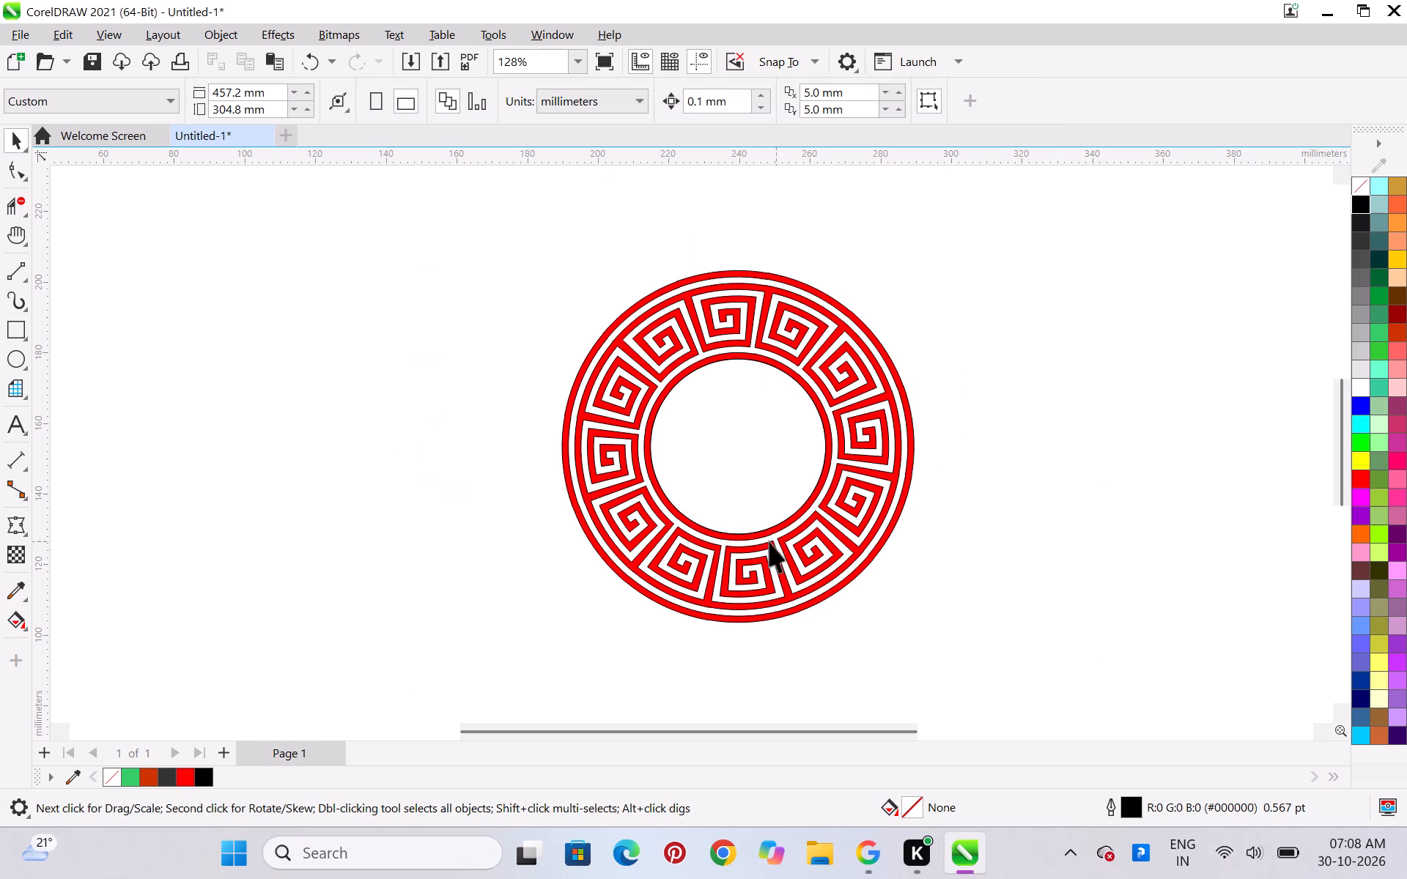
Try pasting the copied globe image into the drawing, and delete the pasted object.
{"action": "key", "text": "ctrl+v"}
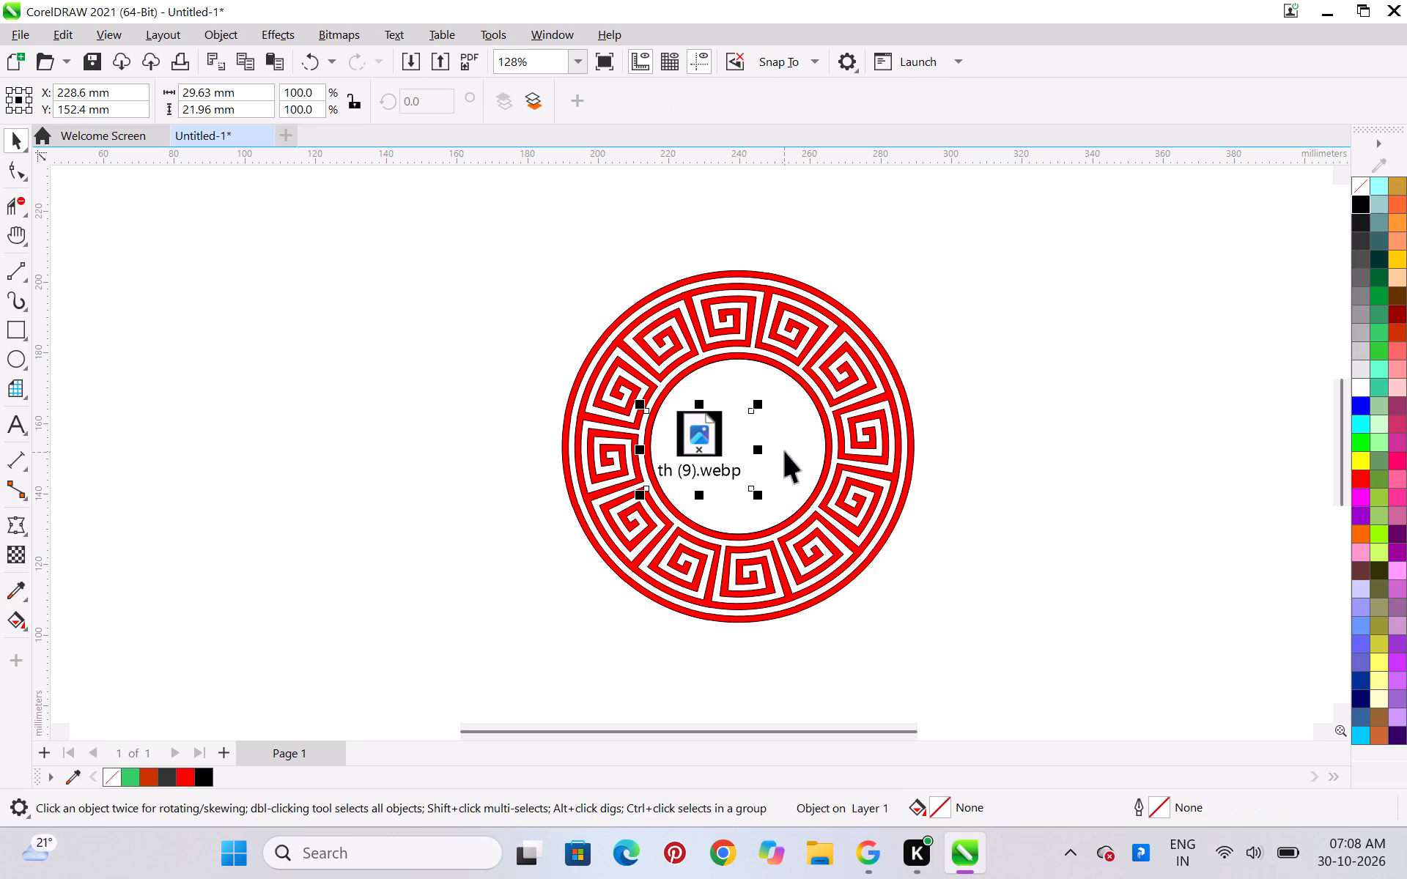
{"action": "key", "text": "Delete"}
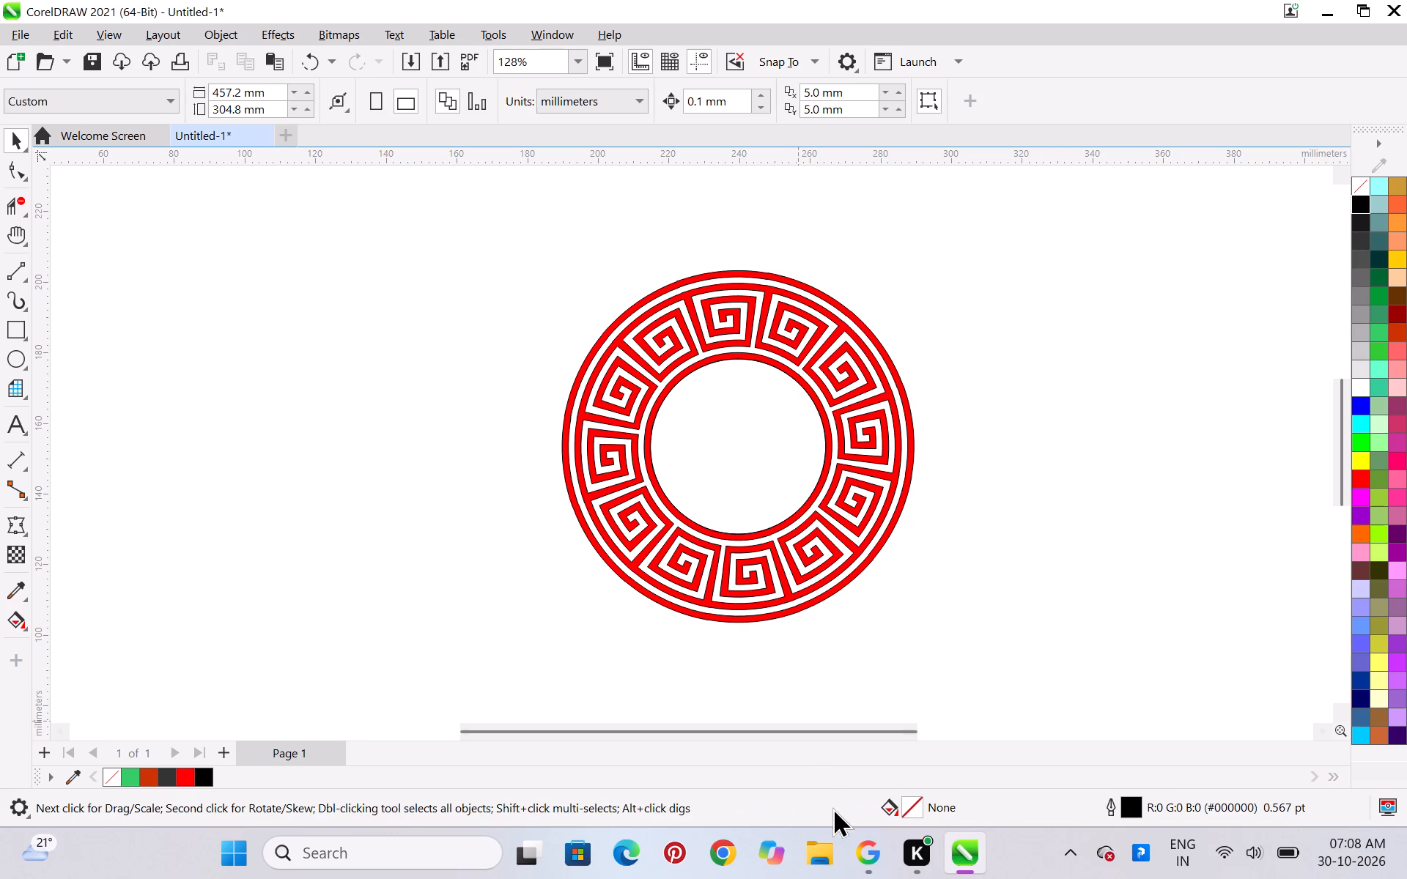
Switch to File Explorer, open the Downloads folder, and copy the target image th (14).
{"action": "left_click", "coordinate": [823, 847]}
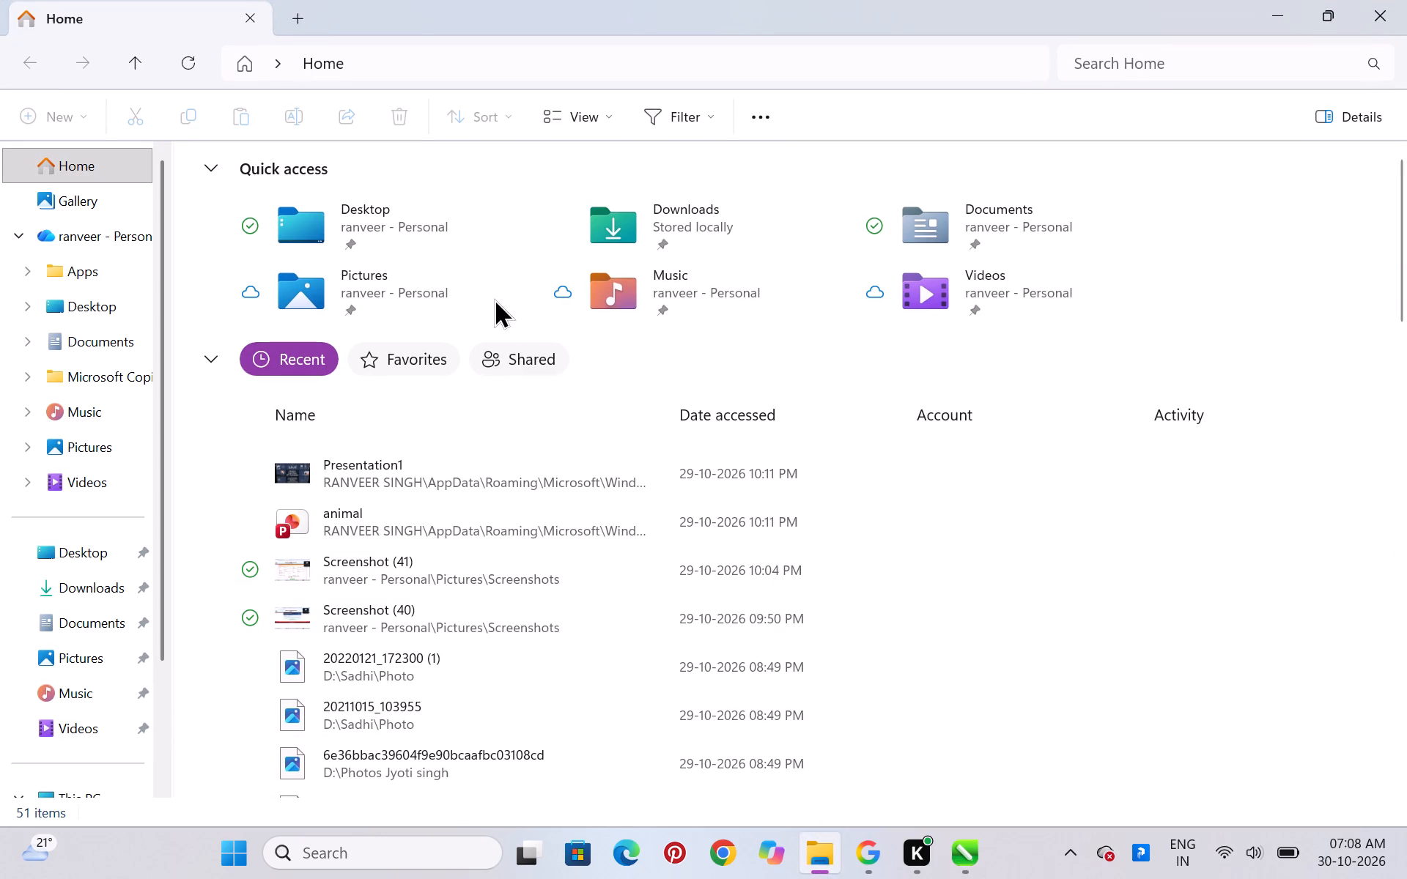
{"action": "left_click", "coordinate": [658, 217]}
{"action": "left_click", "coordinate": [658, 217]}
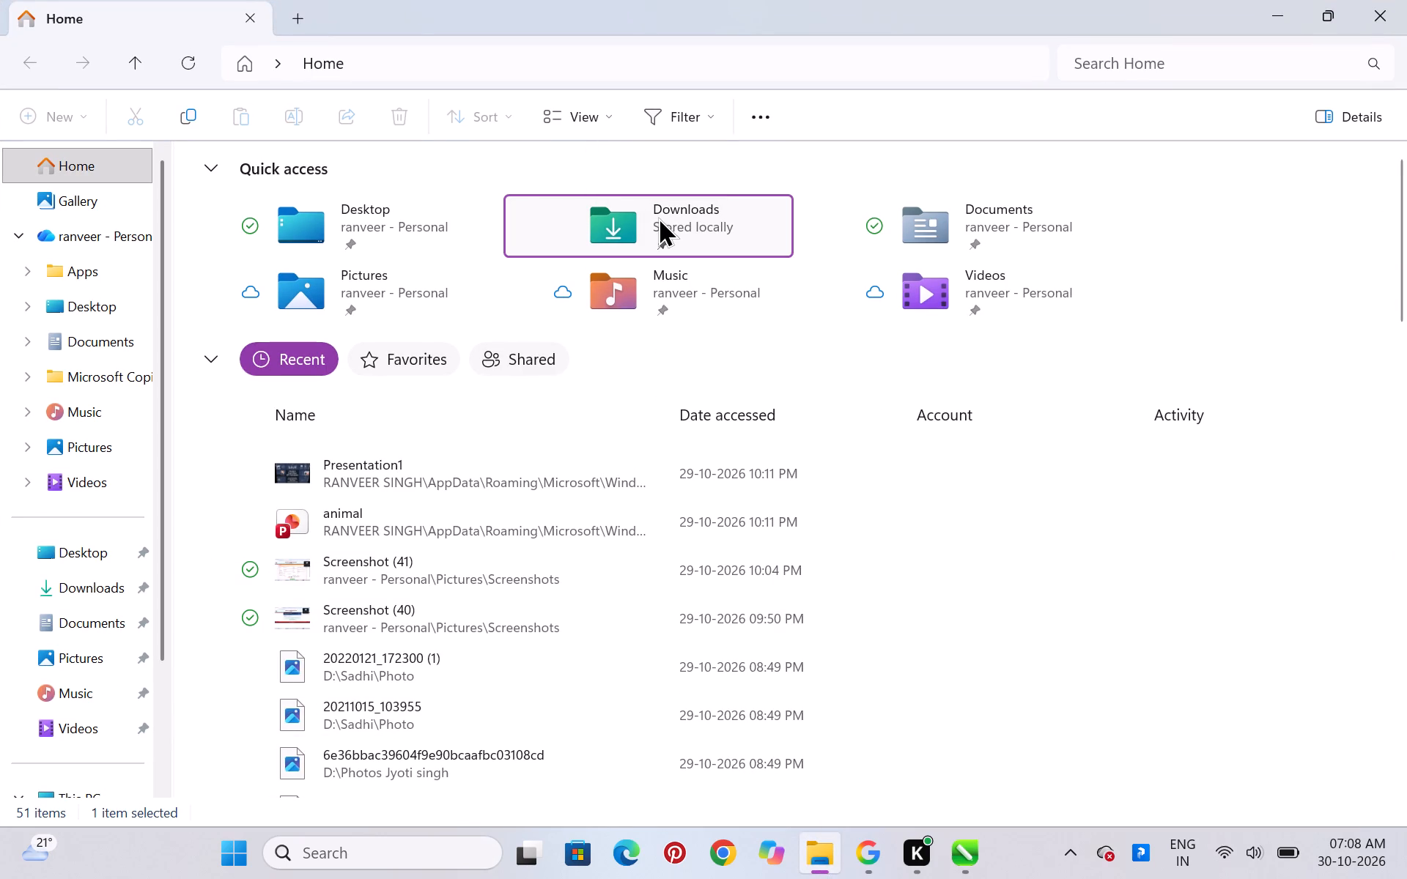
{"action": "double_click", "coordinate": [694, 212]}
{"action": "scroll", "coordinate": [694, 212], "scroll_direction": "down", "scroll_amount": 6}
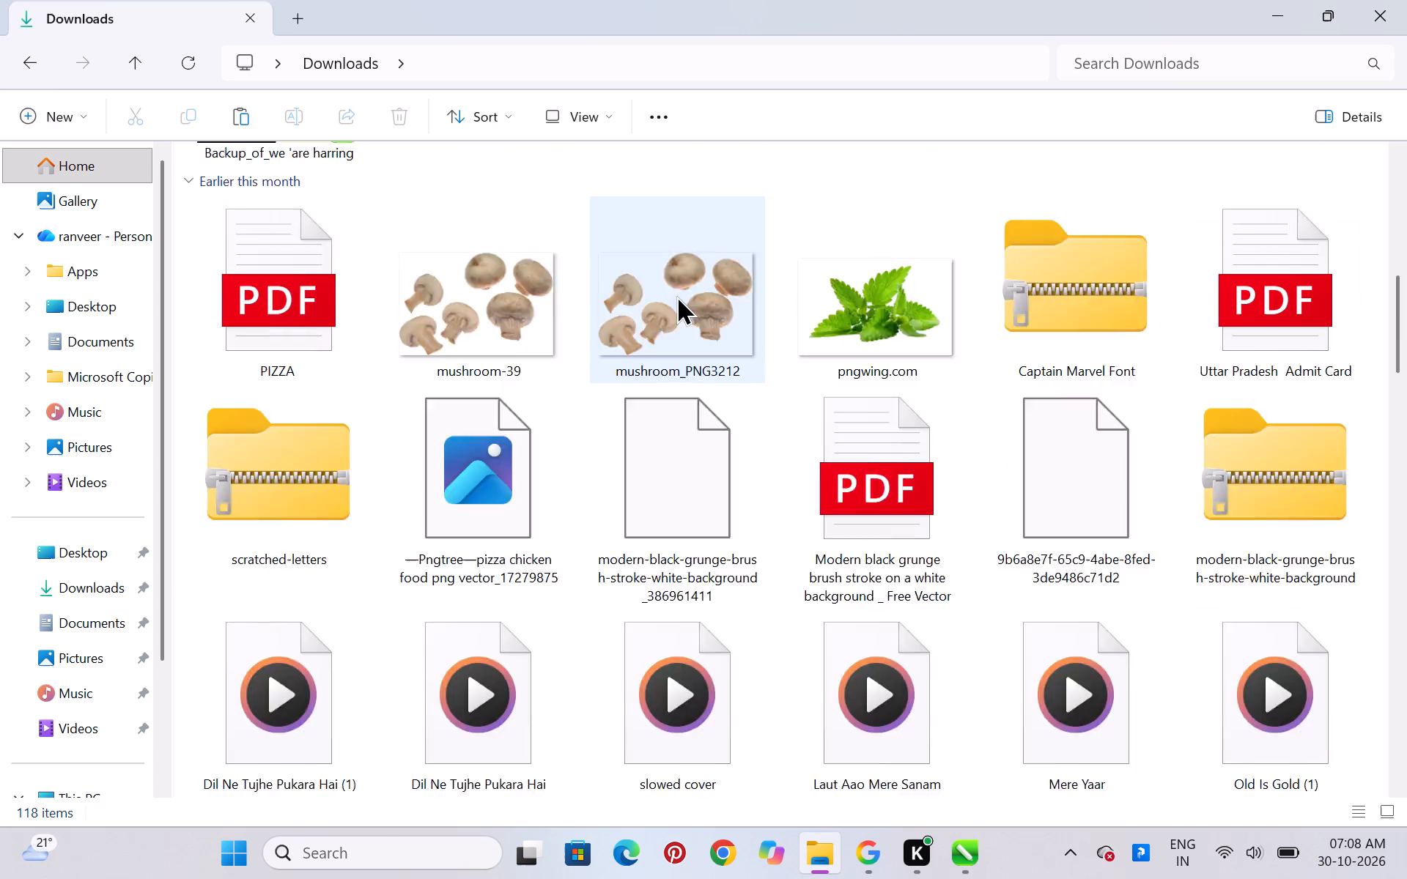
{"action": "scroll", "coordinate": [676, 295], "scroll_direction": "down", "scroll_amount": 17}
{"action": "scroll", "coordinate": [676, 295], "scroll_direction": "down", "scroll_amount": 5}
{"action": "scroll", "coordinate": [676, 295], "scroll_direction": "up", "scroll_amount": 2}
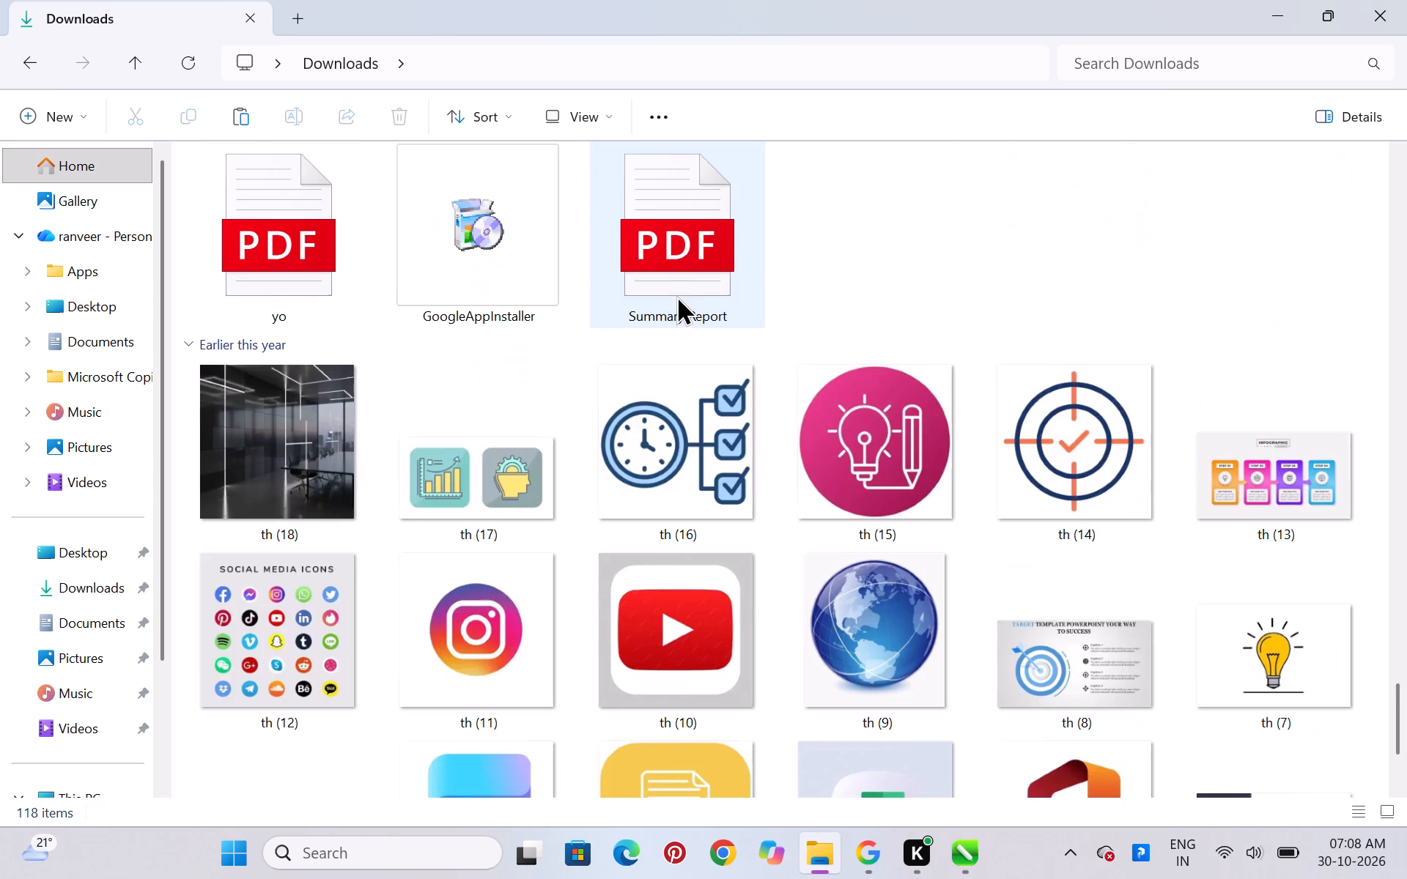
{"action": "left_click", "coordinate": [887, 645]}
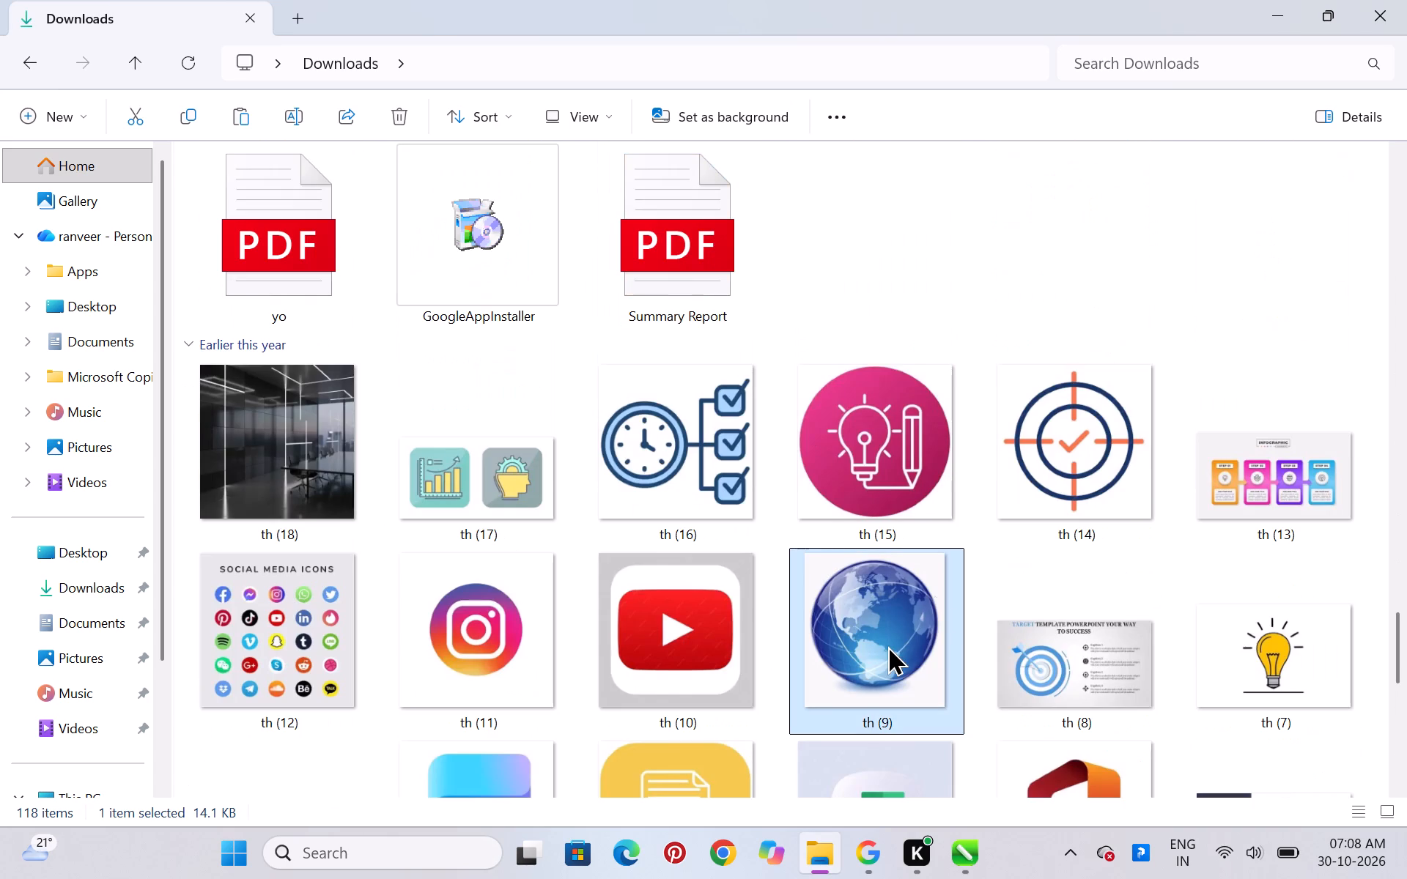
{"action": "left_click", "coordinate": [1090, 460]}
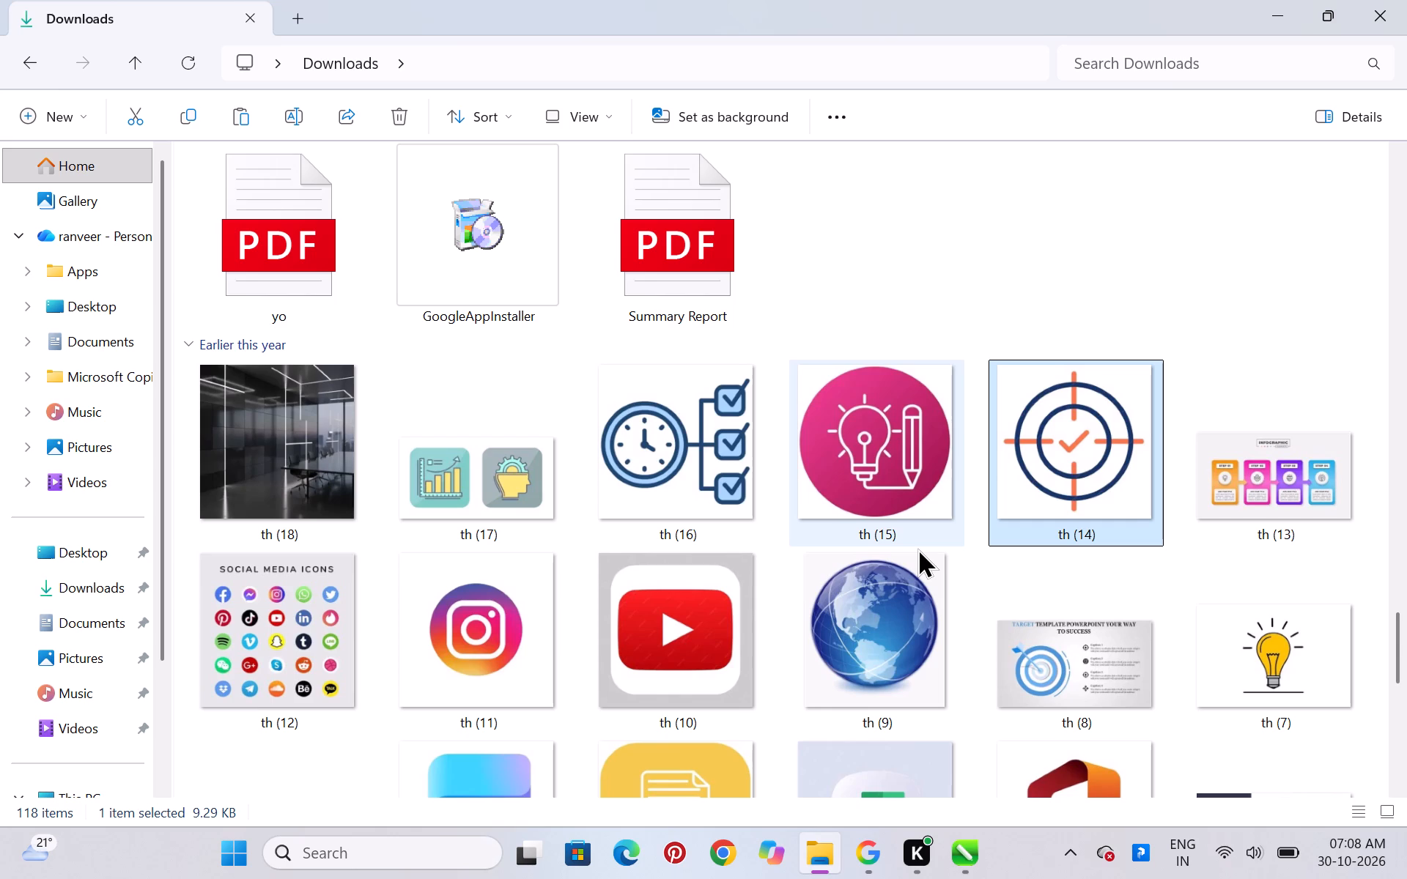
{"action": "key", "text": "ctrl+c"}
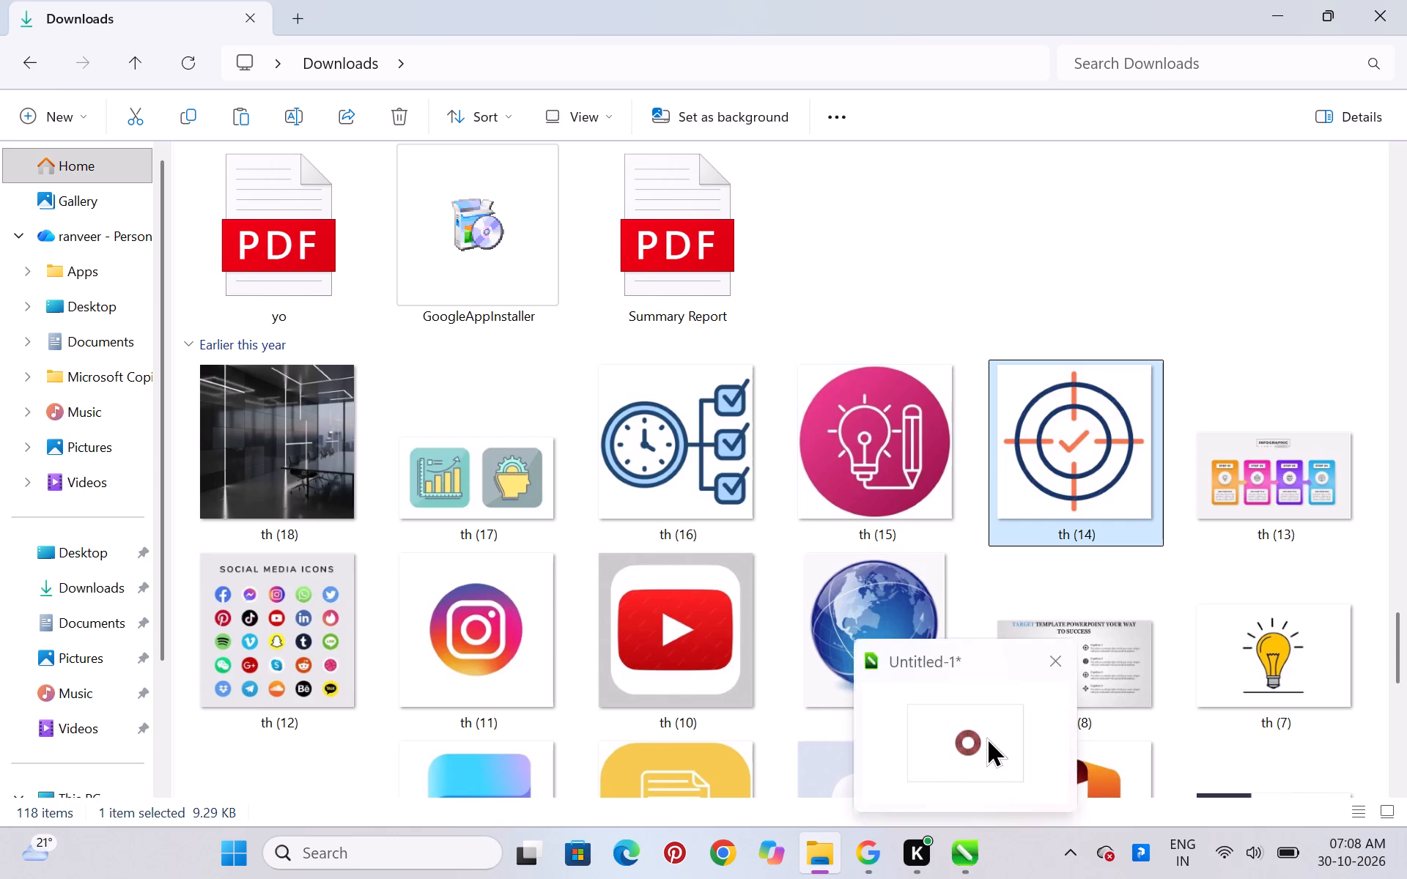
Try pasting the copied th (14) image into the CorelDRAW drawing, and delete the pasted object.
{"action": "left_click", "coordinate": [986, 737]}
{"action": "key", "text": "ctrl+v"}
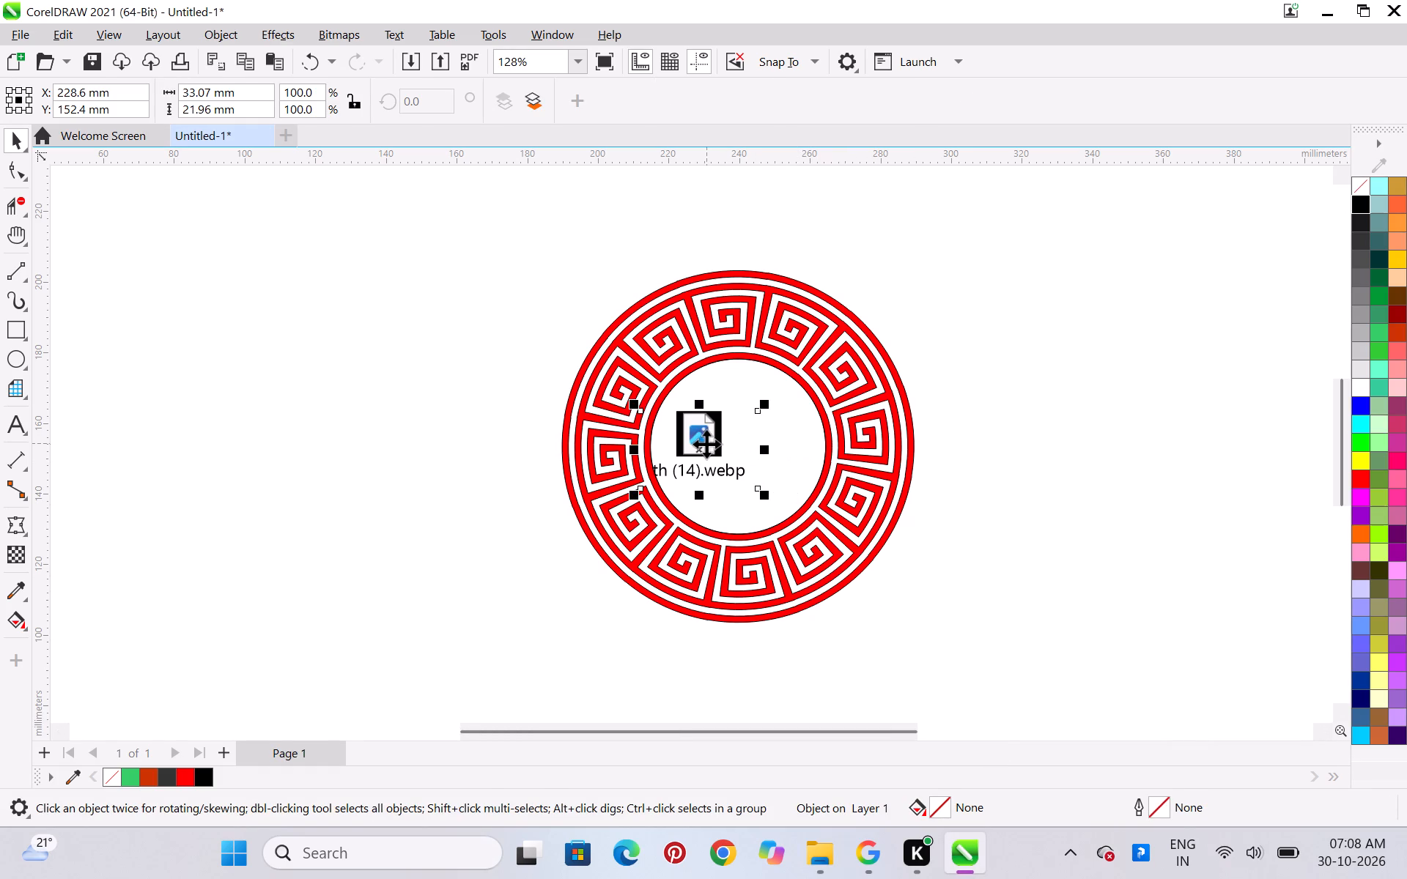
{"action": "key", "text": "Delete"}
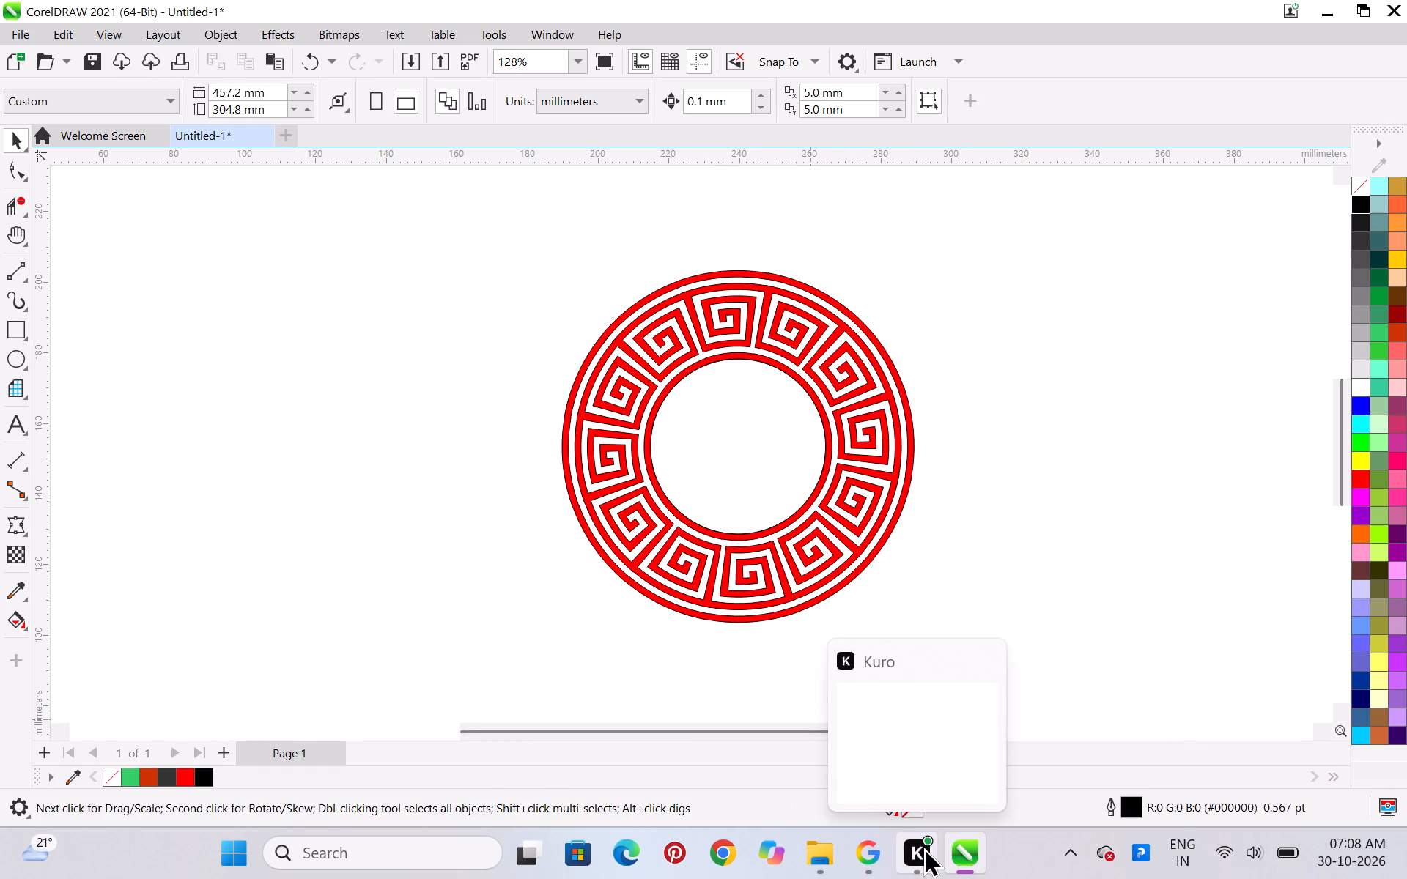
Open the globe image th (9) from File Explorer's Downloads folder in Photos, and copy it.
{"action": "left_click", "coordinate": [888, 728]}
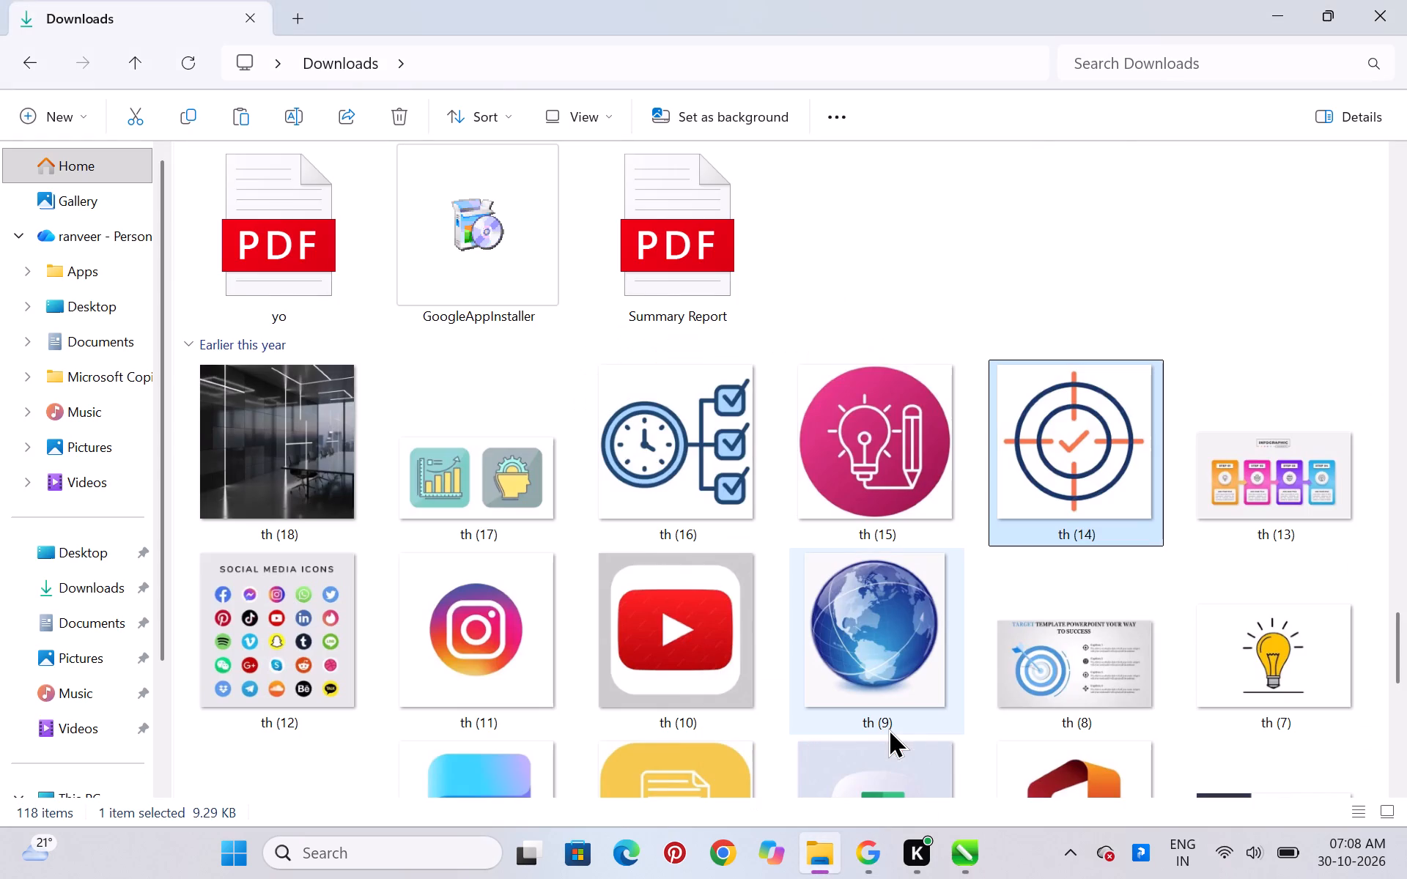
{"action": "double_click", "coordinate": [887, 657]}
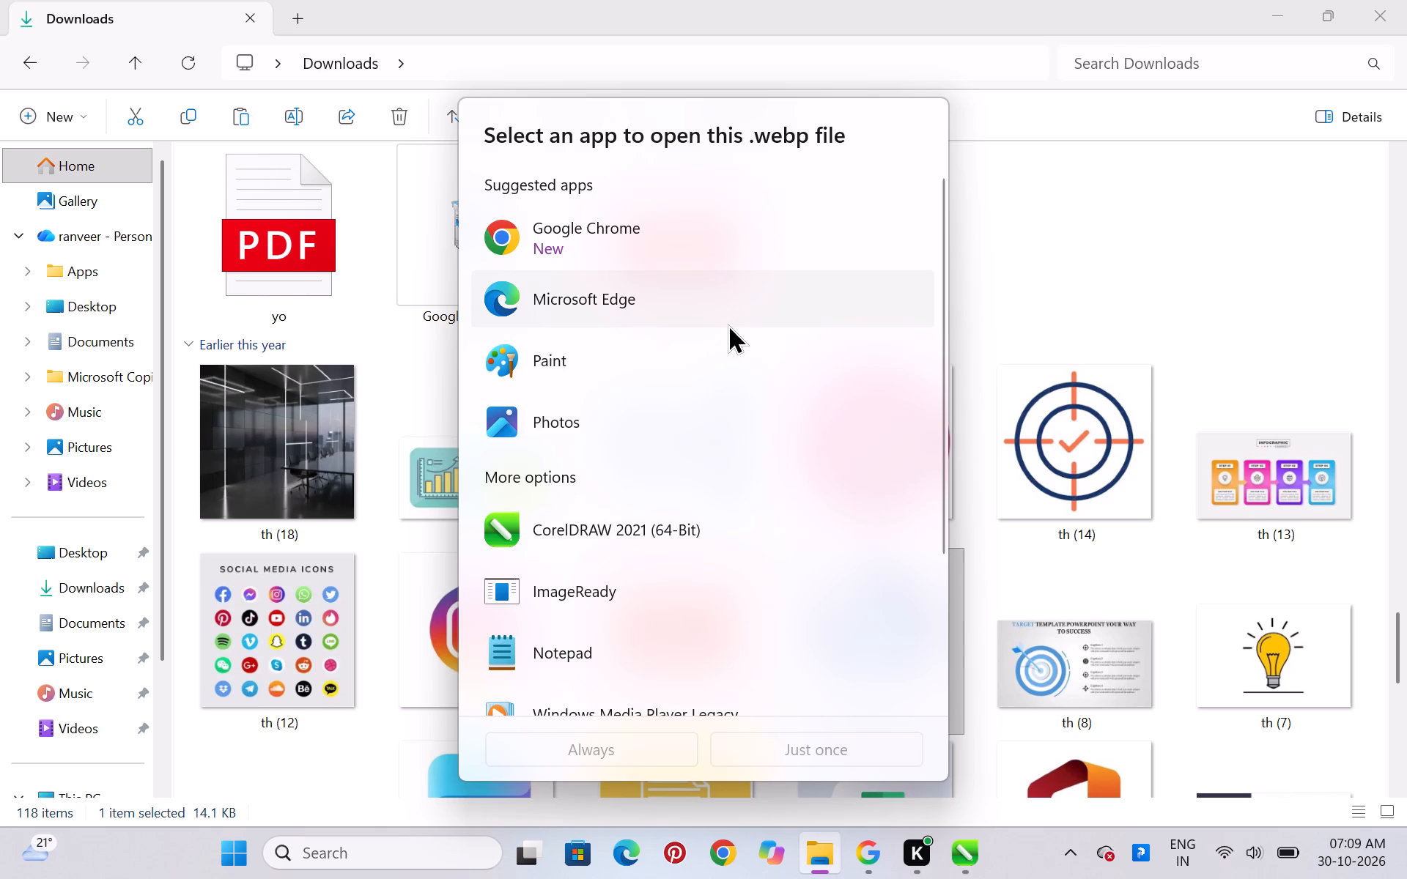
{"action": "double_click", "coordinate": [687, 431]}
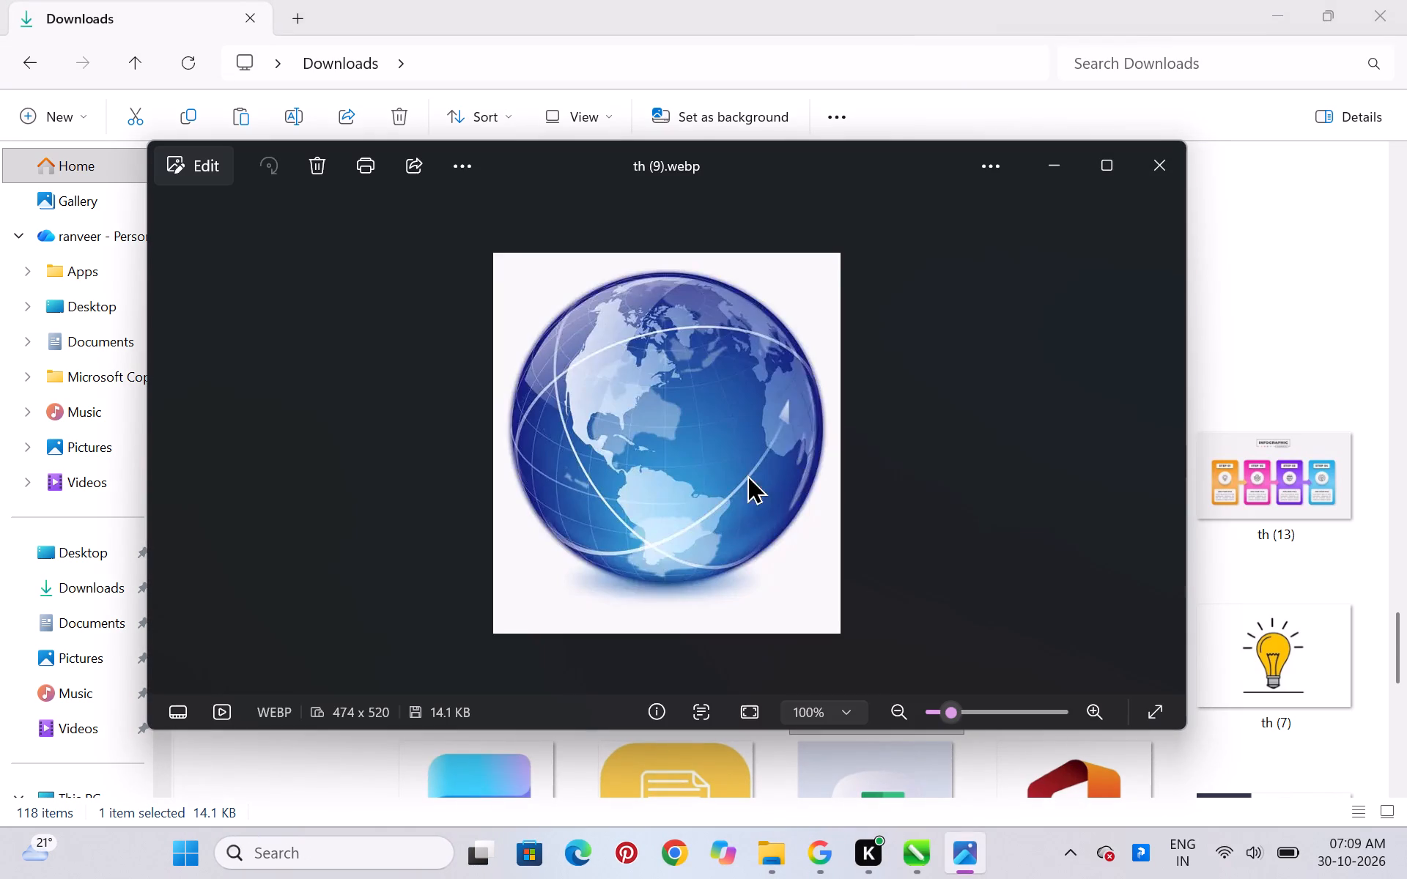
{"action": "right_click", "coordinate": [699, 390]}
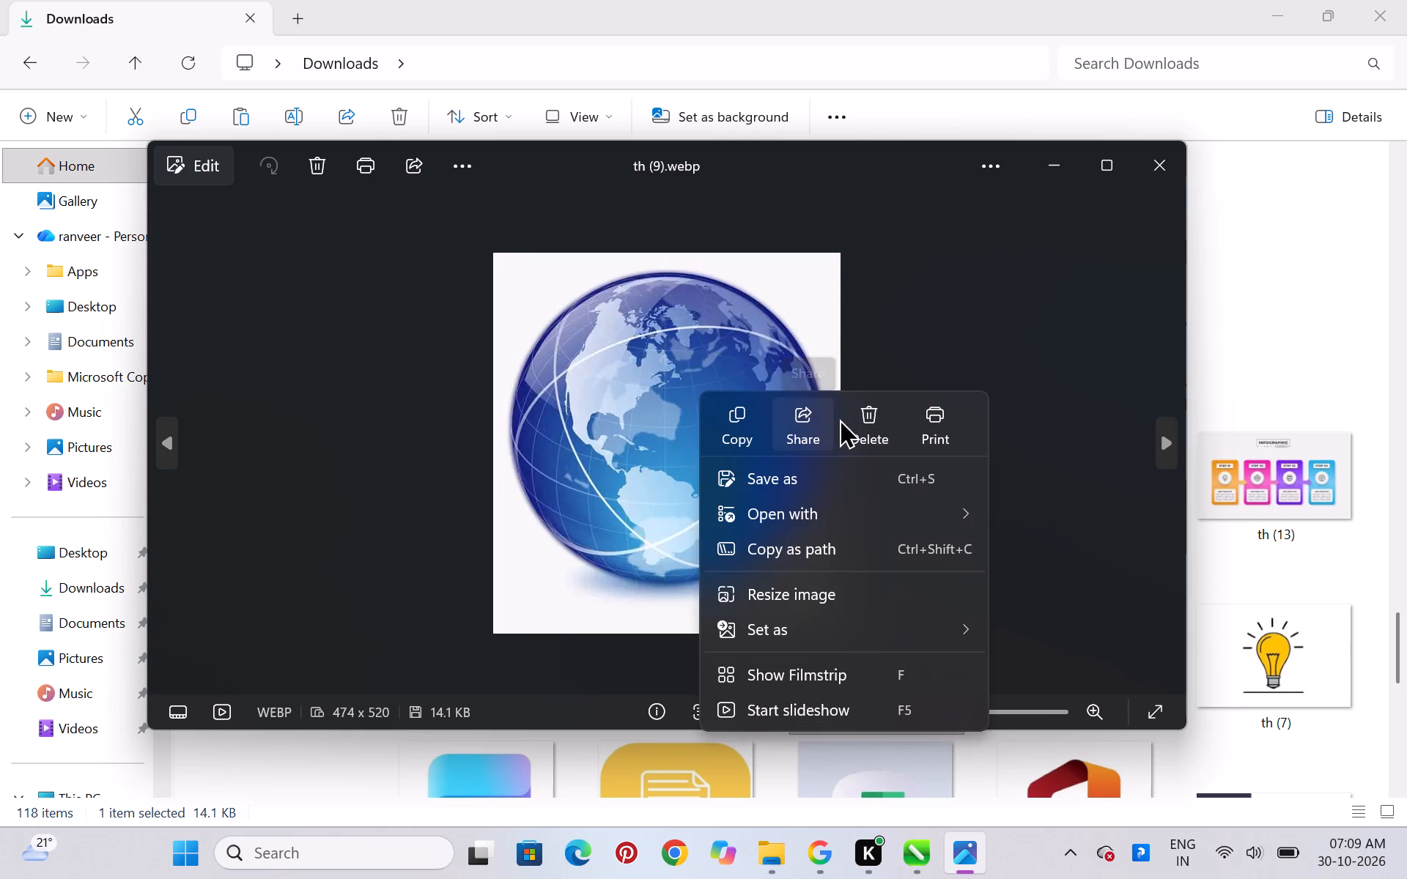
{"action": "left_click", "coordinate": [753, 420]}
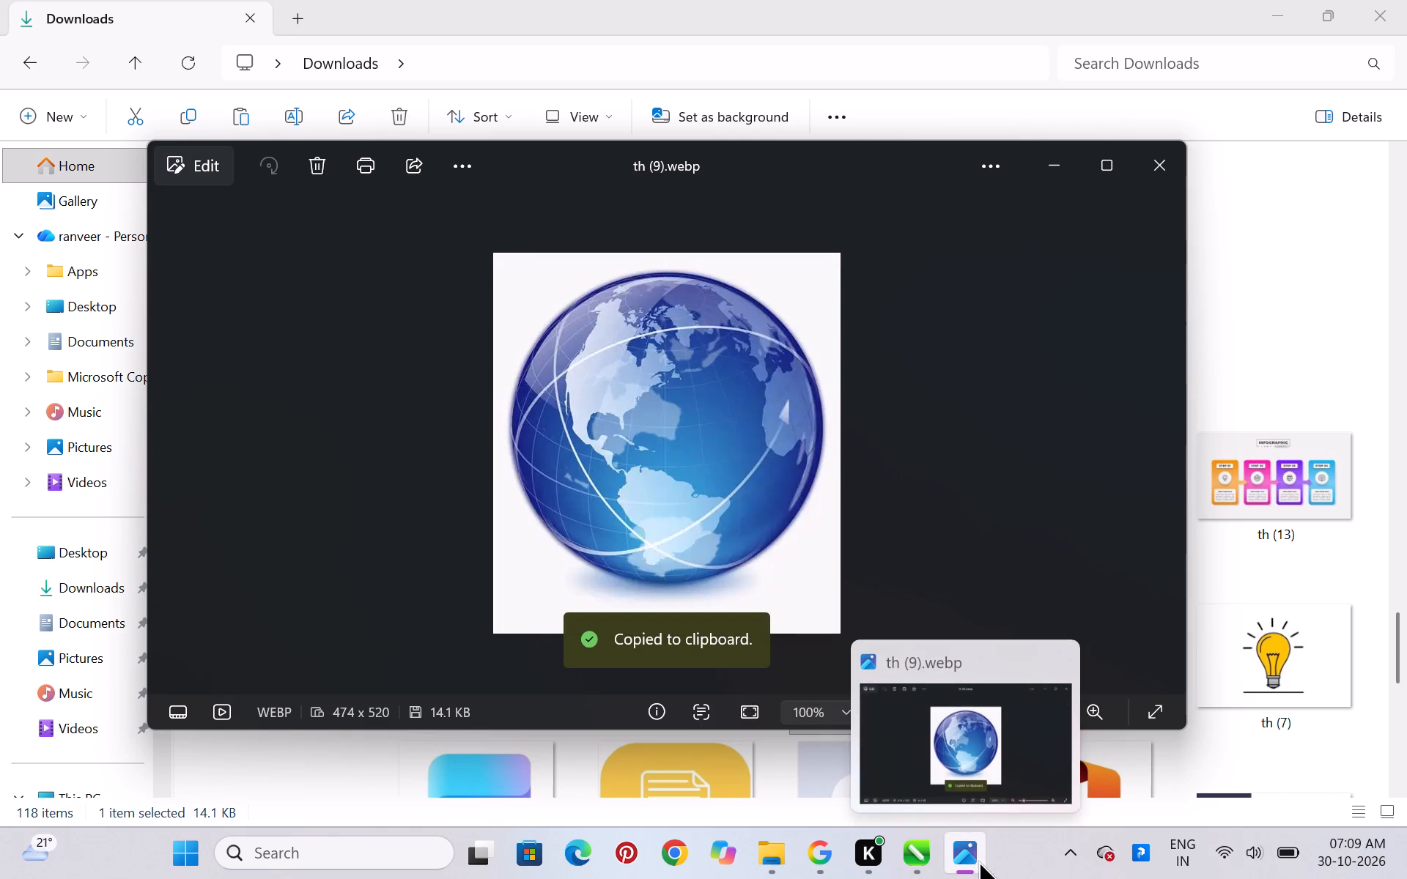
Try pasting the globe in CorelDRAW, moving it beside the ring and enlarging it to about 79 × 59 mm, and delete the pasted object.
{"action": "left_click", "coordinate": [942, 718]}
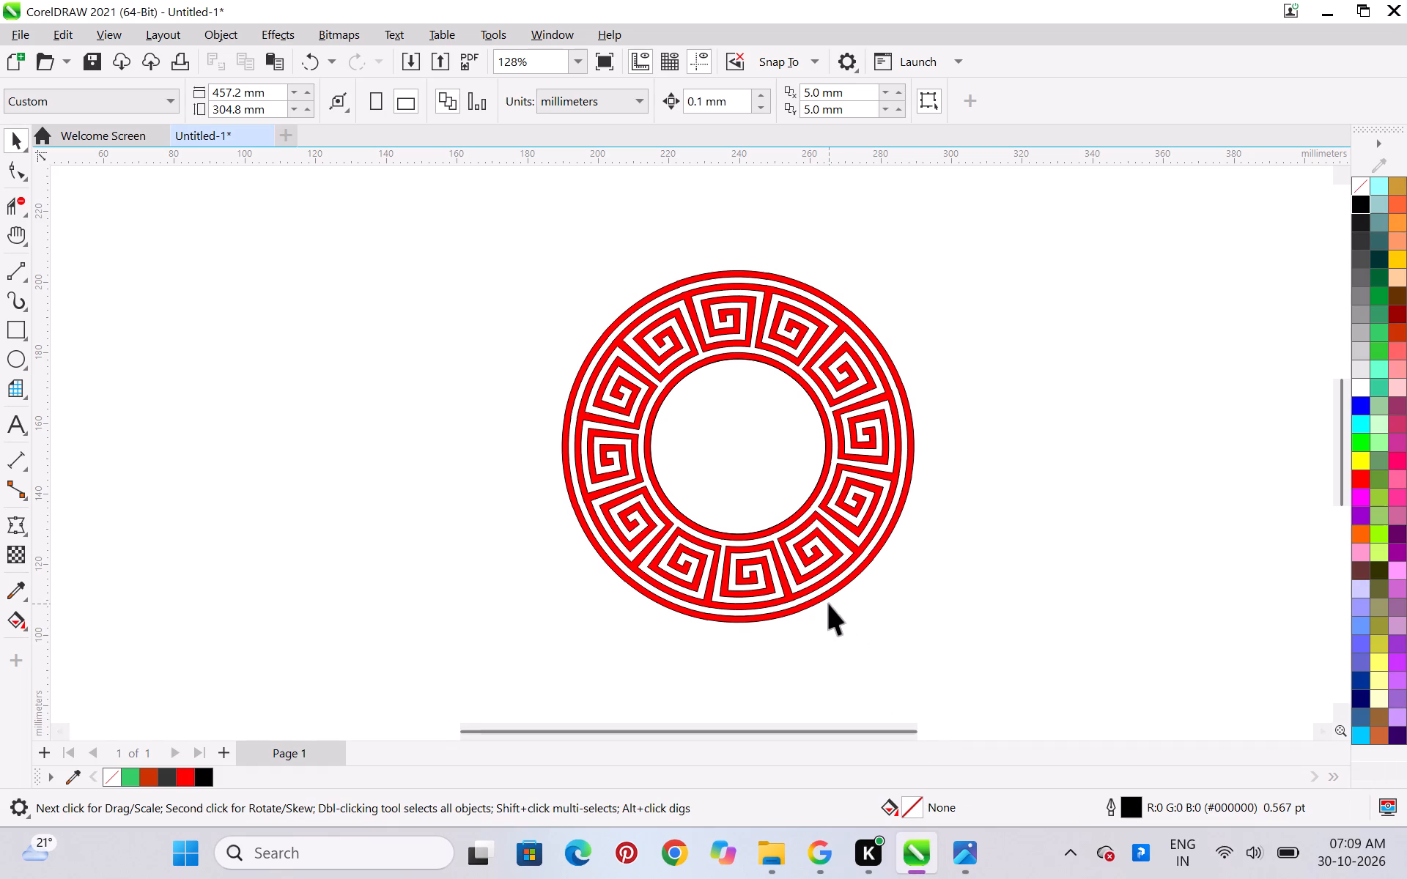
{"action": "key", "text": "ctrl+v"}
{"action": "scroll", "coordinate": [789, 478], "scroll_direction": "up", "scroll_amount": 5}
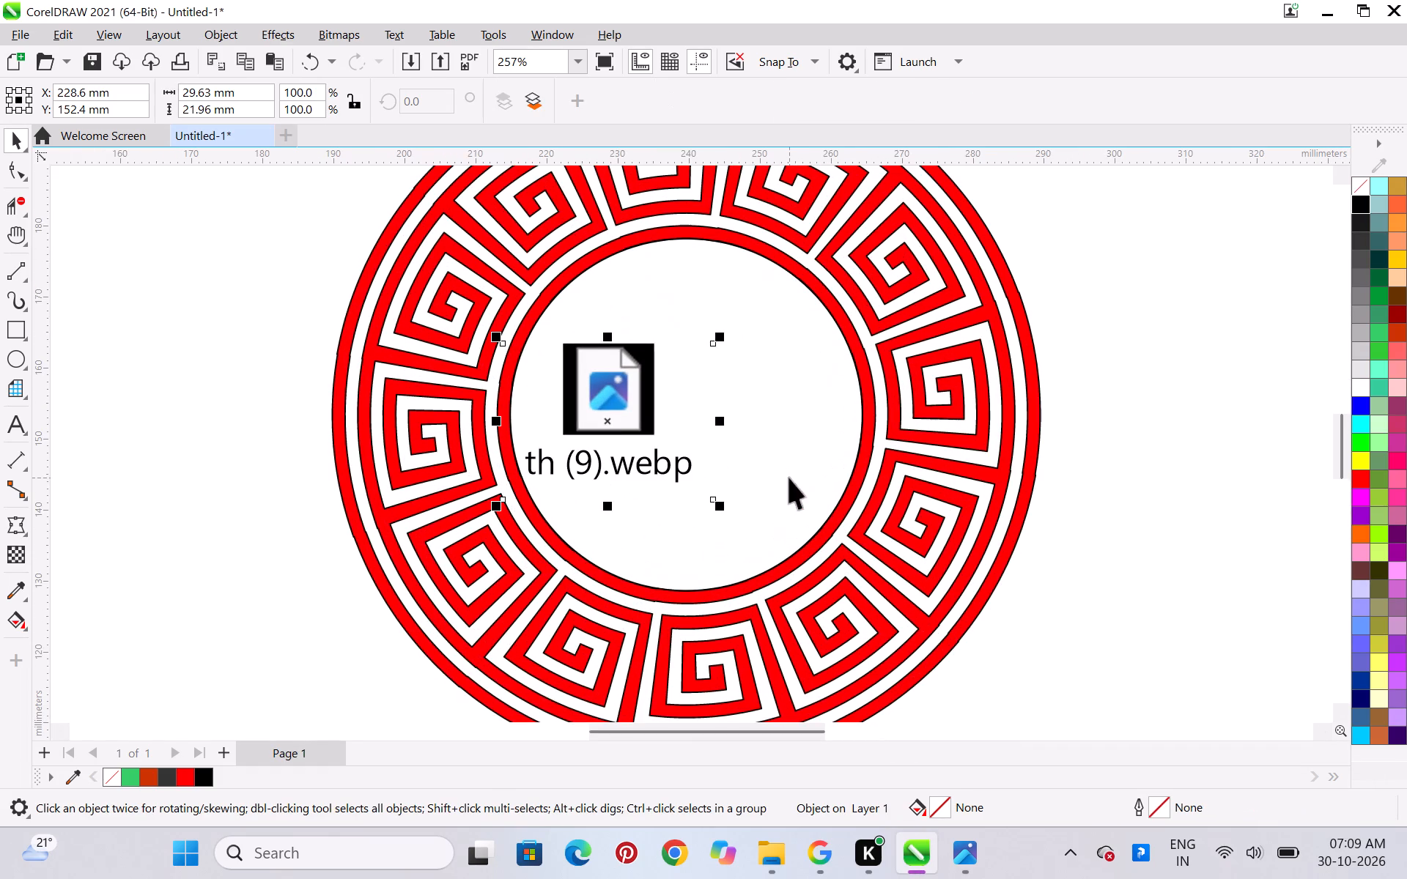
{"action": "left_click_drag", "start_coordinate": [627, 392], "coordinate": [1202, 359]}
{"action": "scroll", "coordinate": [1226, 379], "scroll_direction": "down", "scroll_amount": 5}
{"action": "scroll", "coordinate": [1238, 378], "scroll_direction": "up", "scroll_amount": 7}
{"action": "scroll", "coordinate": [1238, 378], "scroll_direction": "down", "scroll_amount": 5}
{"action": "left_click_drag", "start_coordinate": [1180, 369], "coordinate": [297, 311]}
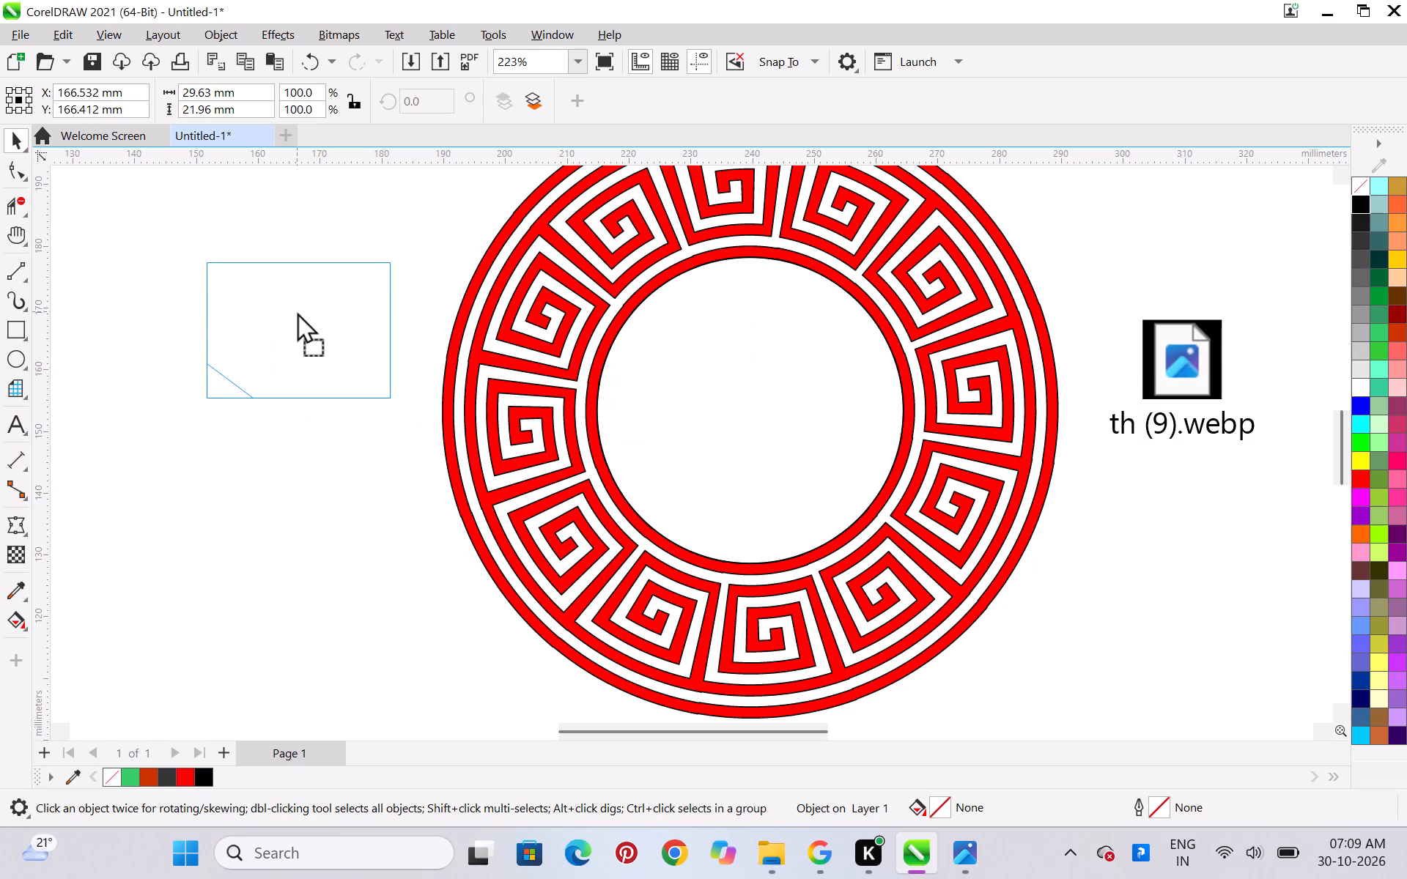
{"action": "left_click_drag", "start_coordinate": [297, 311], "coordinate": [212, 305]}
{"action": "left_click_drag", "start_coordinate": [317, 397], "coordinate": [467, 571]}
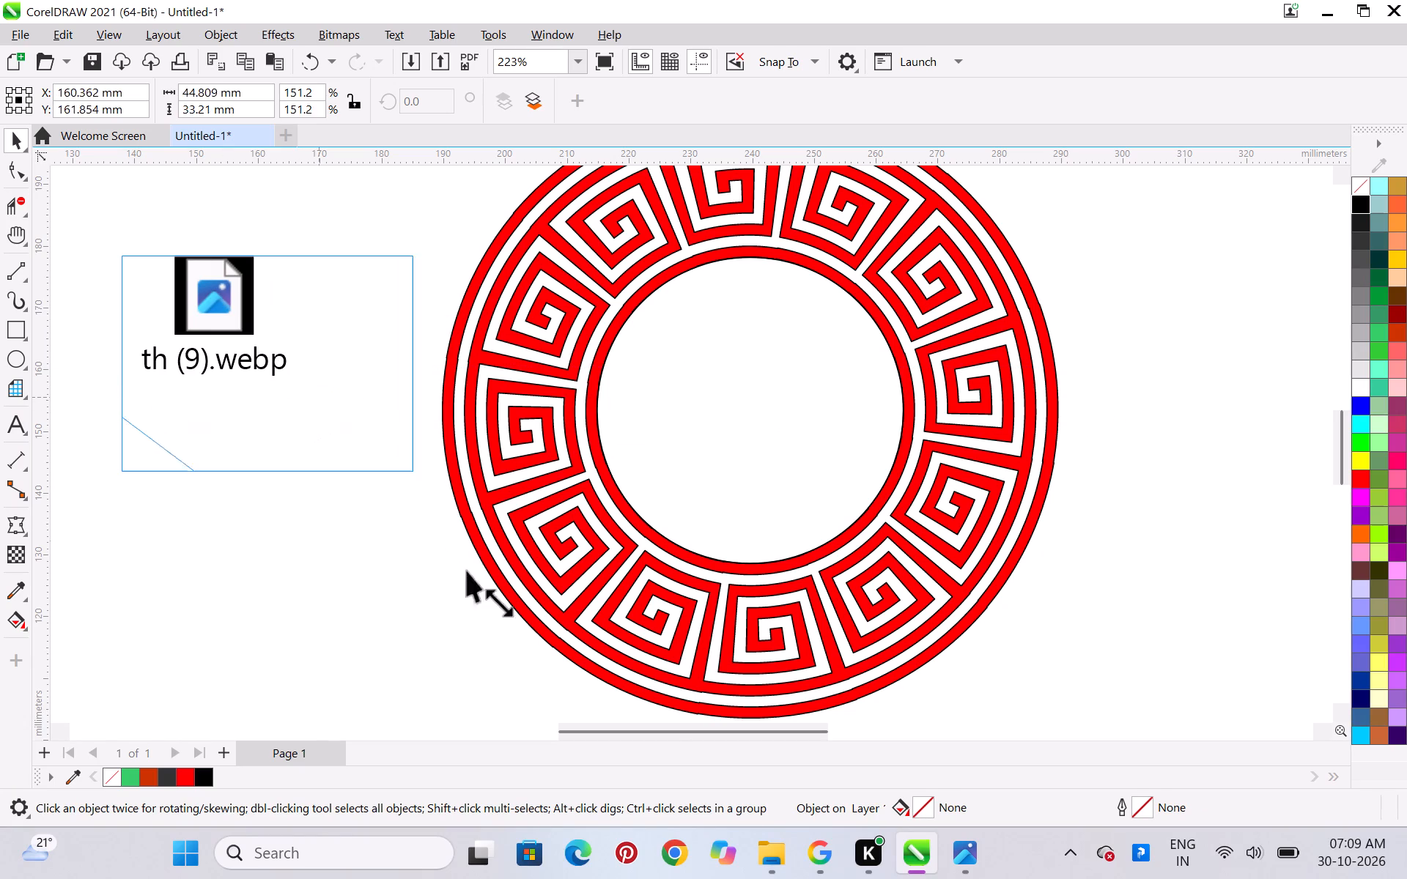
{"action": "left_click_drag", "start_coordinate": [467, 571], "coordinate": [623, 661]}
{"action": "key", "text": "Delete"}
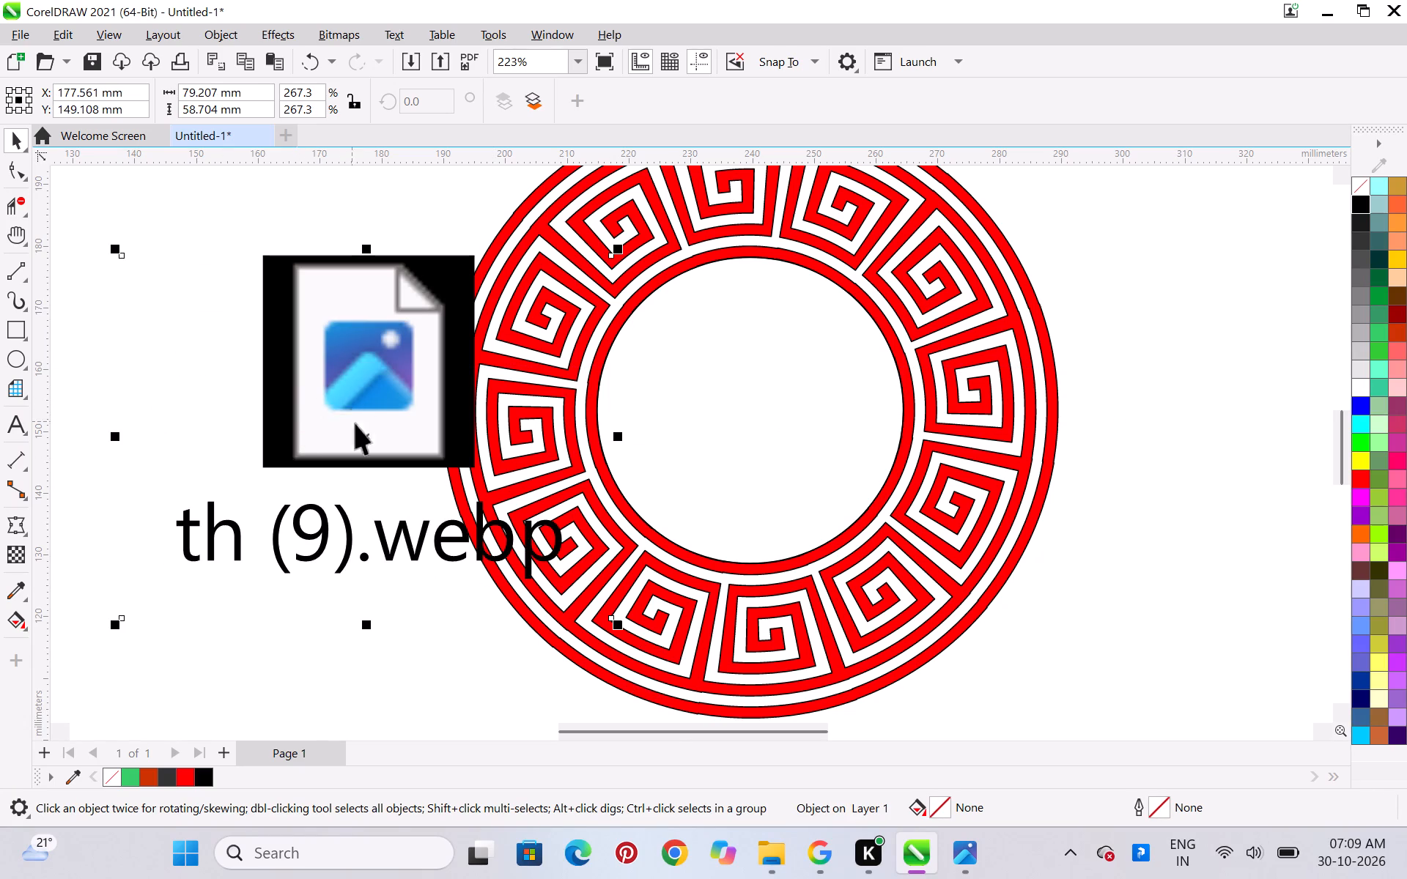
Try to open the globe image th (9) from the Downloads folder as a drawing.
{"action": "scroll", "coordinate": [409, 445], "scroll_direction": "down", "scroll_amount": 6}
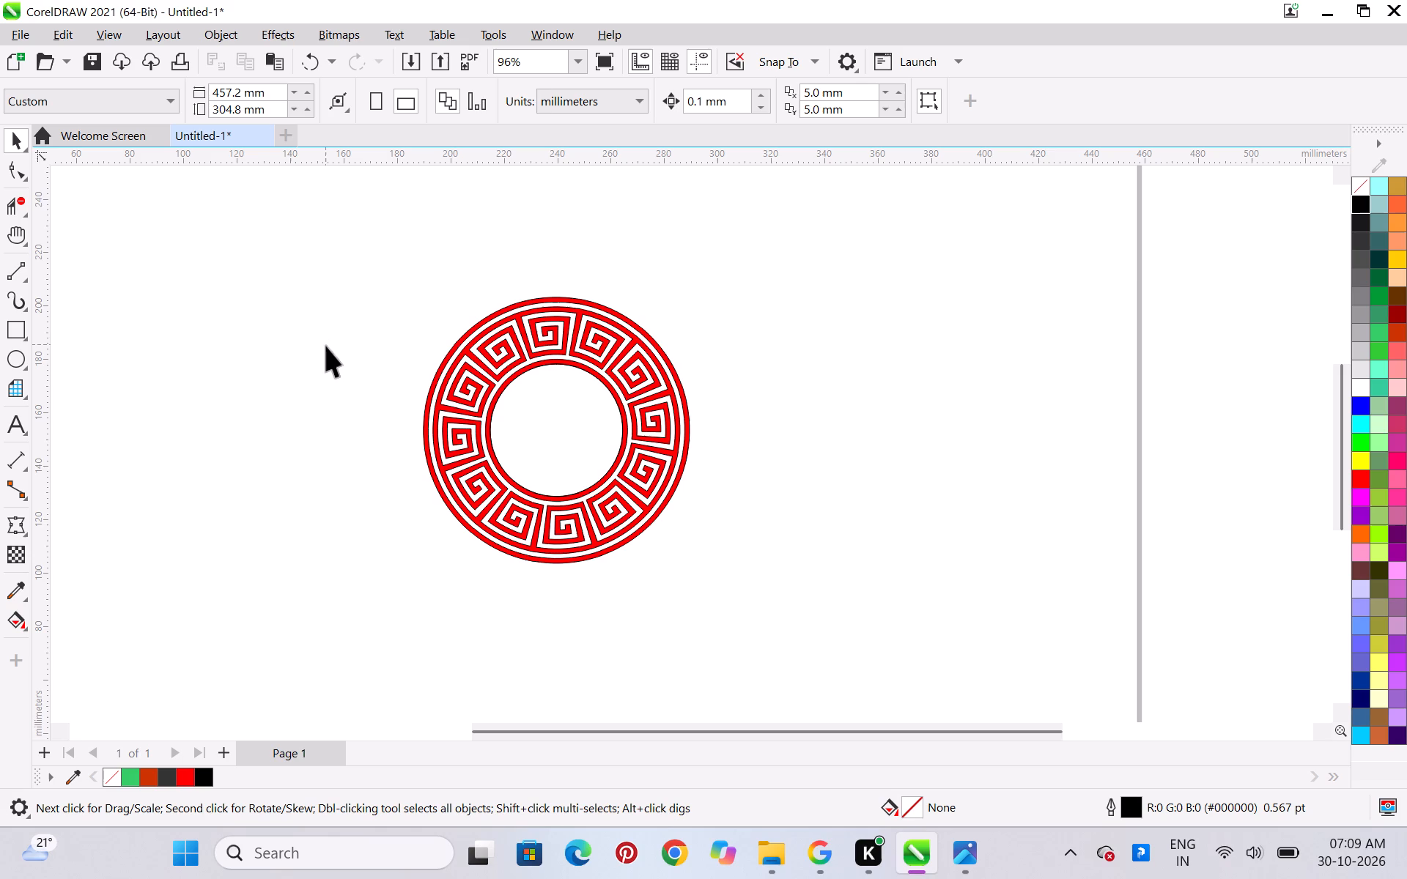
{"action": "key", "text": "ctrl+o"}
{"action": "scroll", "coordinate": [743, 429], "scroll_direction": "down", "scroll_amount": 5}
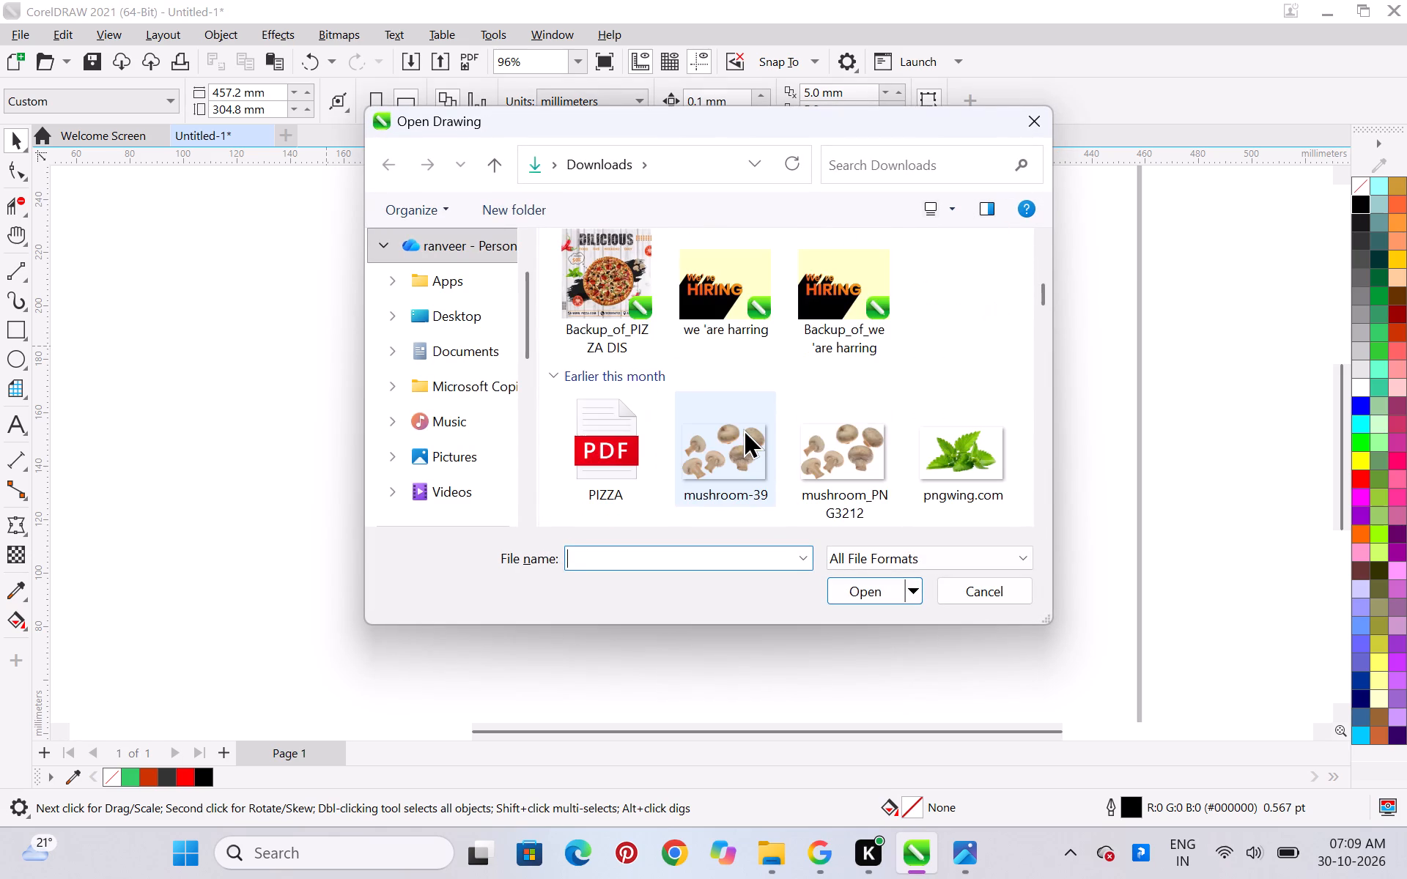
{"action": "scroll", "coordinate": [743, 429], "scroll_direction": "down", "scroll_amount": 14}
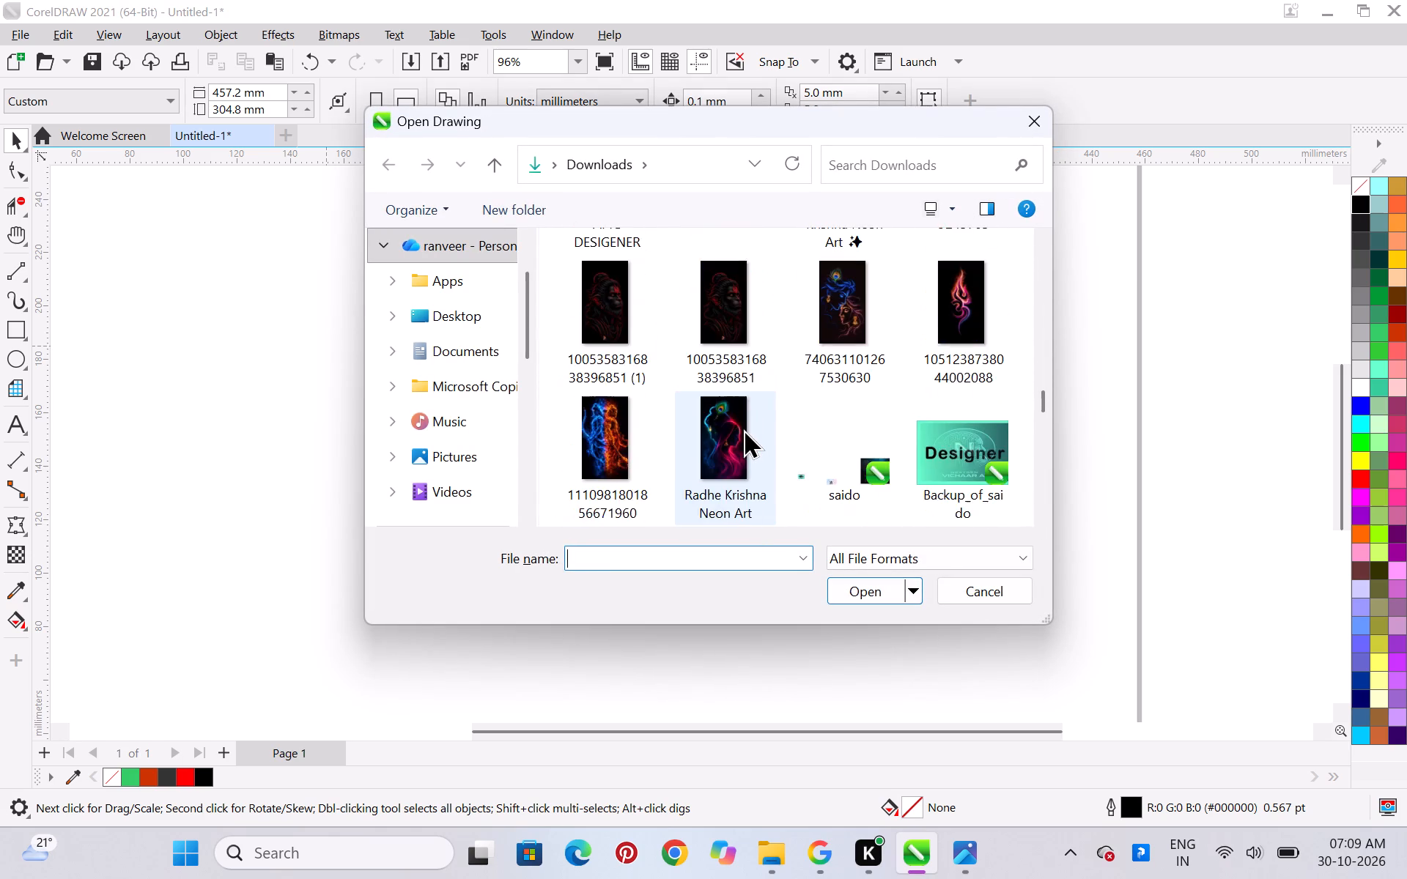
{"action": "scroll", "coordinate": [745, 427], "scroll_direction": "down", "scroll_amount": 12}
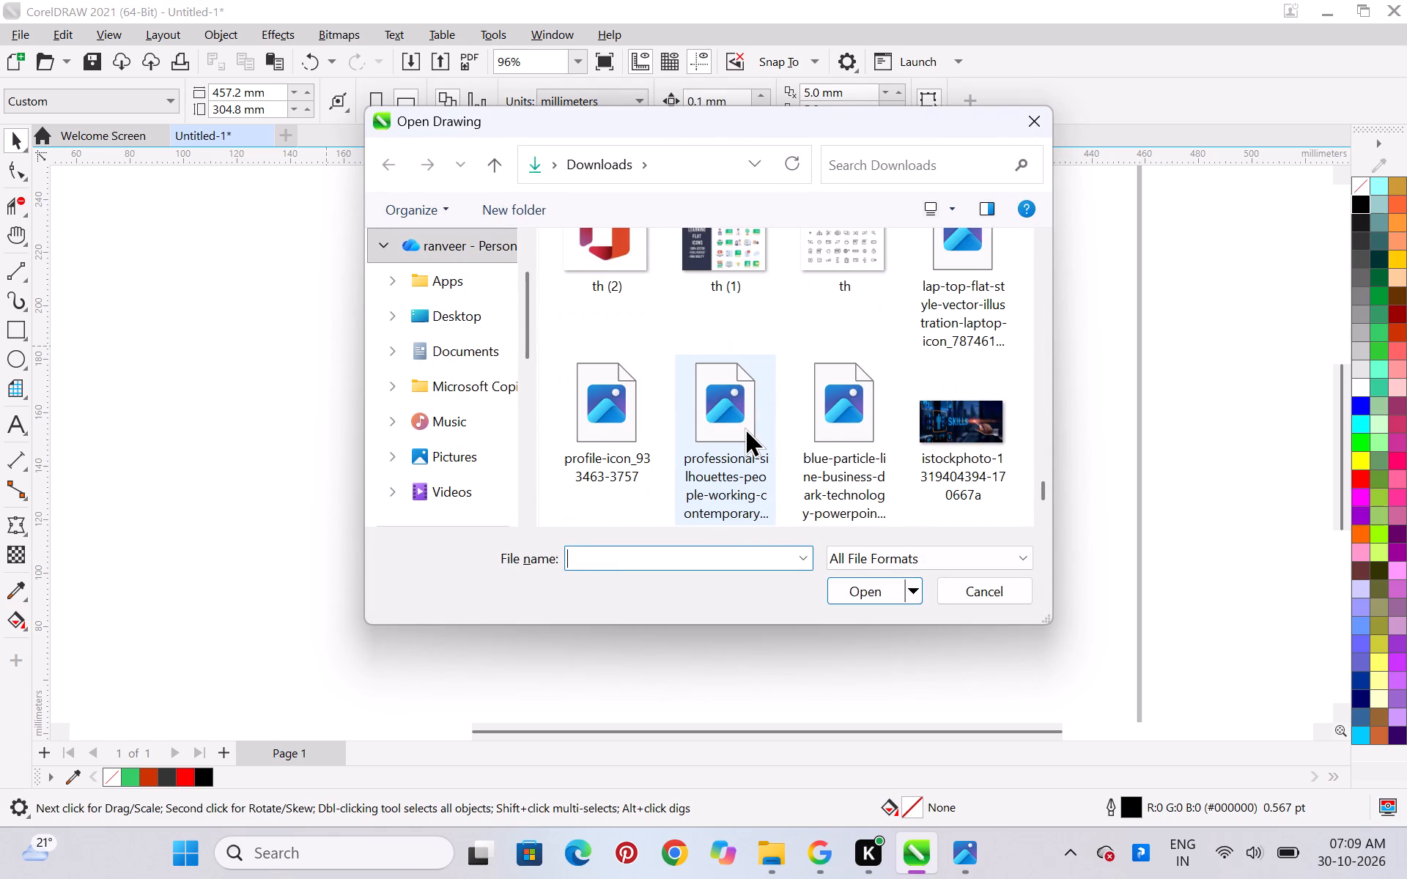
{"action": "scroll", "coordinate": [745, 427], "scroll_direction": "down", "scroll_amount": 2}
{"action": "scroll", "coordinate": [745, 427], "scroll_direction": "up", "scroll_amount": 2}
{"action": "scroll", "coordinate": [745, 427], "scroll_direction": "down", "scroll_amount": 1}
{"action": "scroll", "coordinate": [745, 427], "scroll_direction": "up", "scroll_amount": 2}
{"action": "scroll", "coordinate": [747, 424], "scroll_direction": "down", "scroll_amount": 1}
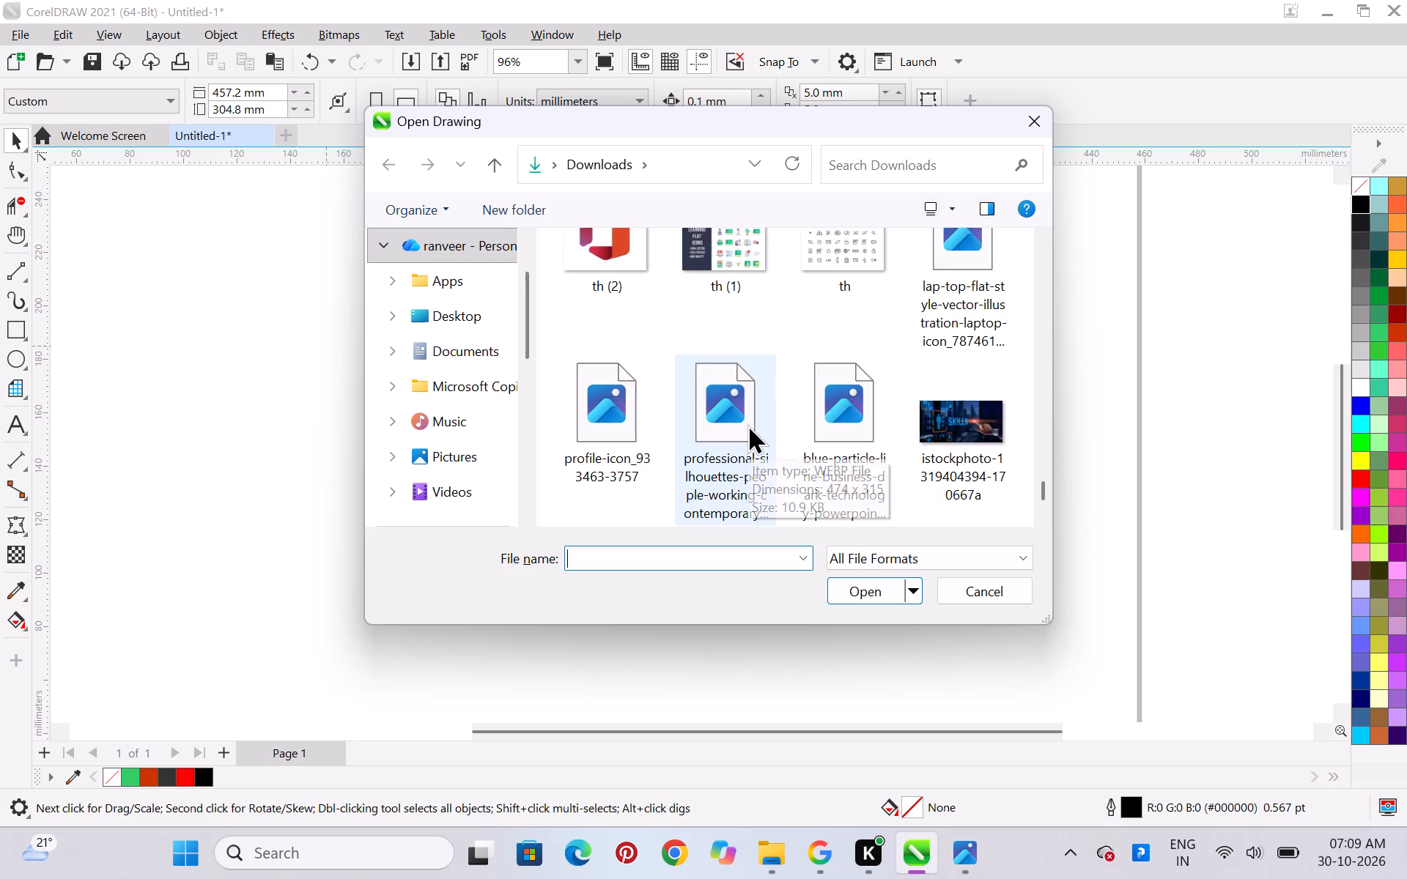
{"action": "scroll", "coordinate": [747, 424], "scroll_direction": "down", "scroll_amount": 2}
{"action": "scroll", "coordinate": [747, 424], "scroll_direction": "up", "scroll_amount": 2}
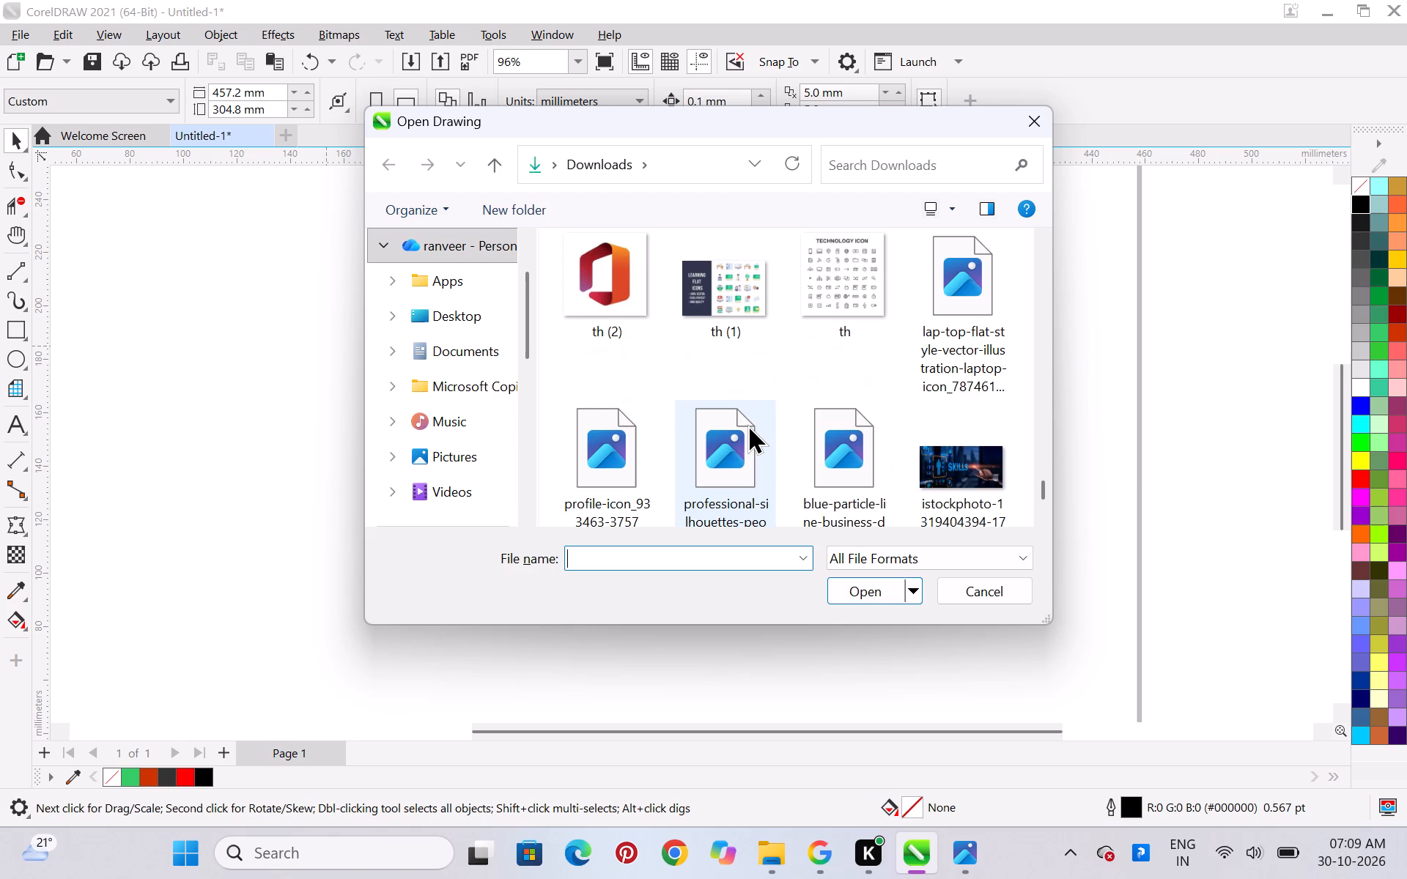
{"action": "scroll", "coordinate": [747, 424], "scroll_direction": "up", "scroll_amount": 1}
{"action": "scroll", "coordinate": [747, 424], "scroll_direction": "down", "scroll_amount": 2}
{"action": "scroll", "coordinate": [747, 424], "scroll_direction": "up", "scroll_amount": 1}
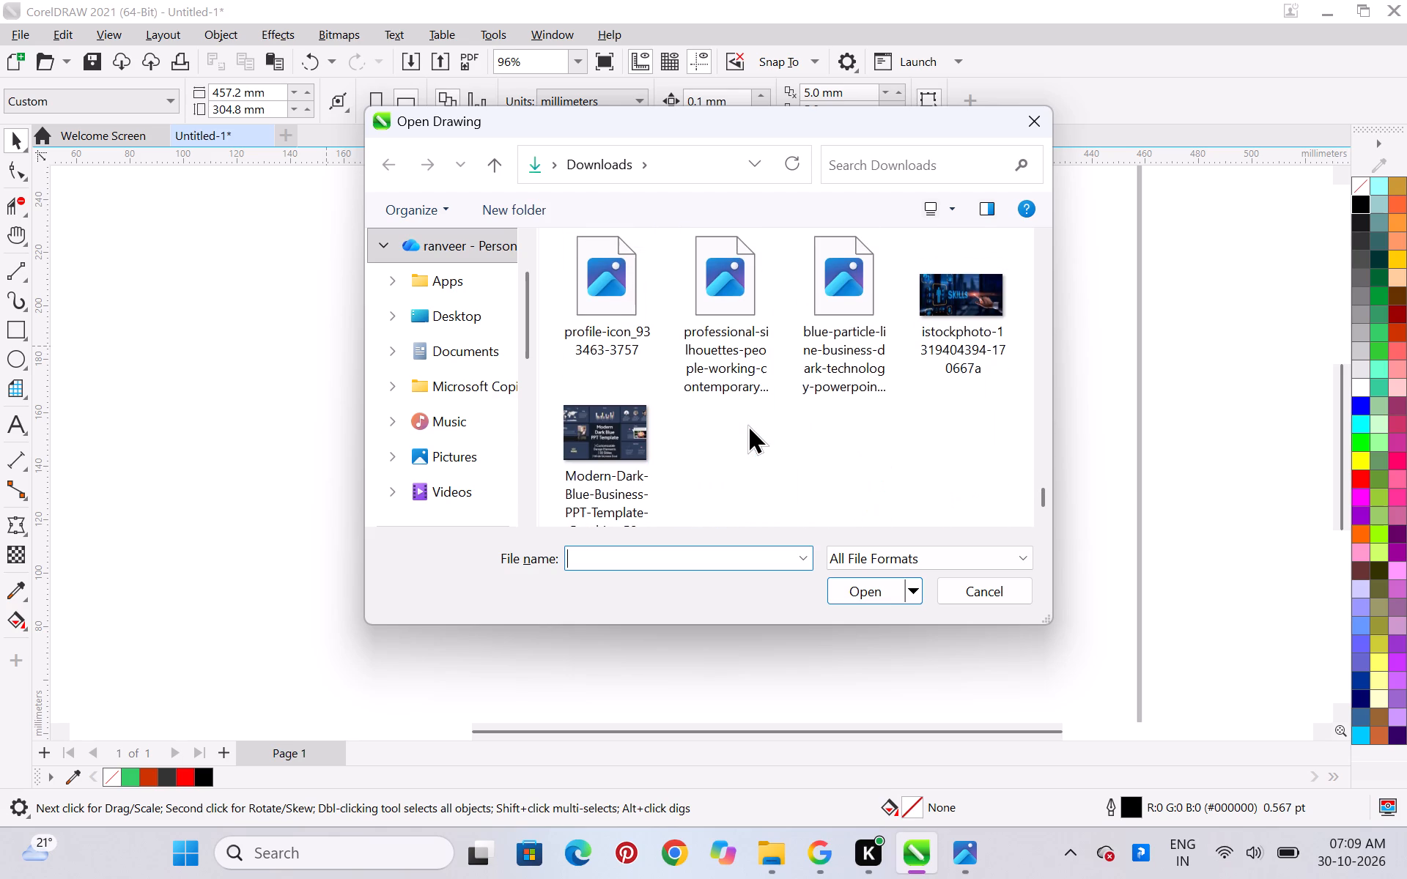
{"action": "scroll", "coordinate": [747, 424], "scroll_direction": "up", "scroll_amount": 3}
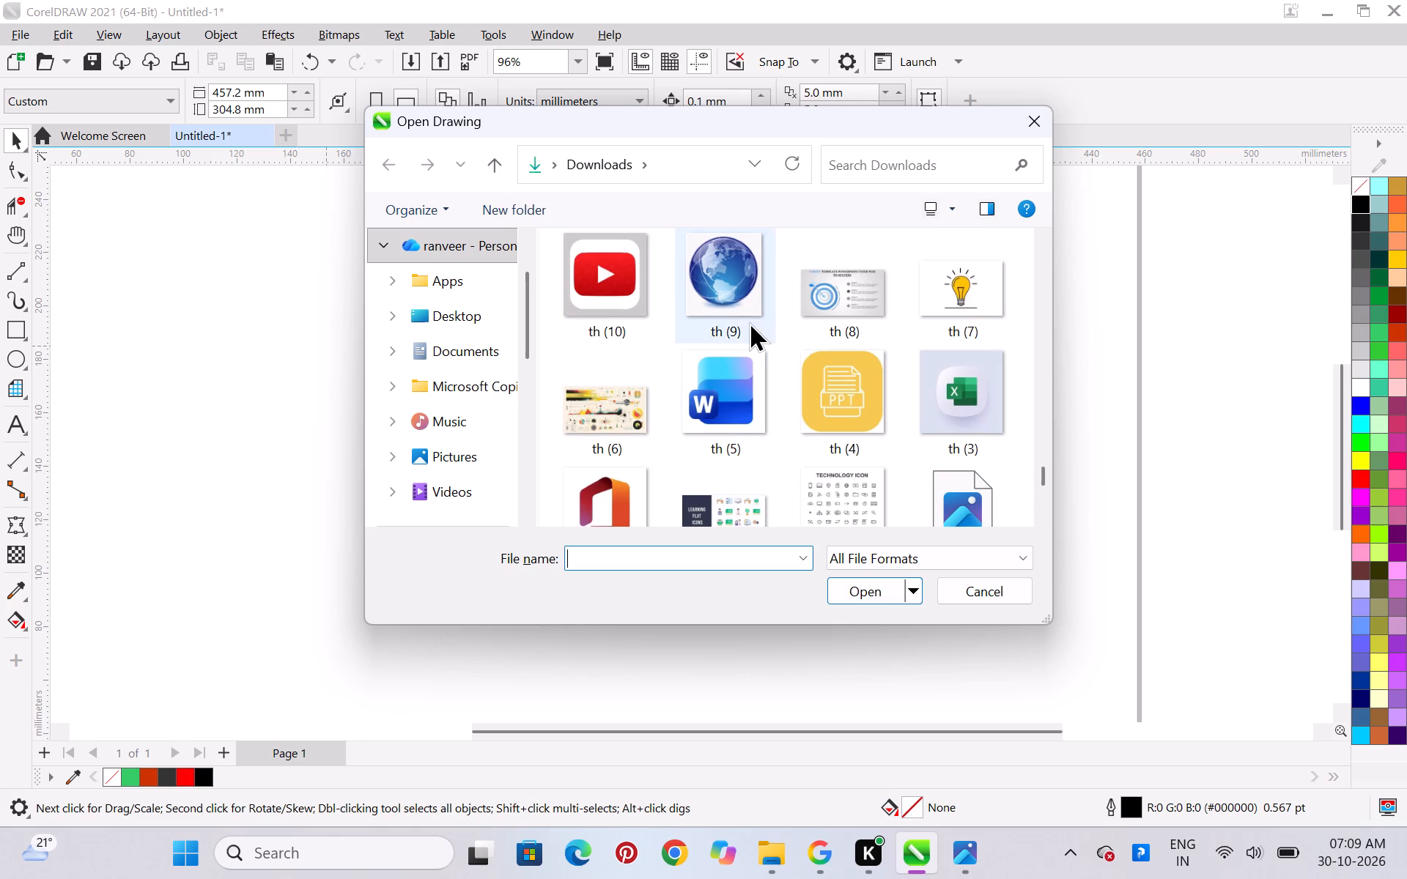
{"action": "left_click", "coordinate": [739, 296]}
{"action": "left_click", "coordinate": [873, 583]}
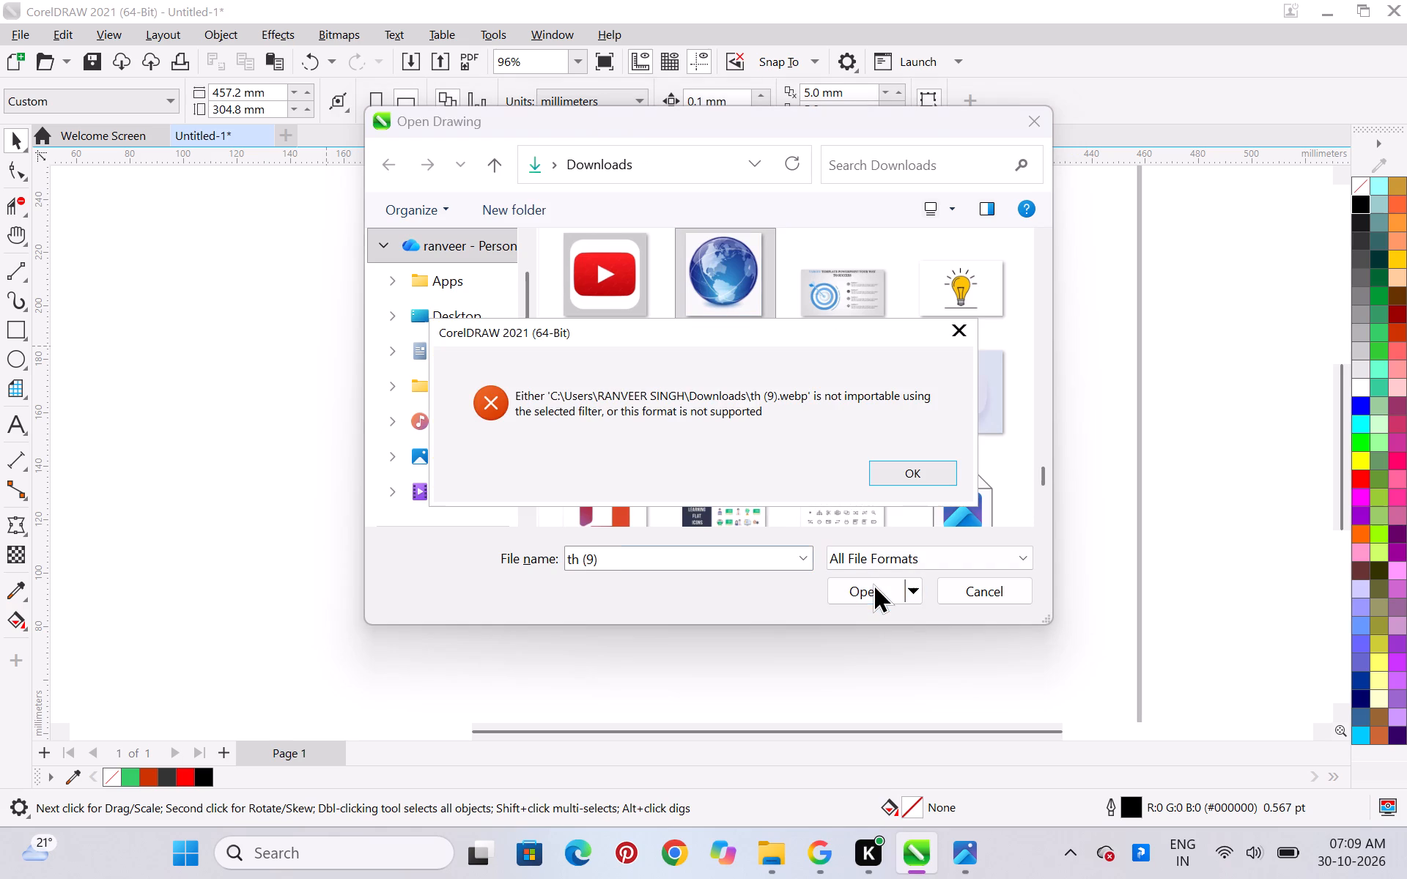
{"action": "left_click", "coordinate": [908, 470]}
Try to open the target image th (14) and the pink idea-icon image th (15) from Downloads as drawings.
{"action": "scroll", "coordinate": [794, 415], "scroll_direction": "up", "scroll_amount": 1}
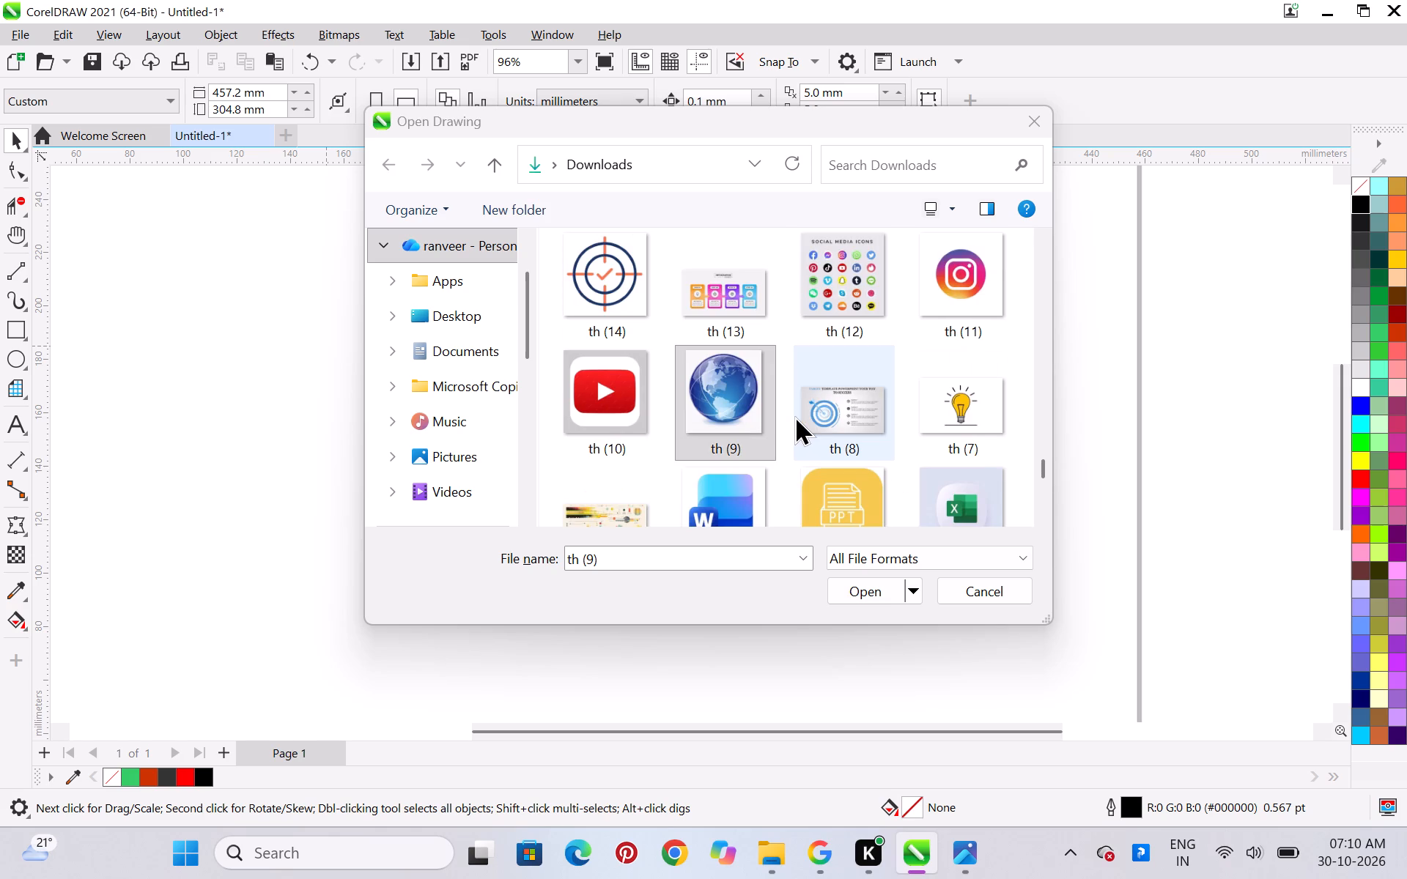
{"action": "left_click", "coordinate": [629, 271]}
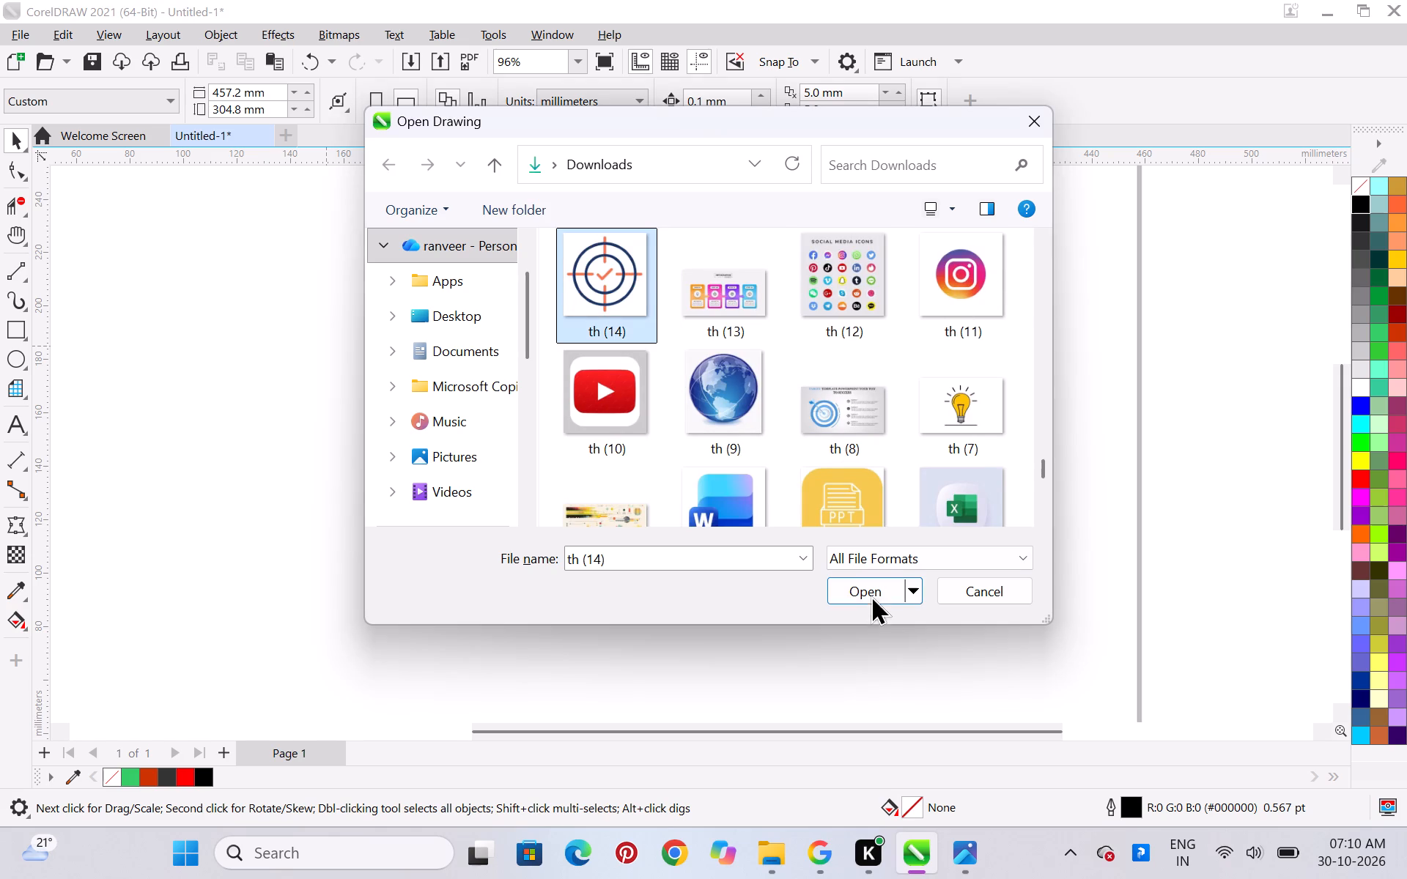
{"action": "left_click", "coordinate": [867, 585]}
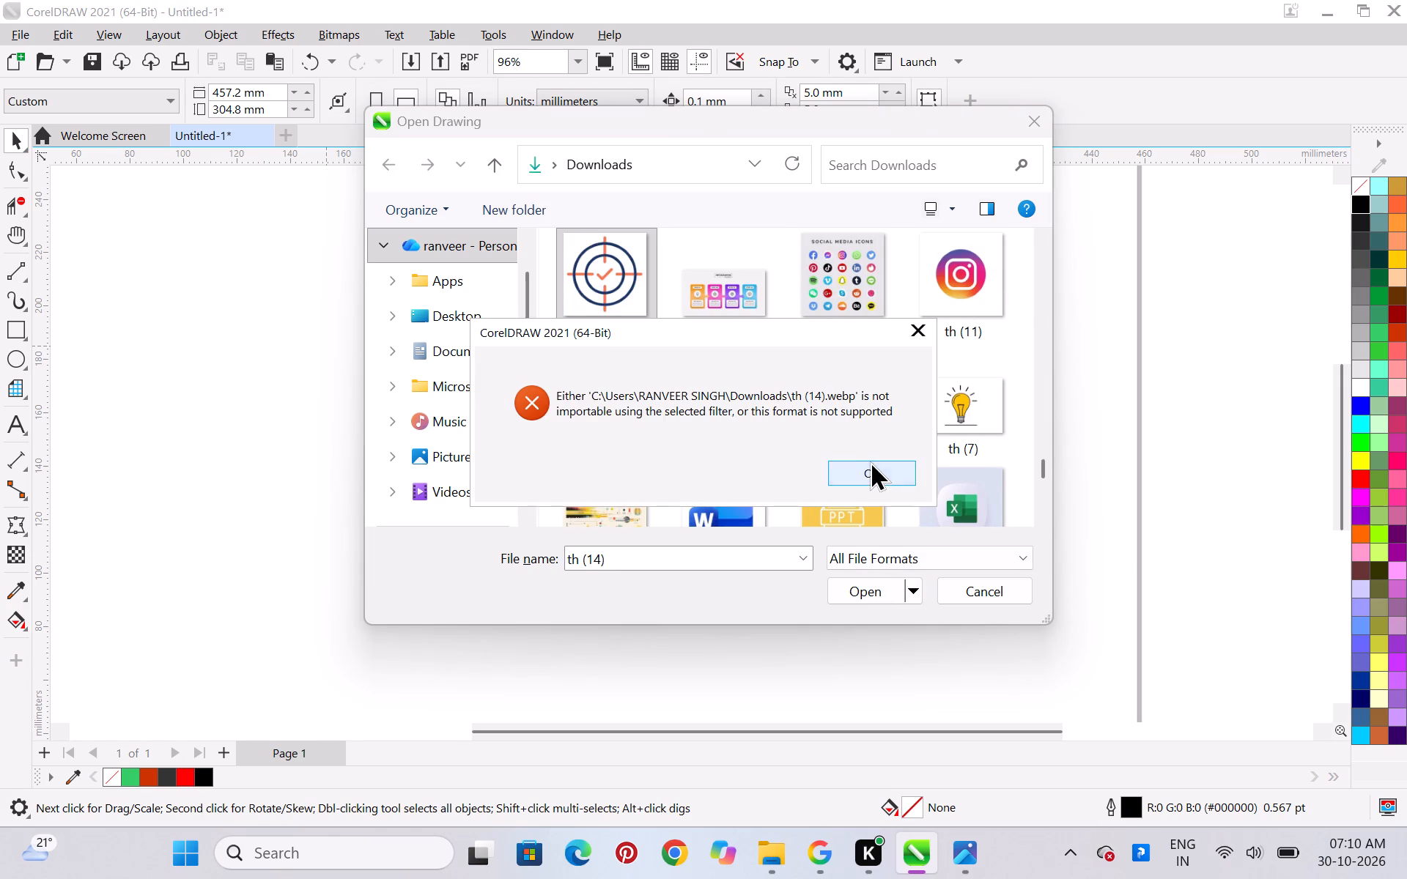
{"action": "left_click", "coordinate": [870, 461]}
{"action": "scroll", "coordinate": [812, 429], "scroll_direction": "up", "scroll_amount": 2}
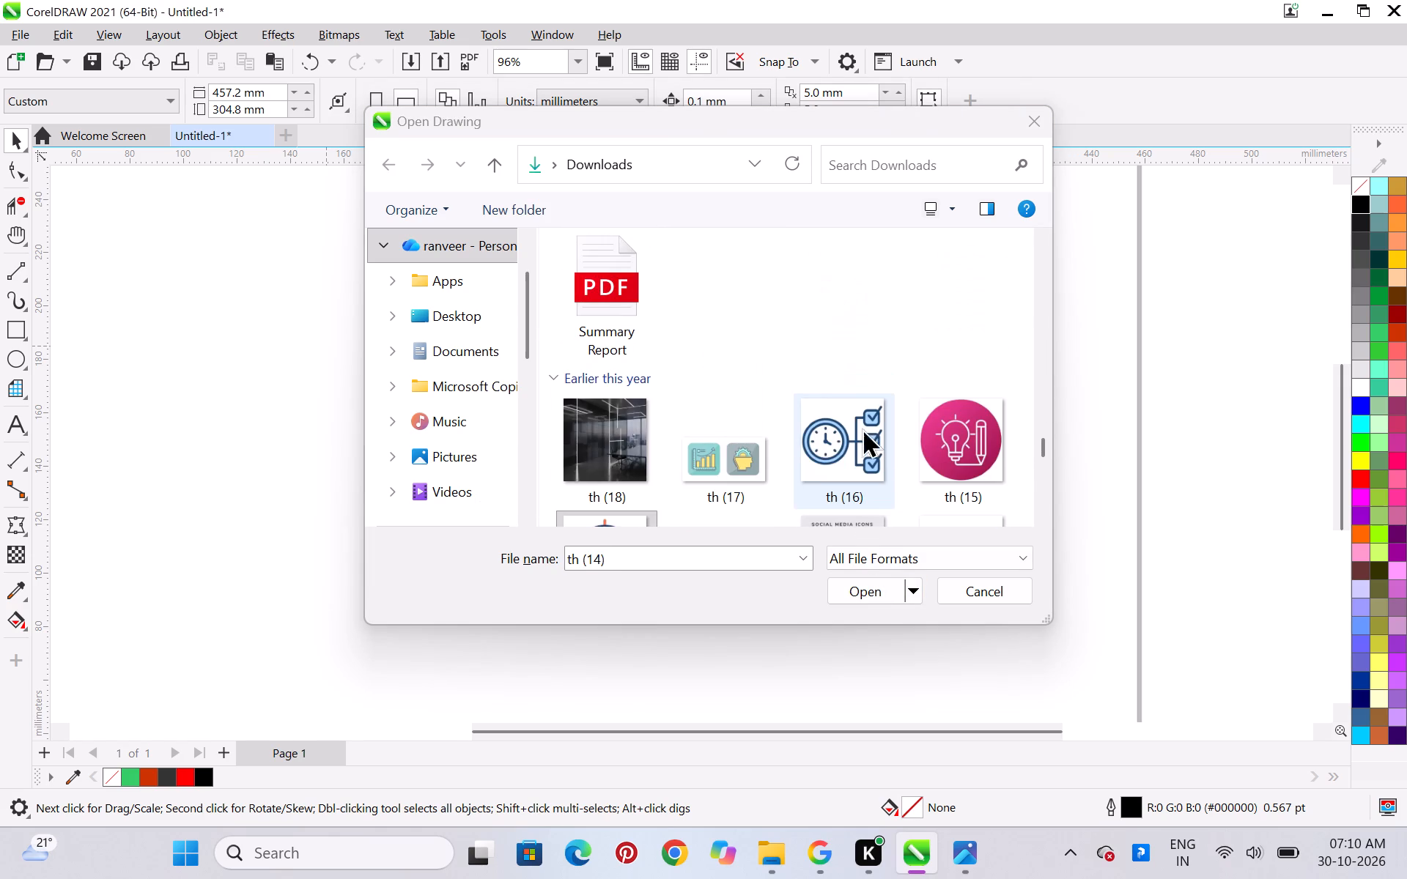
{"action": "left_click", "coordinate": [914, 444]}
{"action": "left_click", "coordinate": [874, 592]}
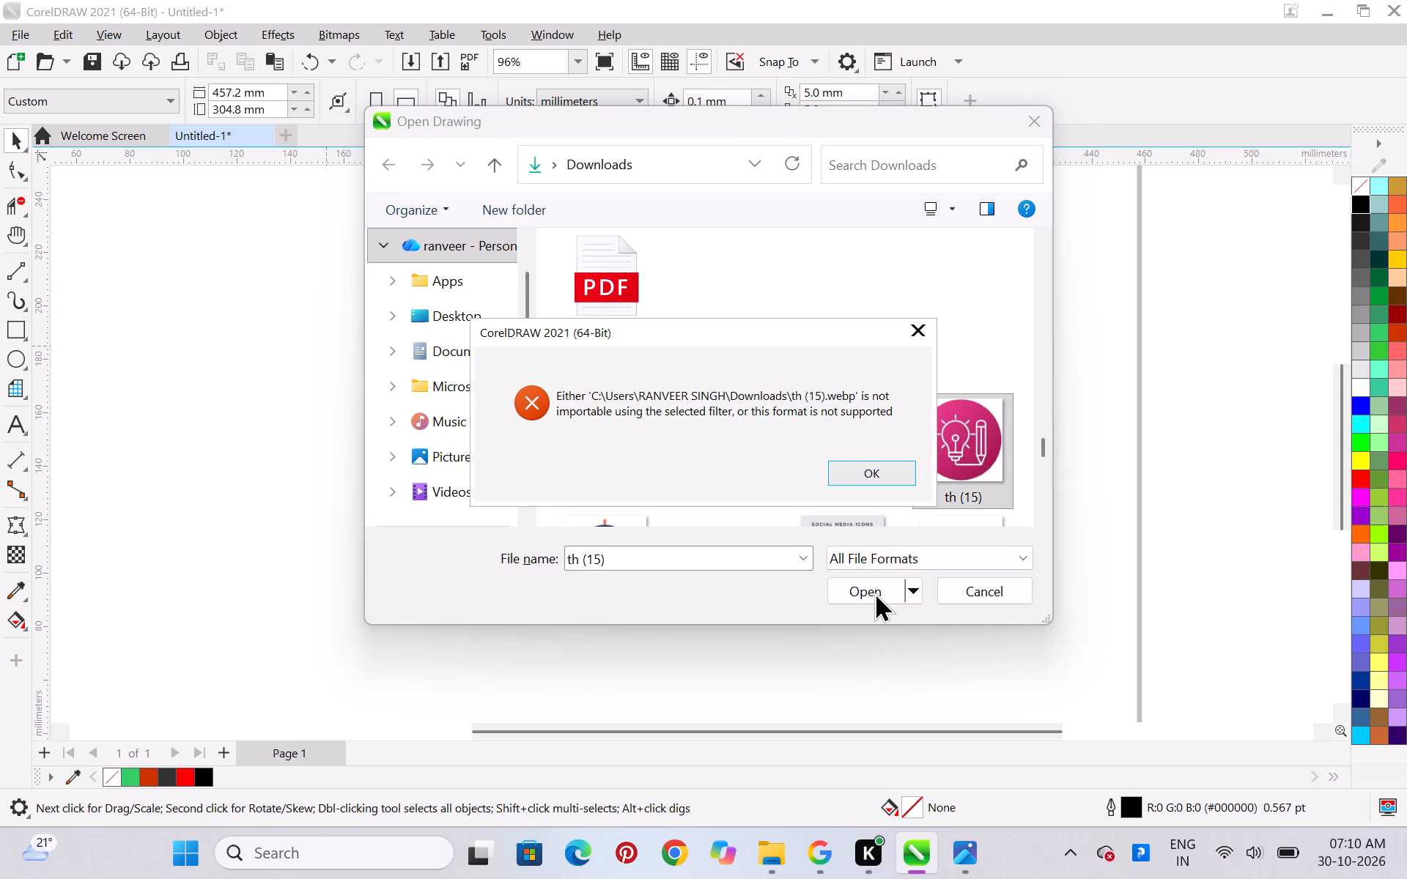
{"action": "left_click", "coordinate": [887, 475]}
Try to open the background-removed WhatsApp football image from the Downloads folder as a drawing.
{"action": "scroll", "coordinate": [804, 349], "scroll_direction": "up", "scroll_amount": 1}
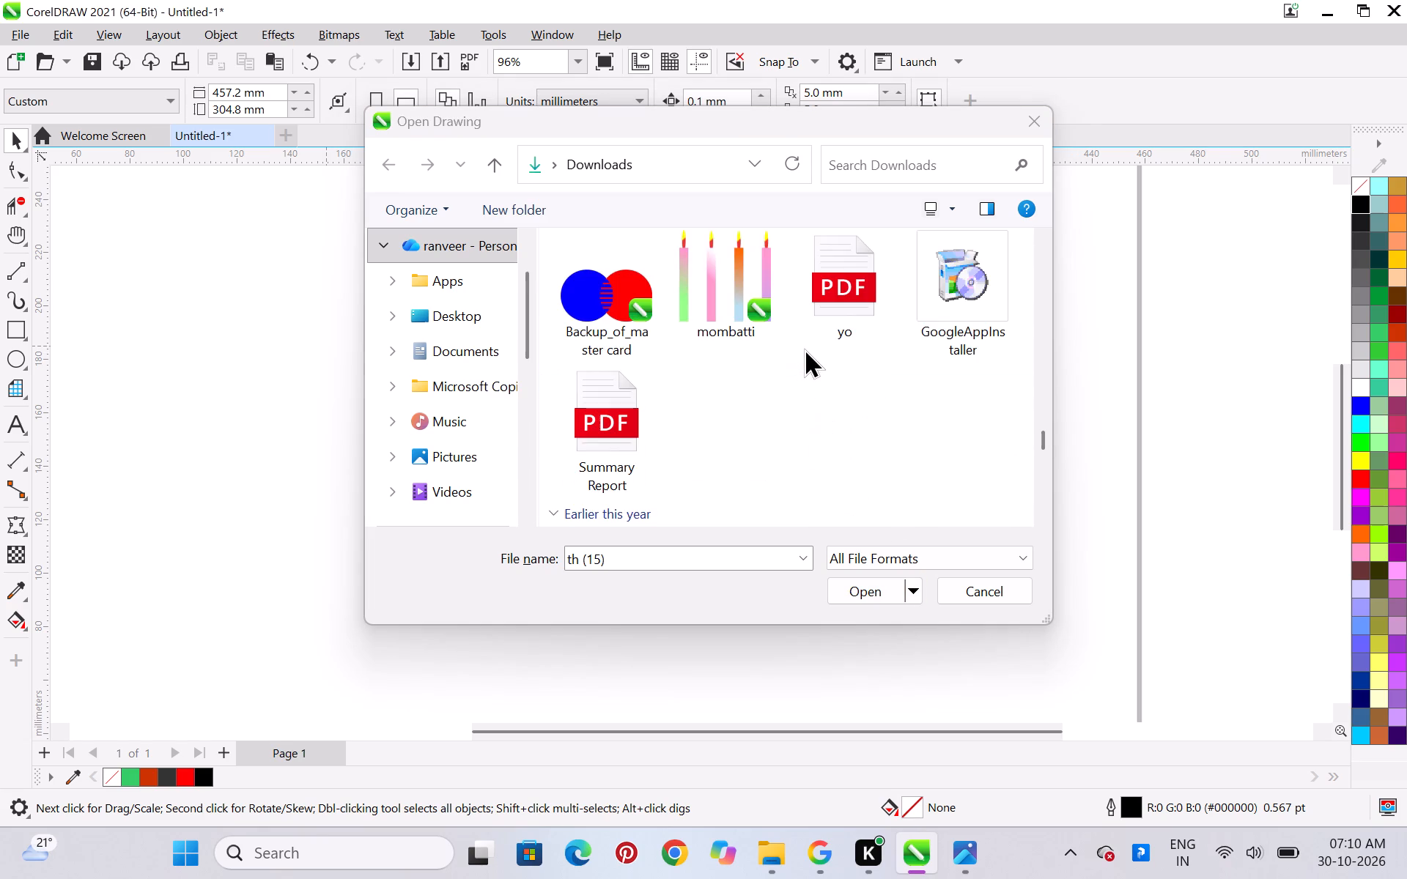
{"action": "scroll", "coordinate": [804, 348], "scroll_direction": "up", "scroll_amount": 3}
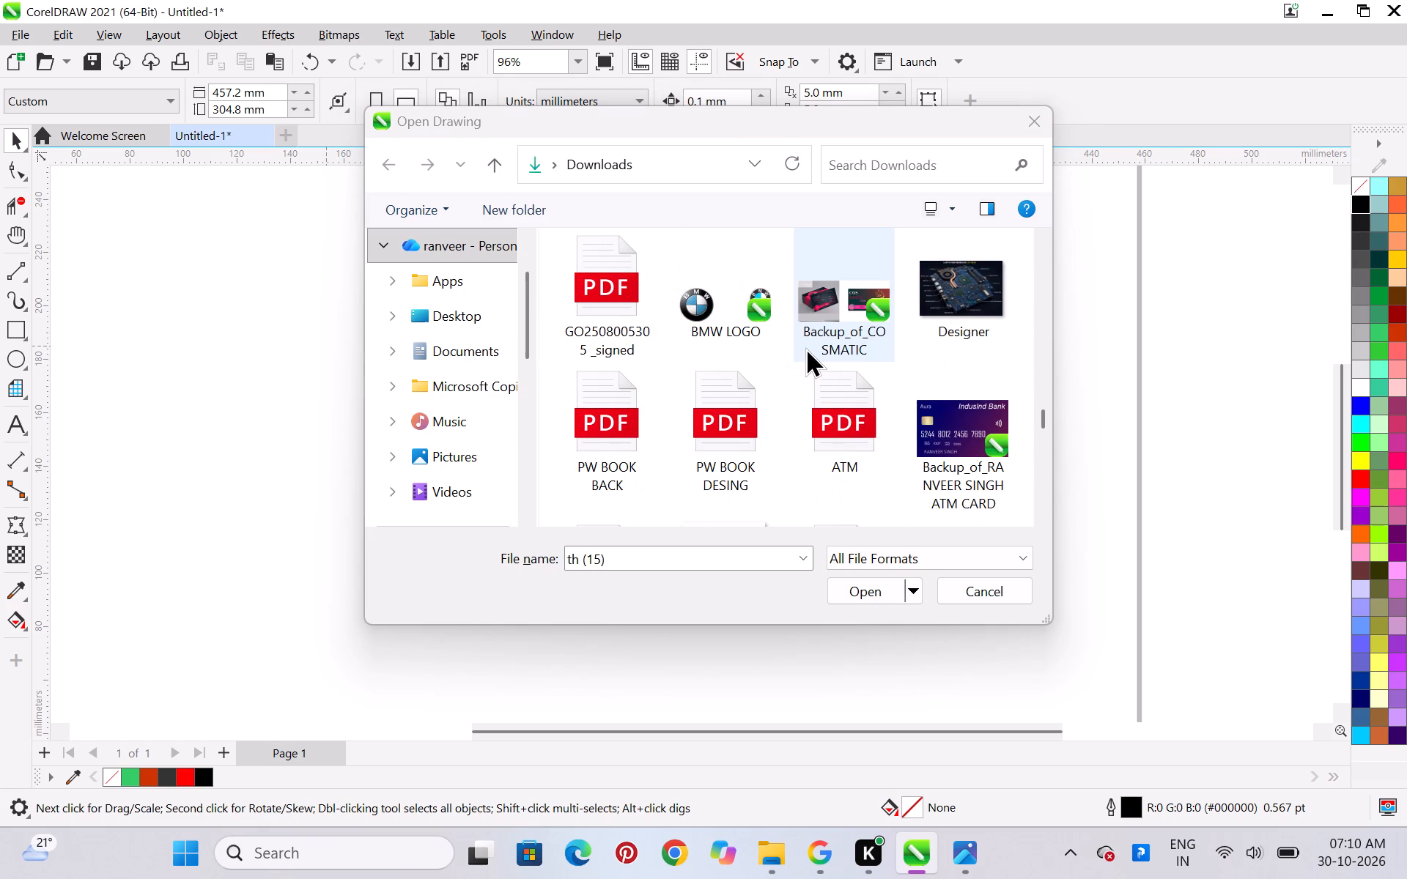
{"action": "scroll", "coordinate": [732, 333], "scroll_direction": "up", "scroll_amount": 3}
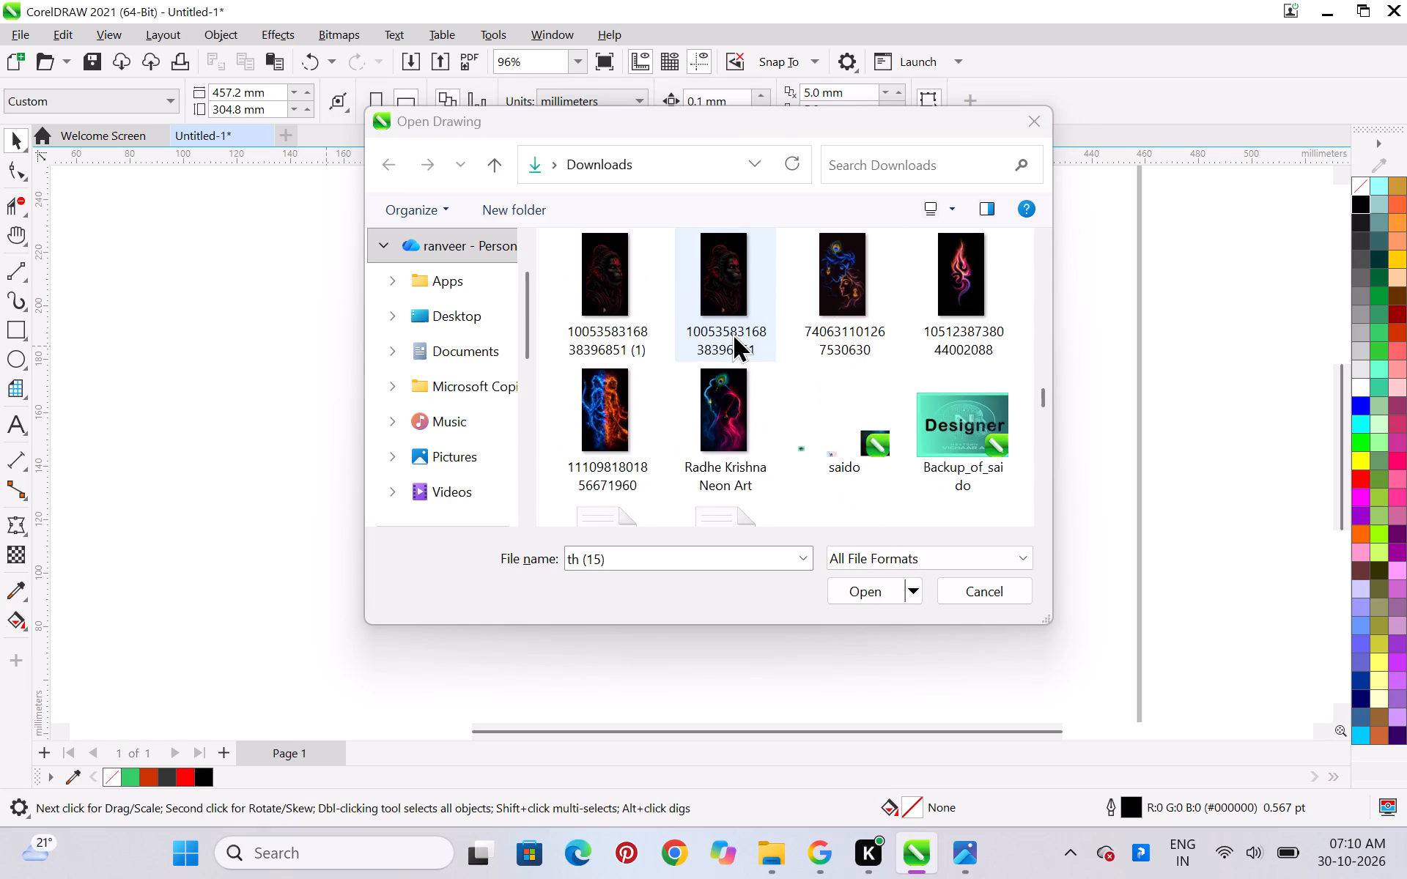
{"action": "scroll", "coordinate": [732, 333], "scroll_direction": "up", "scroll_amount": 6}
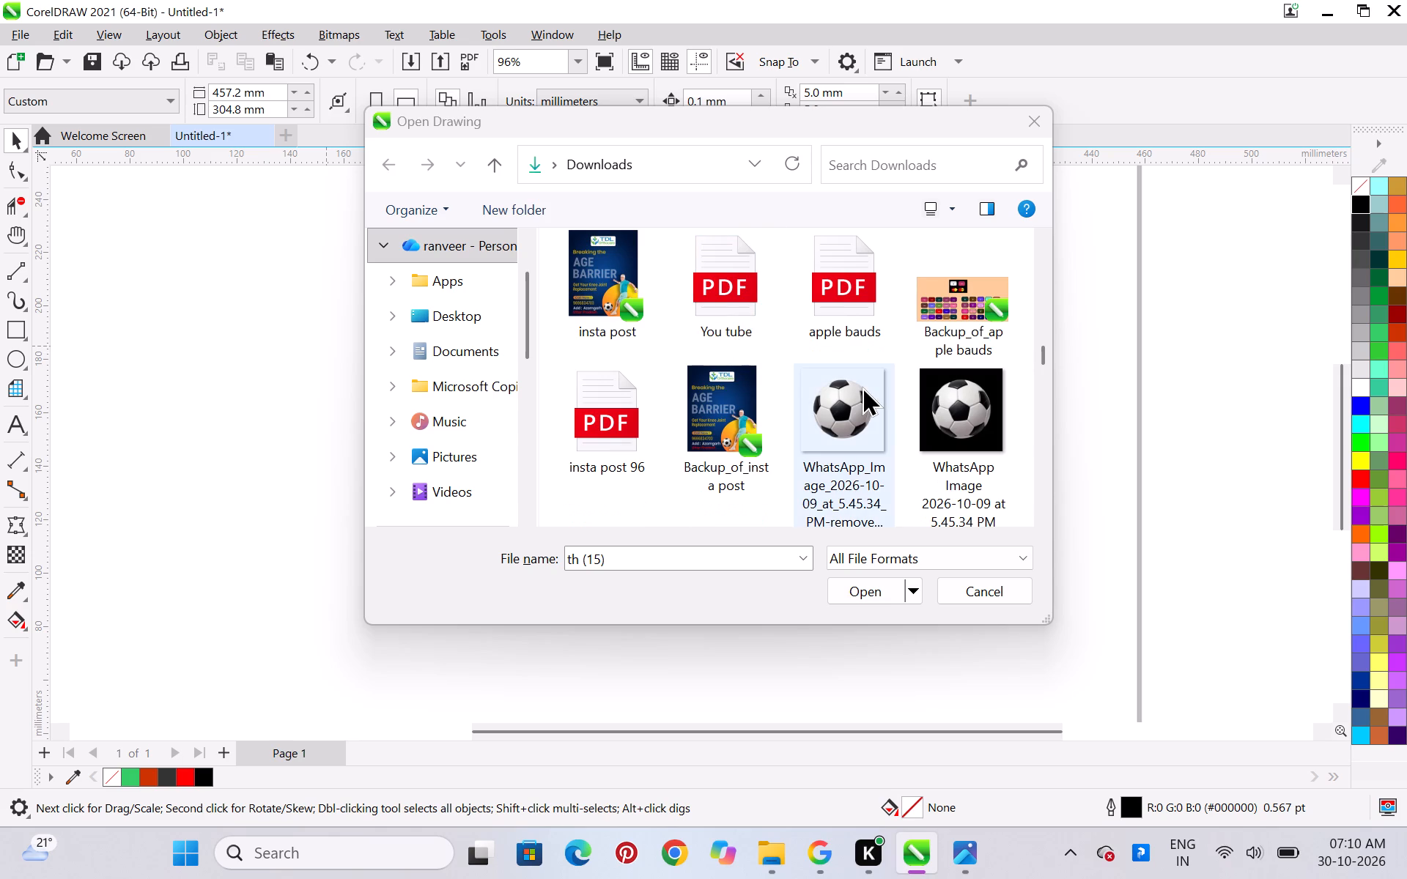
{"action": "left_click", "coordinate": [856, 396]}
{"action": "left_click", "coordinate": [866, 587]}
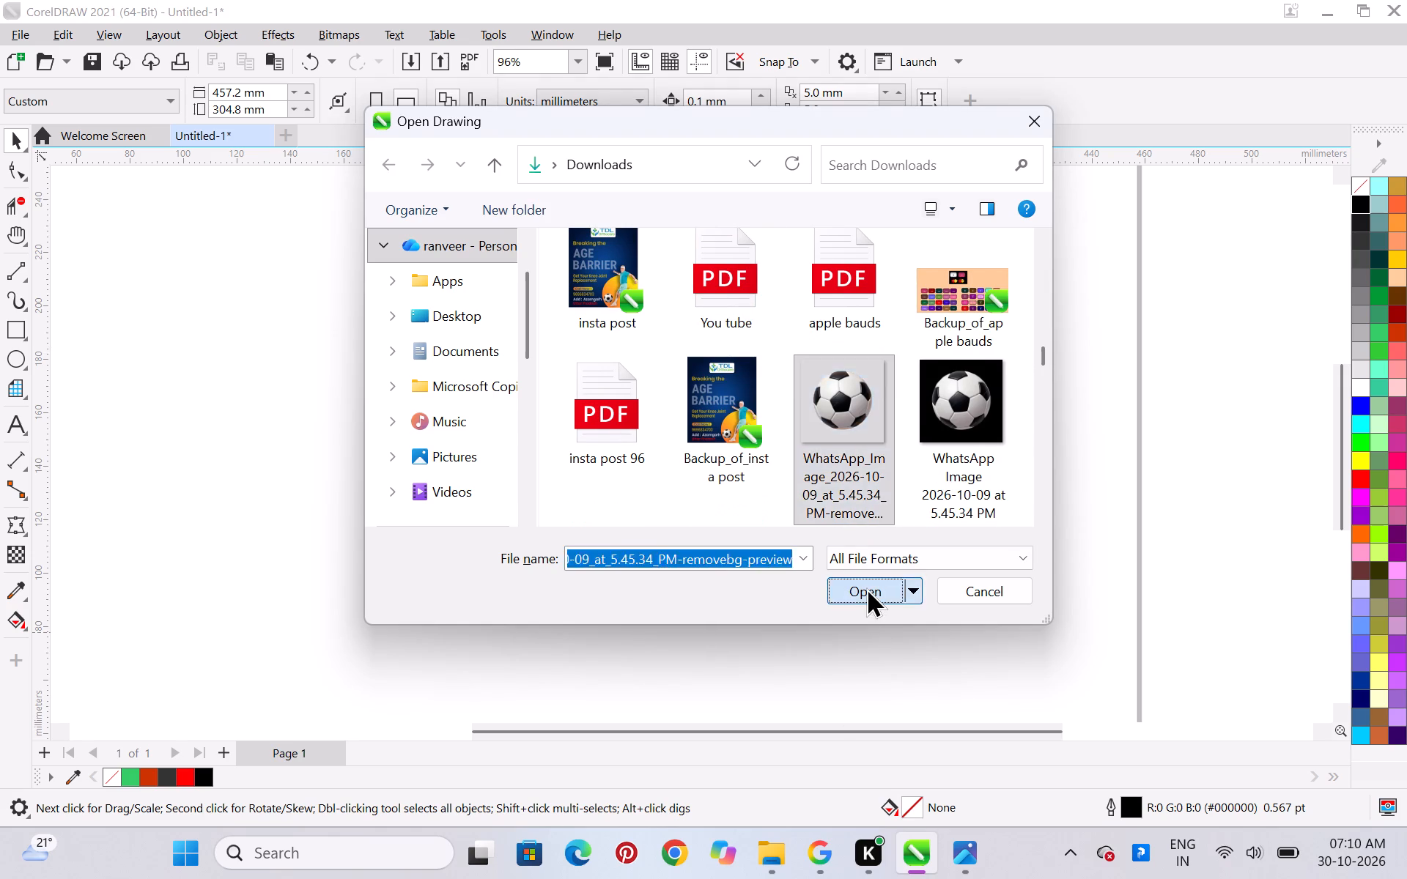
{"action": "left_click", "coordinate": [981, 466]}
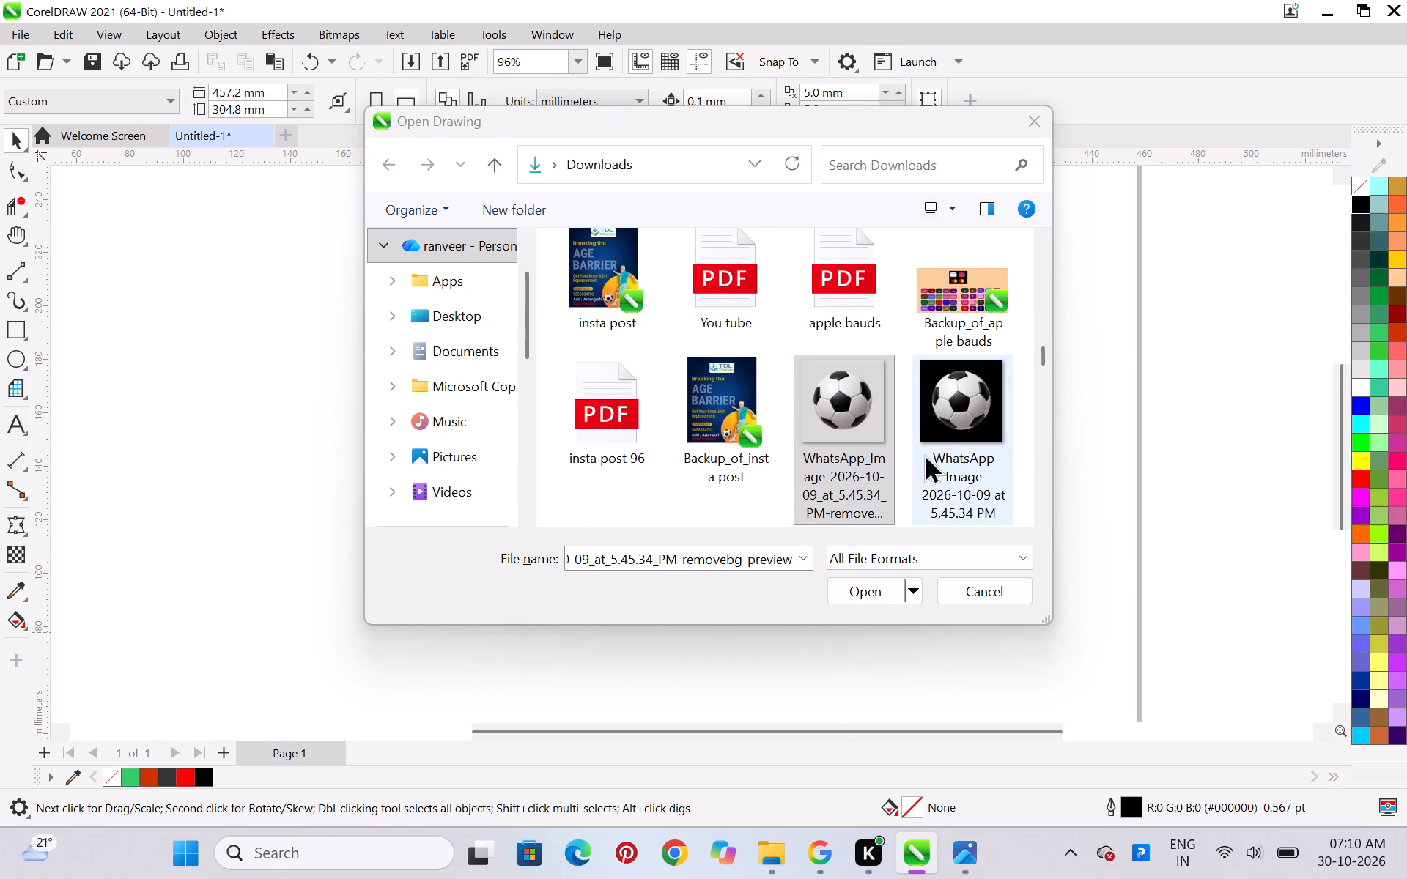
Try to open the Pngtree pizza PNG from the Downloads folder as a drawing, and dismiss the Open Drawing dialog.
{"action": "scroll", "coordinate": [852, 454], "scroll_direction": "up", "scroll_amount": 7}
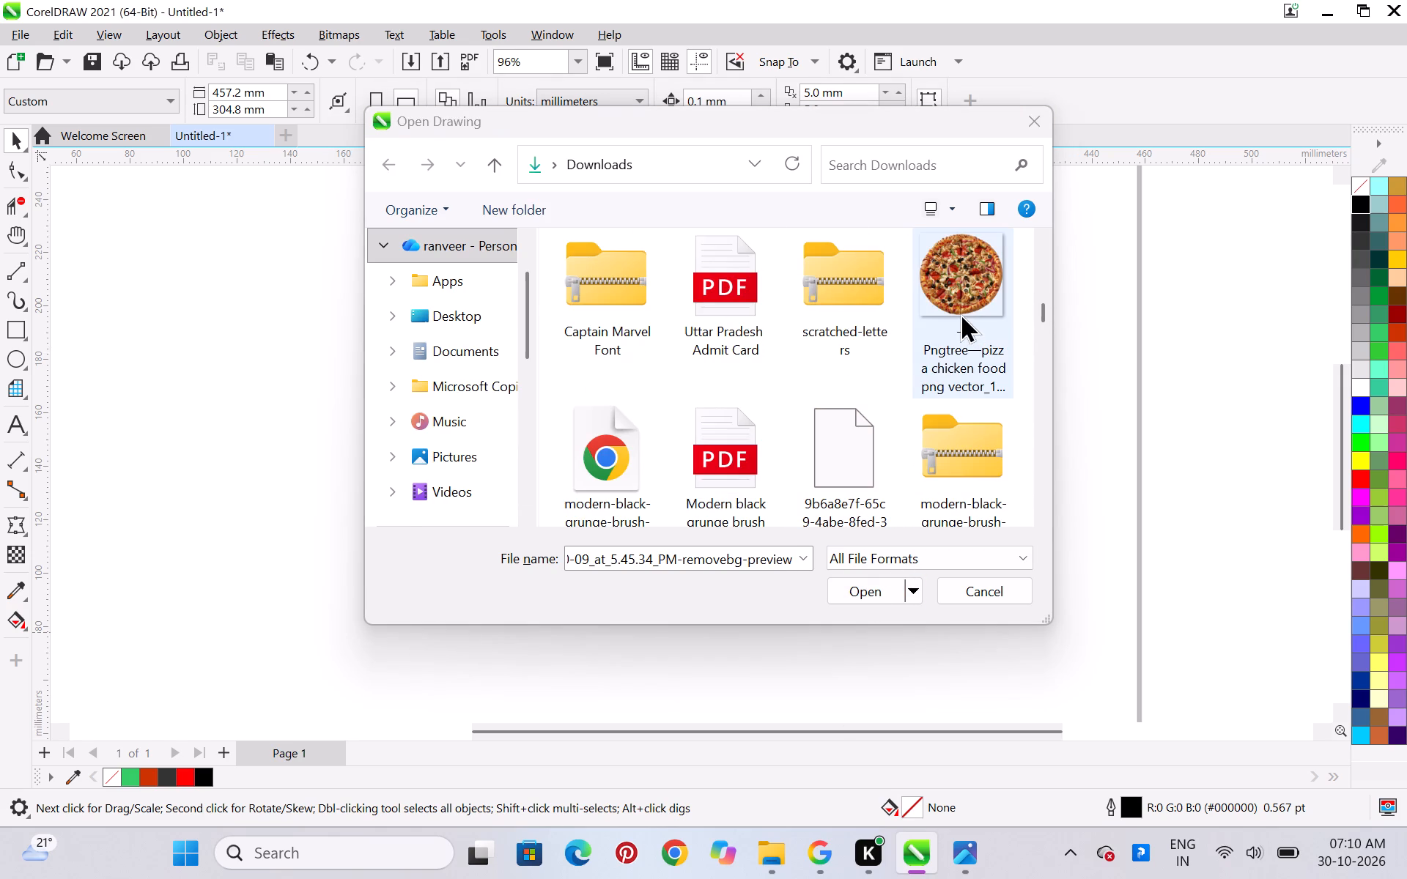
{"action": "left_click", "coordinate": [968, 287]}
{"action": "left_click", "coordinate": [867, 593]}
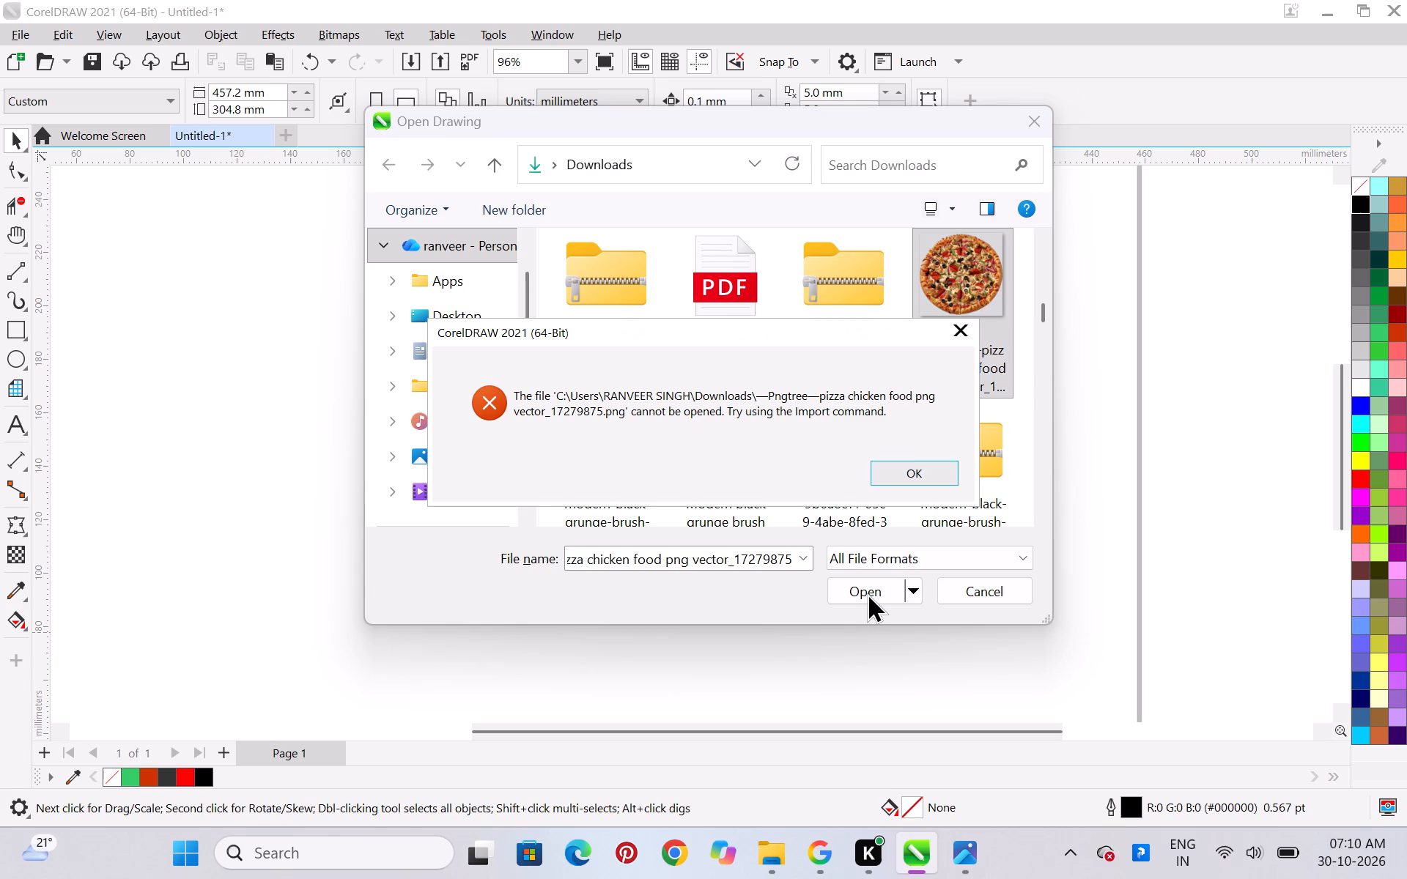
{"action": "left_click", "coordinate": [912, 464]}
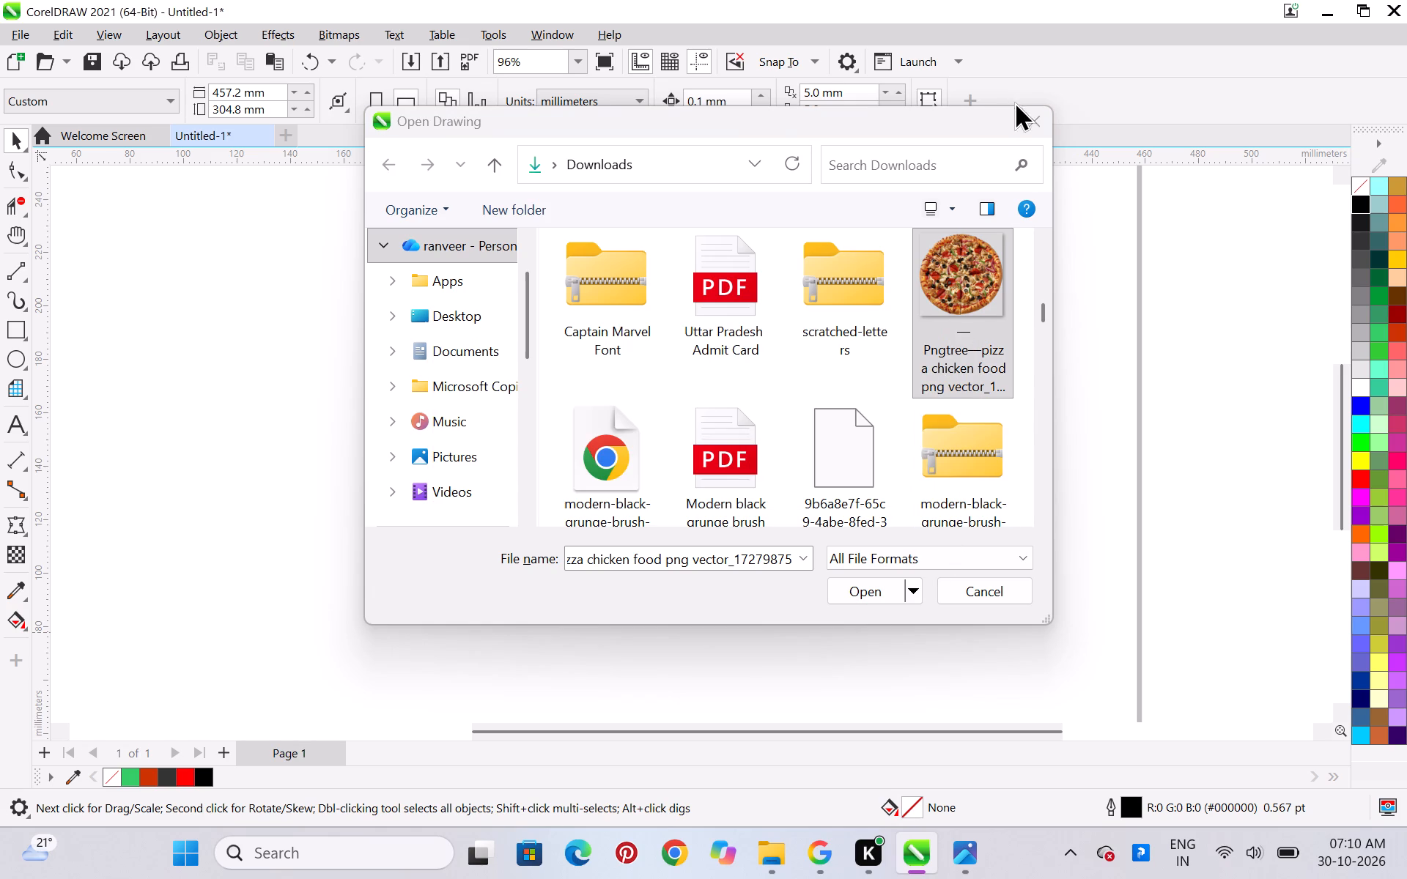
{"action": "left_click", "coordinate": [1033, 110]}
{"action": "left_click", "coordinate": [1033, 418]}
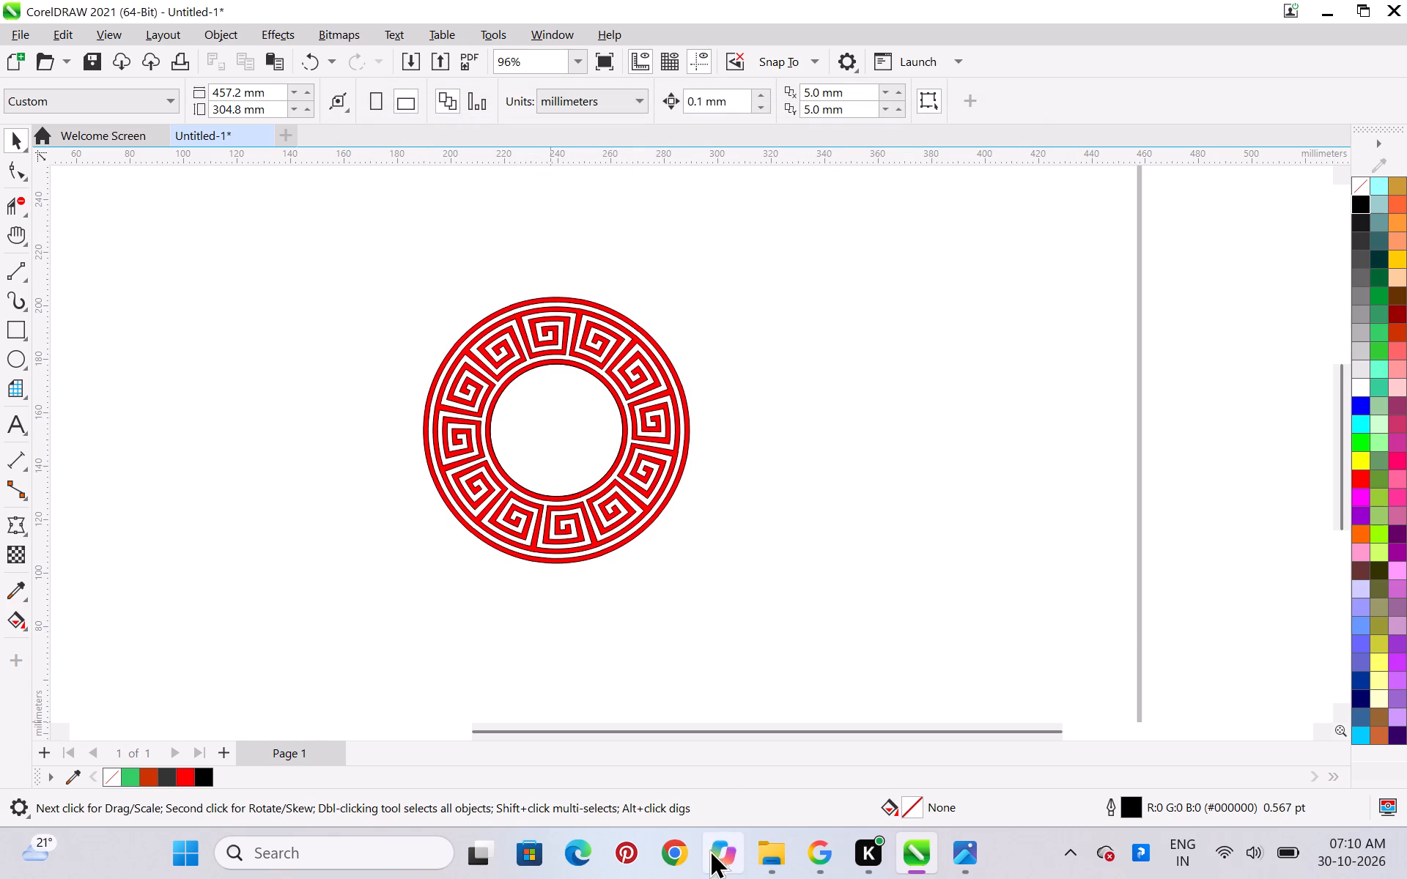
Switch to Chrome and search Google for "computer logo".
{"action": "left_click", "coordinate": [672, 852]}
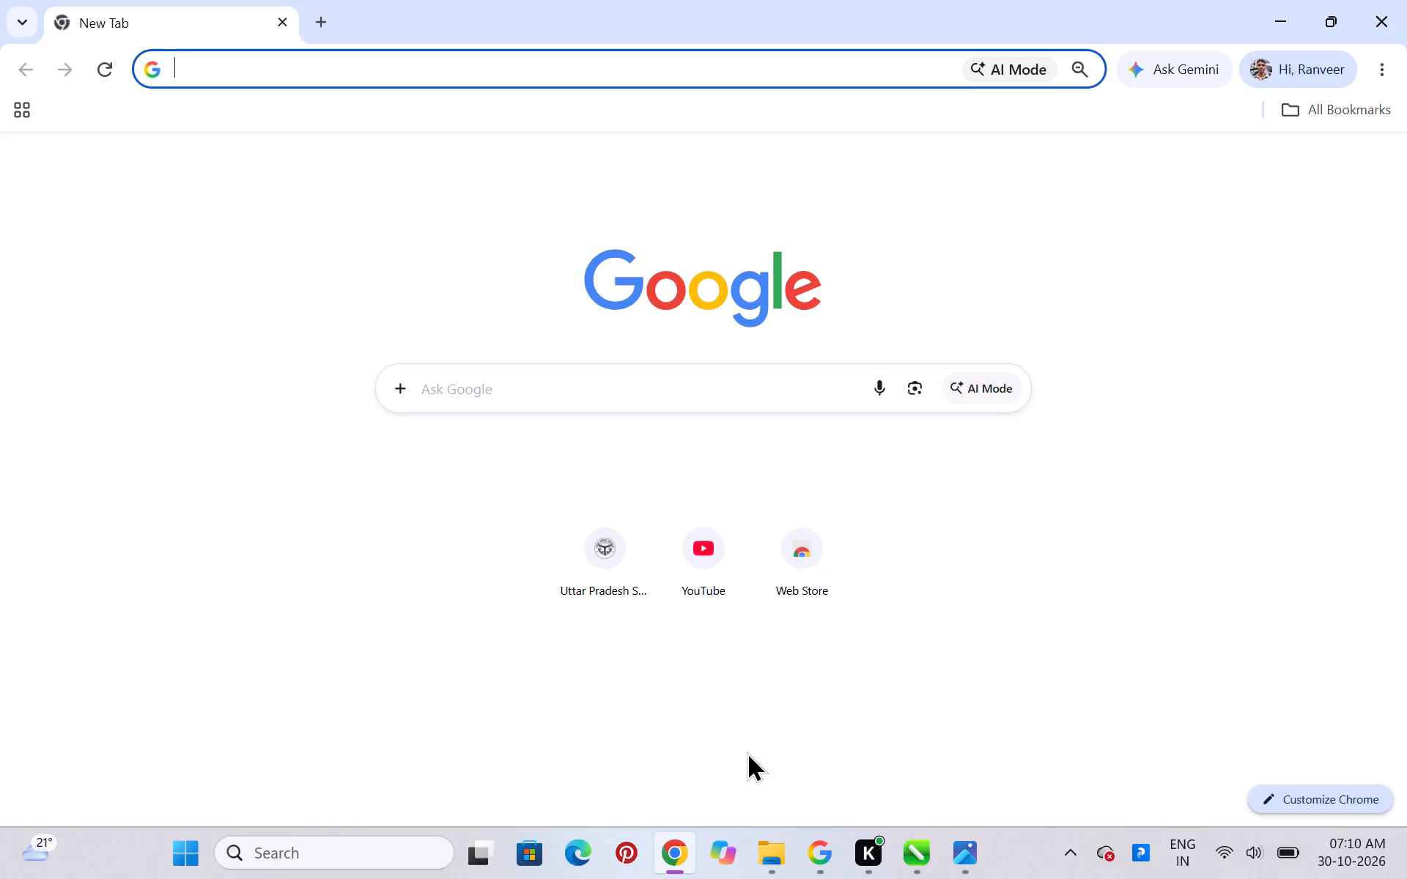
{"action": "left_click", "coordinate": [649, 377]}
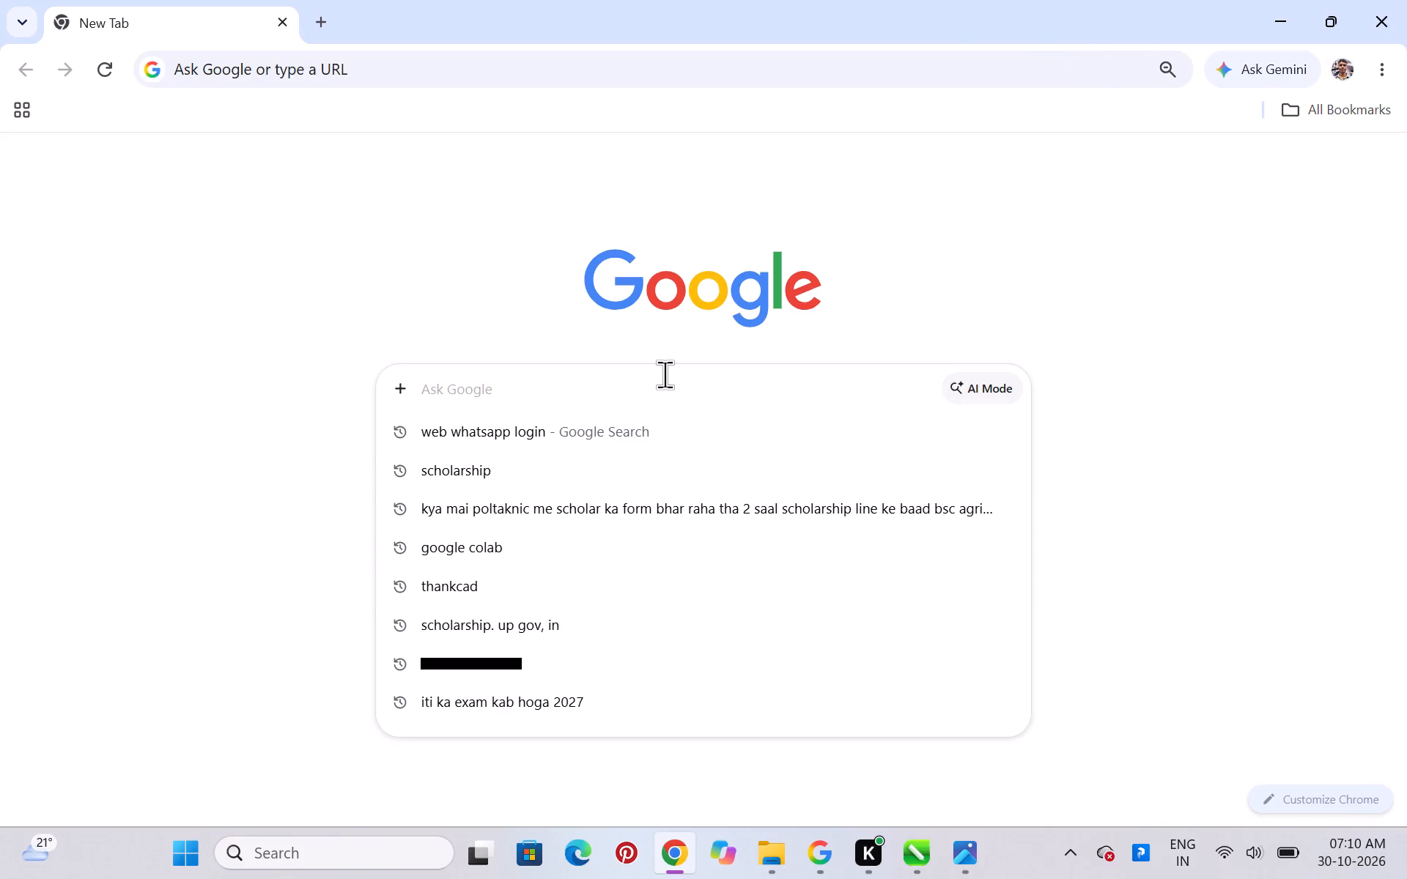
{"action": "type", "text": "compu"}
{"action": "type", "text": "ter logo"}
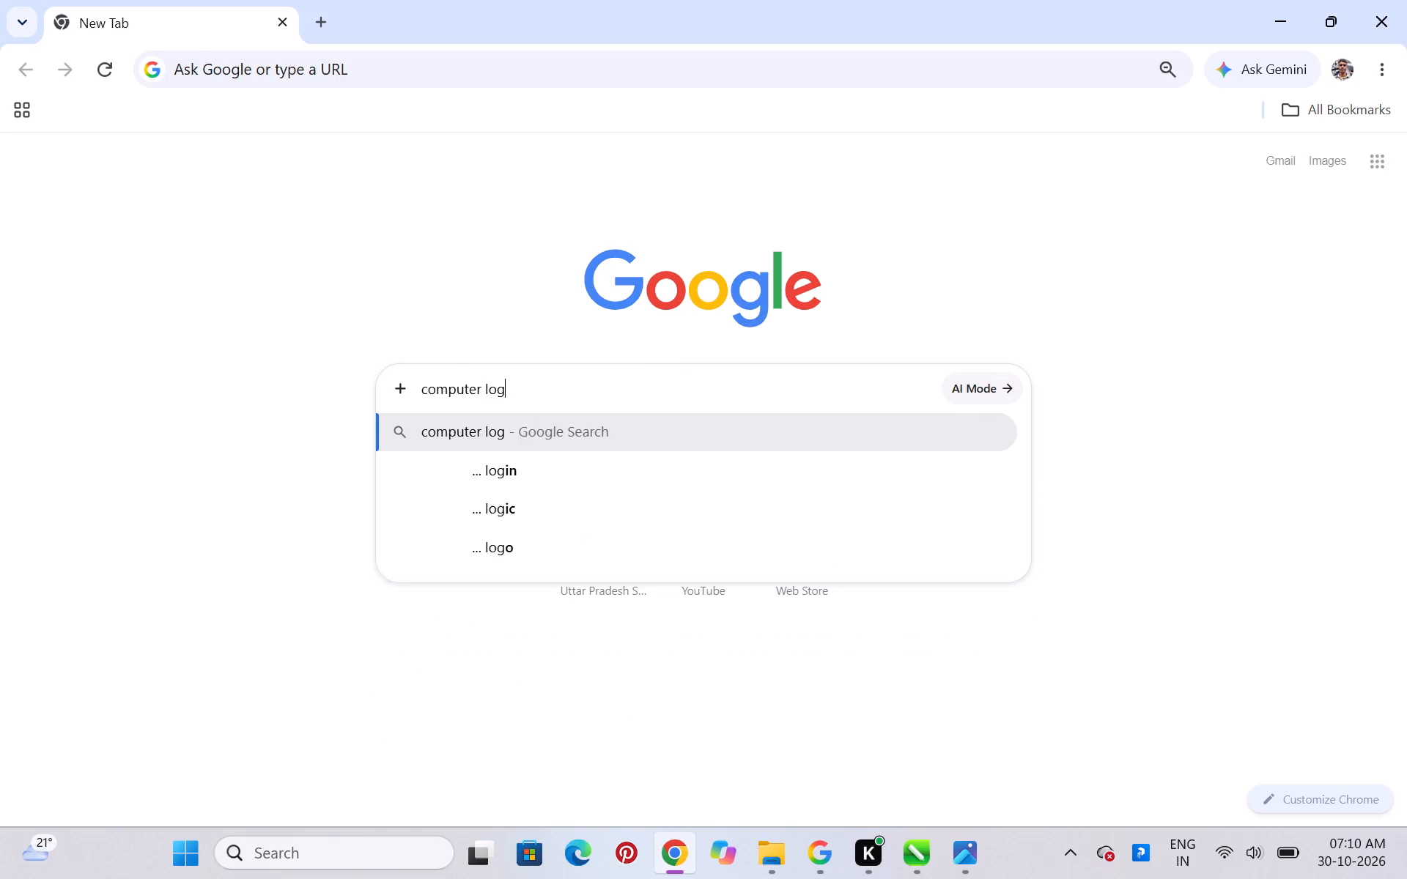
{"action": "key", "text": "Return"}
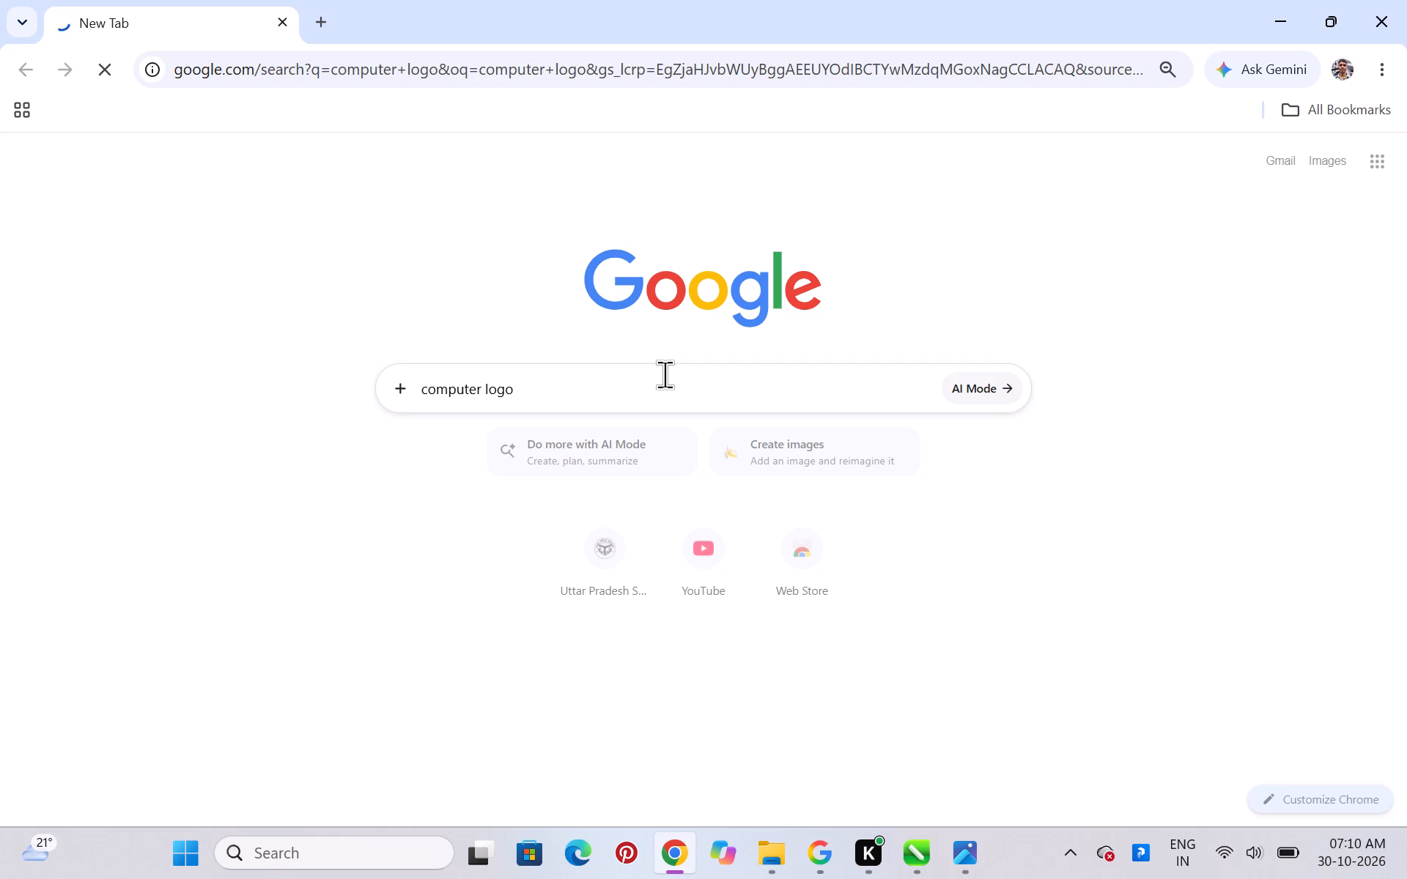
Browse the computer logo results and copy the shield-shaped desktop computer logo image shown in the AI Overview.
{"action": "scroll", "coordinate": [945, 415], "scroll_direction": "down", "scroll_amount": 2}
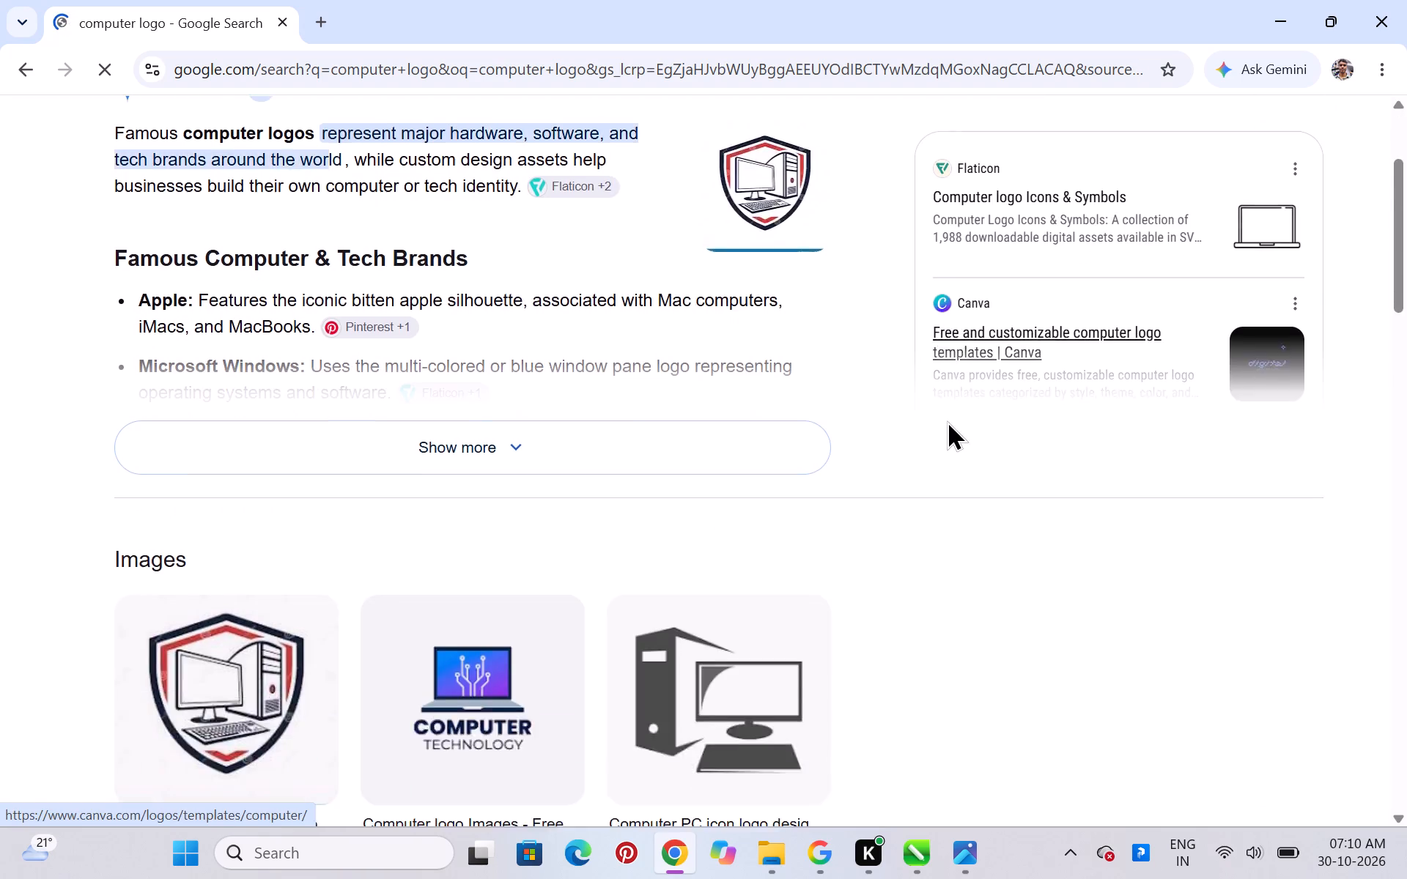
{"action": "scroll", "coordinate": [947, 420], "scroll_direction": "up", "scroll_amount": 3}
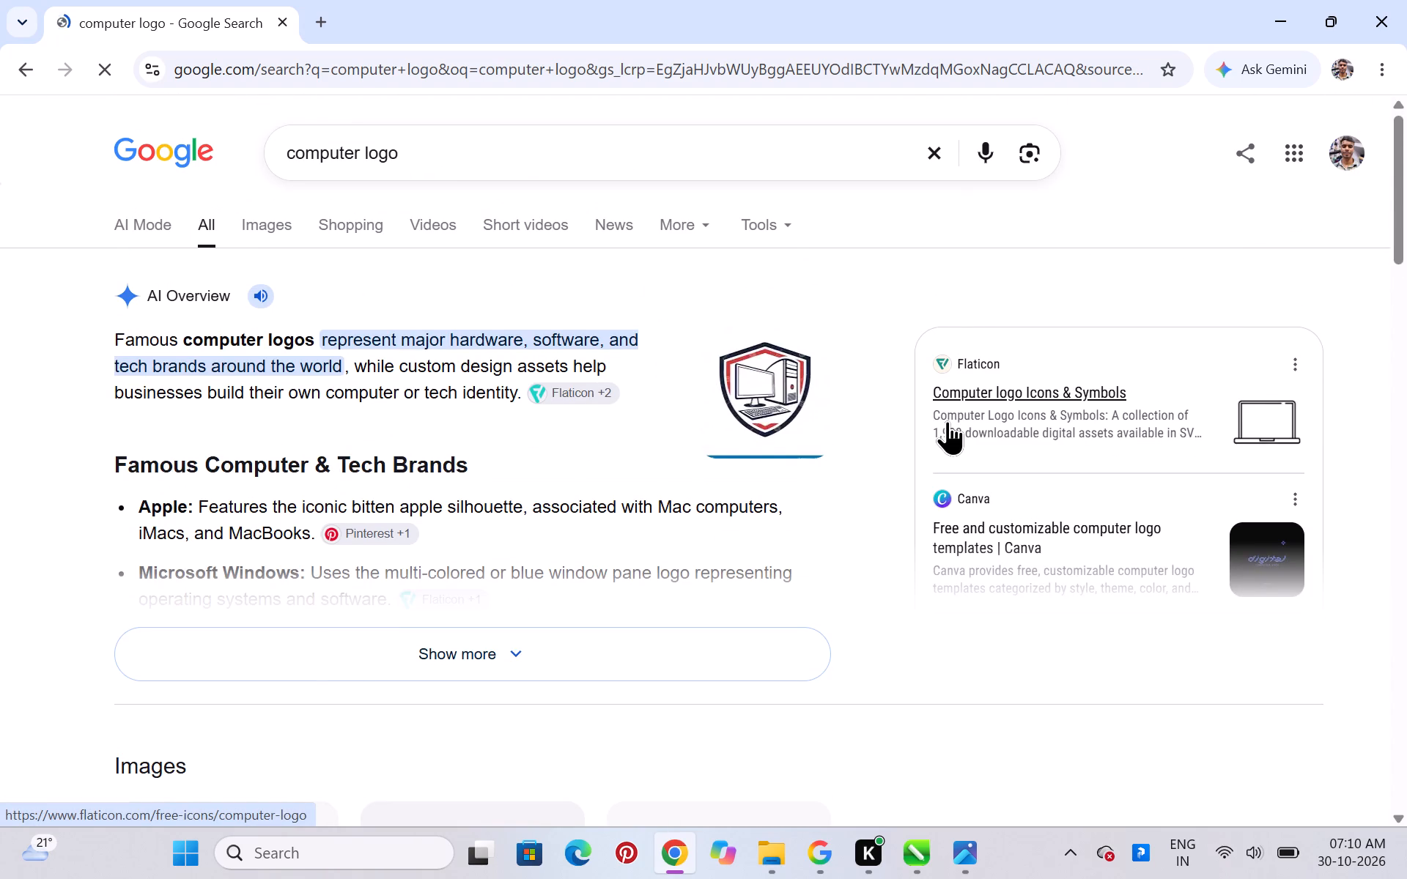
{"action": "scroll", "coordinate": [812, 409], "scroll_direction": "down", "scroll_amount": 3}
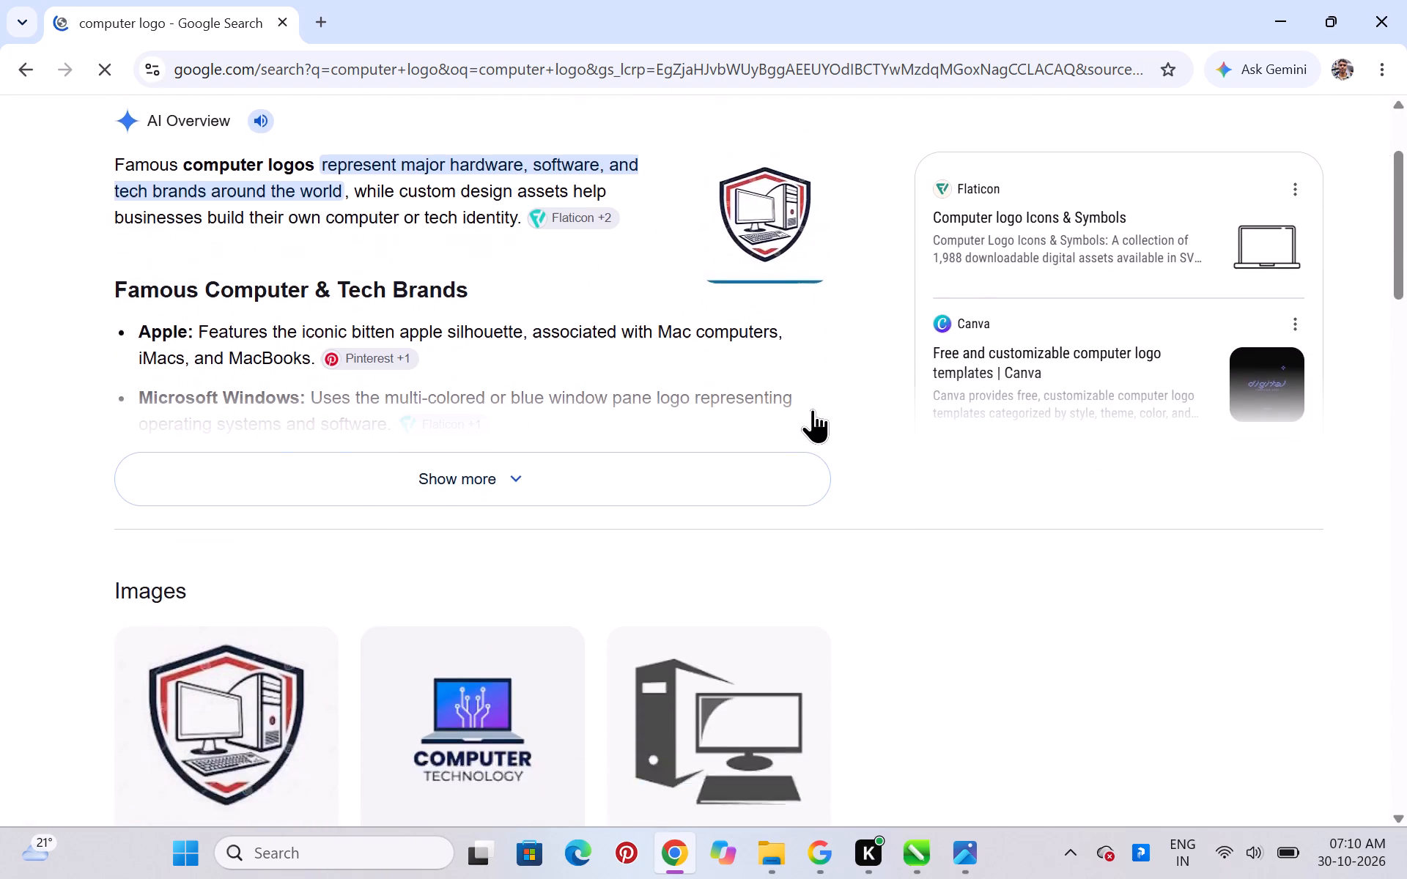
{"action": "scroll", "coordinate": [812, 409], "scroll_direction": "down", "scroll_amount": 5}
{"action": "scroll", "coordinate": [812, 409], "scroll_direction": "up", "scroll_amount": 5}
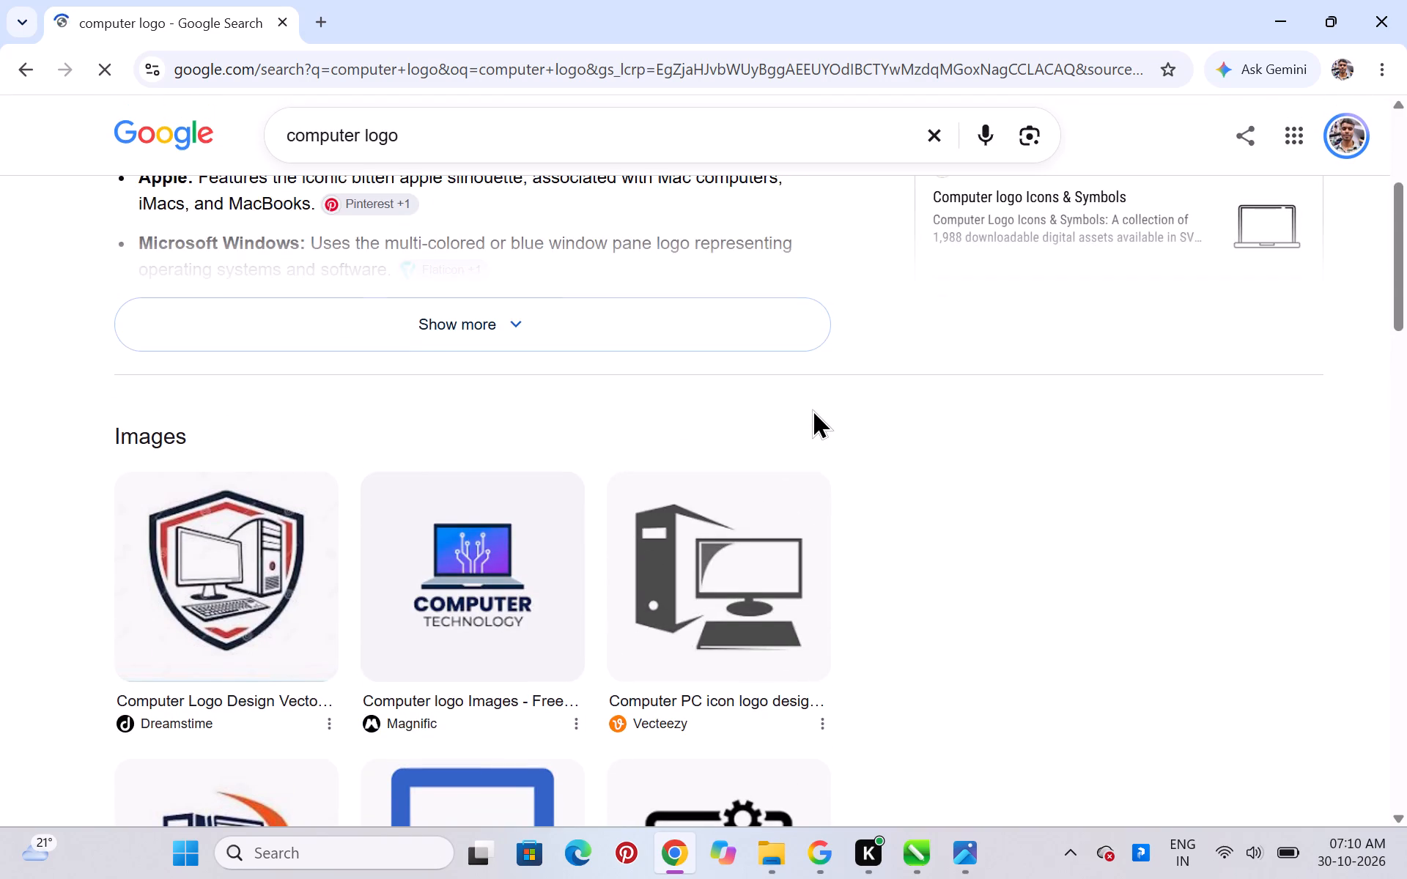
{"action": "scroll", "coordinate": [812, 409], "scroll_direction": "down", "scroll_amount": 1}
{"action": "scroll", "coordinate": [812, 409], "scroll_direction": "up", "scroll_amount": 2}
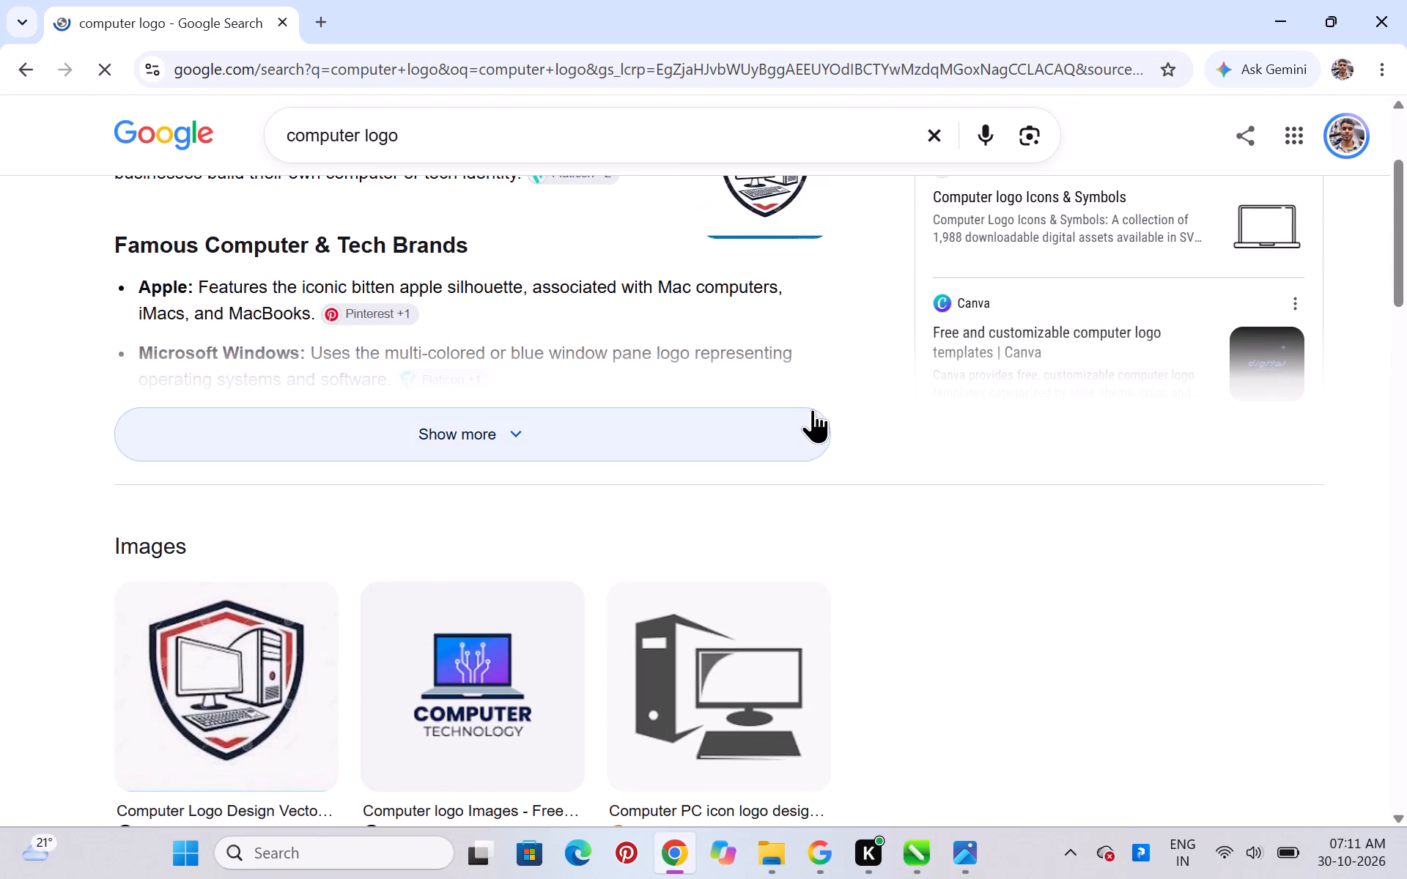
{"action": "scroll", "coordinate": [798, 418], "scroll_direction": "up", "scroll_amount": 1}
{"action": "right_click", "coordinate": [763, 272]}
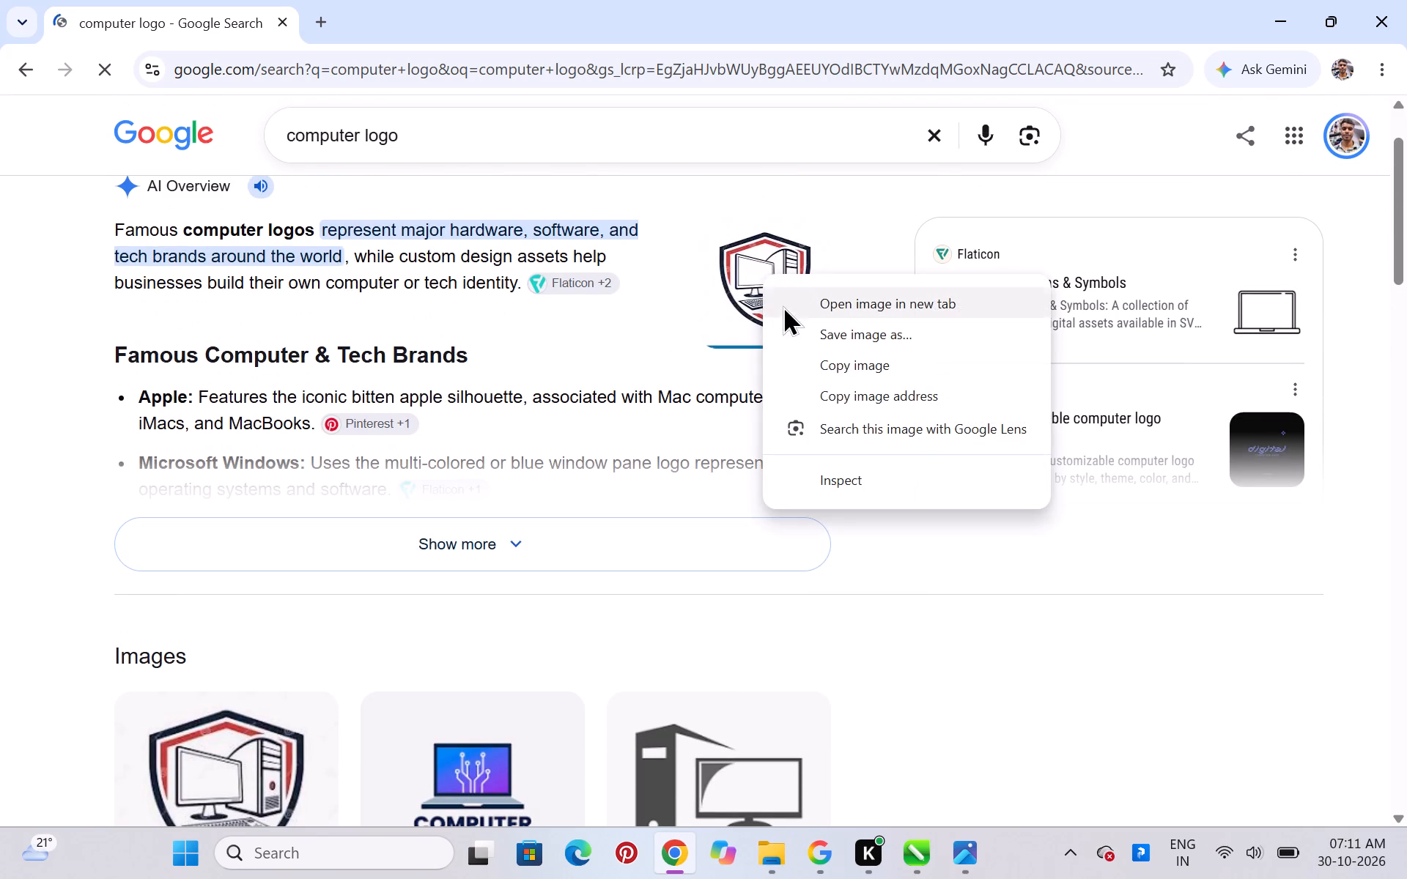
{"action": "left_click", "coordinate": [861, 366]}
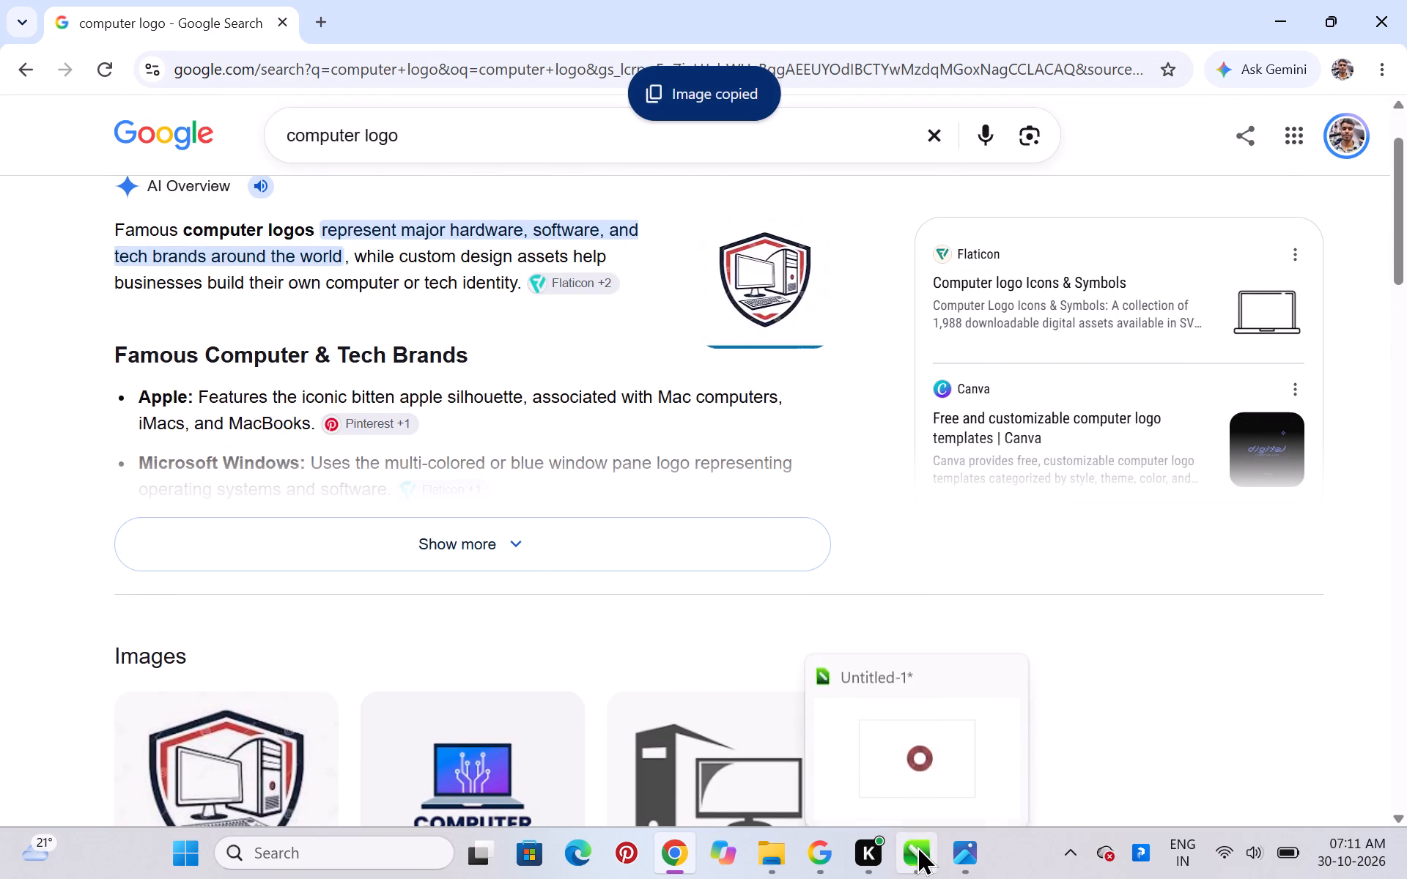
Paste the copied computer logo into the CorelDRAW drawing and move it beside the ring, to about X 337, Y 149 mm.
{"action": "left_click", "coordinate": [917, 845]}
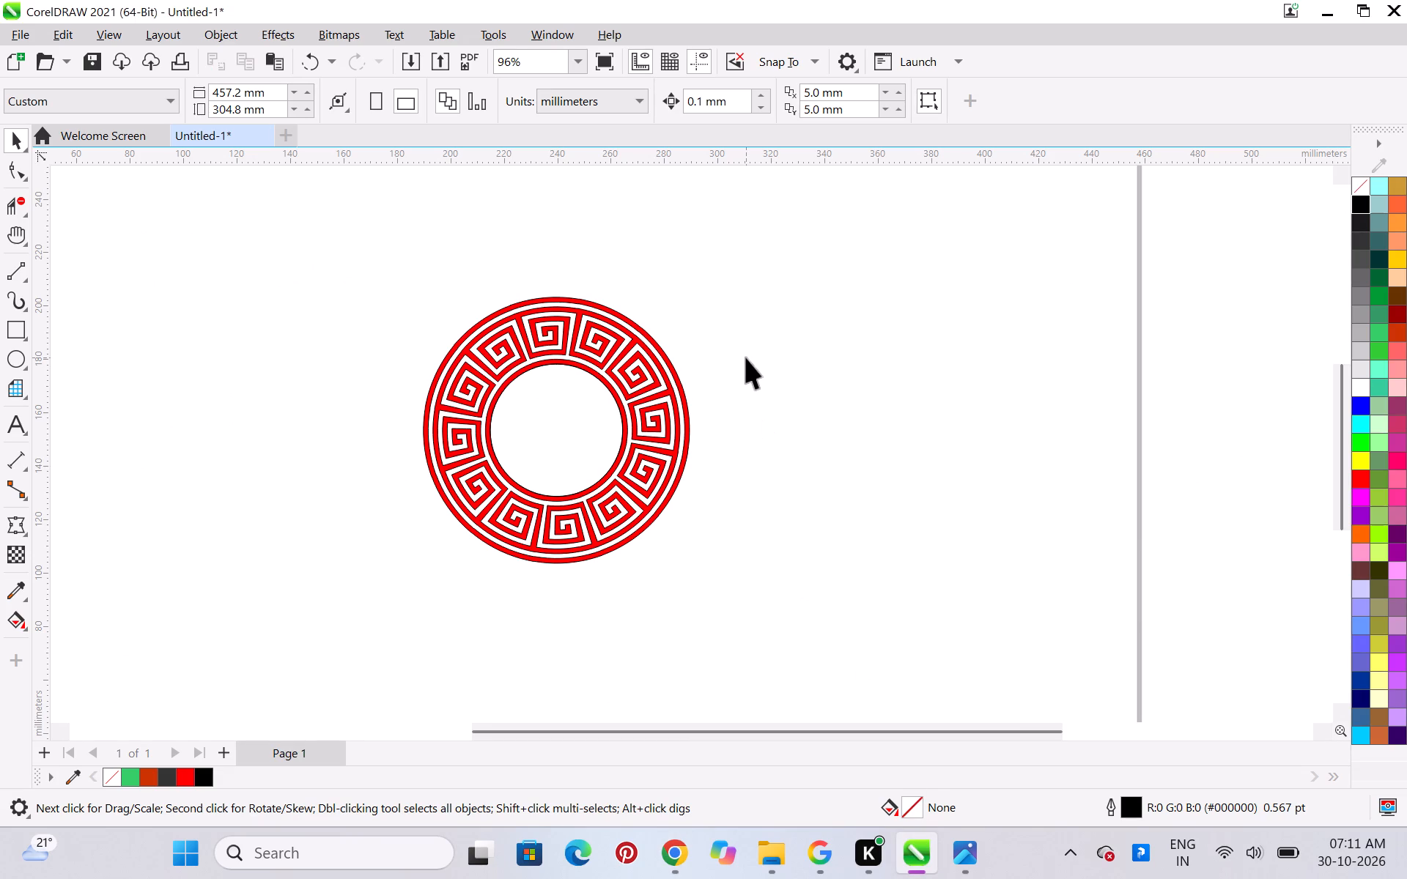
{"action": "key", "text": "ctrl+v"}
{"action": "left_click", "coordinate": [938, 382]}
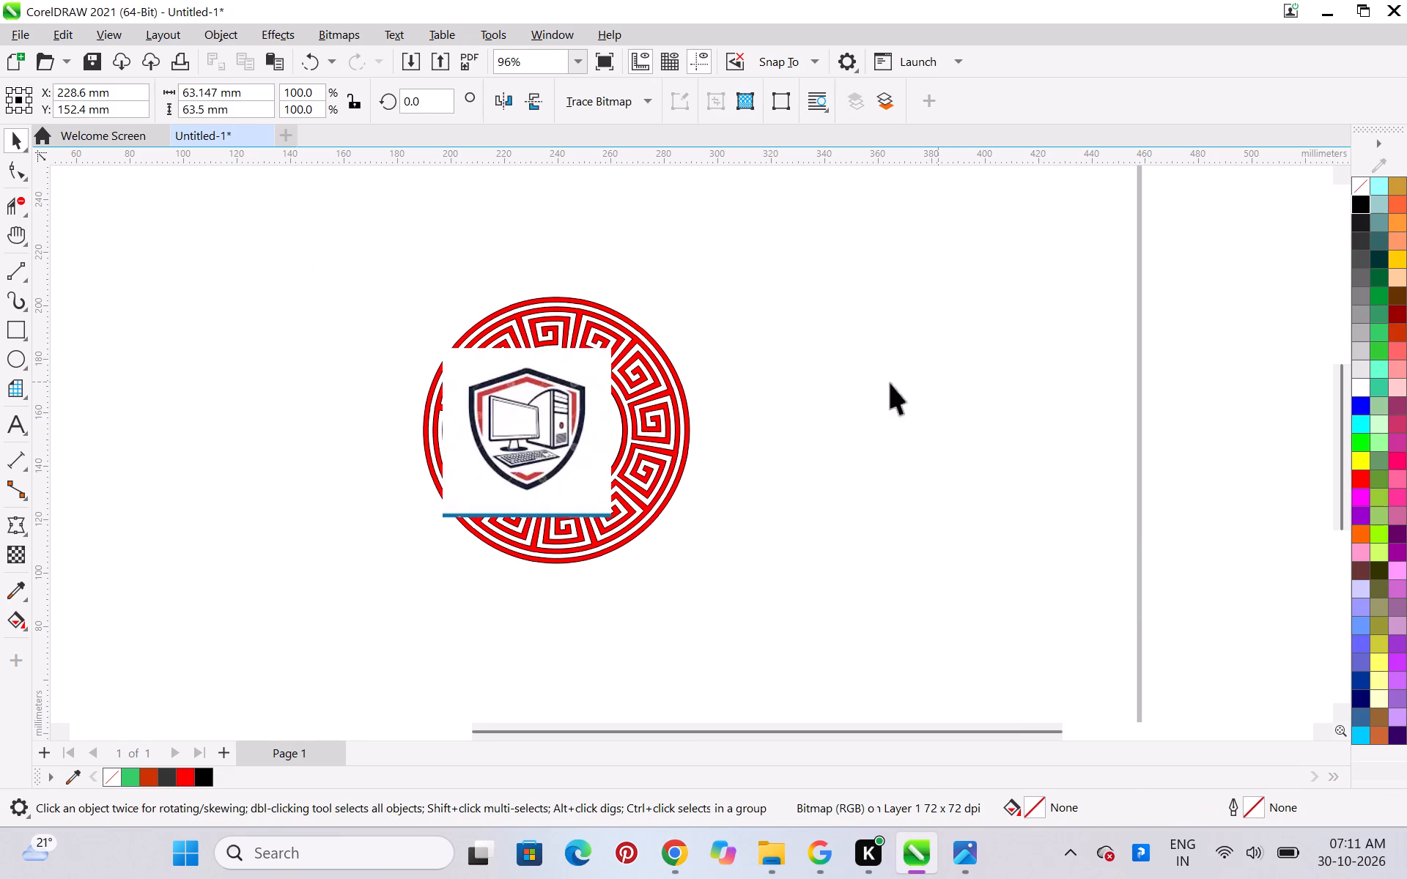
{"action": "left_click_drag", "start_coordinate": [550, 412], "coordinate": [811, 417]}
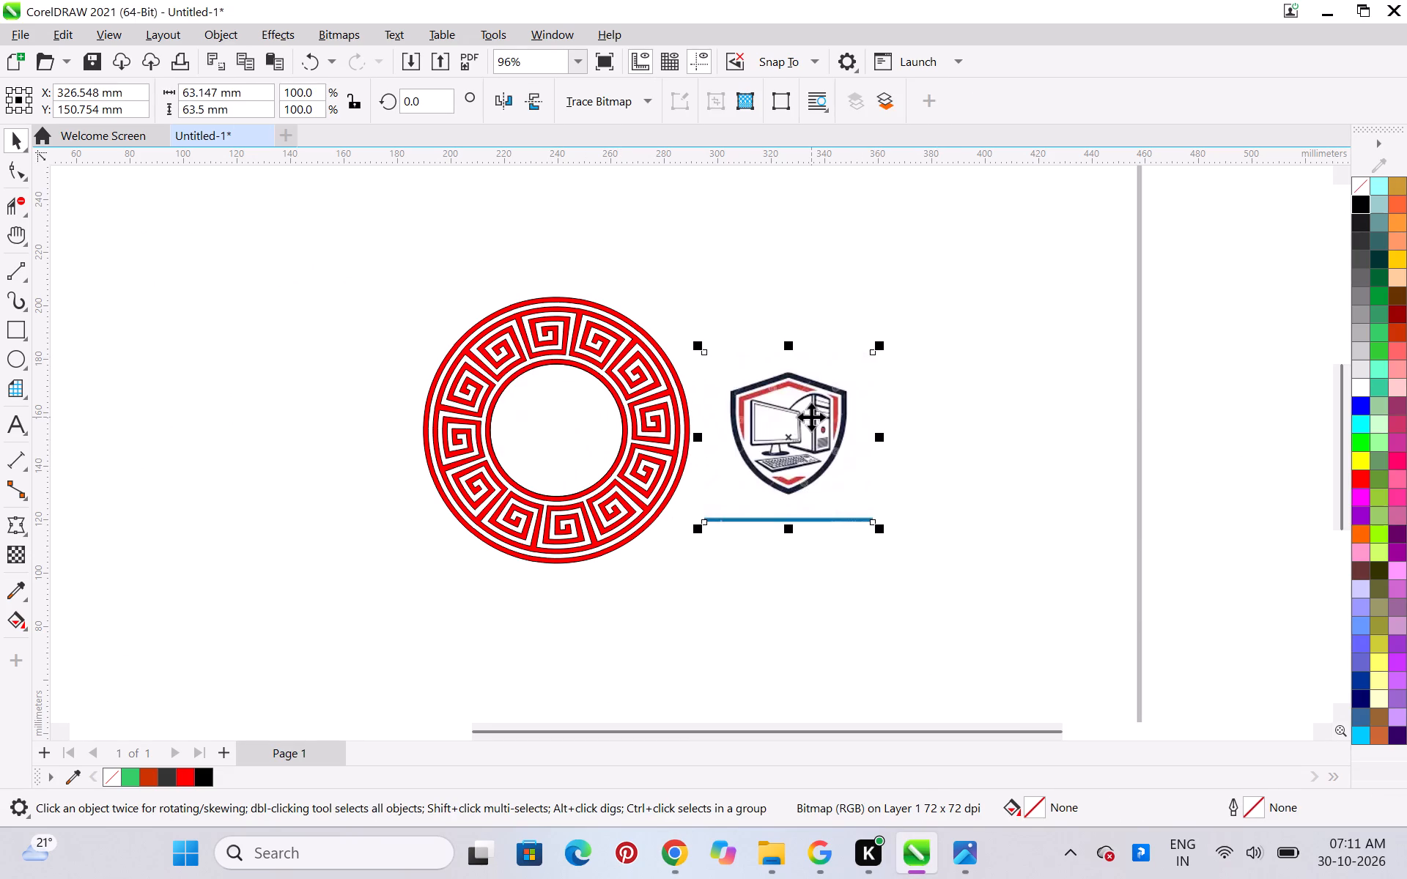
{"action": "left_click", "coordinate": [950, 407]}
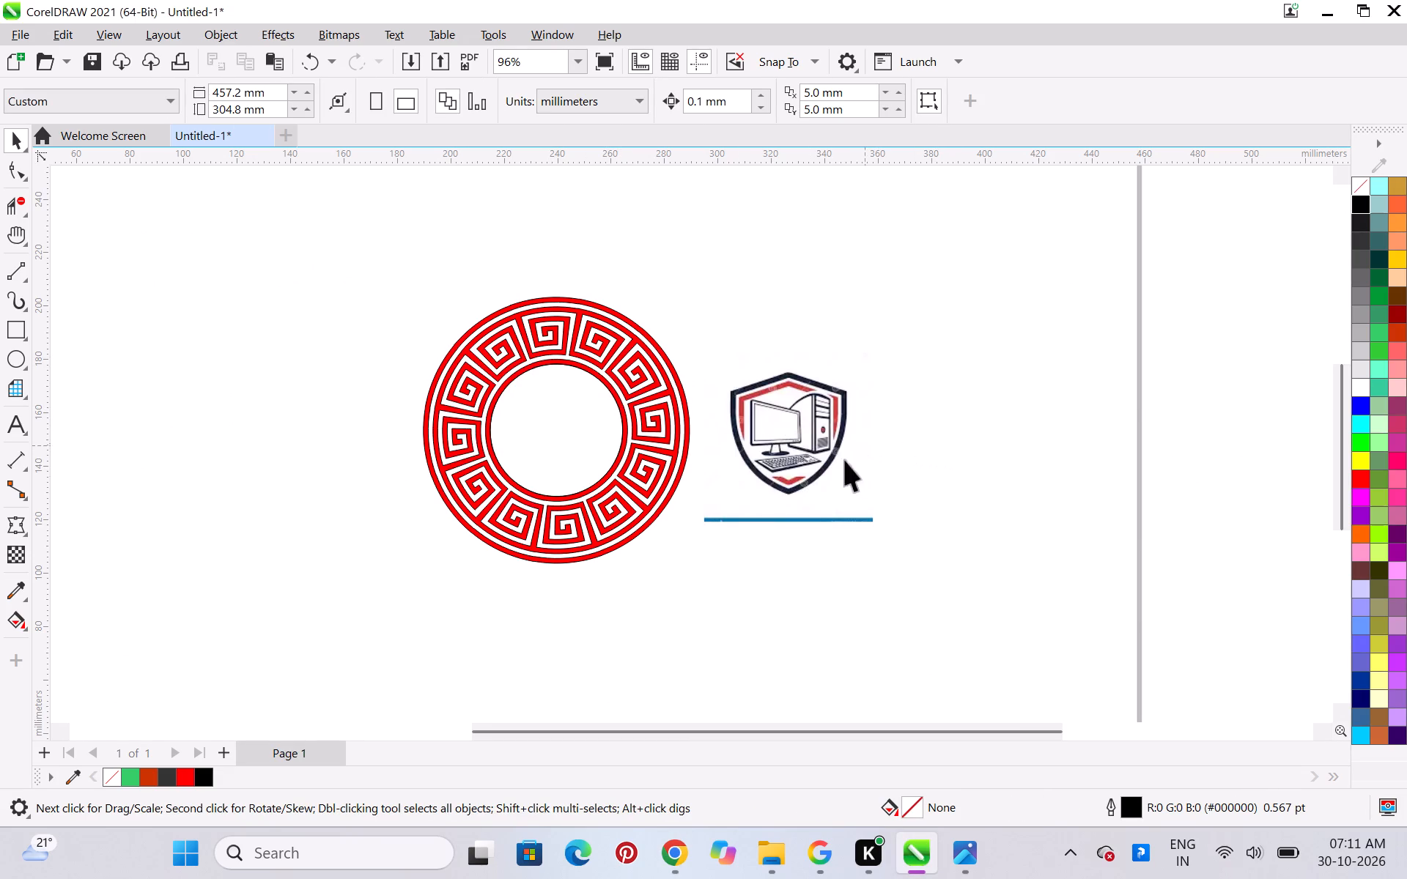
{"action": "left_click_drag", "start_coordinate": [805, 459], "coordinate": [833, 462]}
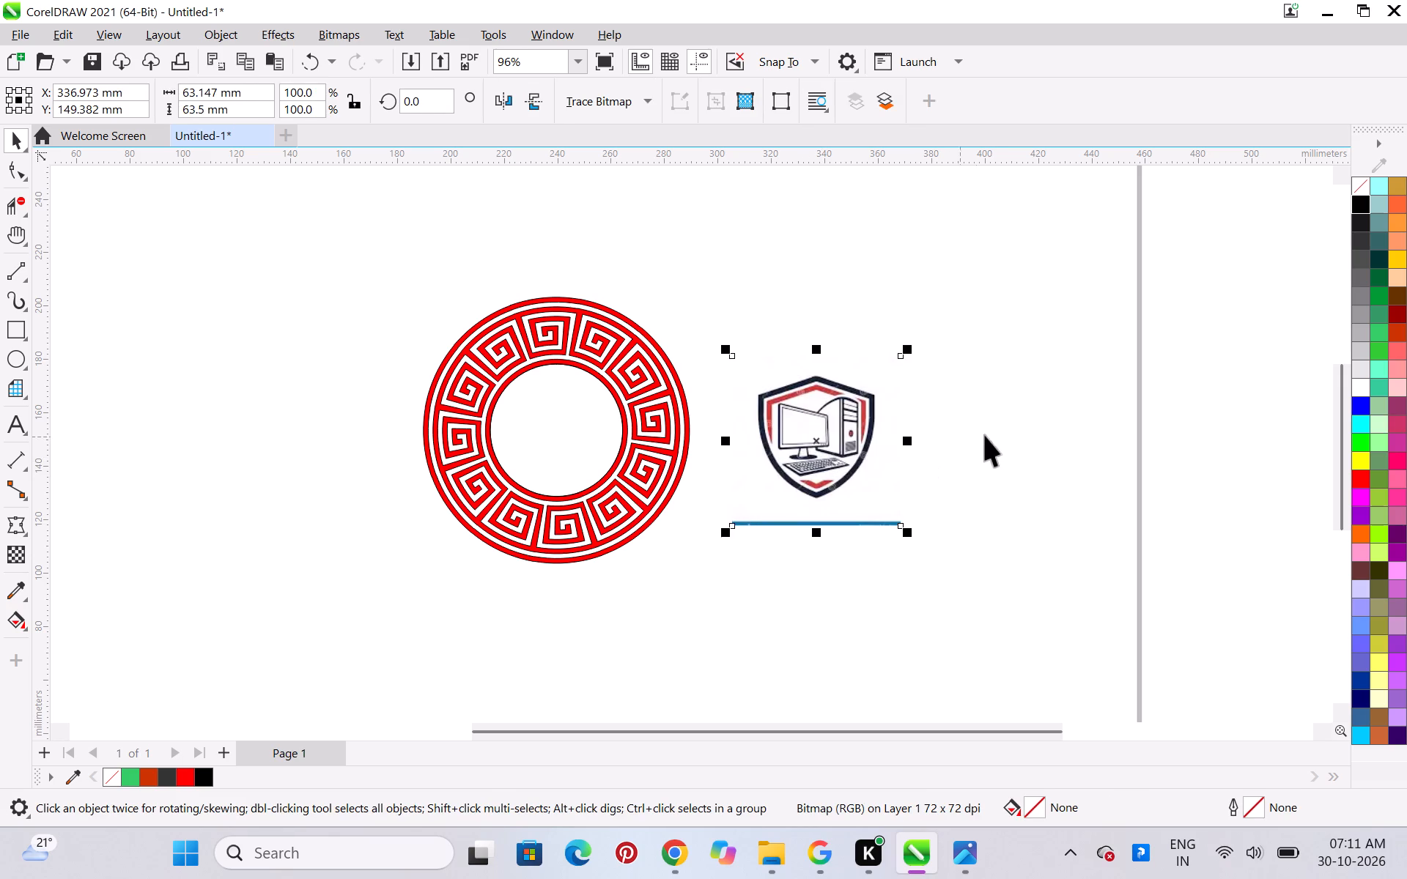
{"action": "left_click", "coordinate": [996, 431]}
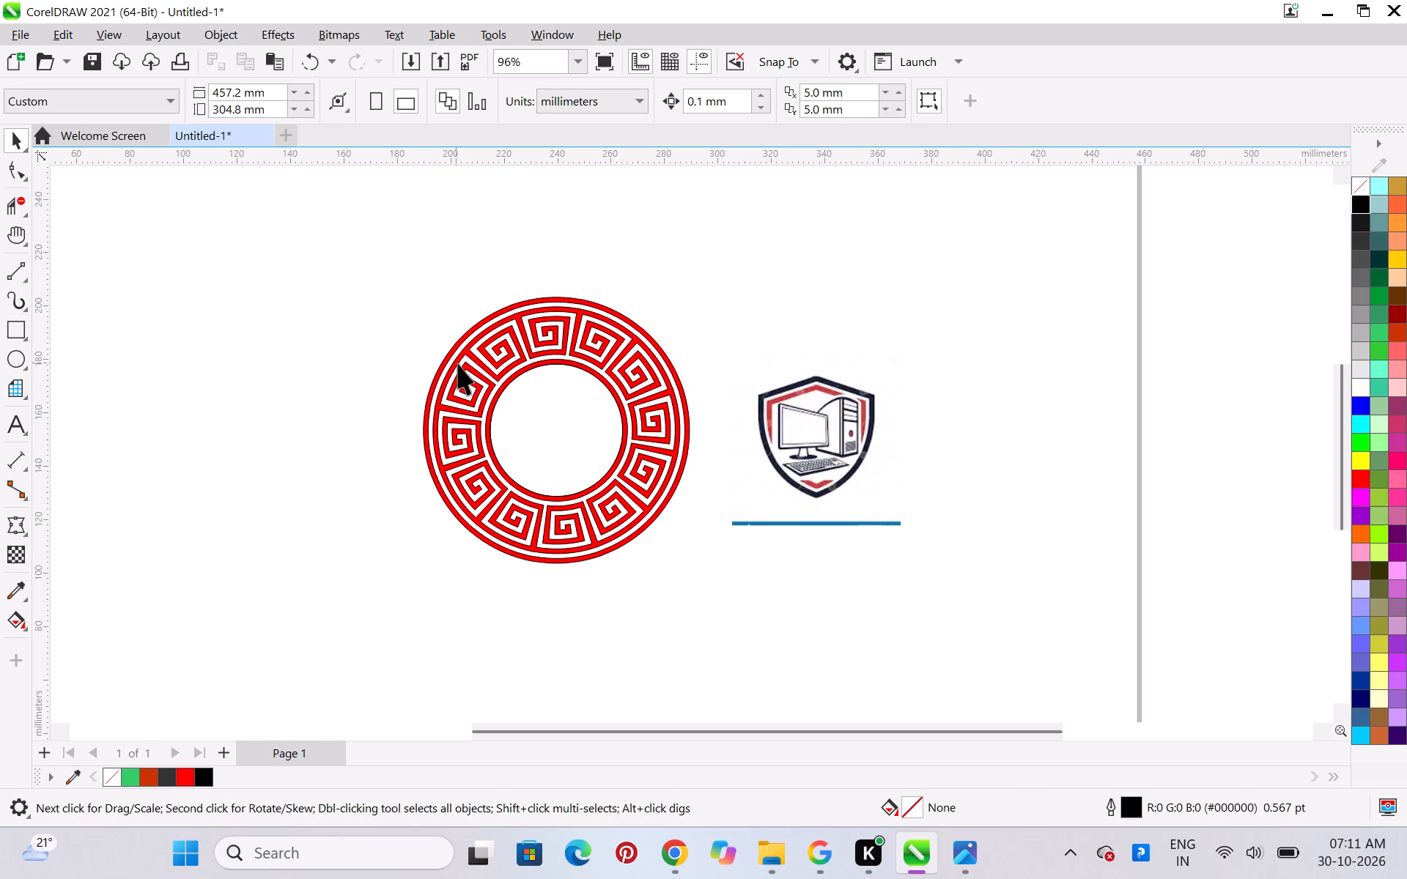
Group the red Greek-key ring with its inner circle, and deselect the group.
{"action": "left_click_drag", "start_coordinate": [358, 259], "coordinate": [742, 589]}
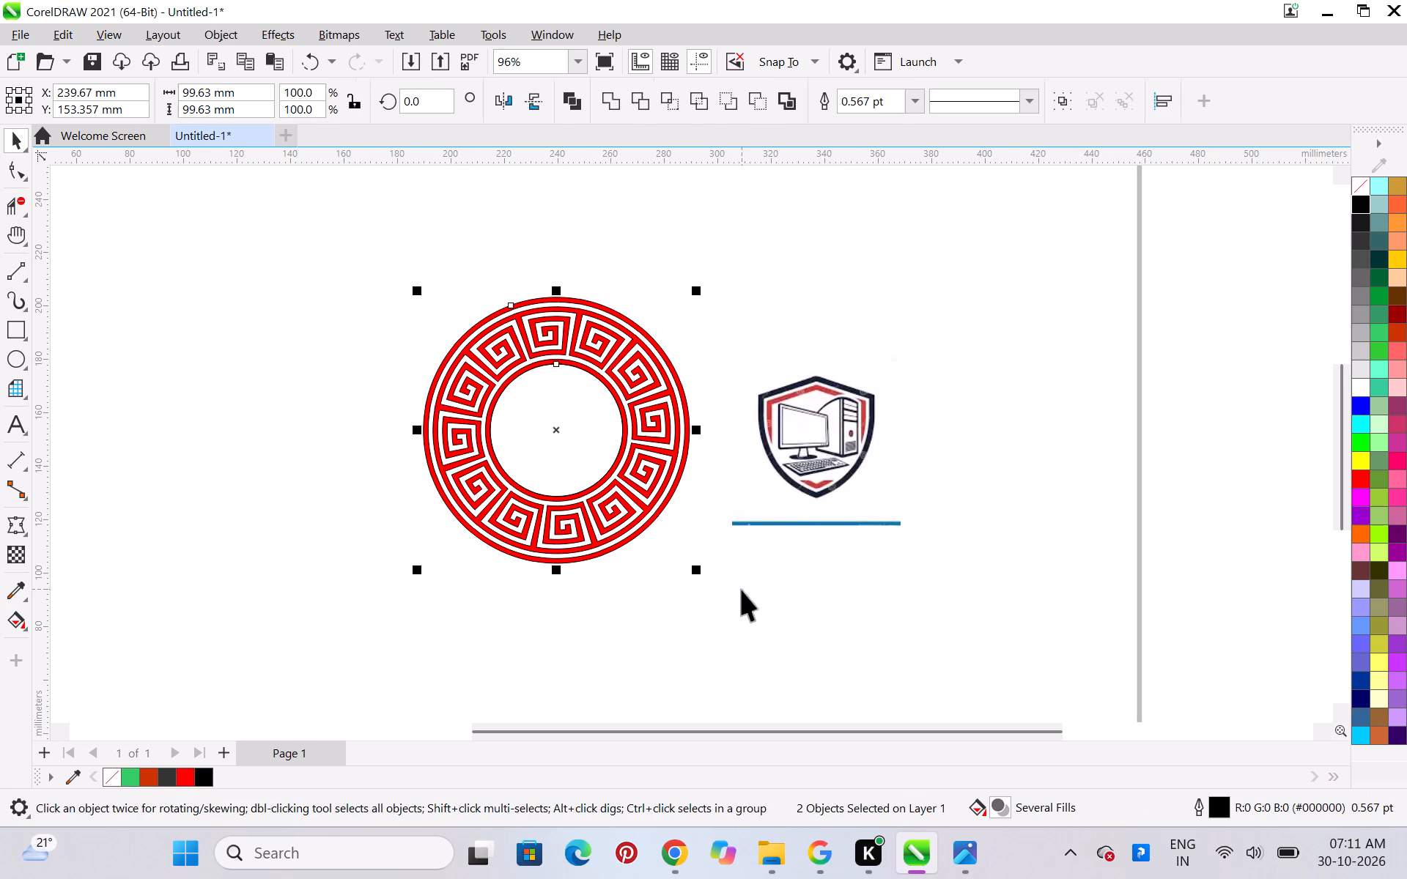
{"action": "key", "text": "ctrl+g"}
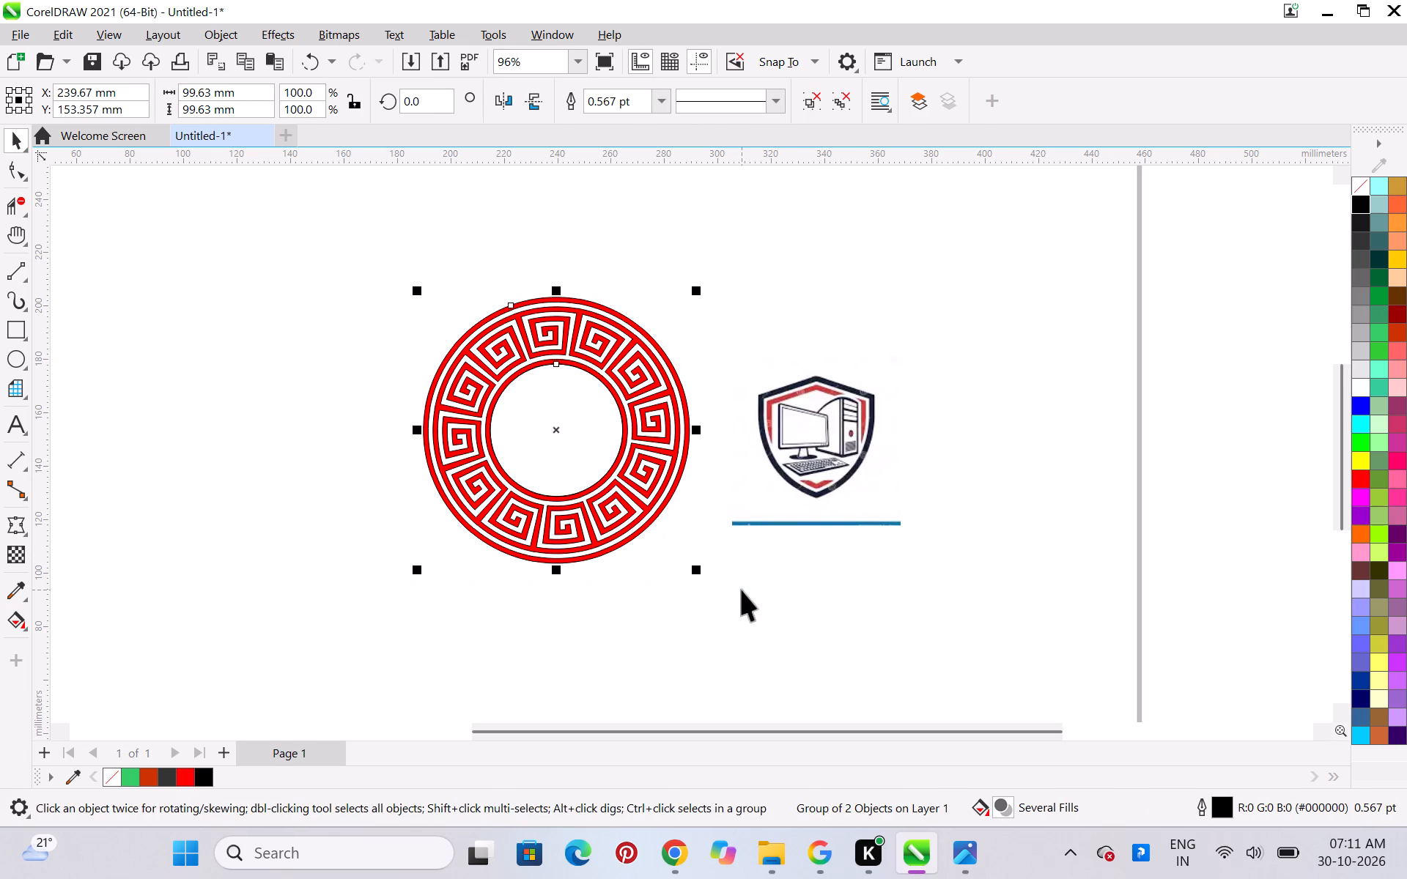
{"action": "left_click", "coordinate": [787, 607]}
Lock the grouped red Greek-key ring and deselect it.
{"action": "right_click", "coordinate": [566, 421]}
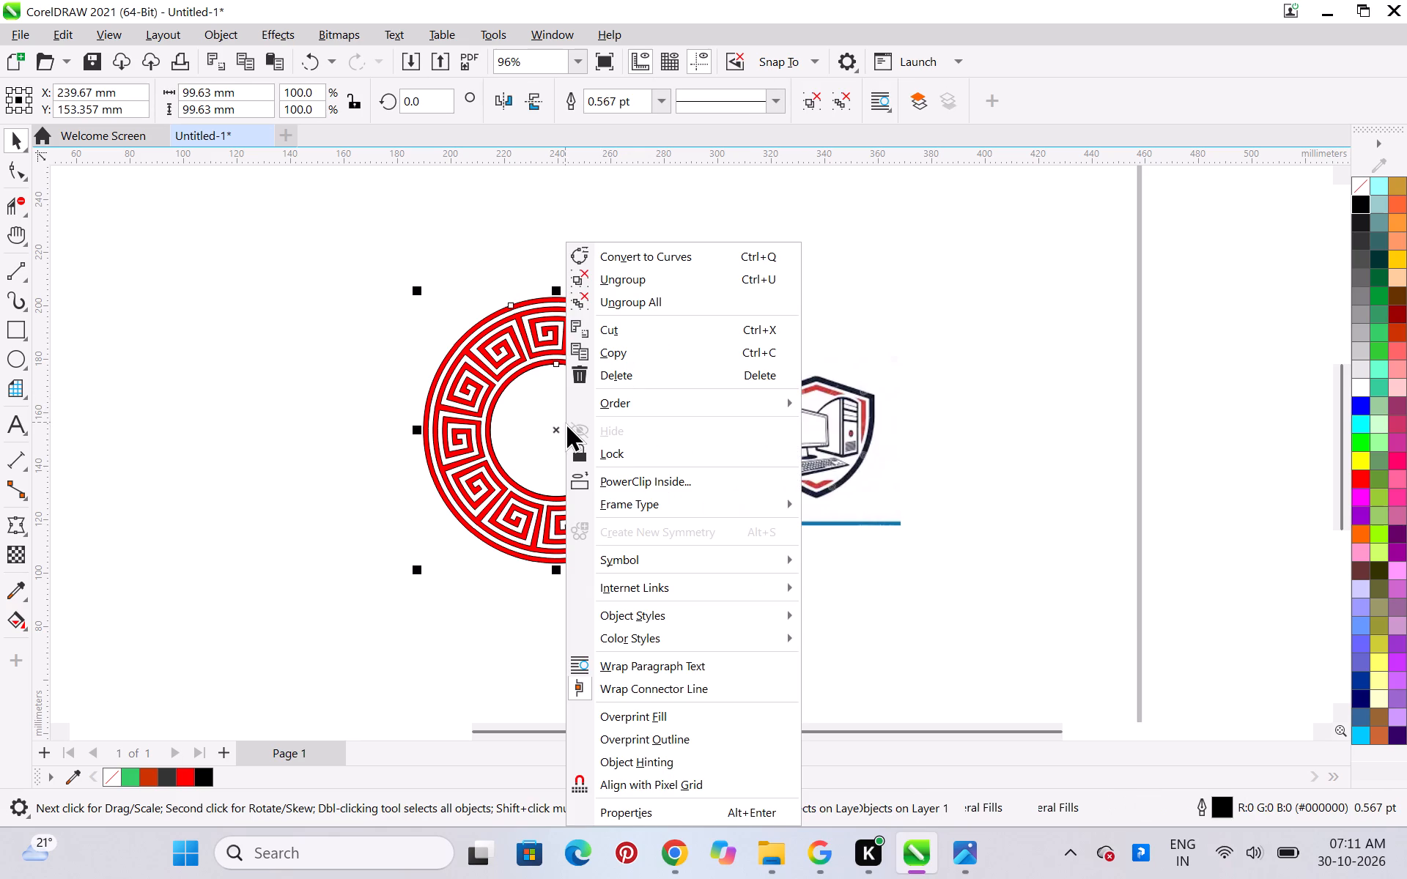
{"action": "left_click", "coordinate": [581, 445]}
{"action": "left_click", "coordinate": [1048, 240]}
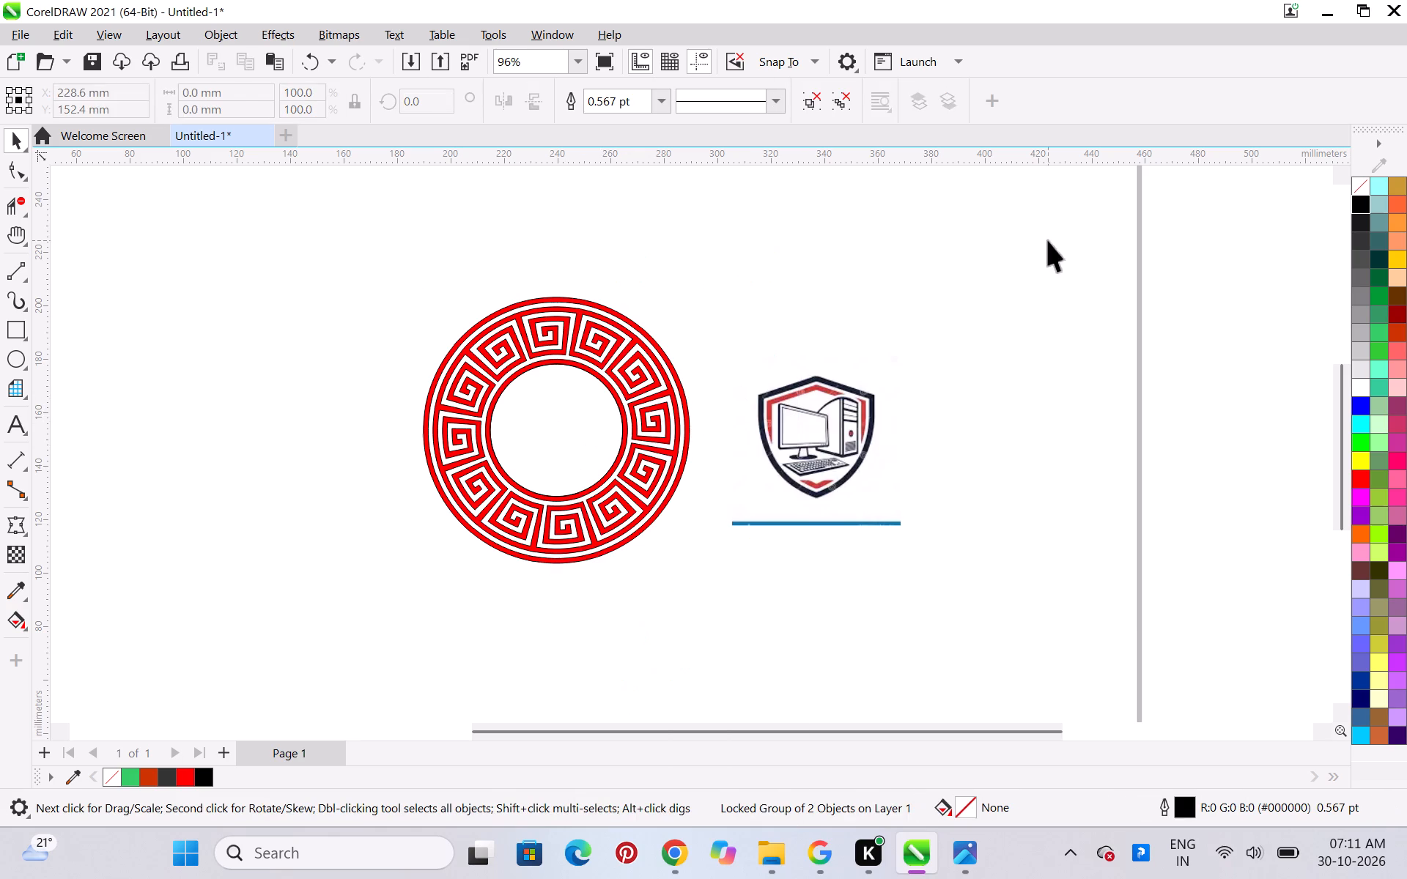
Crop the computer logo image to about 49 × 48 mm around the shield, cutting off the blue line beneath it.
{"action": "left_click", "coordinate": [26, 207]}
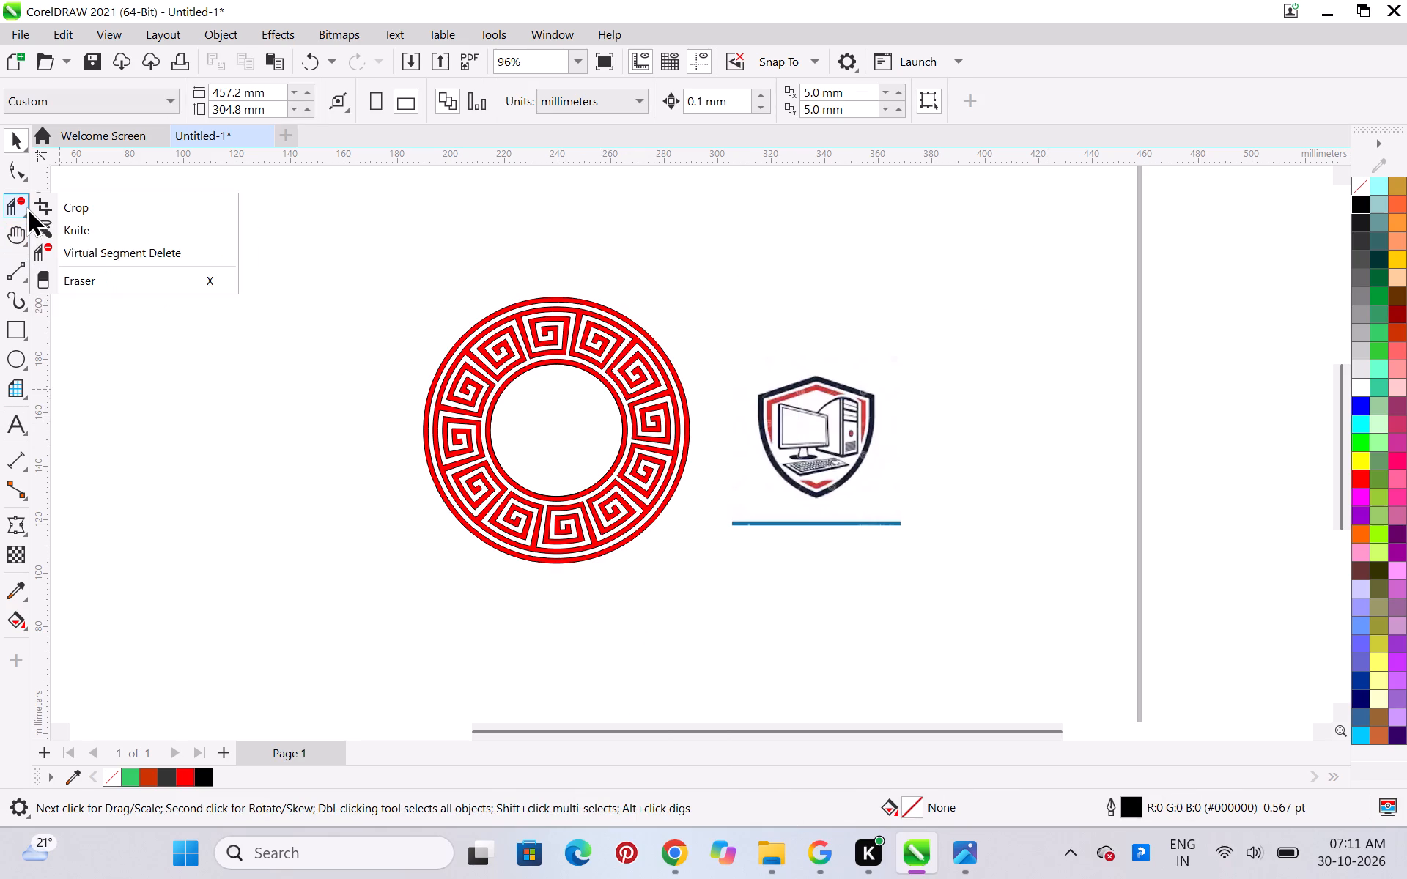
{"action": "left_click", "coordinate": [118, 199]}
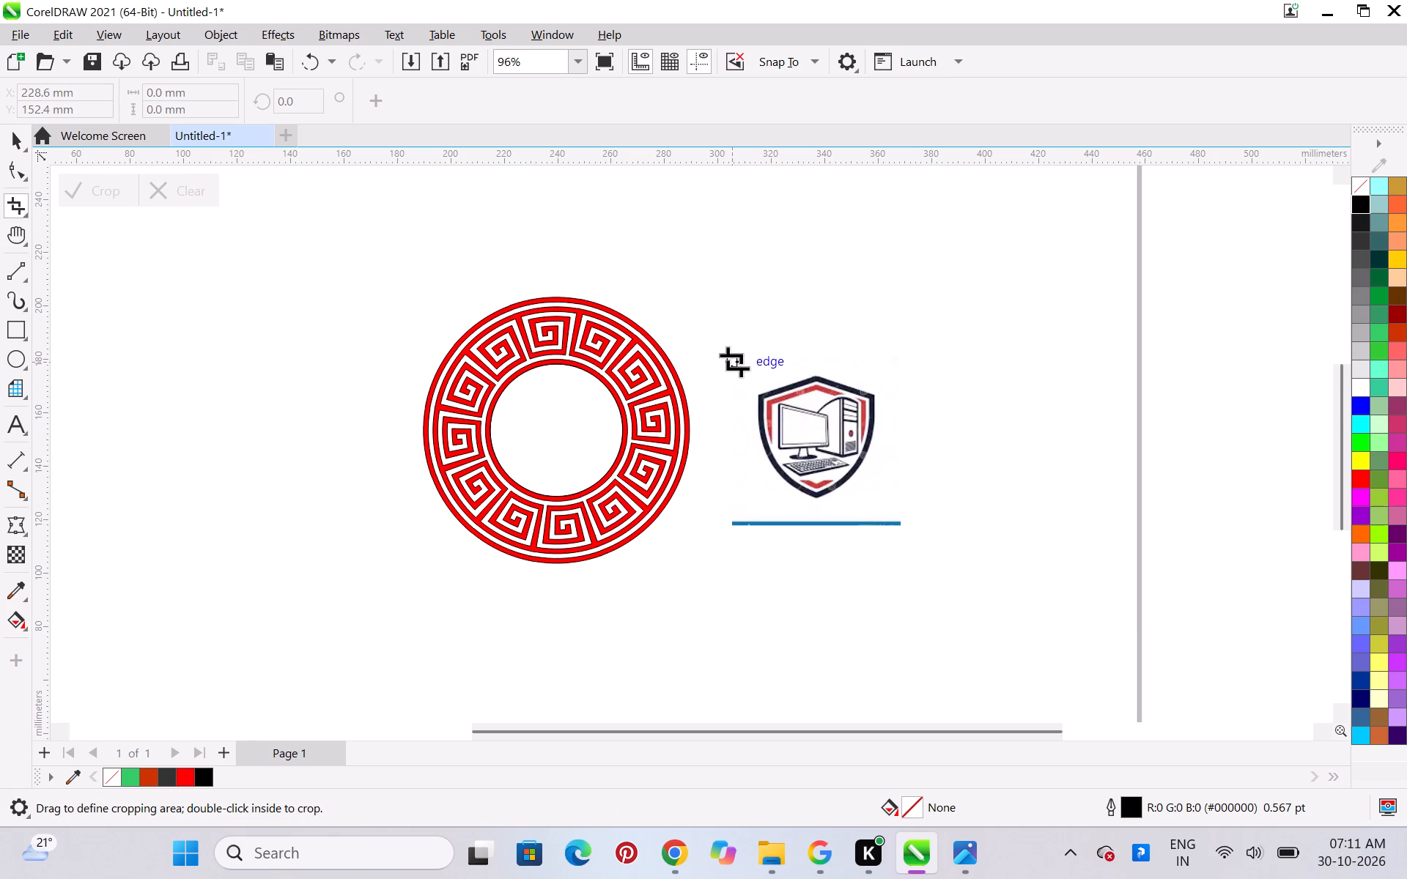
{"action": "left_click_drag", "start_coordinate": [738, 369], "coordinate": [904, 507]}
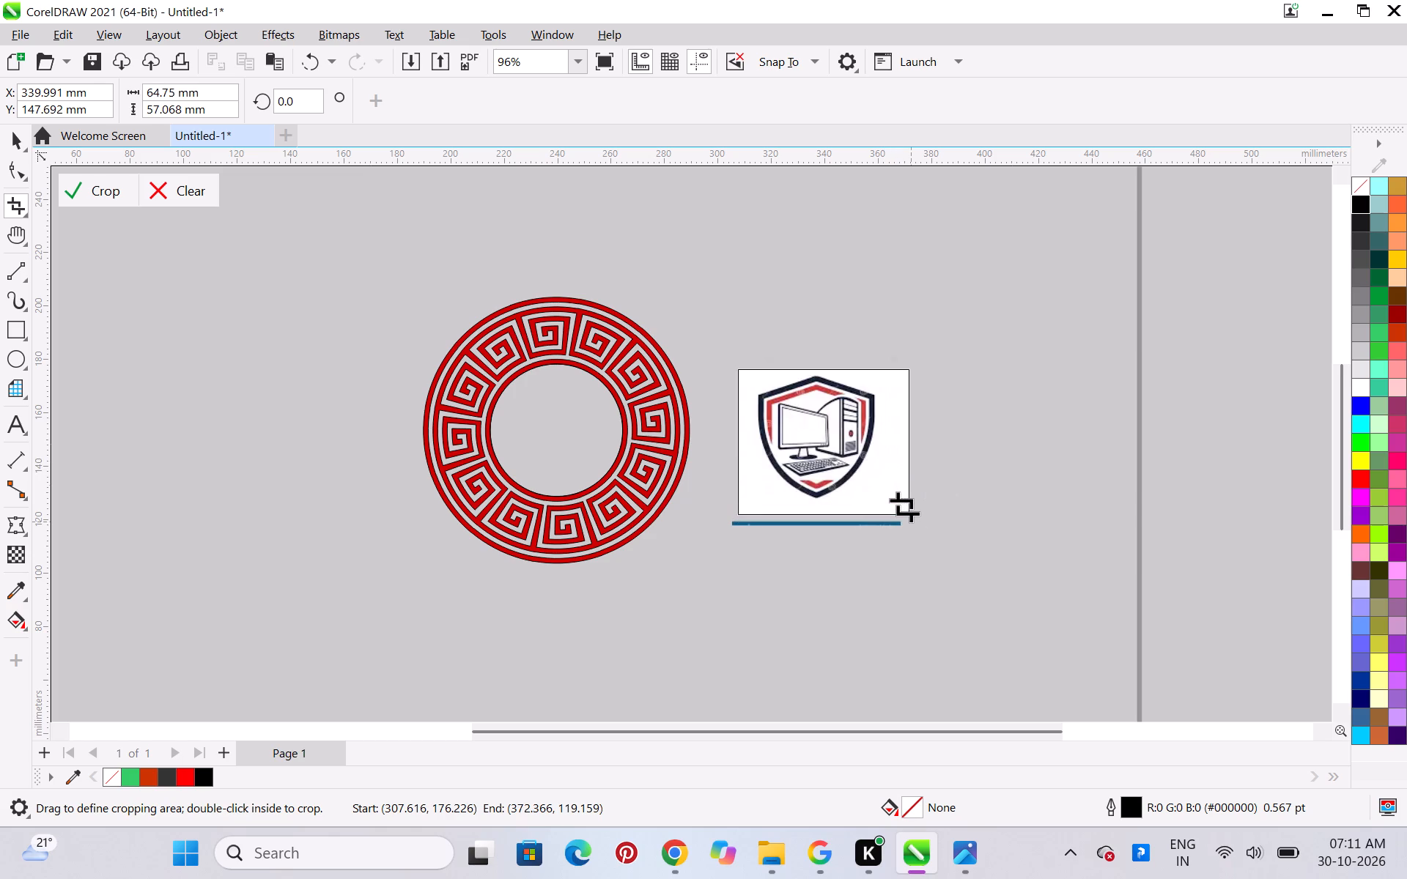
{"action": "left_click_drag", "start_coordinate": [904, 507], "coordinate": [883, 498]}
{"action": "left_click_drag", "start_coordinate": [739, 431], "coordinate": [752, 432]}
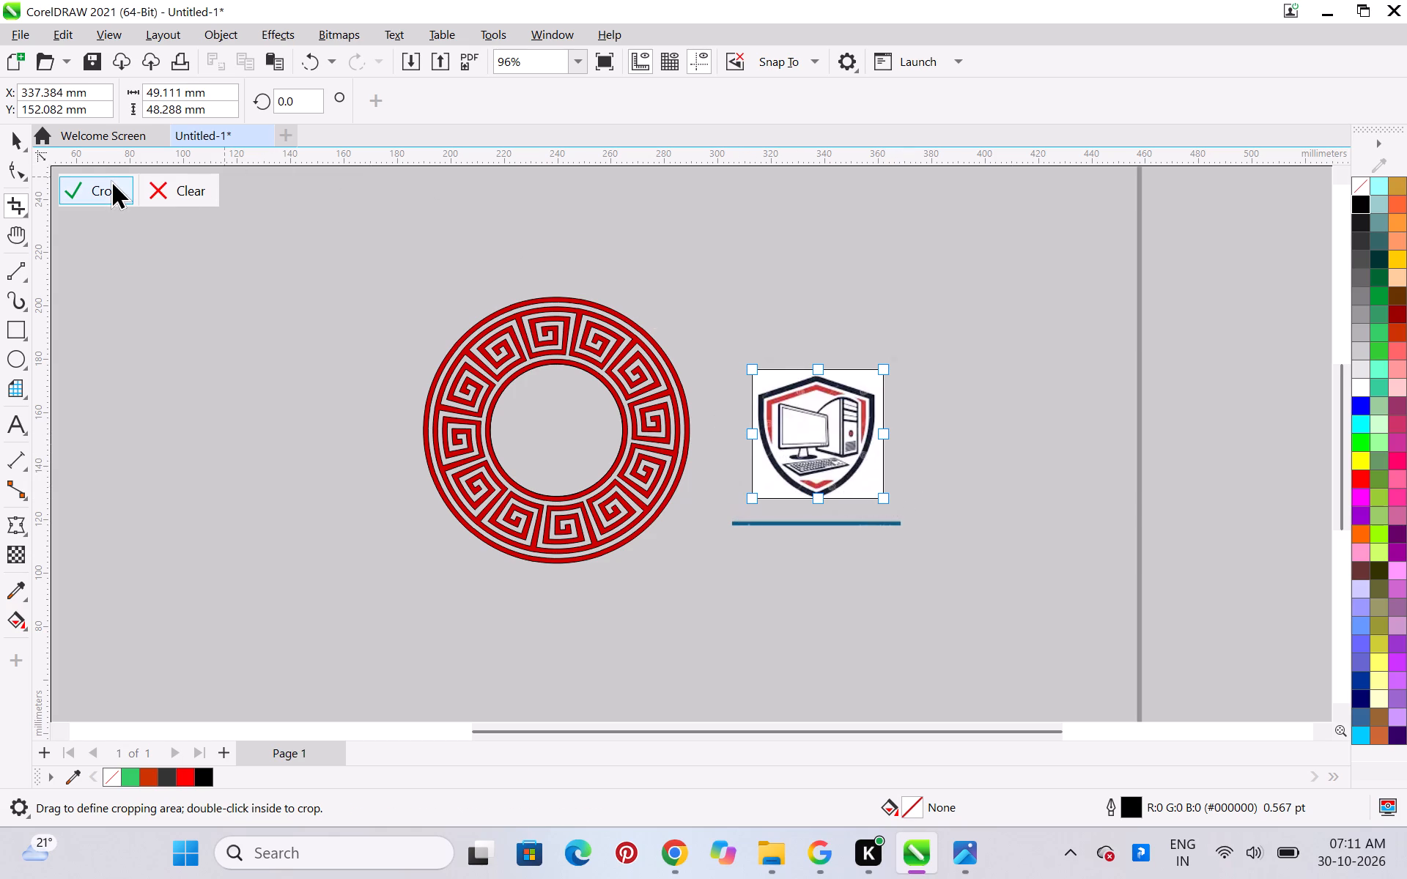
{"action": "left_click", "coordinate": [111, 179]}
{"action": "key", "text": "ctrl+space"}
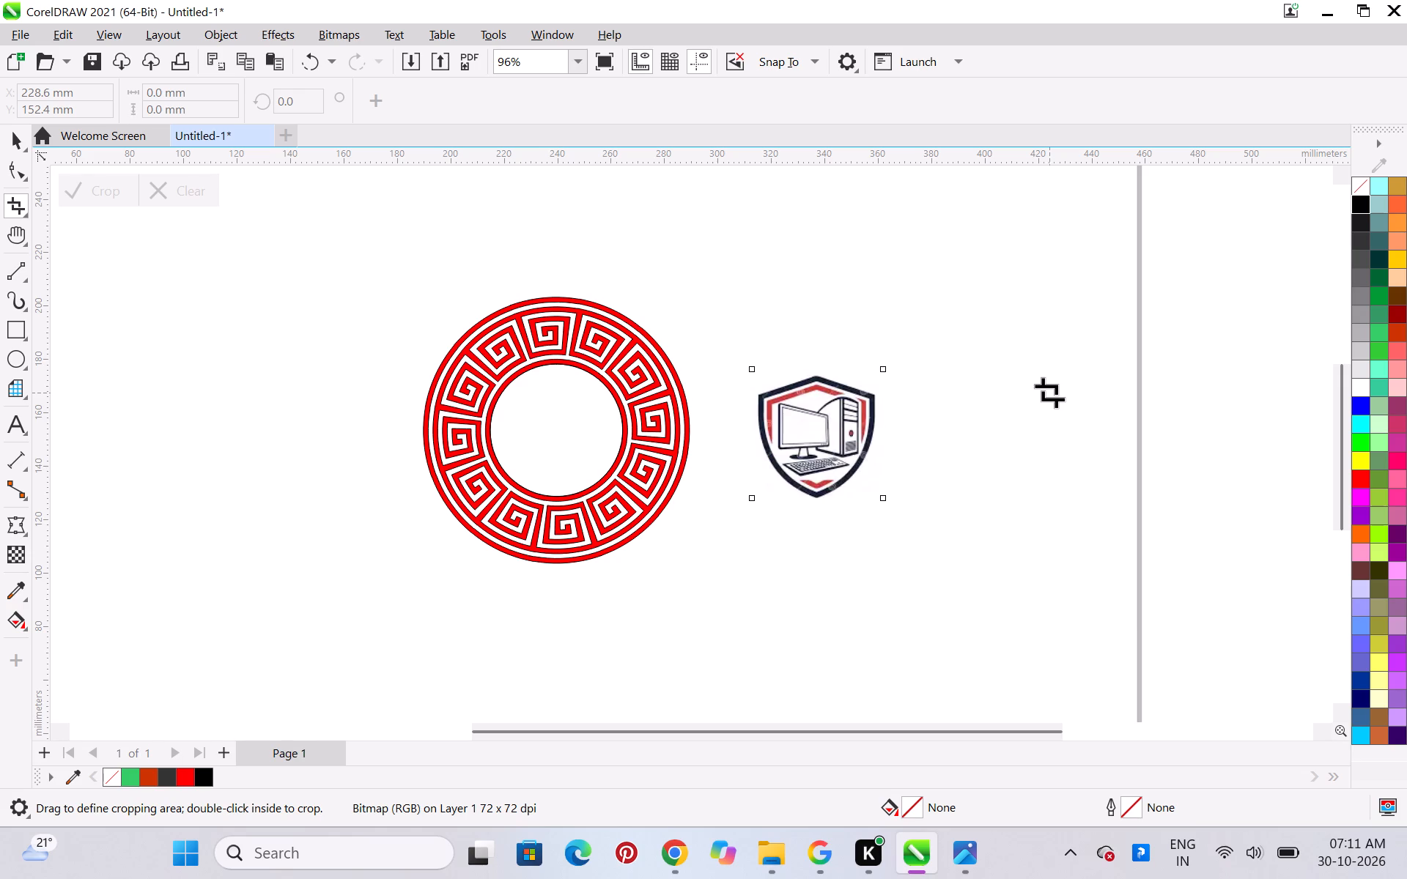
{"action": "left_click", "coordinate": [10, 144]}
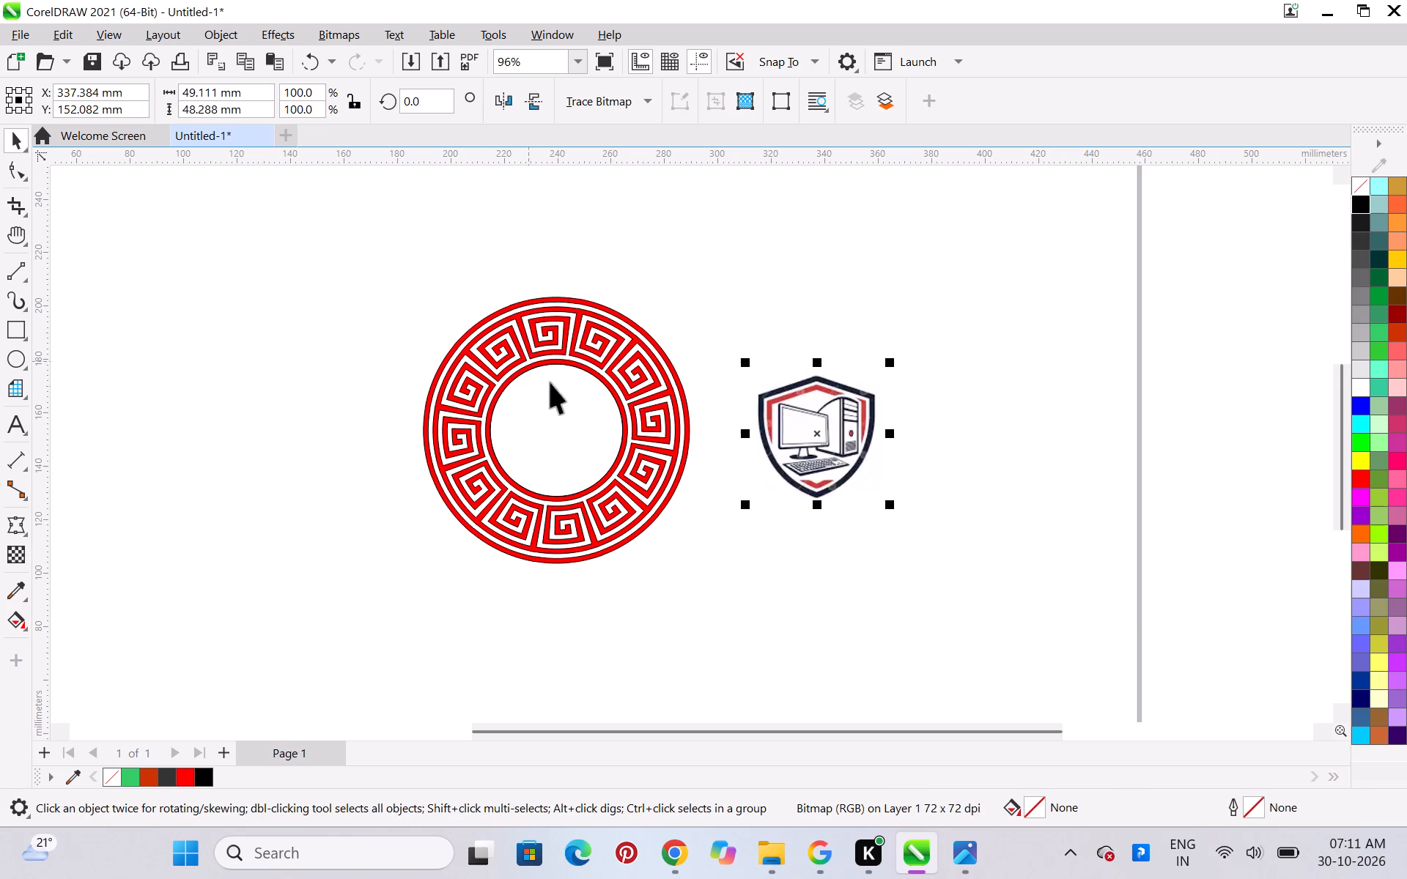
{"action": "left_click", "coordinate": [706, 614]}
Unlock the grouped Greek-key ring and deselect it.
{"action": "left_click_drag", "start_coordinate": [347, 241], "coordinate": [559, 439]}
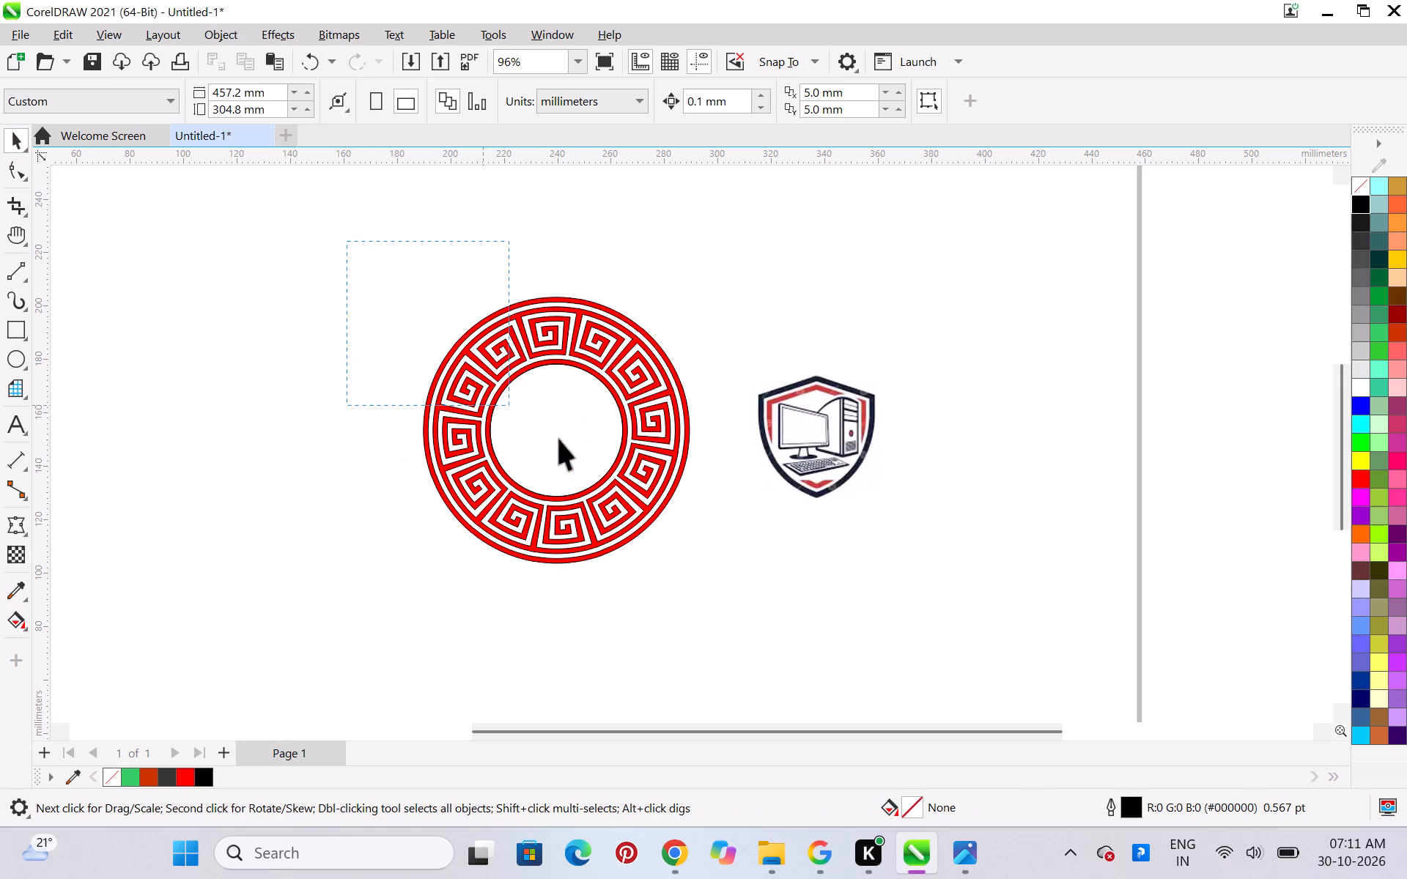
{"action": "left_click_drag", "start_coordinate": [559, 439], "coordinate": [736, 607]}
{"action": "left_click", "coordinate": [640, 485]}
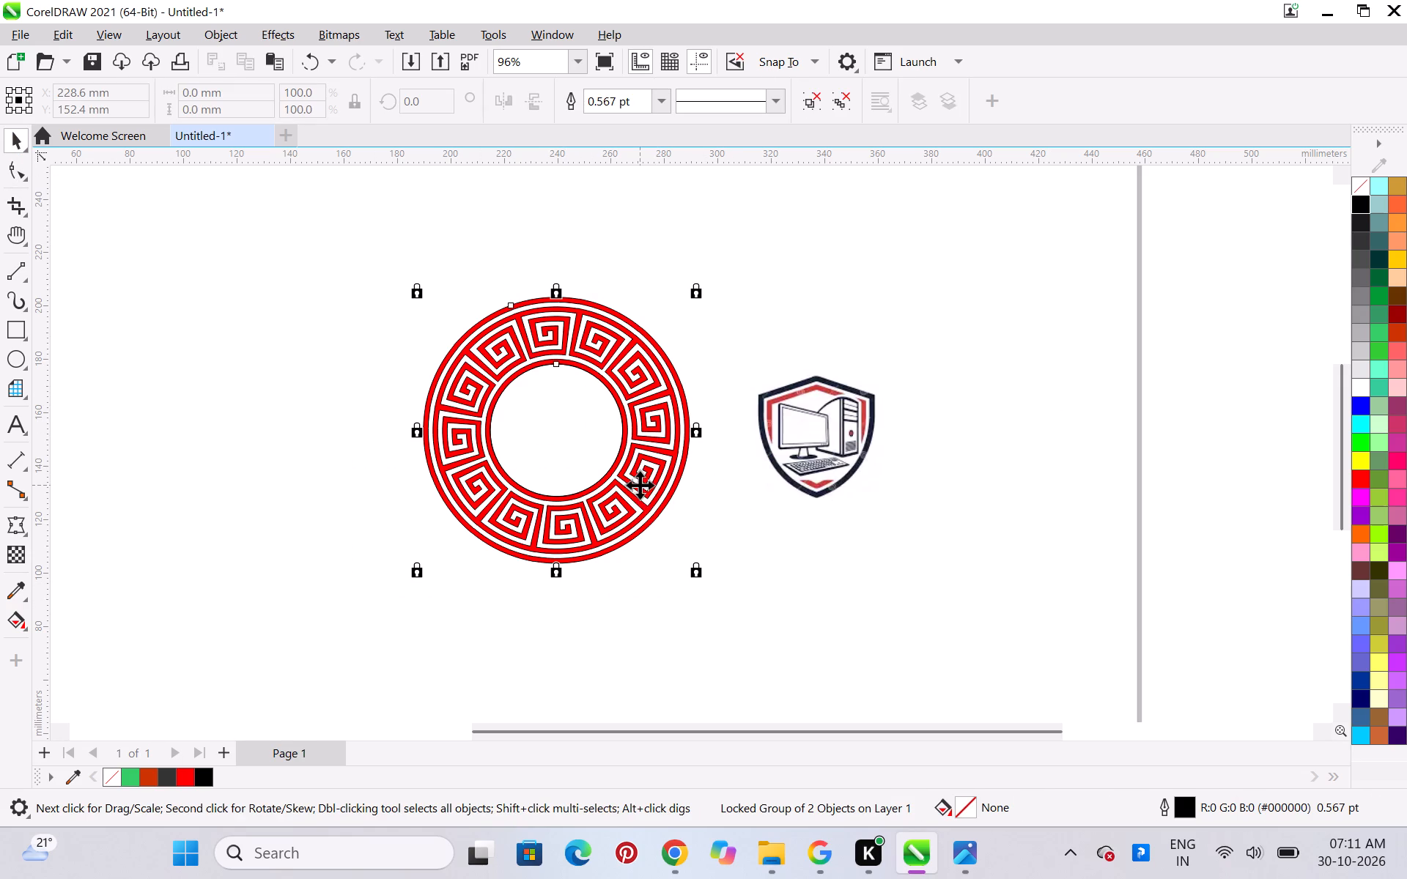
{"action": "right_click", "coordinate": [632, 470]}
{"action": "left_click", "coordinate": [686, 515]}
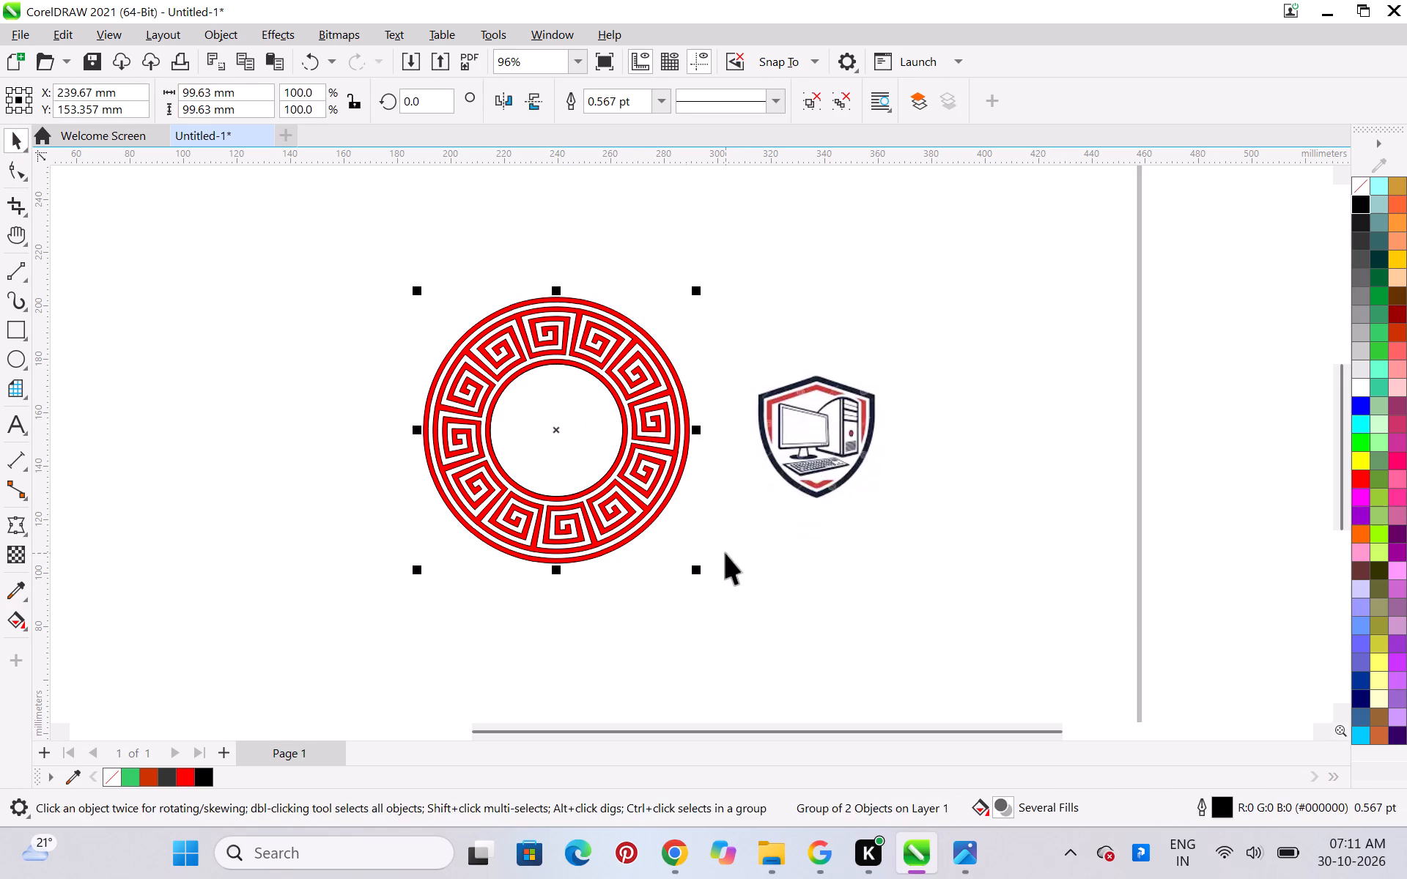
{"action": "left_click", "coordinate": [725, 553]}
Ungroup the Greek-key ring and its inner circle, and deselect everything.
{"action": "left_click_drag", "start_coordinate": [392, 276], "coordinate": [733, 569]}
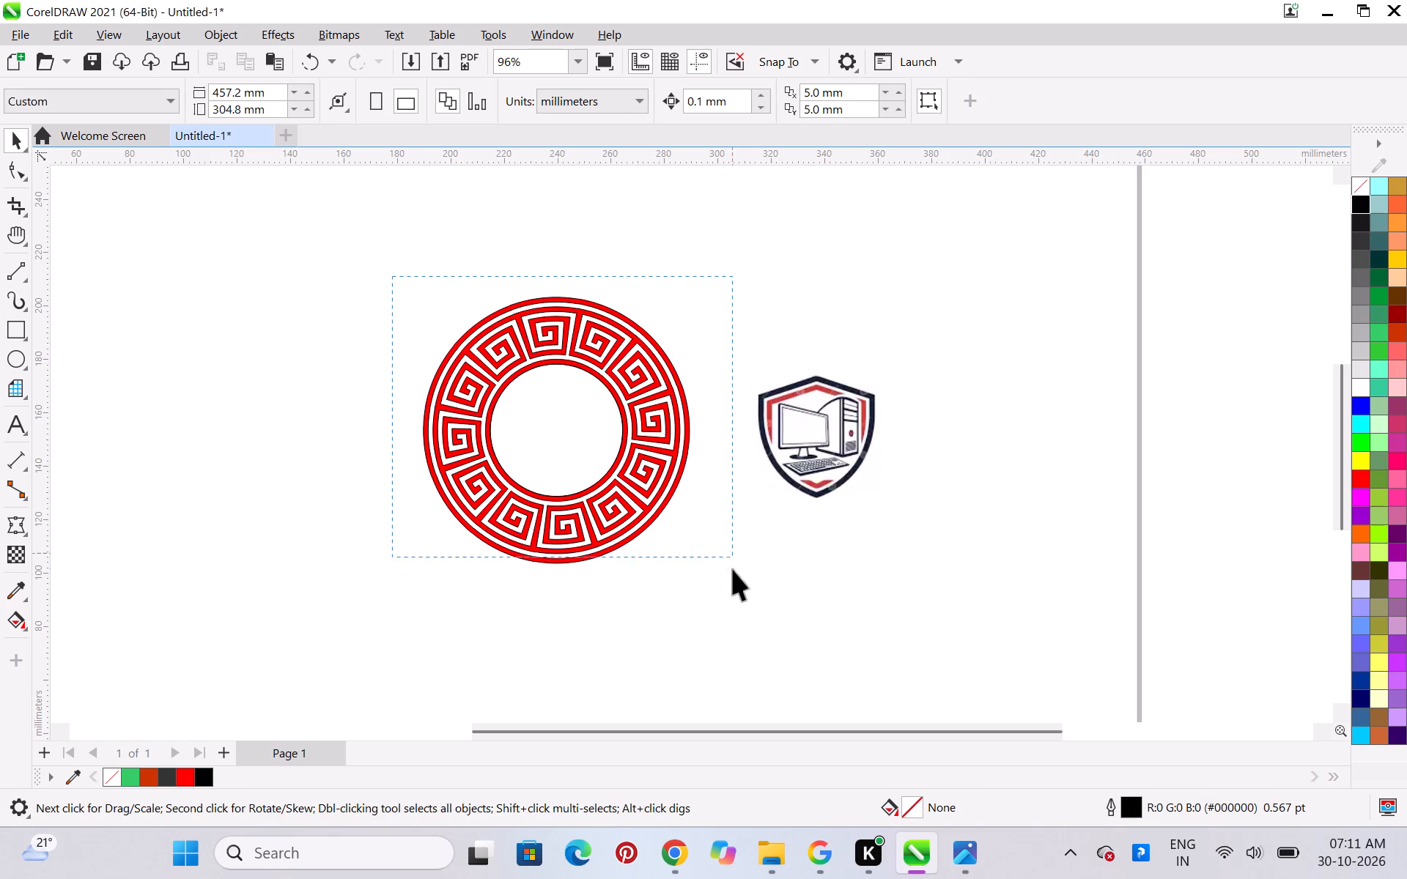
{"action": "left_click_drag", "start_coordinate": [733, 569], "coordinate": [734, 582]}
{"action": "key", "text": "ctrl+u"}
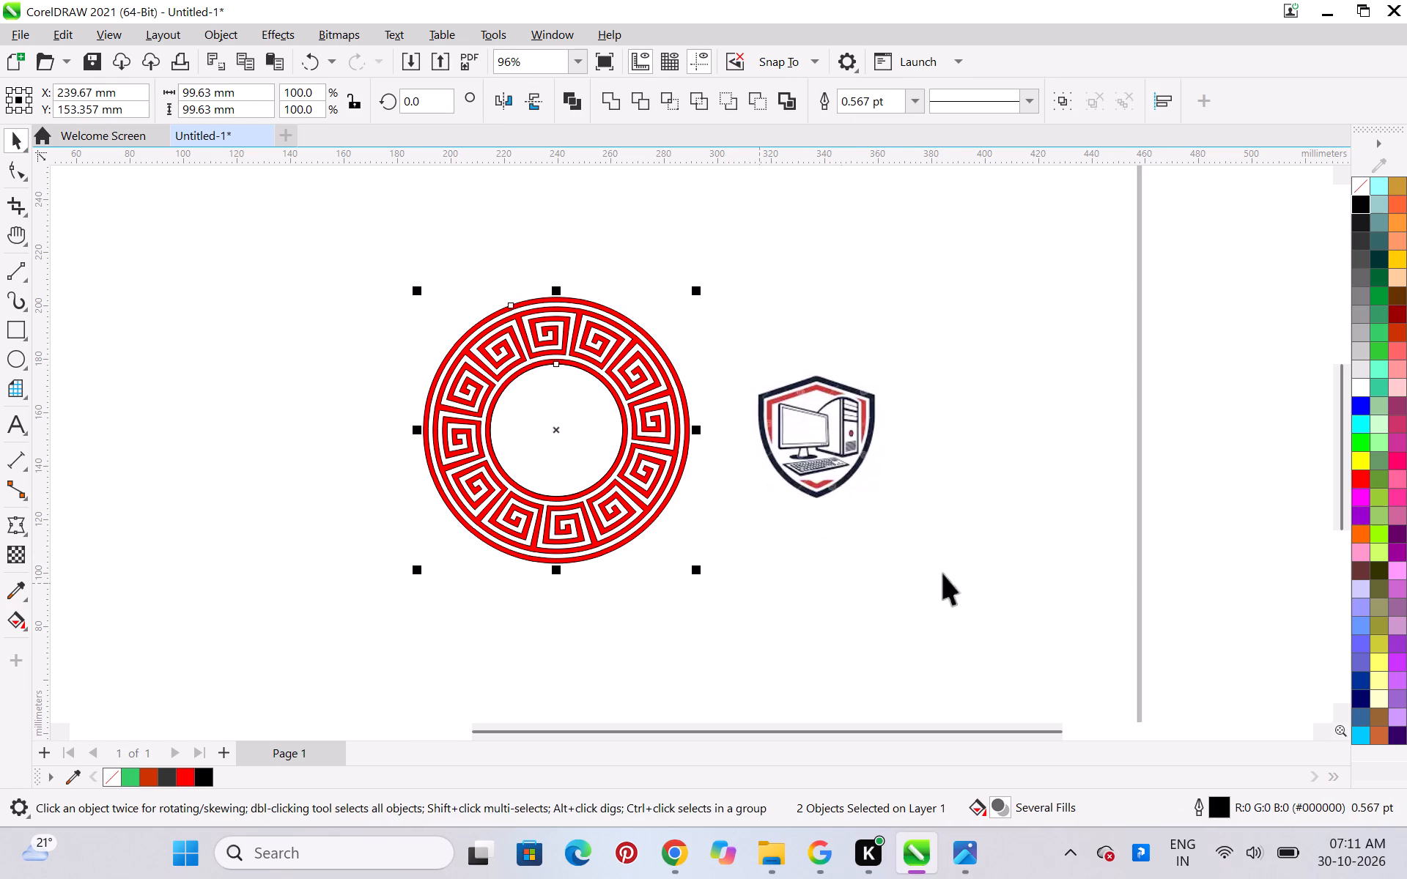
{"action": "left_click", "coordinate": [990, 557]}
{"action": "left_click", "coordinate": [522, 437]}
{"action": "left_click", "coordinate": [891, 549]}
Apply an envelope to the cropped computer logo, using the ring's inner circle as the envelope shape.
{"action": "left_click", "coordinate": [827, 448]}
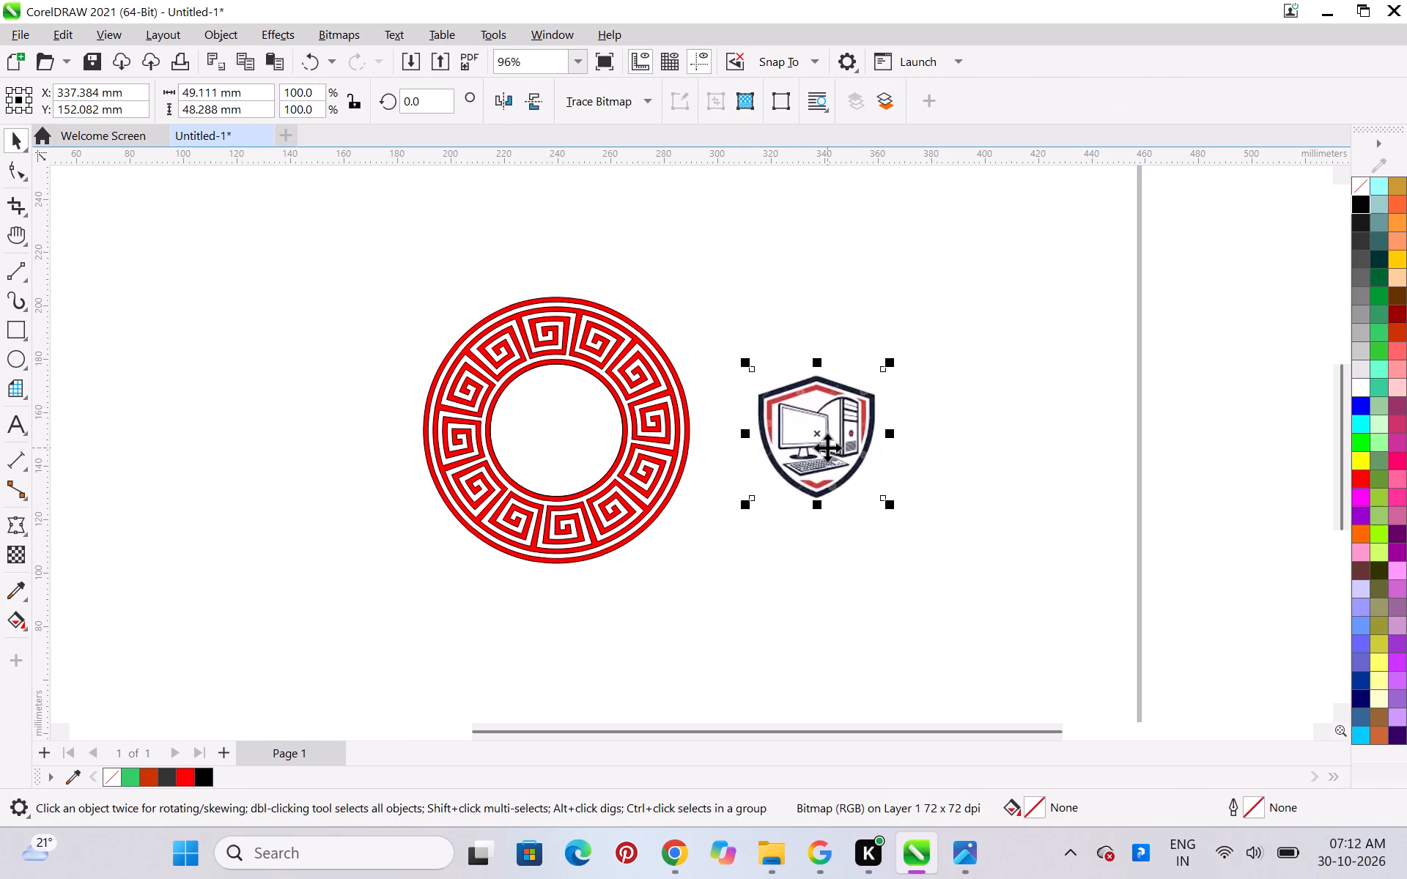
{"action": "left_click", "coordinate": [292, 28]}
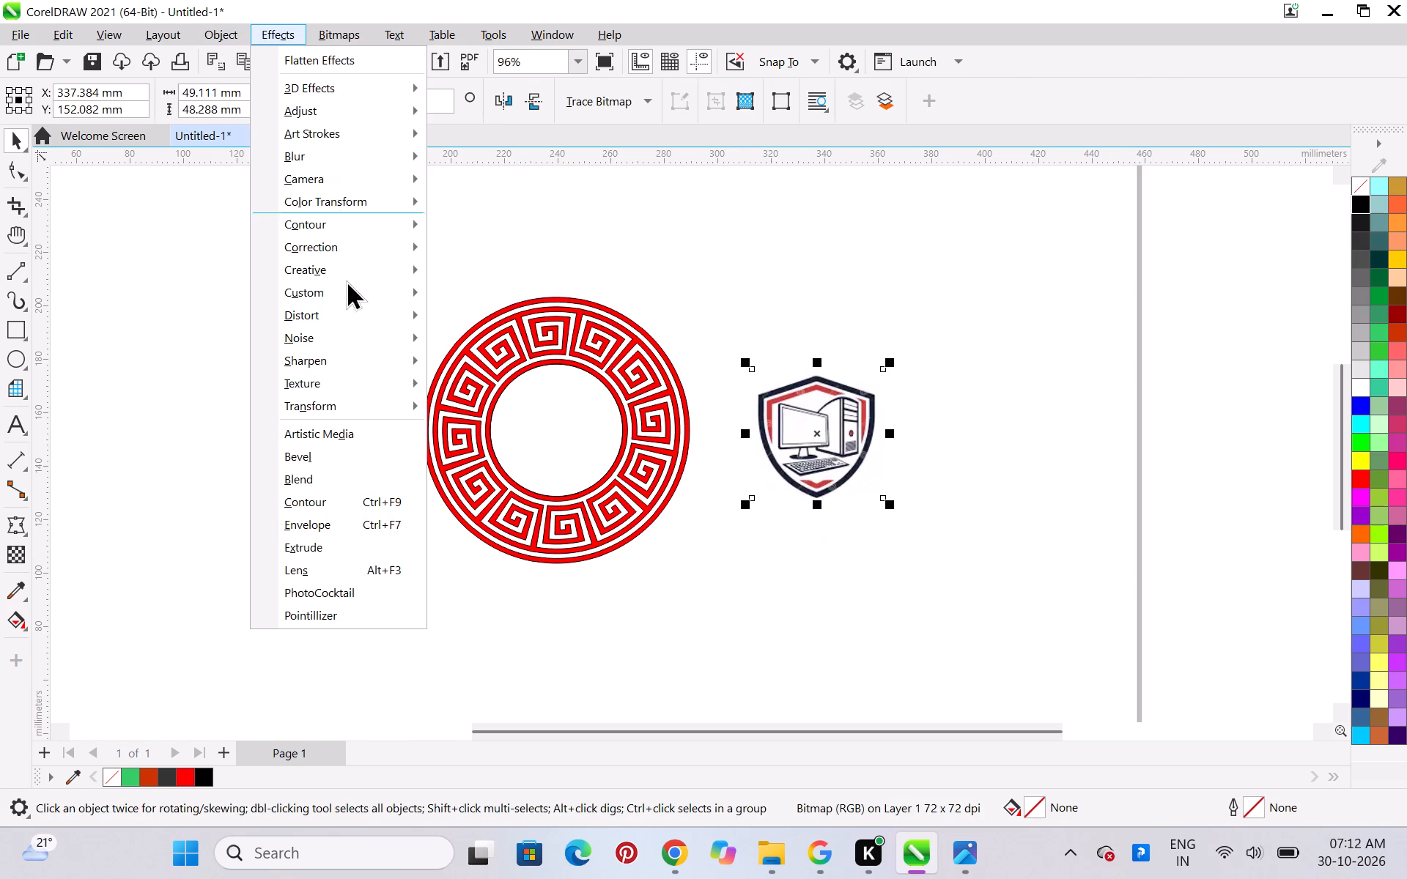
{"action": "left_click", "coordinate": [340, 518]}
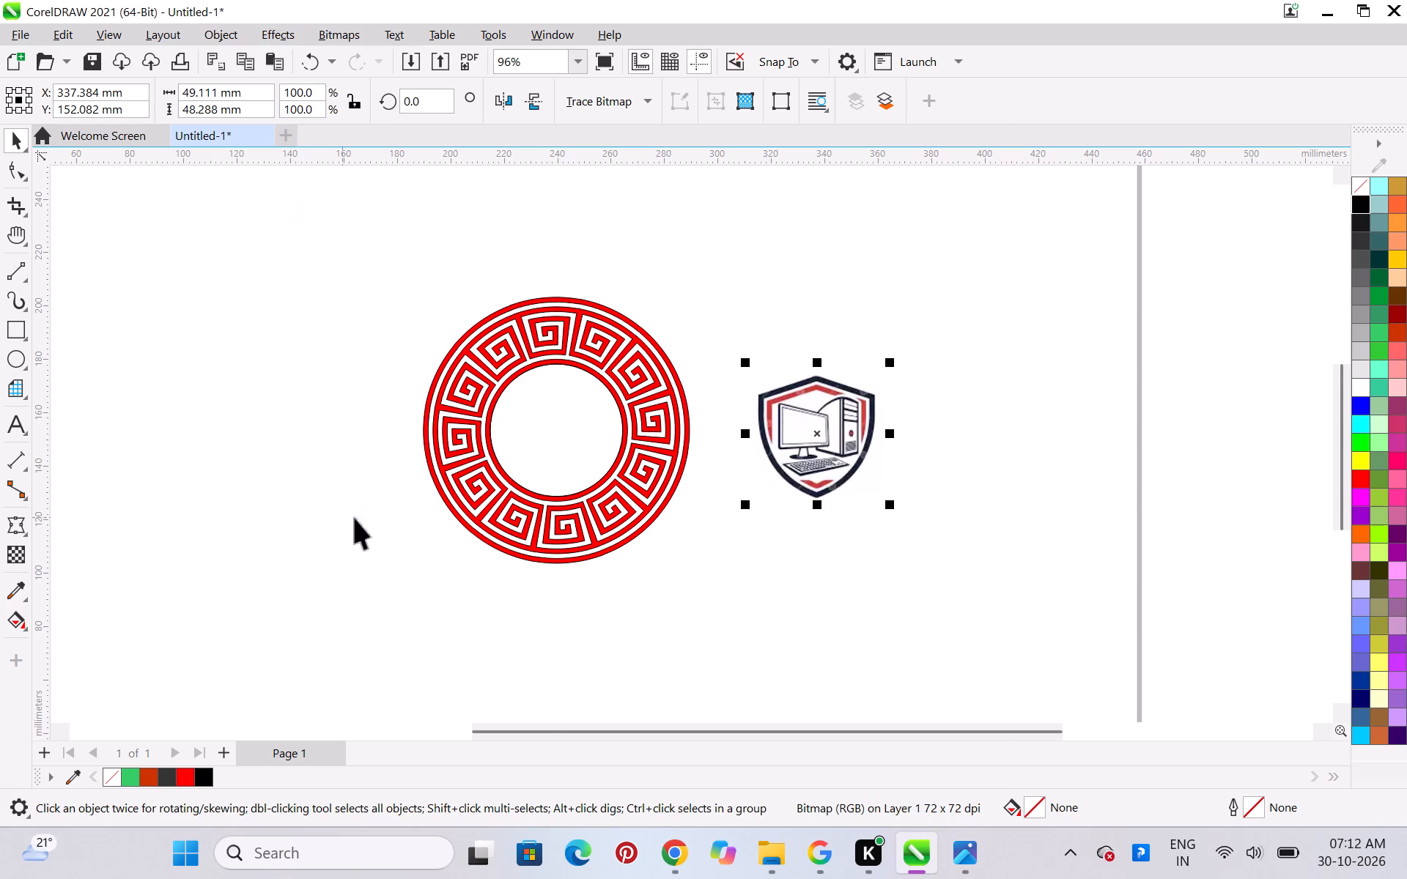
{"action": "left_click", "coordinate": [1060, 533]}
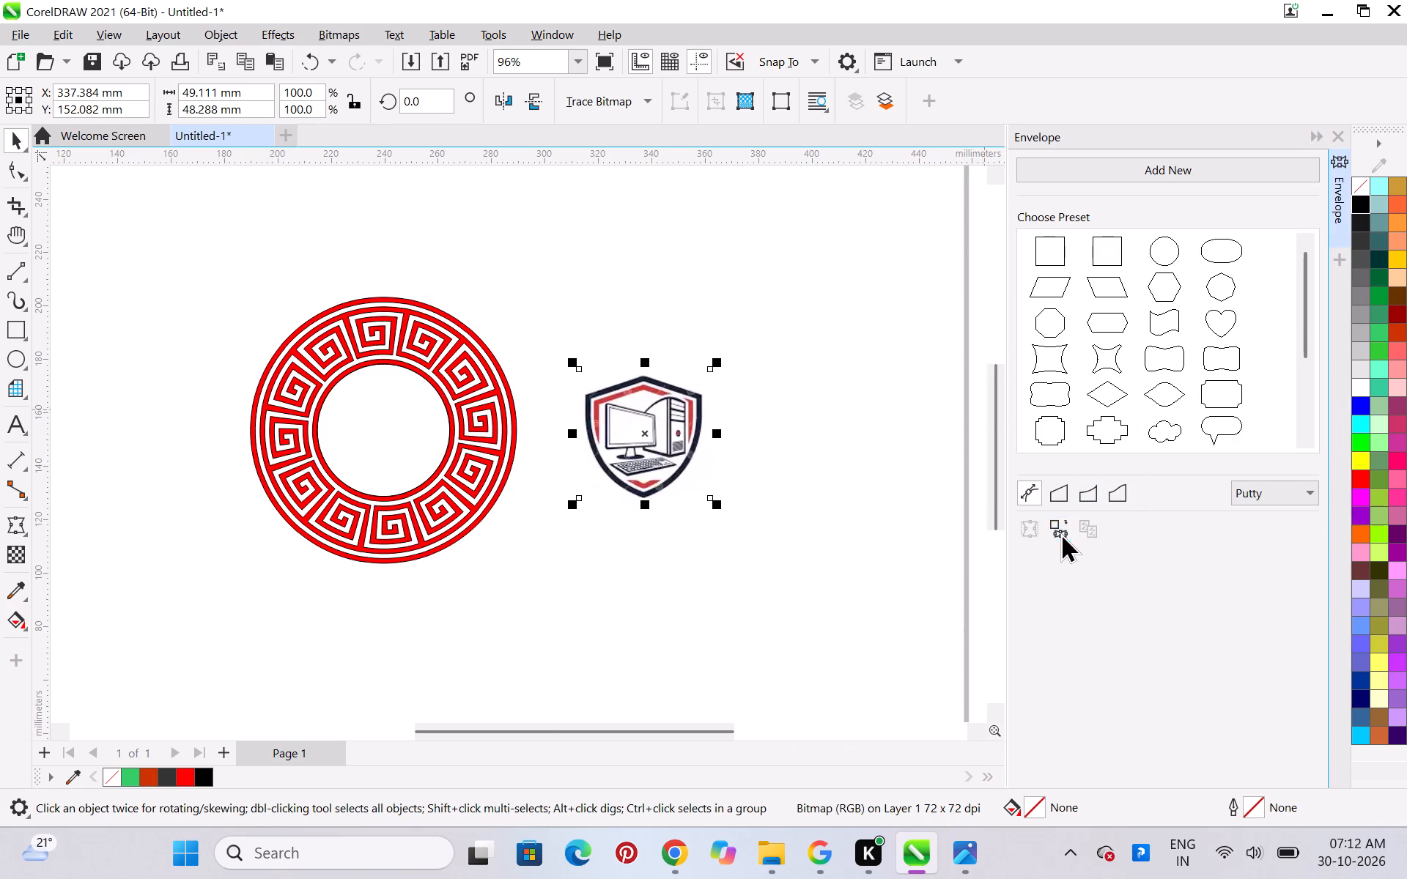
{"action": "left_click", "coordinate": [350, 416]}
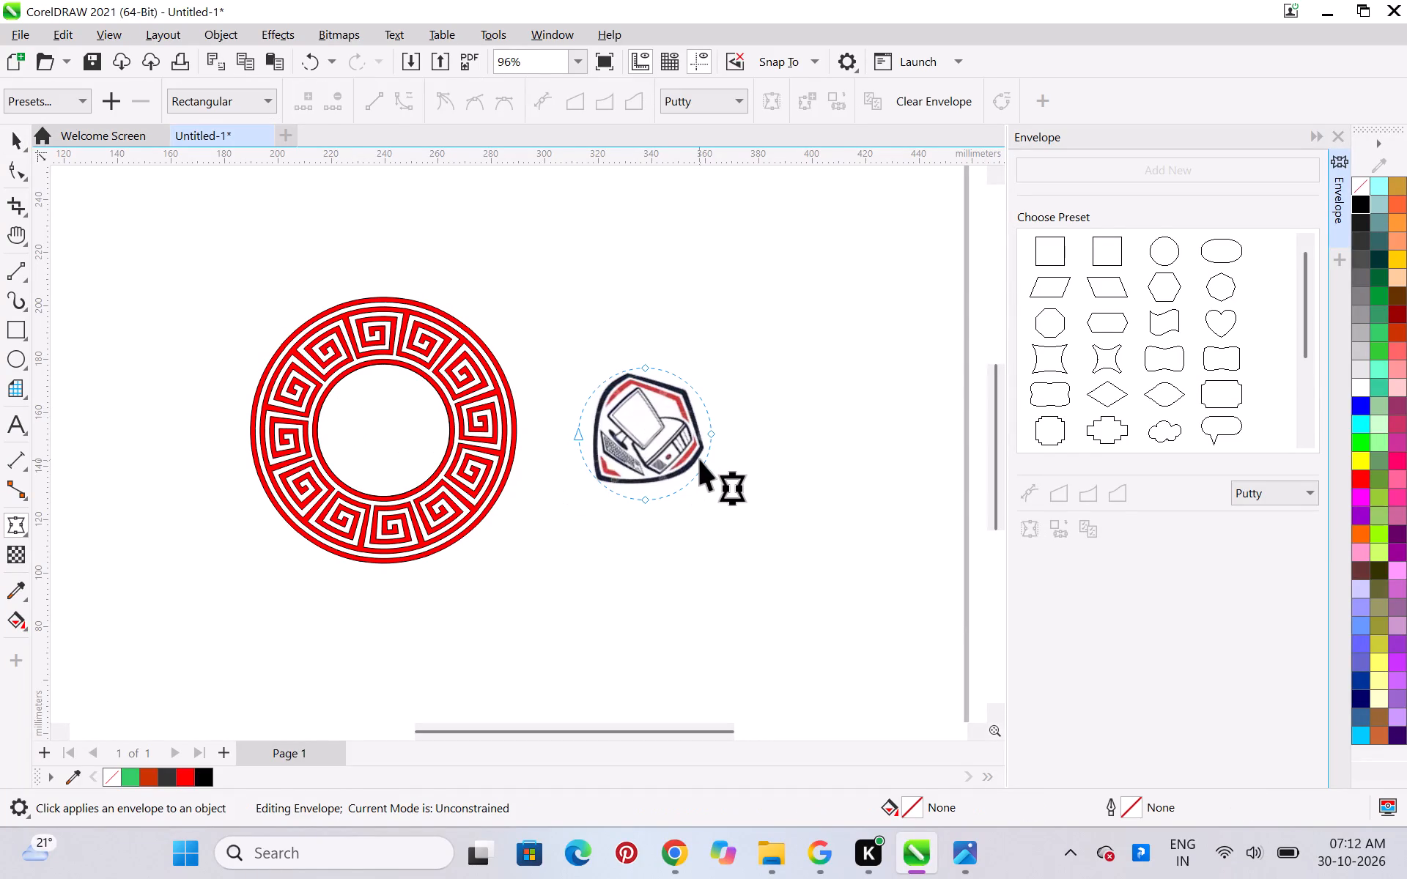
{"action": "key", "text": "ctrl+space"}
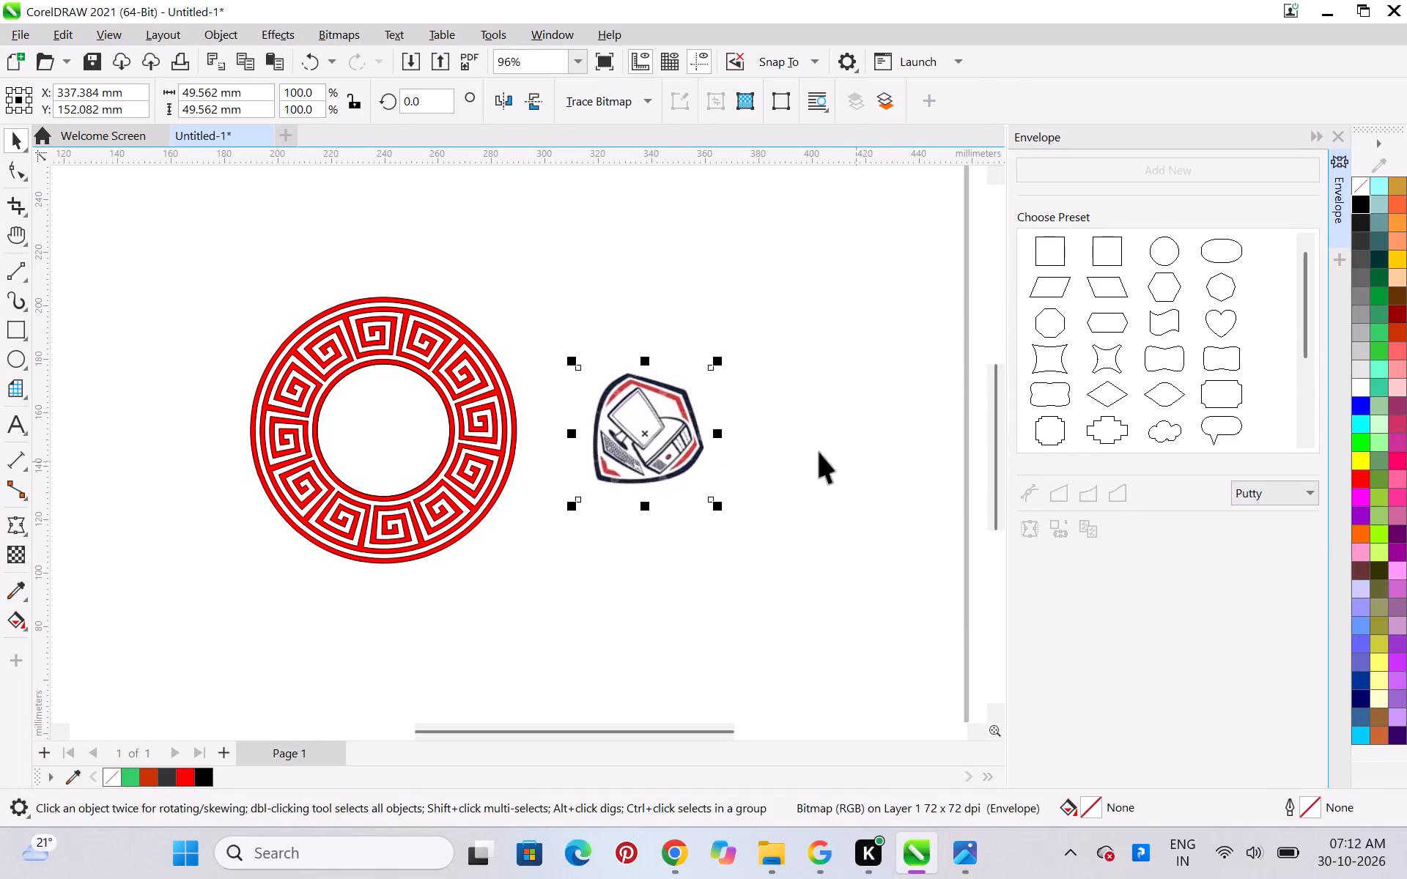
{"action": "left_click", "coordinate": [819, 452]}
{"action": "left_click", "coordinate": [602, 437]}
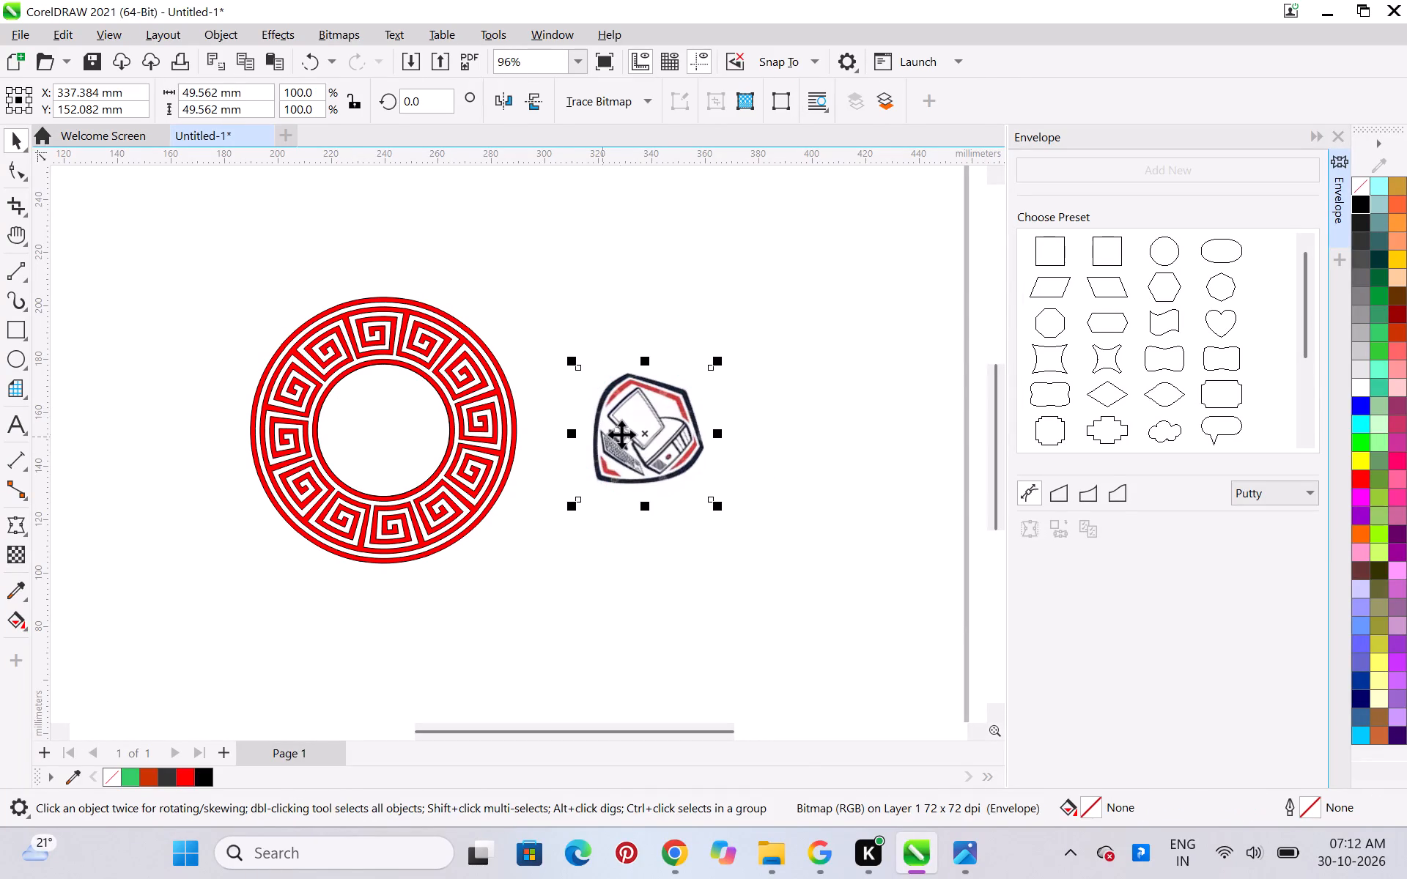
{"action": "left_click", "coordinate": [622, 434]}
{"action": "left_click", "coordinate": [811, 429]}
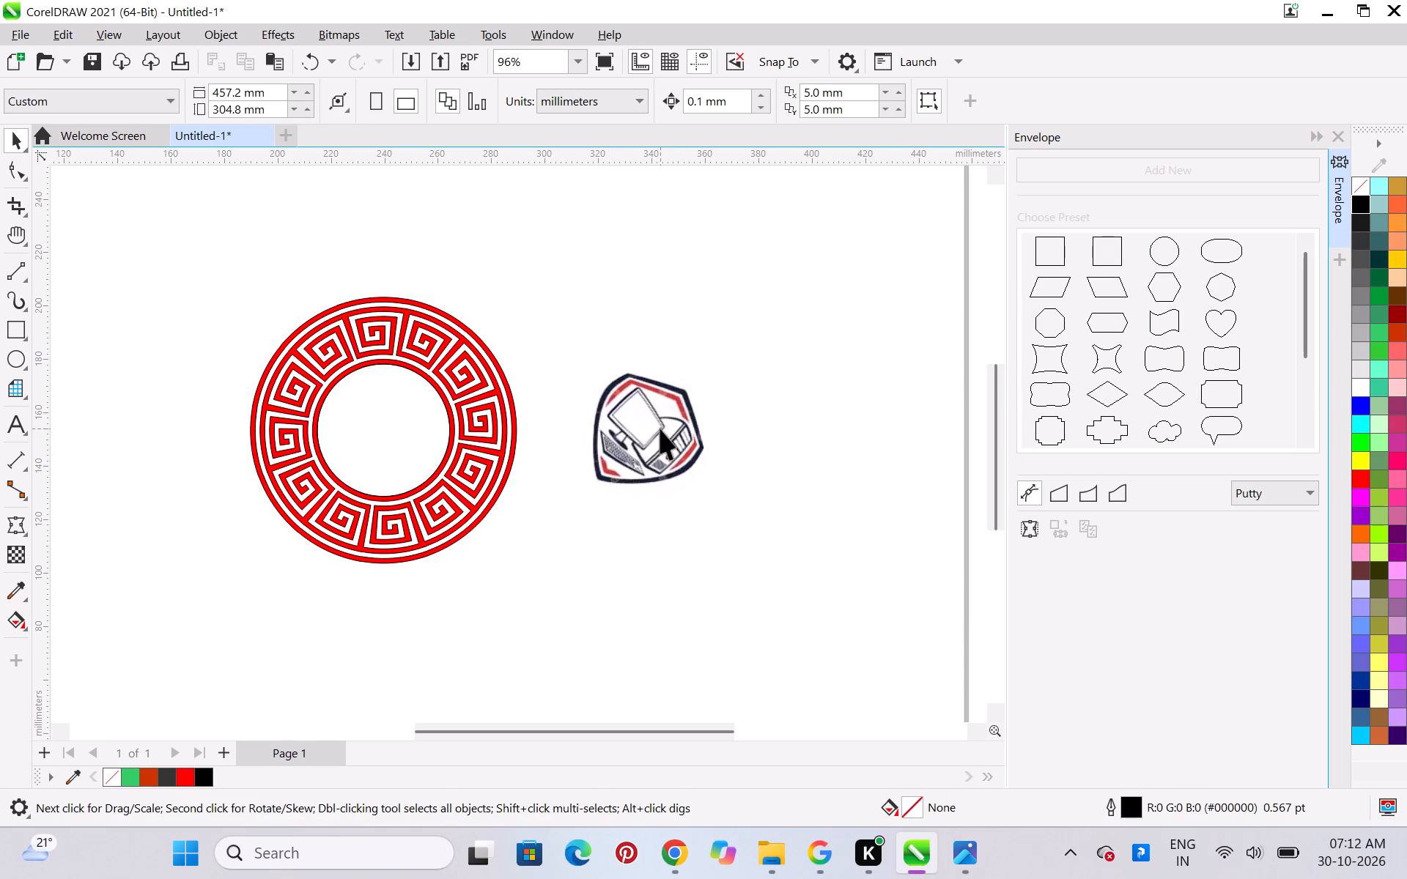
{"action": "left_click", "coordinate": [660, 429]}
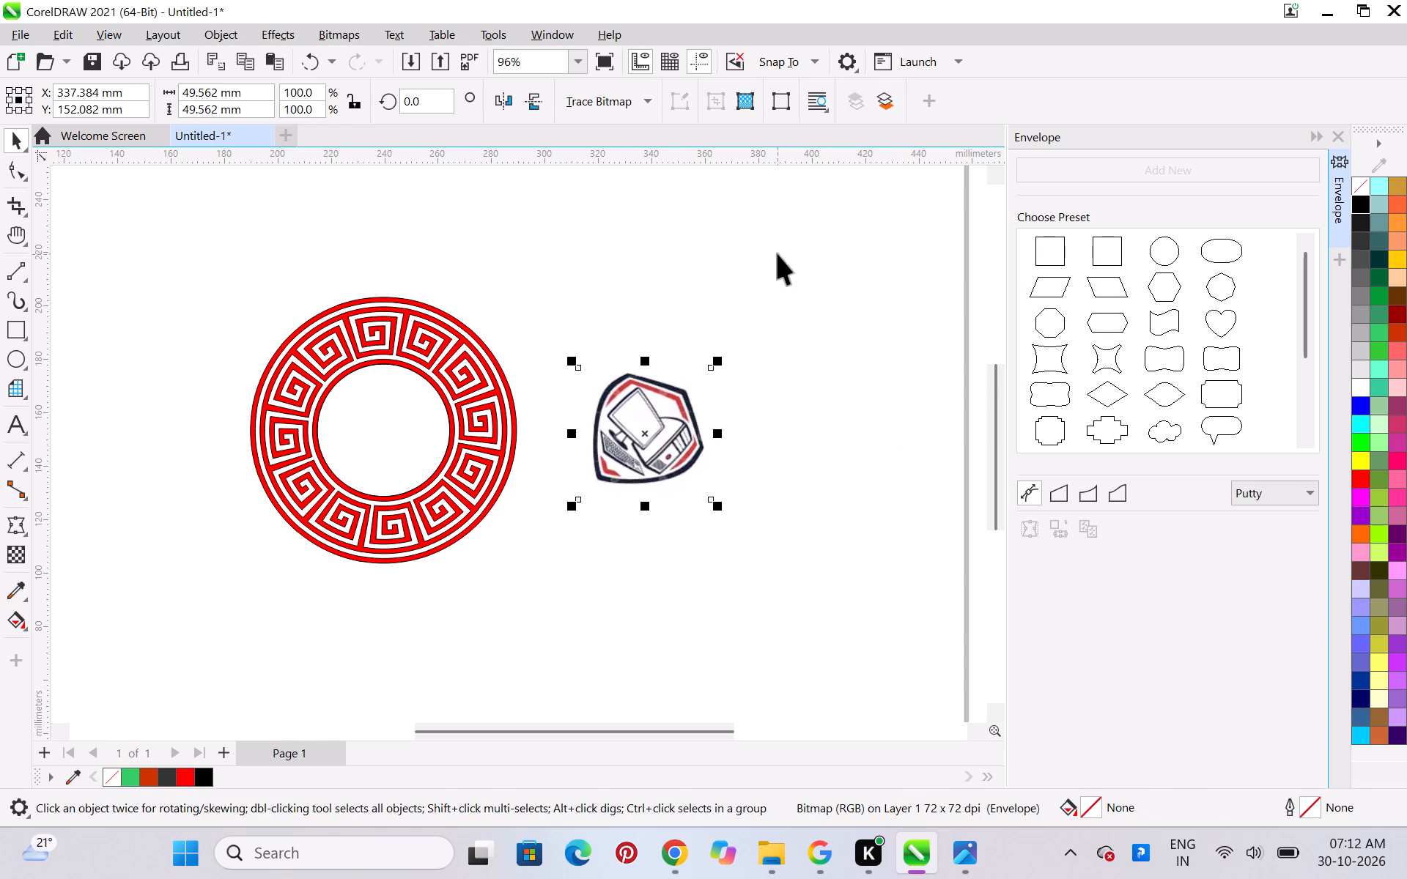
{"action": "left_click", "coordinate": [778, 253]}
Centre the enveloped logo horizontally and vertically on the ring's inner circle, and clear the selection.
{"action": "left_click", "coordinate": [646, 432]}
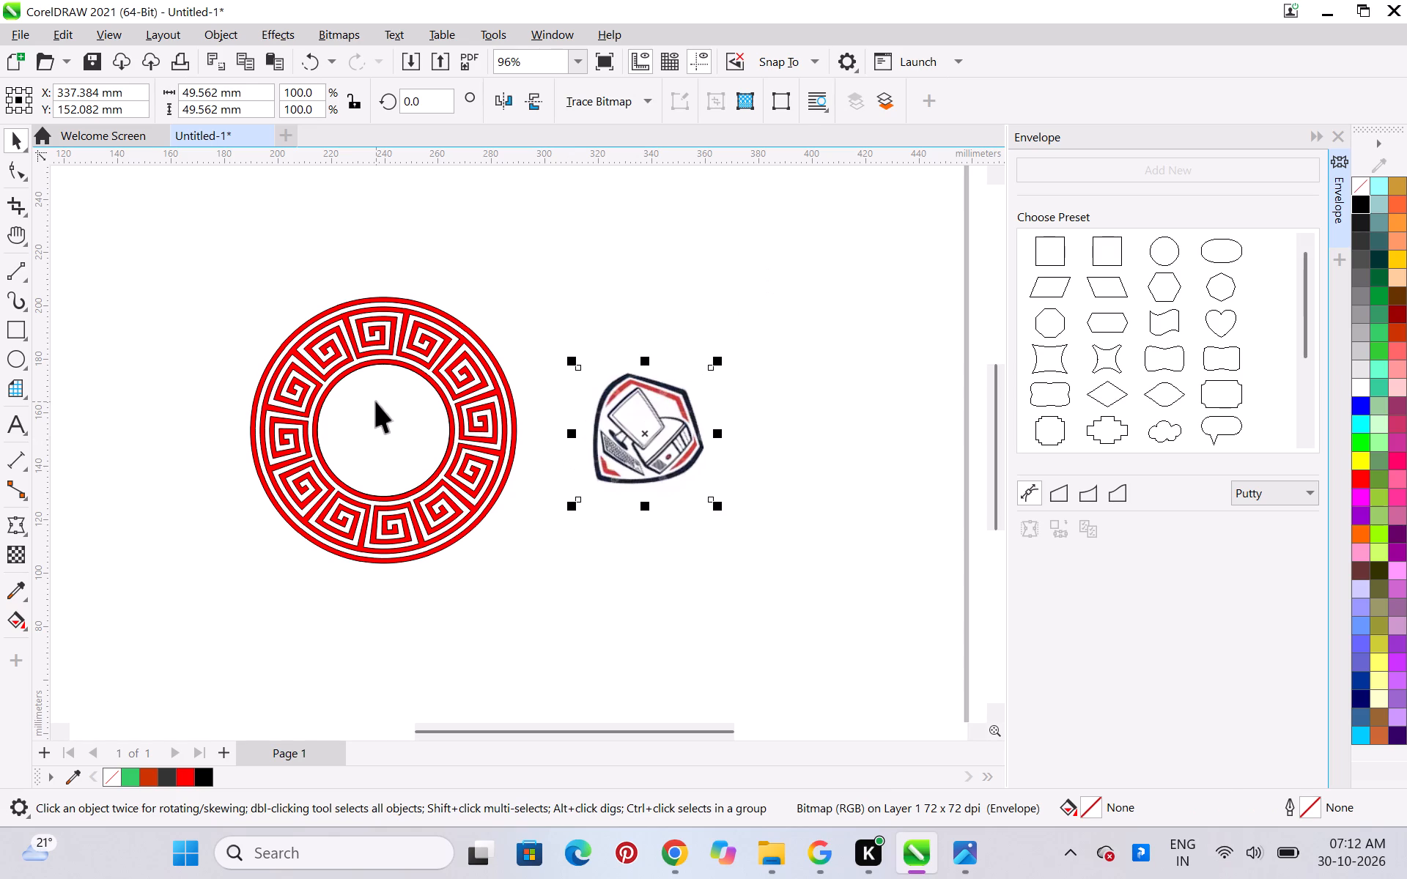
{"action": "left_click", "coordinate": [376, 401], "text": "shift"}
{"action": "key", "text": "c"}
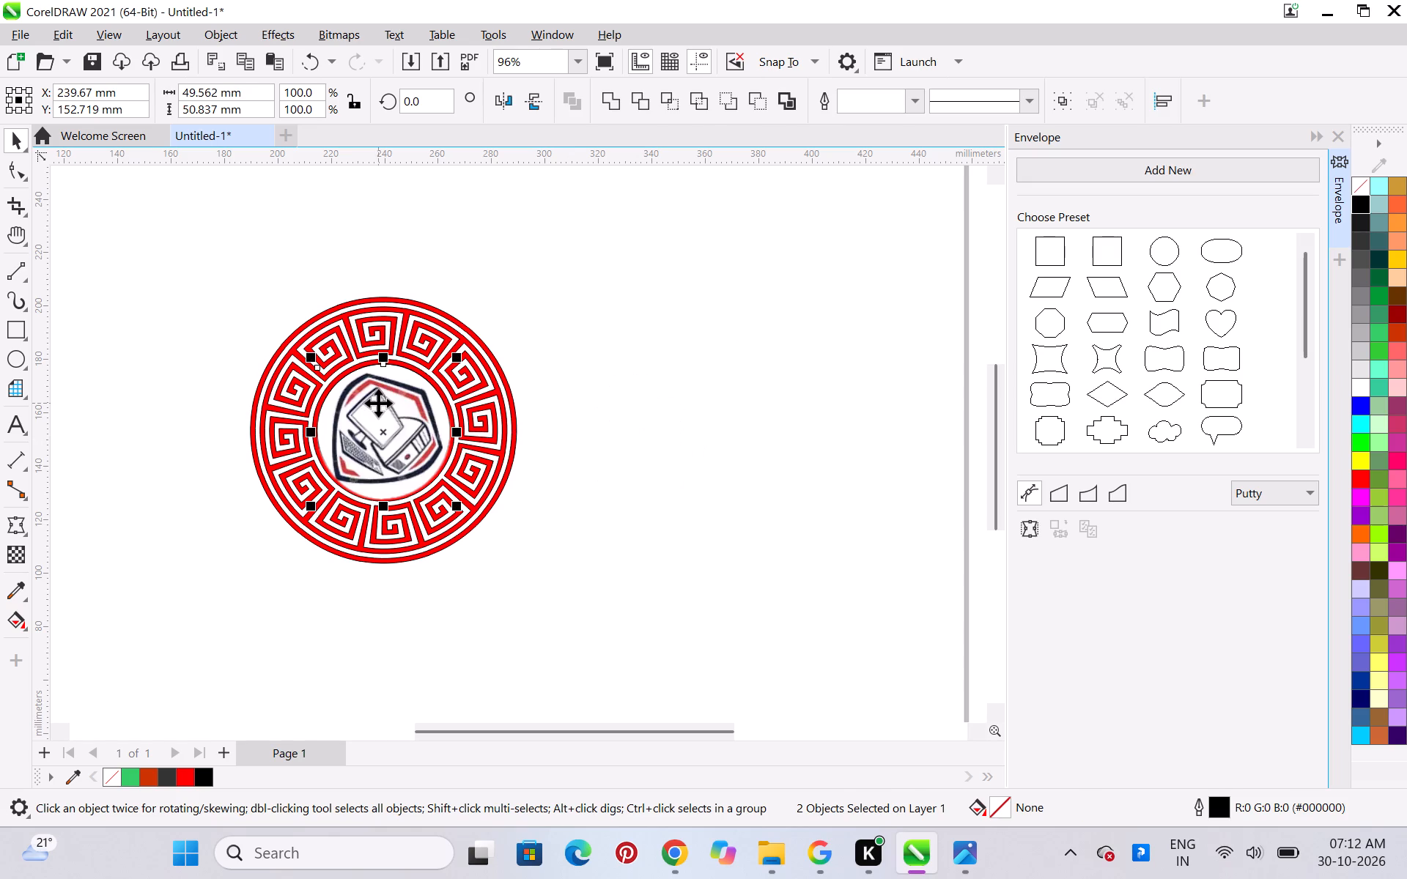
{"action": "key", "text": "e"}
{"action": "left_click", "coordinate": [630, 453]}
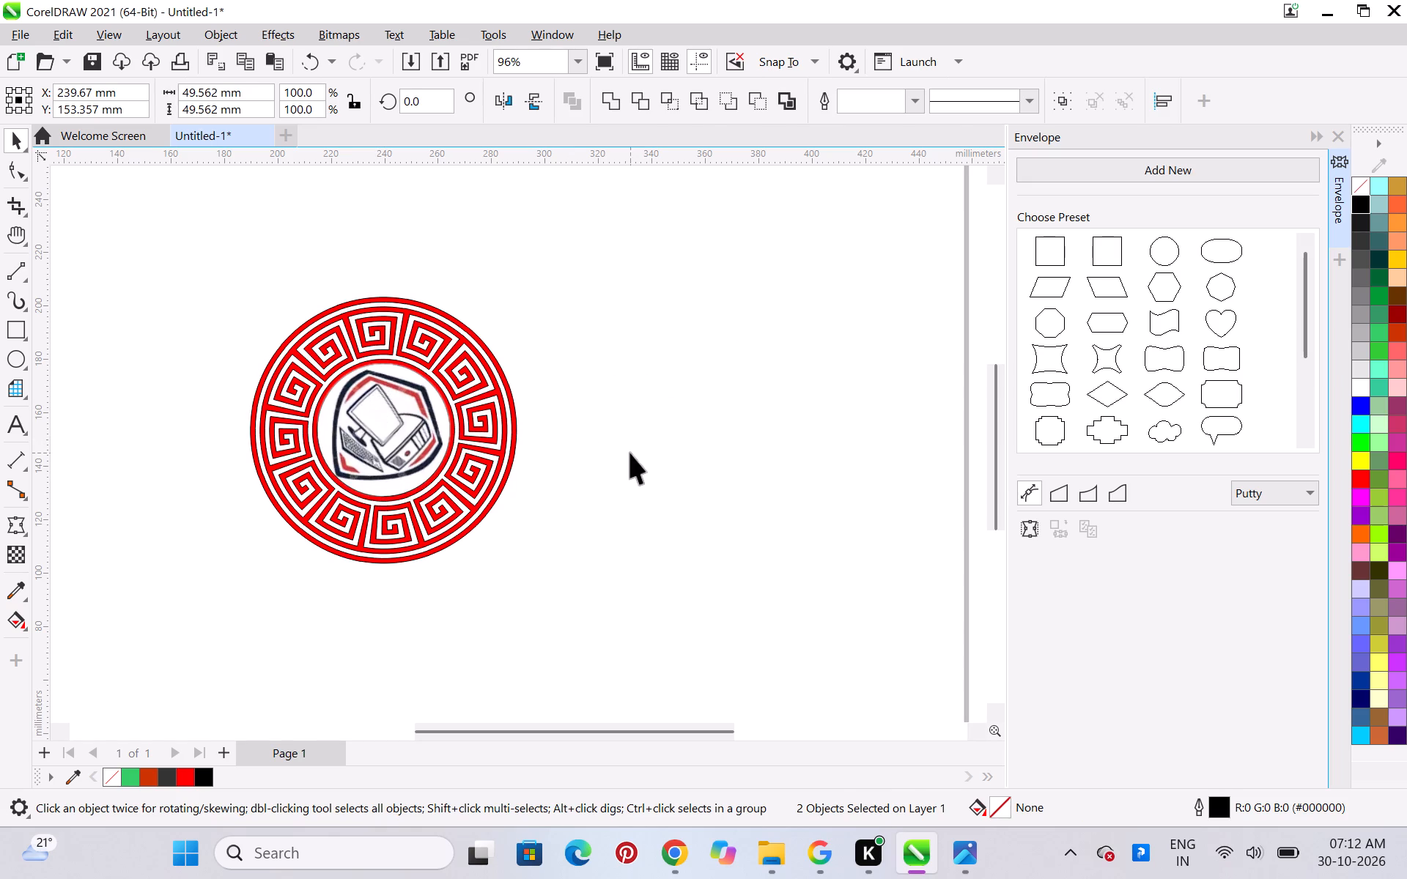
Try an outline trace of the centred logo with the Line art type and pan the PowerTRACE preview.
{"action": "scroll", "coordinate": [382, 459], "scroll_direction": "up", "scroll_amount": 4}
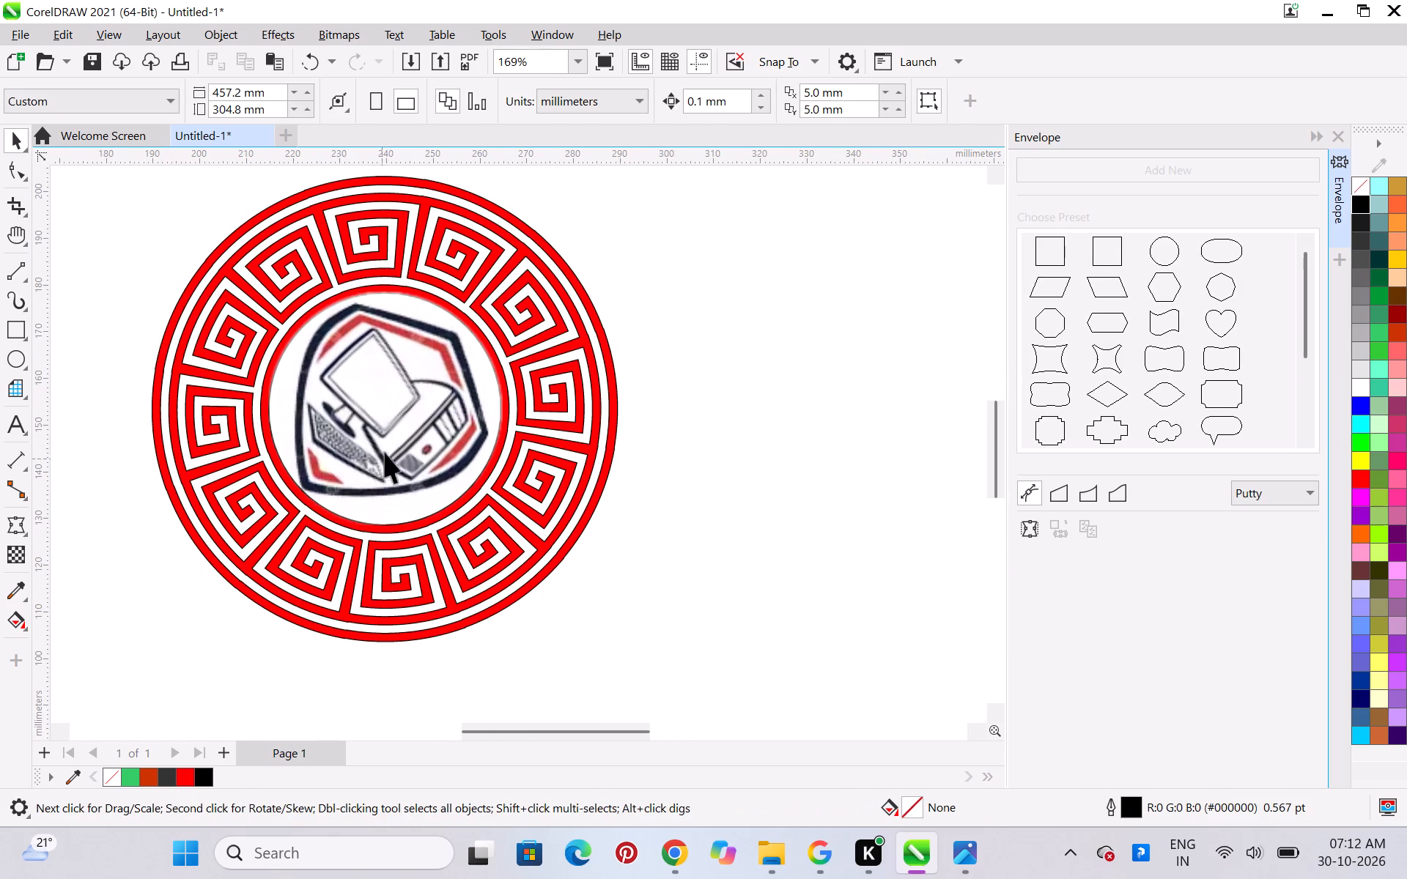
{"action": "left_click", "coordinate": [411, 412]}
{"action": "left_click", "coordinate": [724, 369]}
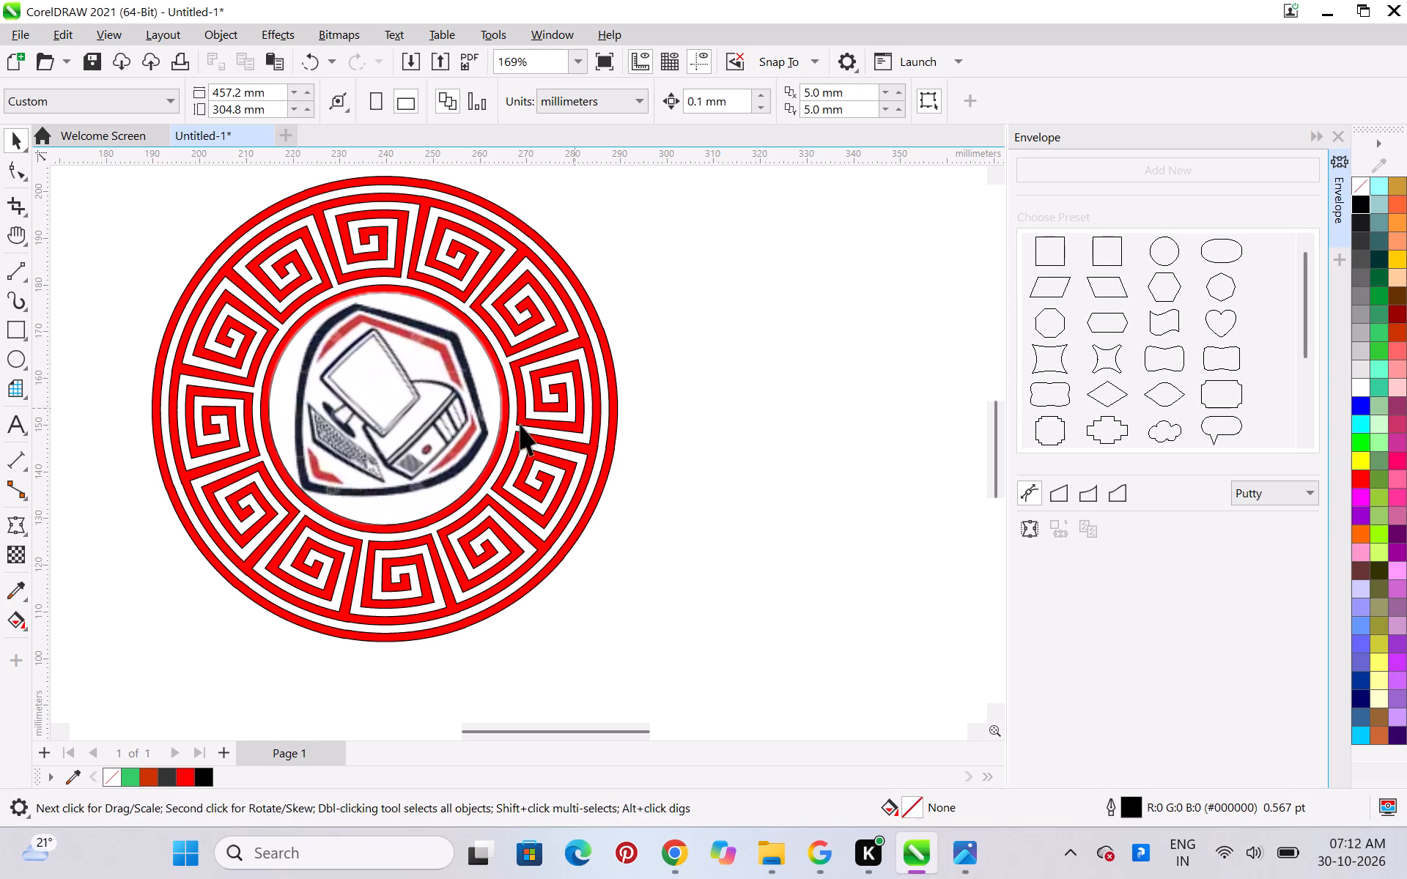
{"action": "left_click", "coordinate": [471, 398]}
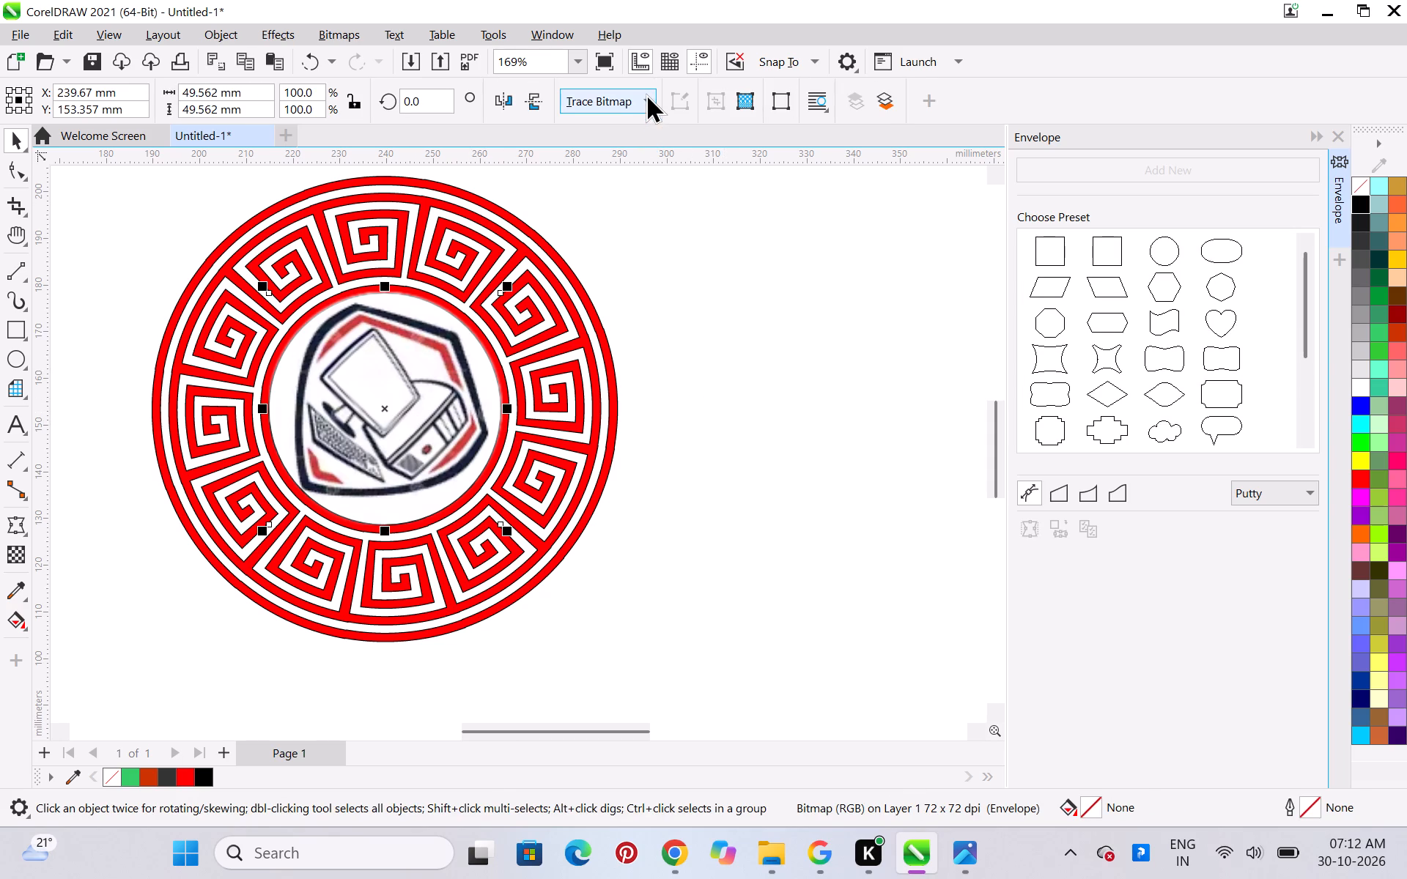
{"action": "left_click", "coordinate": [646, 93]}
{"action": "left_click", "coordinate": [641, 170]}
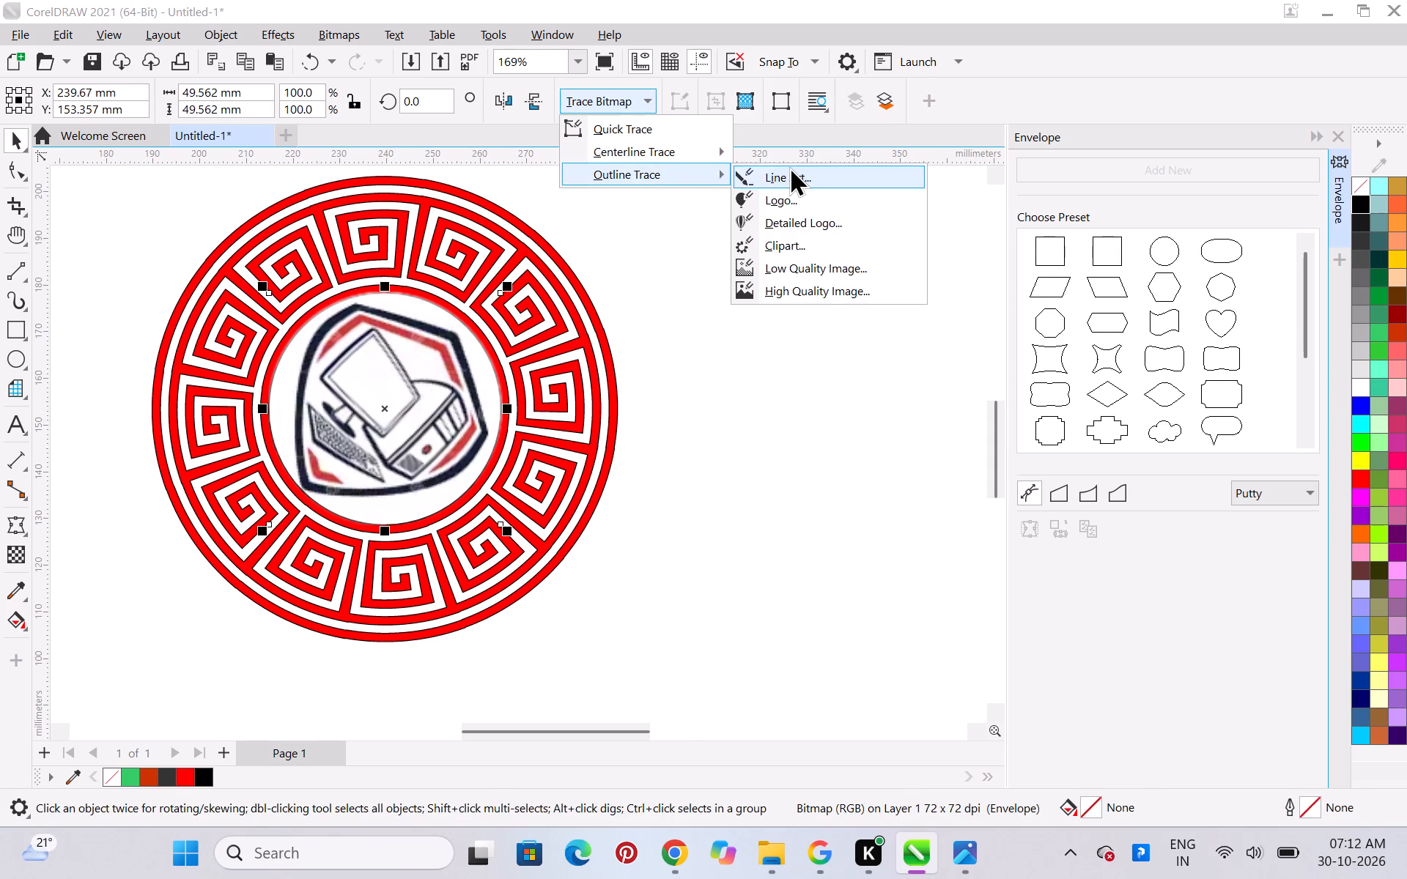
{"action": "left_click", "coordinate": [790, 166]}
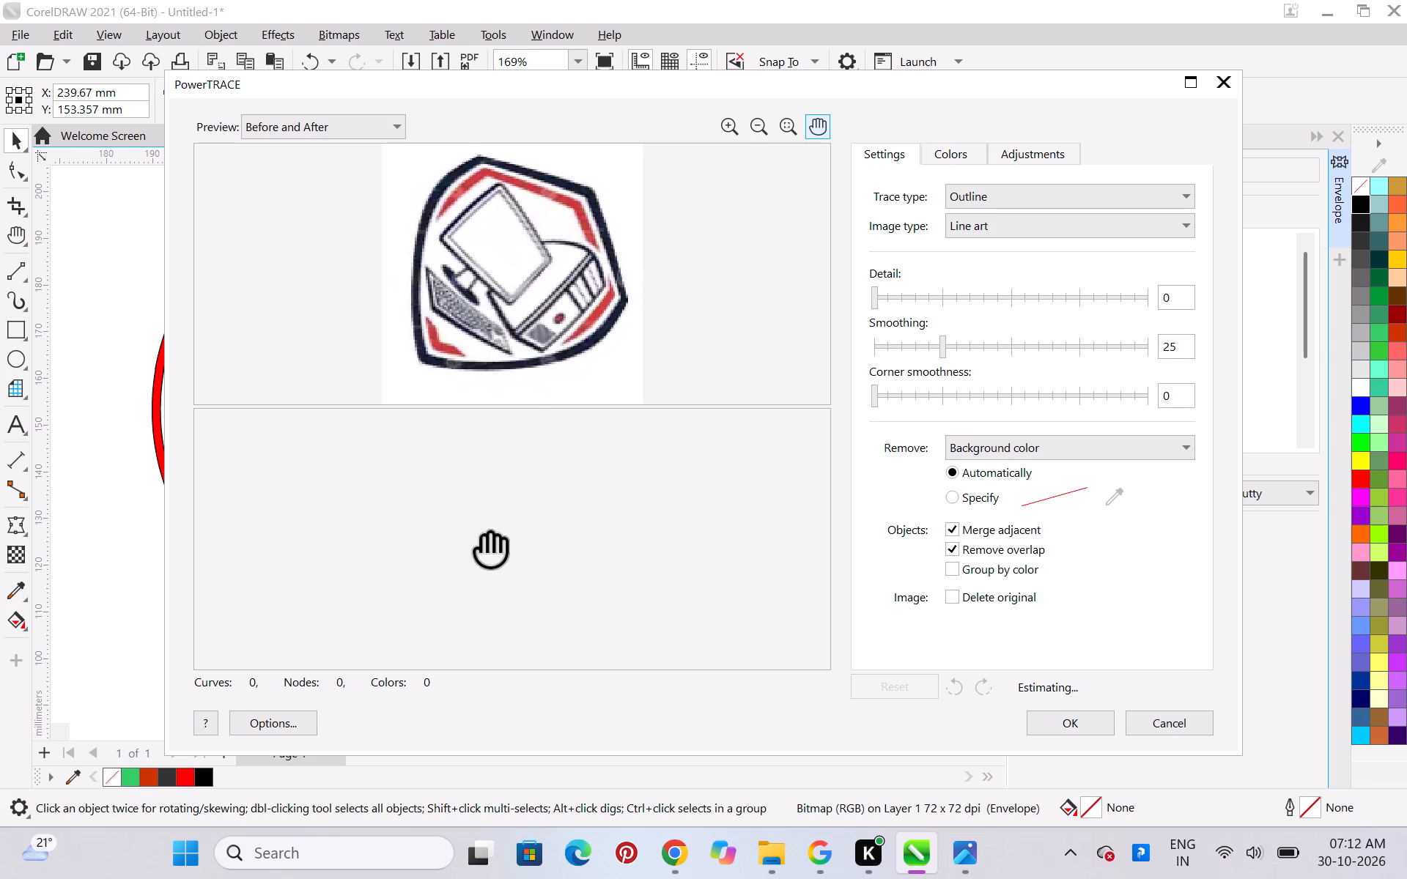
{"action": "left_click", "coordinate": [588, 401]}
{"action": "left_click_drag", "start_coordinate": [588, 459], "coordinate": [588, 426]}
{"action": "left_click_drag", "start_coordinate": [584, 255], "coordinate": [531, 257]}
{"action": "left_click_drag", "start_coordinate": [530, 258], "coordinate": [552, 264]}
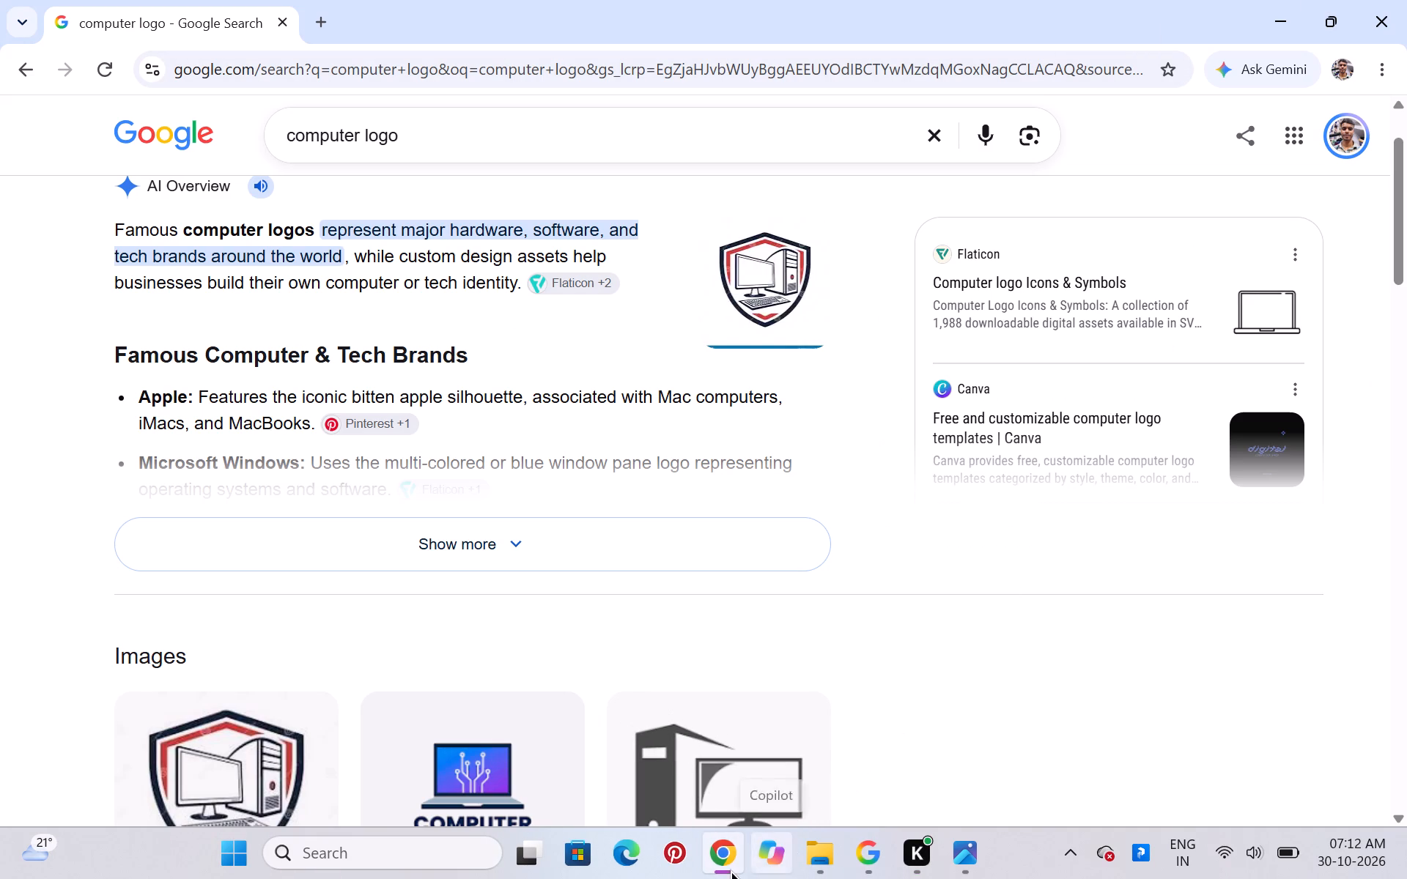
Minimize the Chrome window and close the Photos viewer showing th (9).webp.
{"action": "left_click", "coordinate": [1293, 7]}
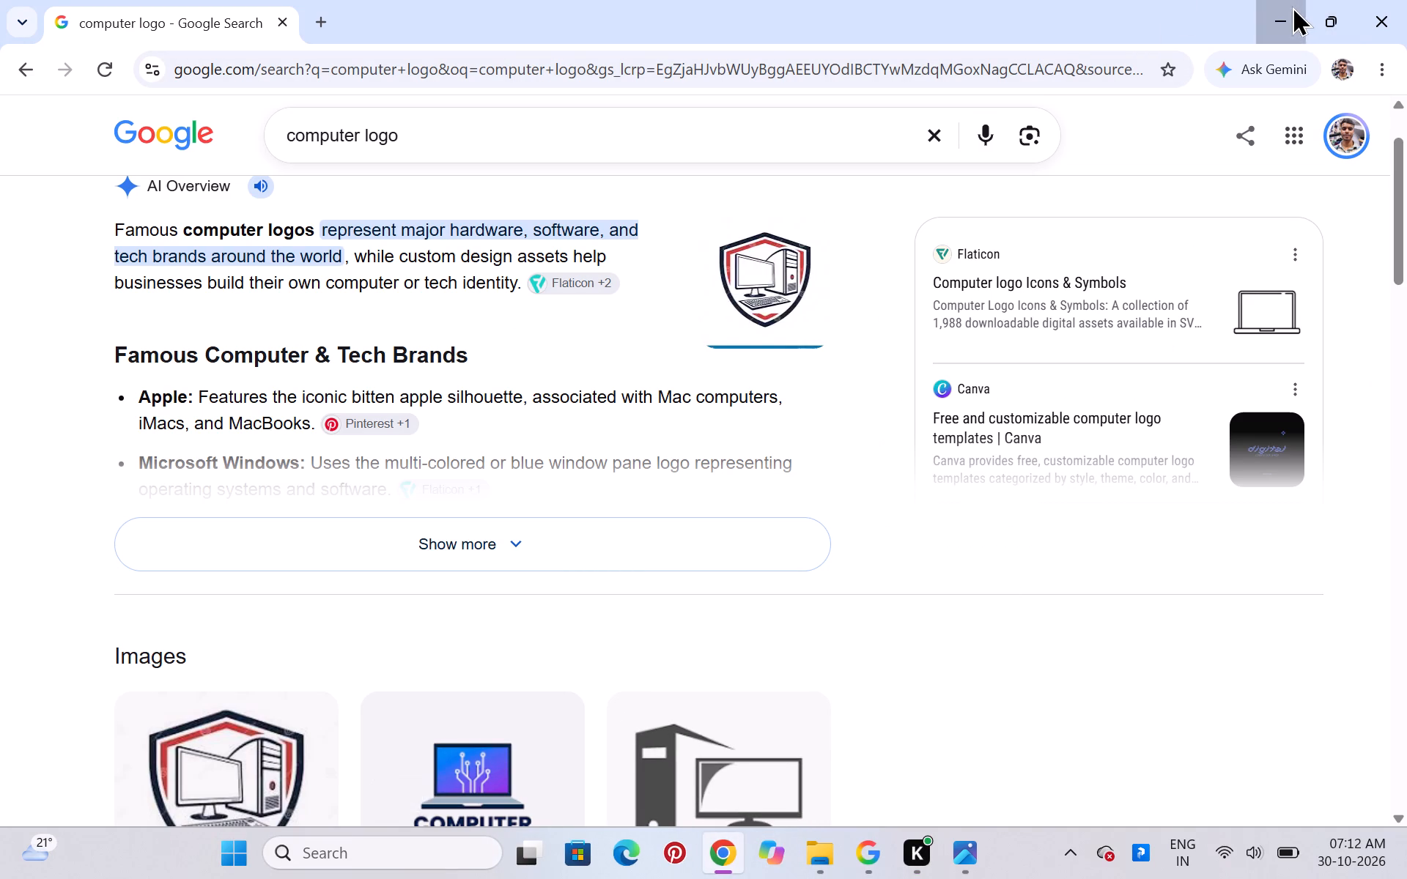
{"action": "left_click", "coordinate": [1165, 161]}
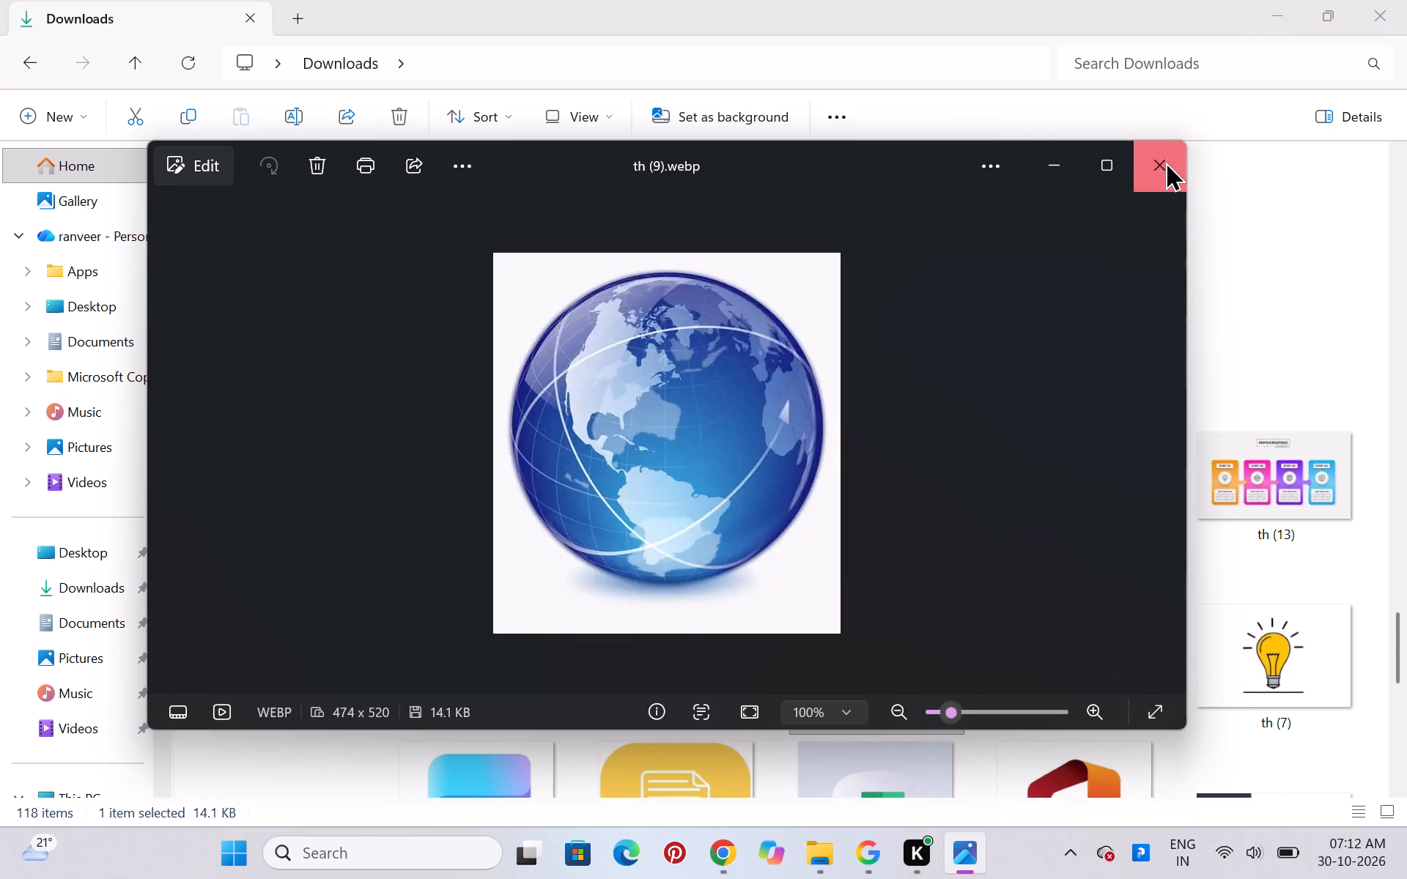
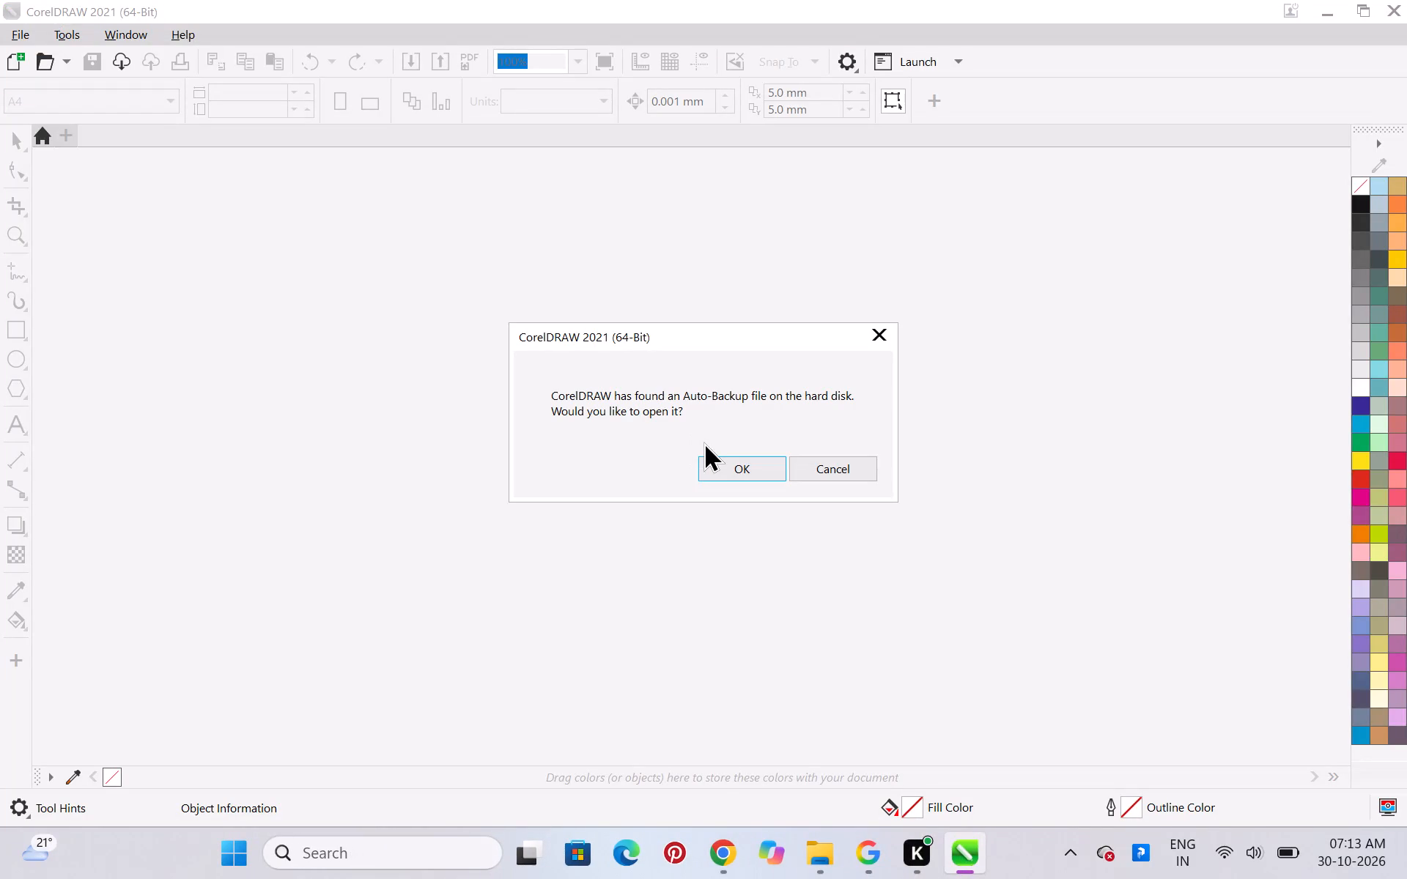
Open the Auto-Backup file found on the hard disk to recover the drawing.
{"action": "left_click", "coordinate": [760, 464]}
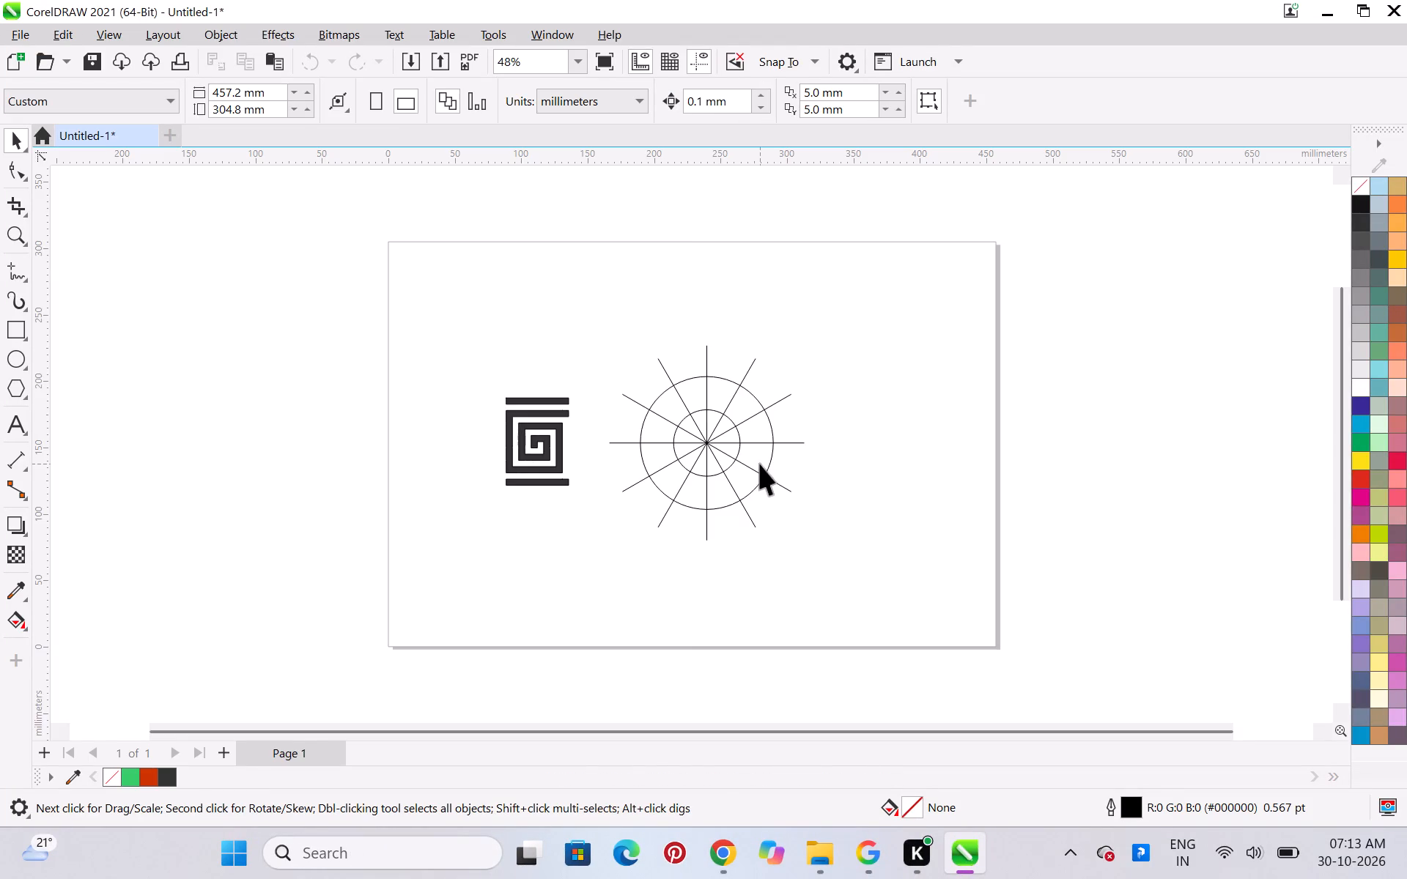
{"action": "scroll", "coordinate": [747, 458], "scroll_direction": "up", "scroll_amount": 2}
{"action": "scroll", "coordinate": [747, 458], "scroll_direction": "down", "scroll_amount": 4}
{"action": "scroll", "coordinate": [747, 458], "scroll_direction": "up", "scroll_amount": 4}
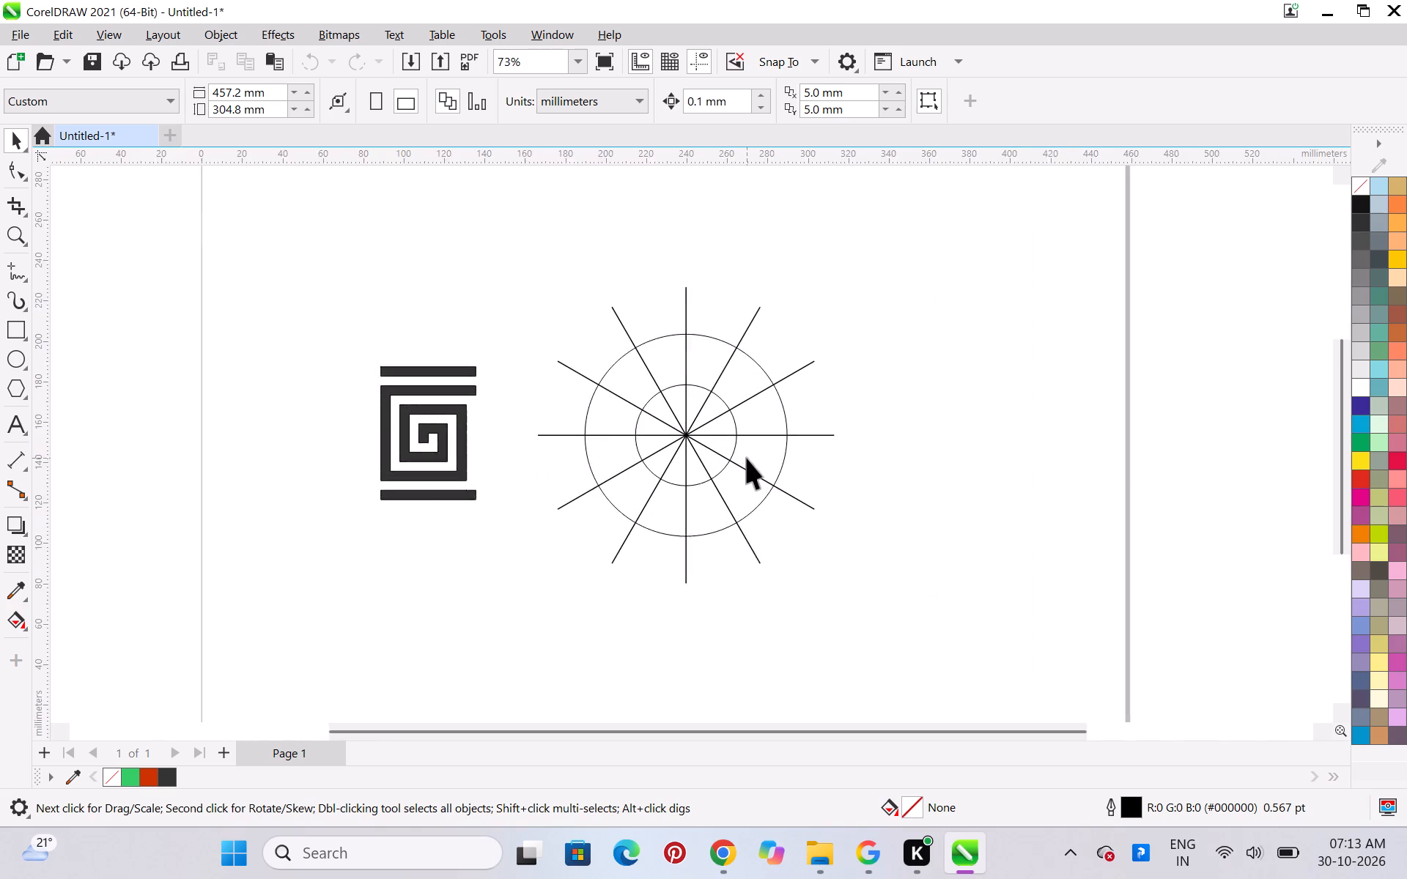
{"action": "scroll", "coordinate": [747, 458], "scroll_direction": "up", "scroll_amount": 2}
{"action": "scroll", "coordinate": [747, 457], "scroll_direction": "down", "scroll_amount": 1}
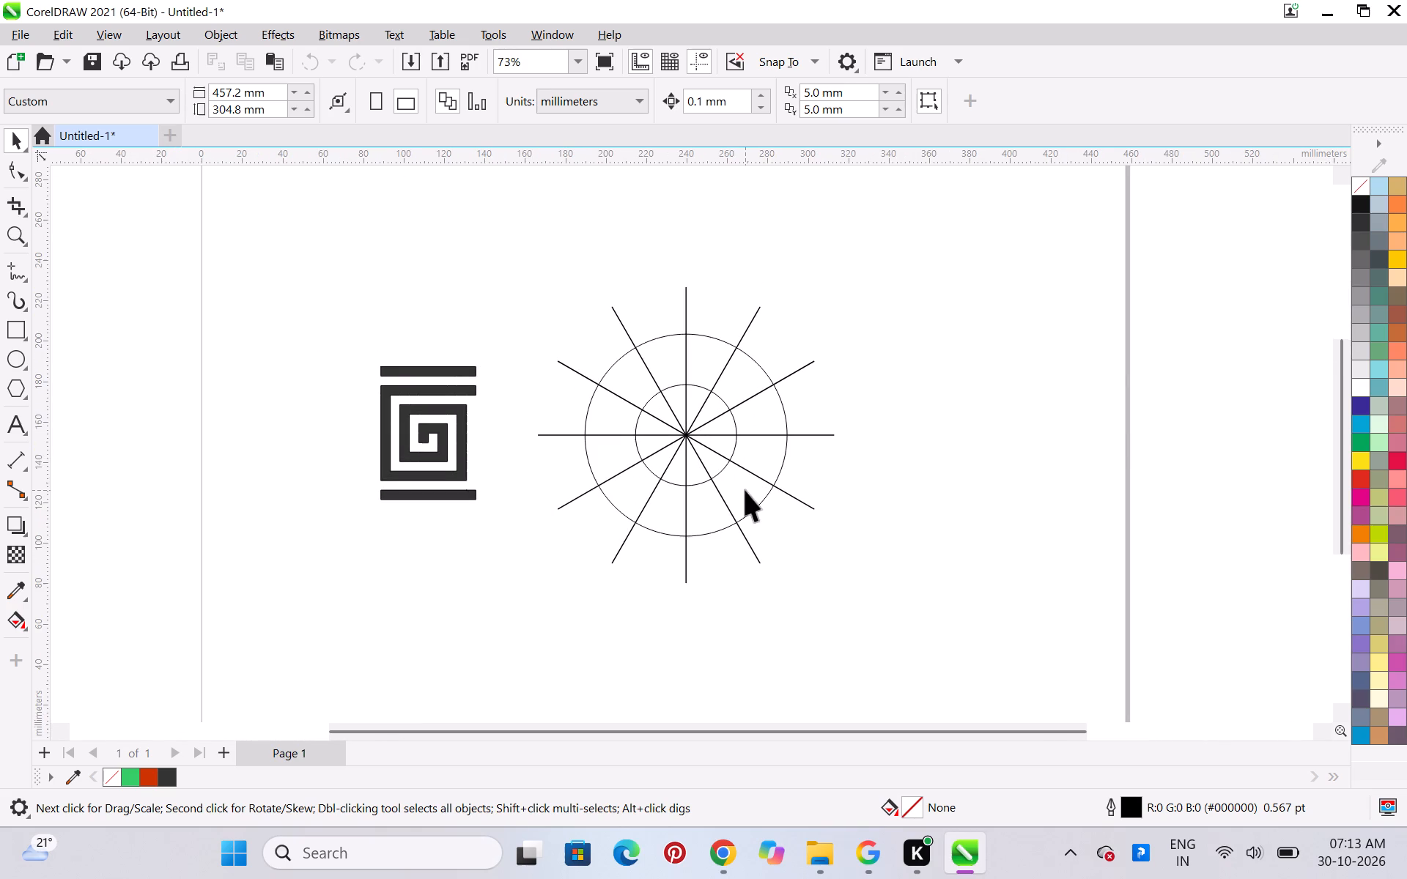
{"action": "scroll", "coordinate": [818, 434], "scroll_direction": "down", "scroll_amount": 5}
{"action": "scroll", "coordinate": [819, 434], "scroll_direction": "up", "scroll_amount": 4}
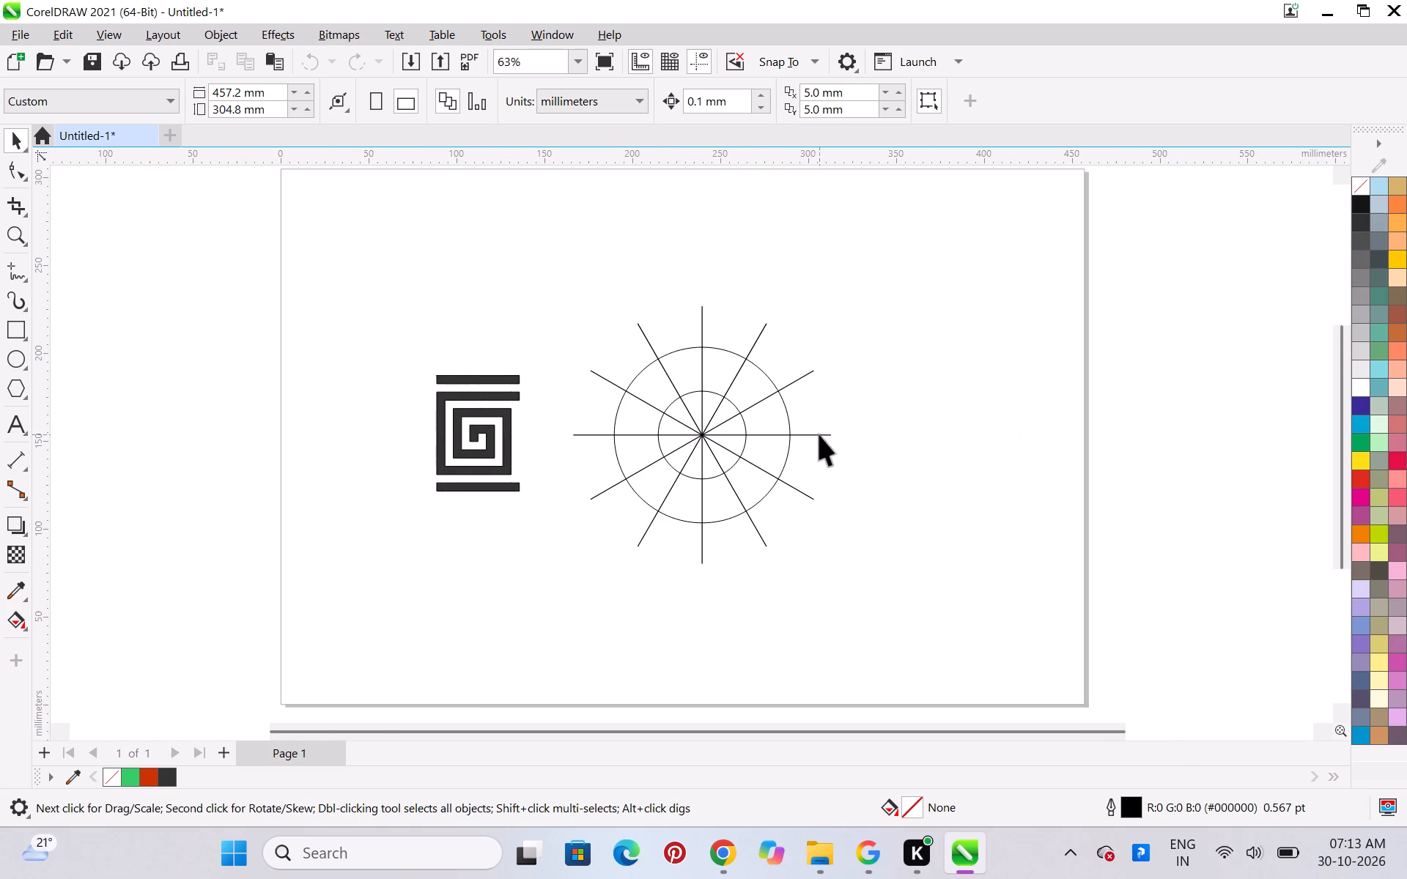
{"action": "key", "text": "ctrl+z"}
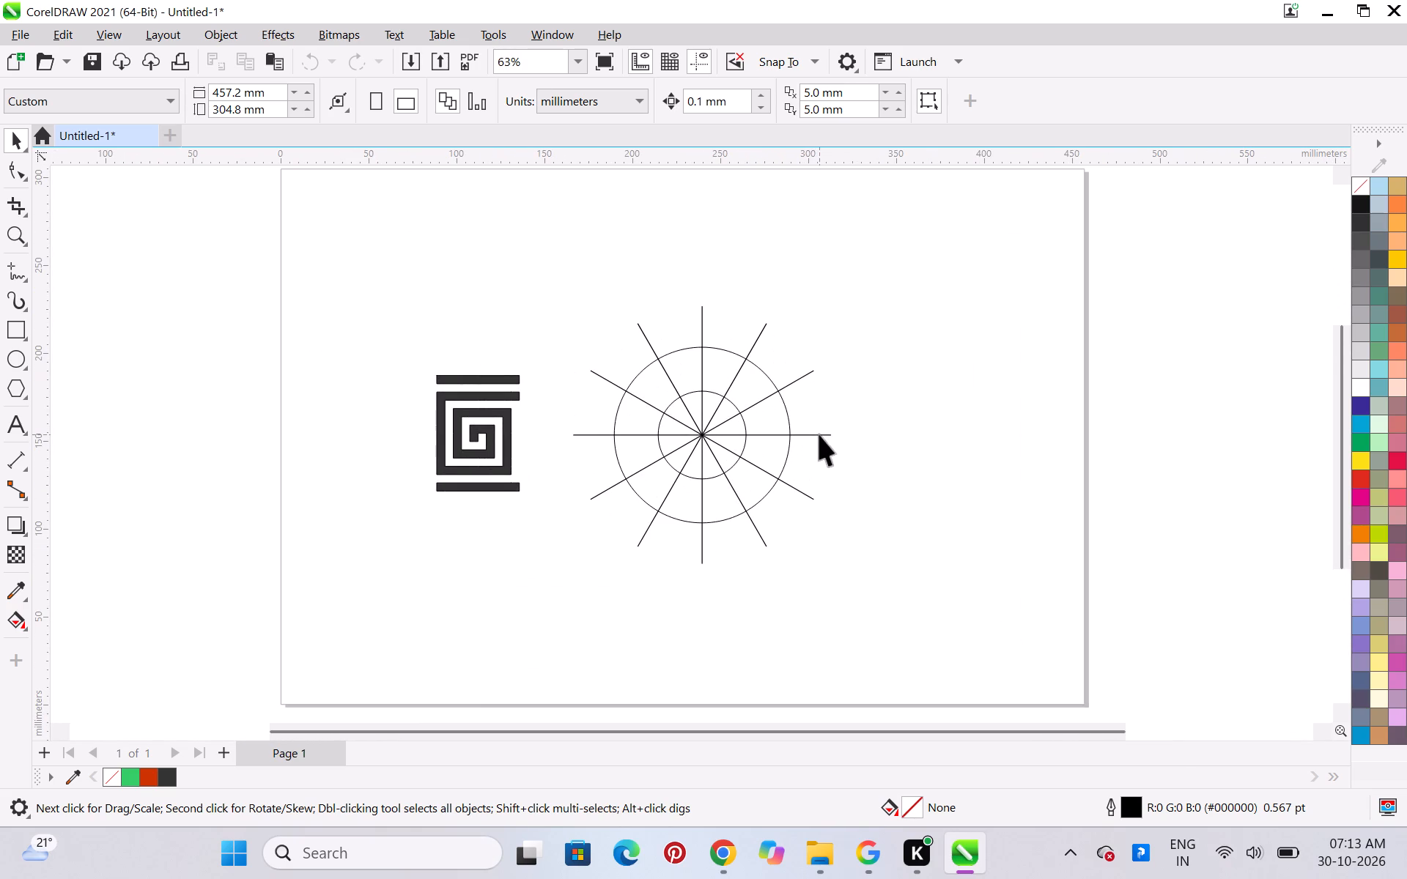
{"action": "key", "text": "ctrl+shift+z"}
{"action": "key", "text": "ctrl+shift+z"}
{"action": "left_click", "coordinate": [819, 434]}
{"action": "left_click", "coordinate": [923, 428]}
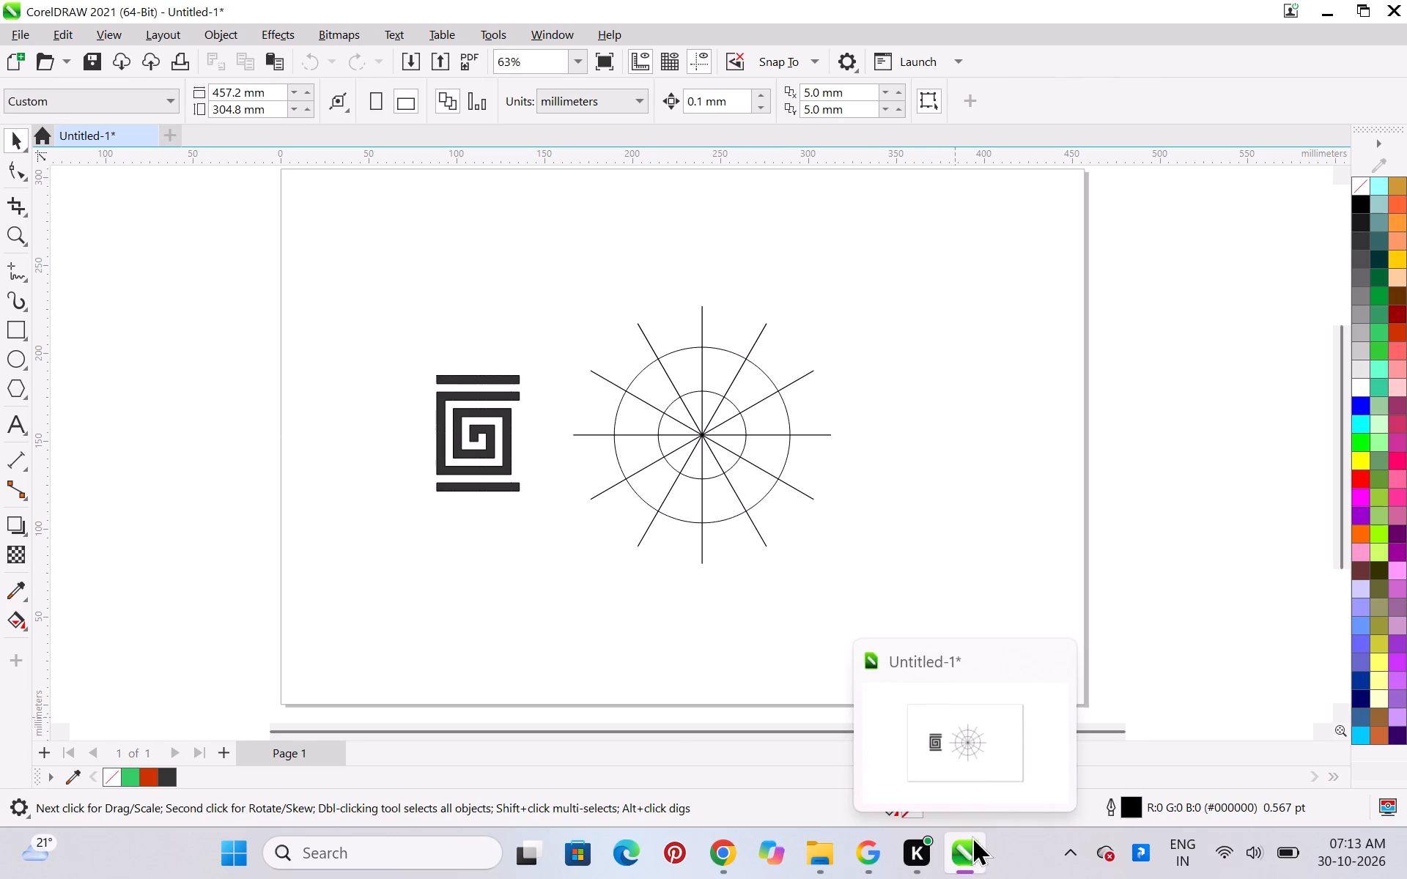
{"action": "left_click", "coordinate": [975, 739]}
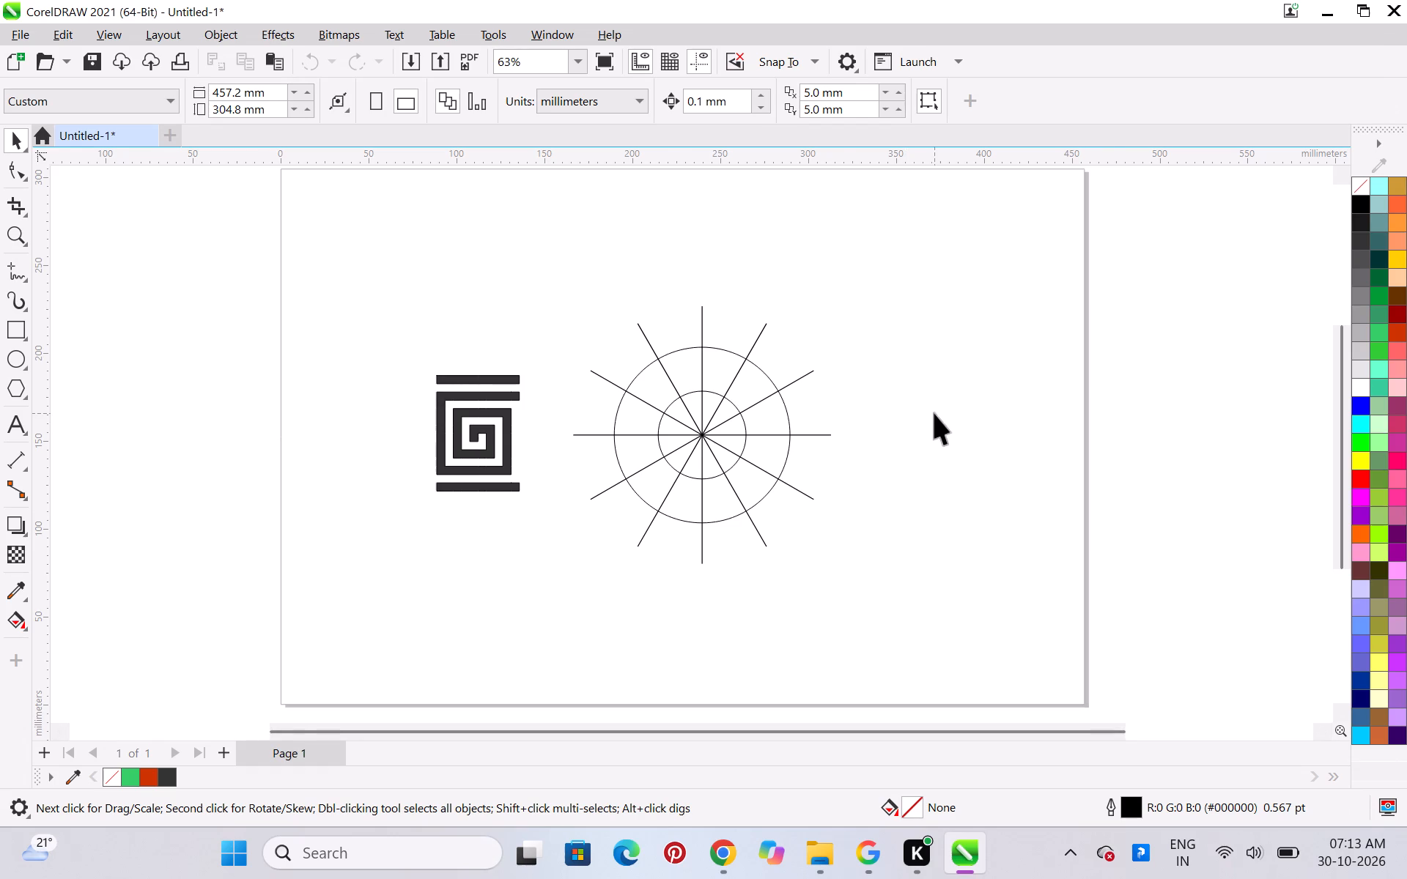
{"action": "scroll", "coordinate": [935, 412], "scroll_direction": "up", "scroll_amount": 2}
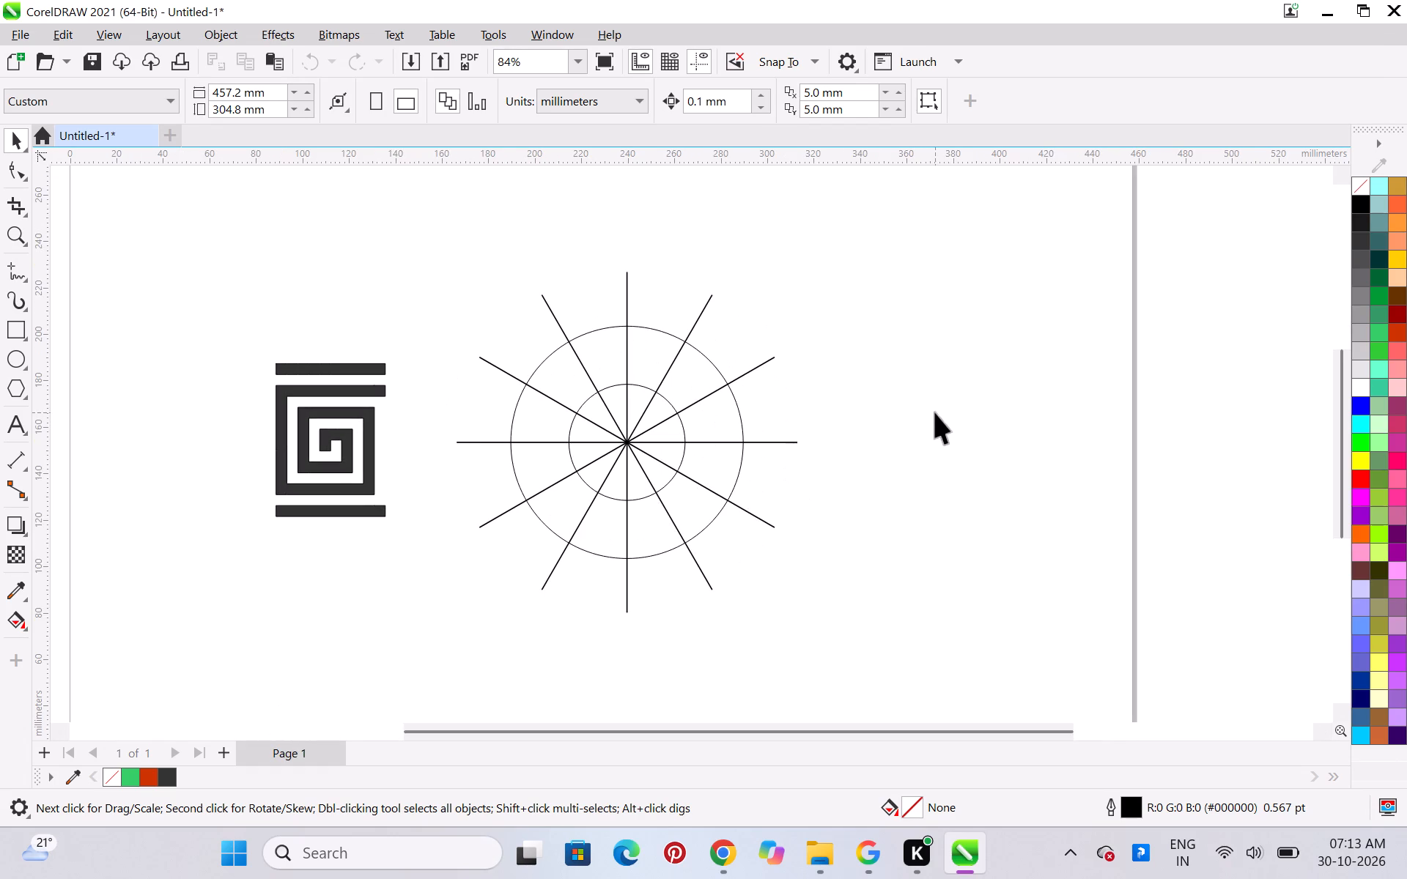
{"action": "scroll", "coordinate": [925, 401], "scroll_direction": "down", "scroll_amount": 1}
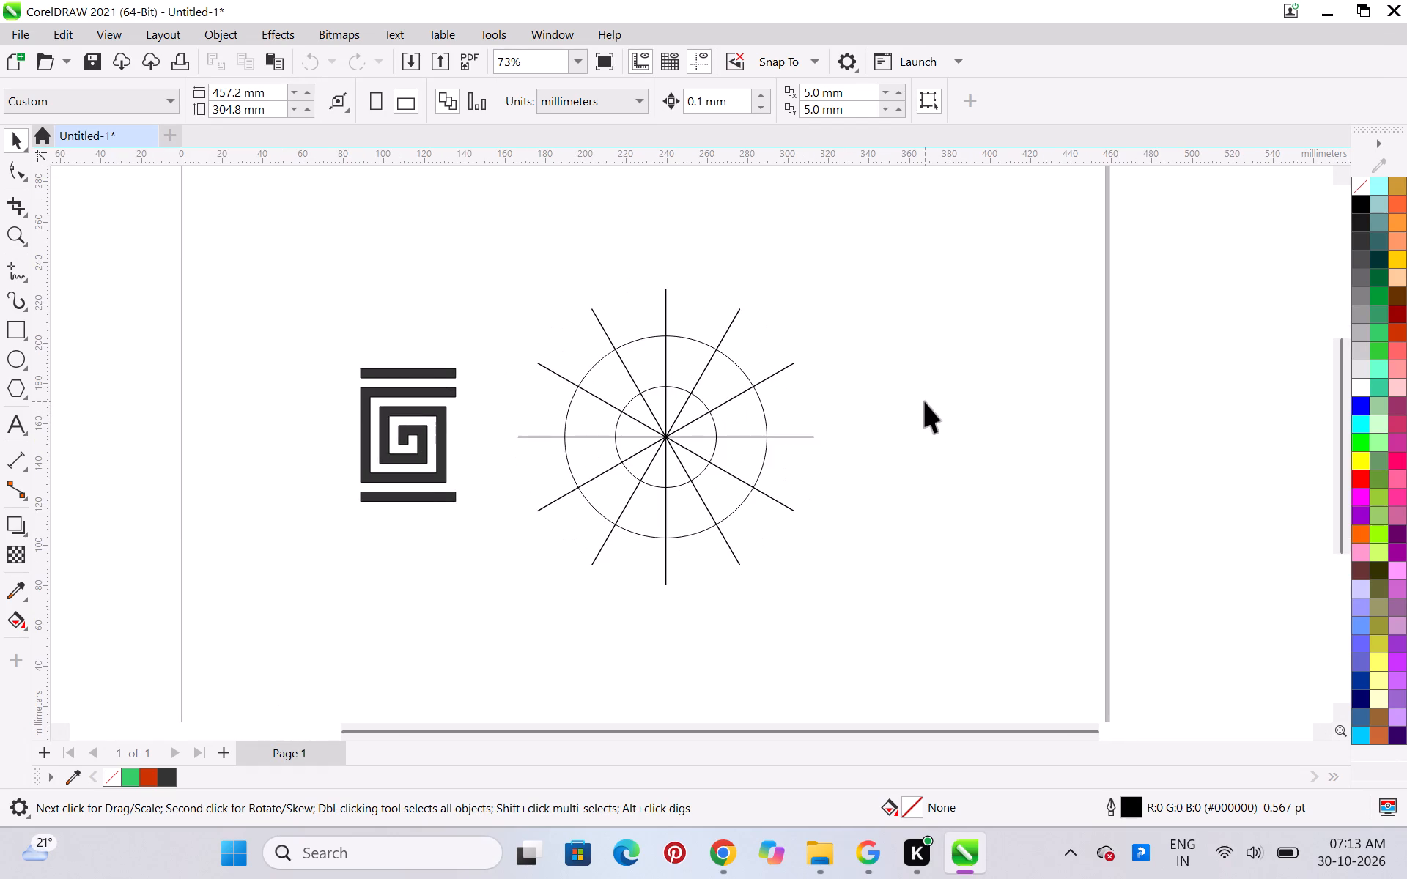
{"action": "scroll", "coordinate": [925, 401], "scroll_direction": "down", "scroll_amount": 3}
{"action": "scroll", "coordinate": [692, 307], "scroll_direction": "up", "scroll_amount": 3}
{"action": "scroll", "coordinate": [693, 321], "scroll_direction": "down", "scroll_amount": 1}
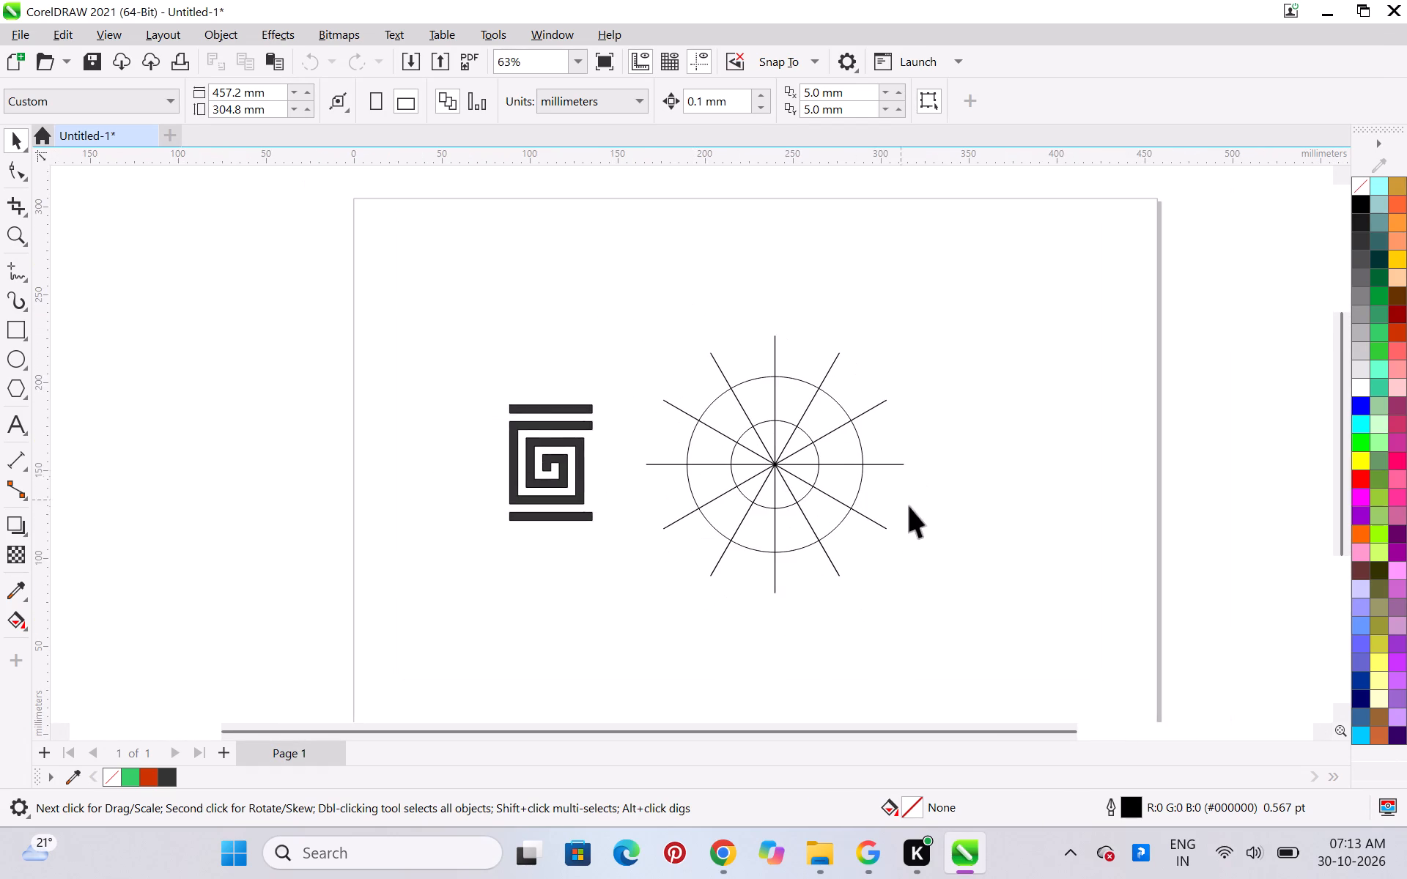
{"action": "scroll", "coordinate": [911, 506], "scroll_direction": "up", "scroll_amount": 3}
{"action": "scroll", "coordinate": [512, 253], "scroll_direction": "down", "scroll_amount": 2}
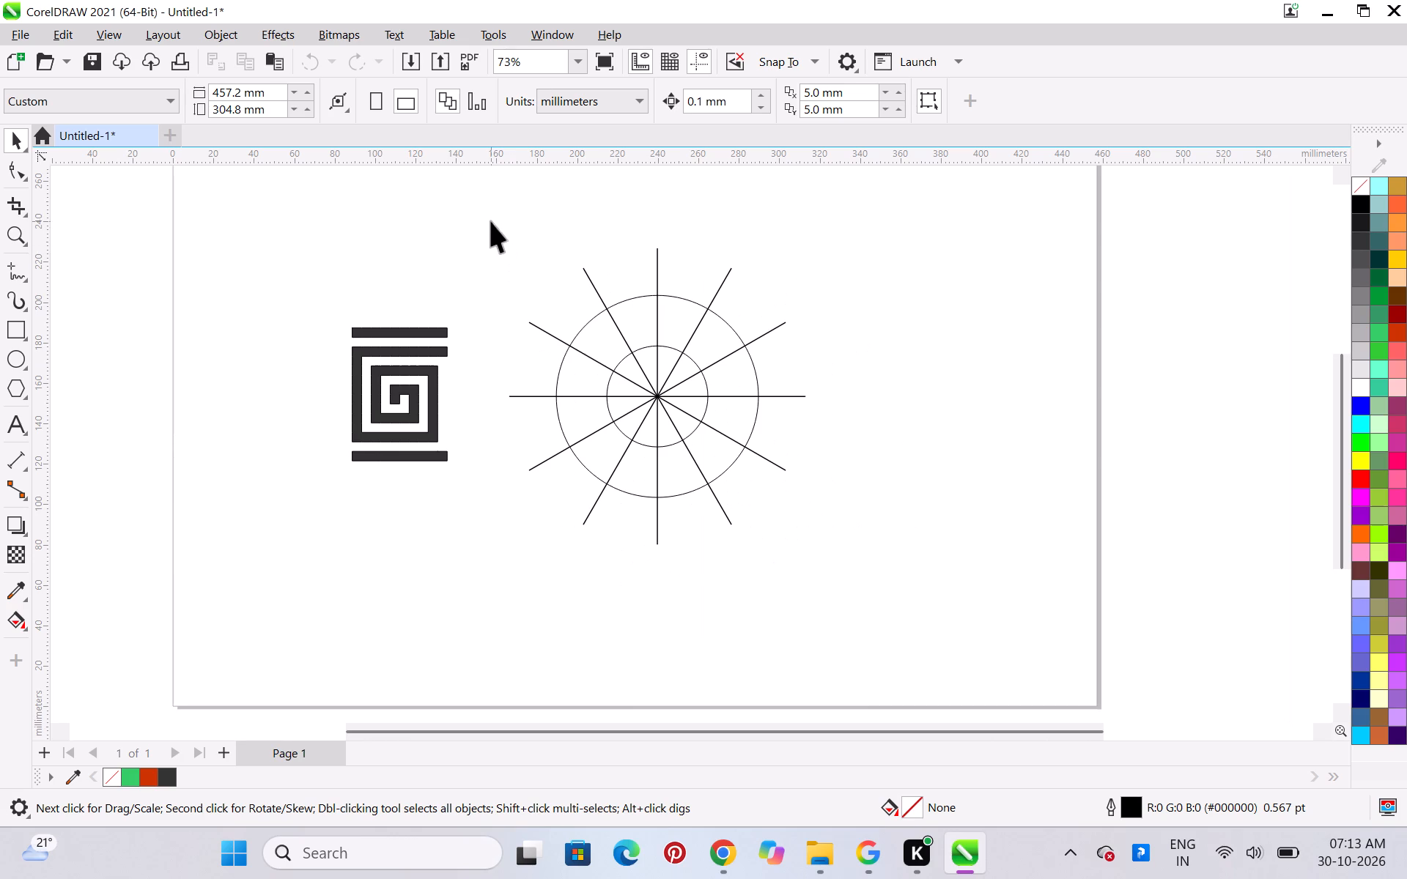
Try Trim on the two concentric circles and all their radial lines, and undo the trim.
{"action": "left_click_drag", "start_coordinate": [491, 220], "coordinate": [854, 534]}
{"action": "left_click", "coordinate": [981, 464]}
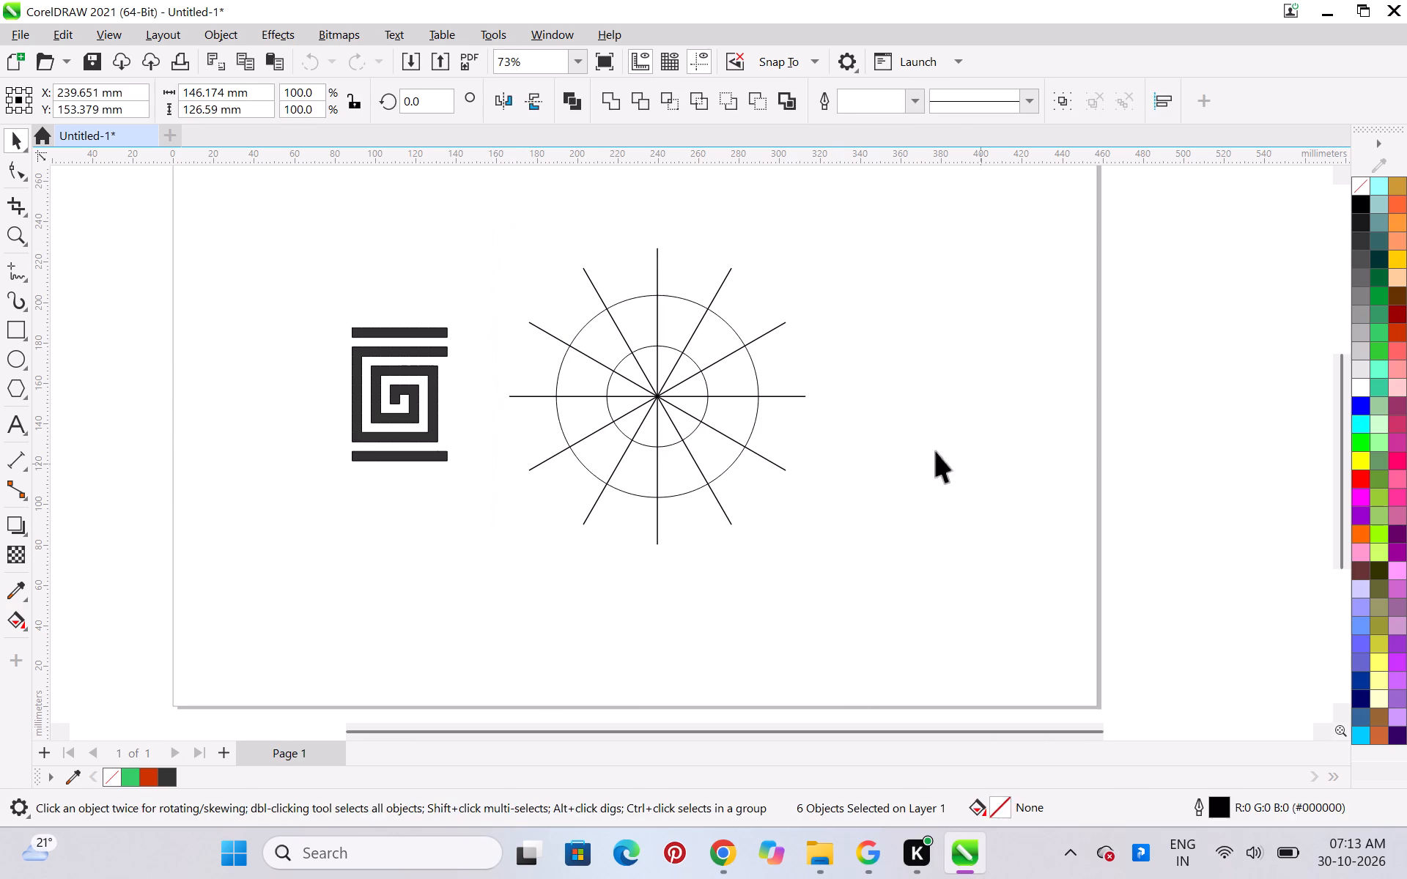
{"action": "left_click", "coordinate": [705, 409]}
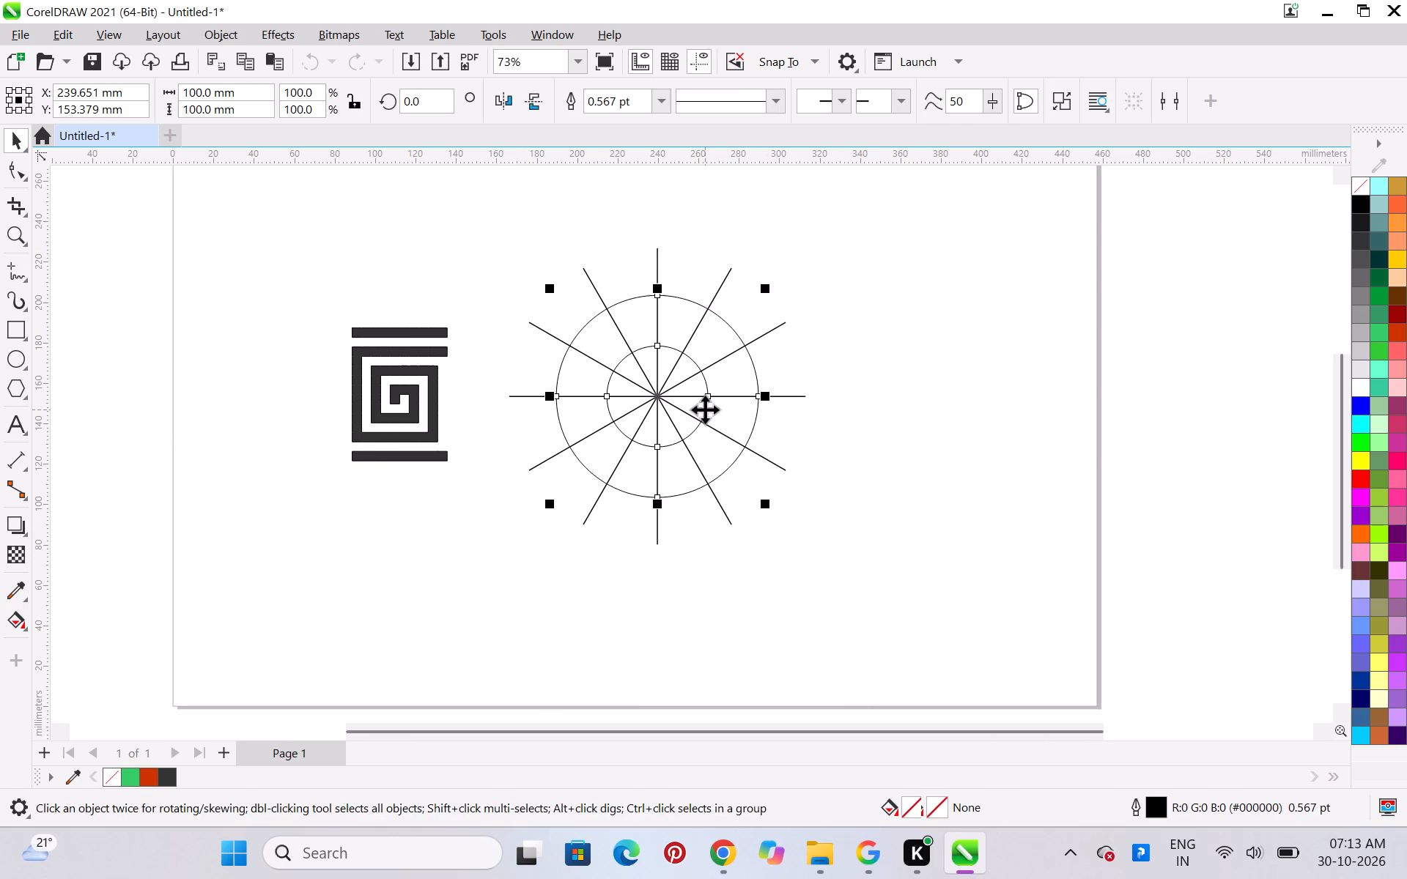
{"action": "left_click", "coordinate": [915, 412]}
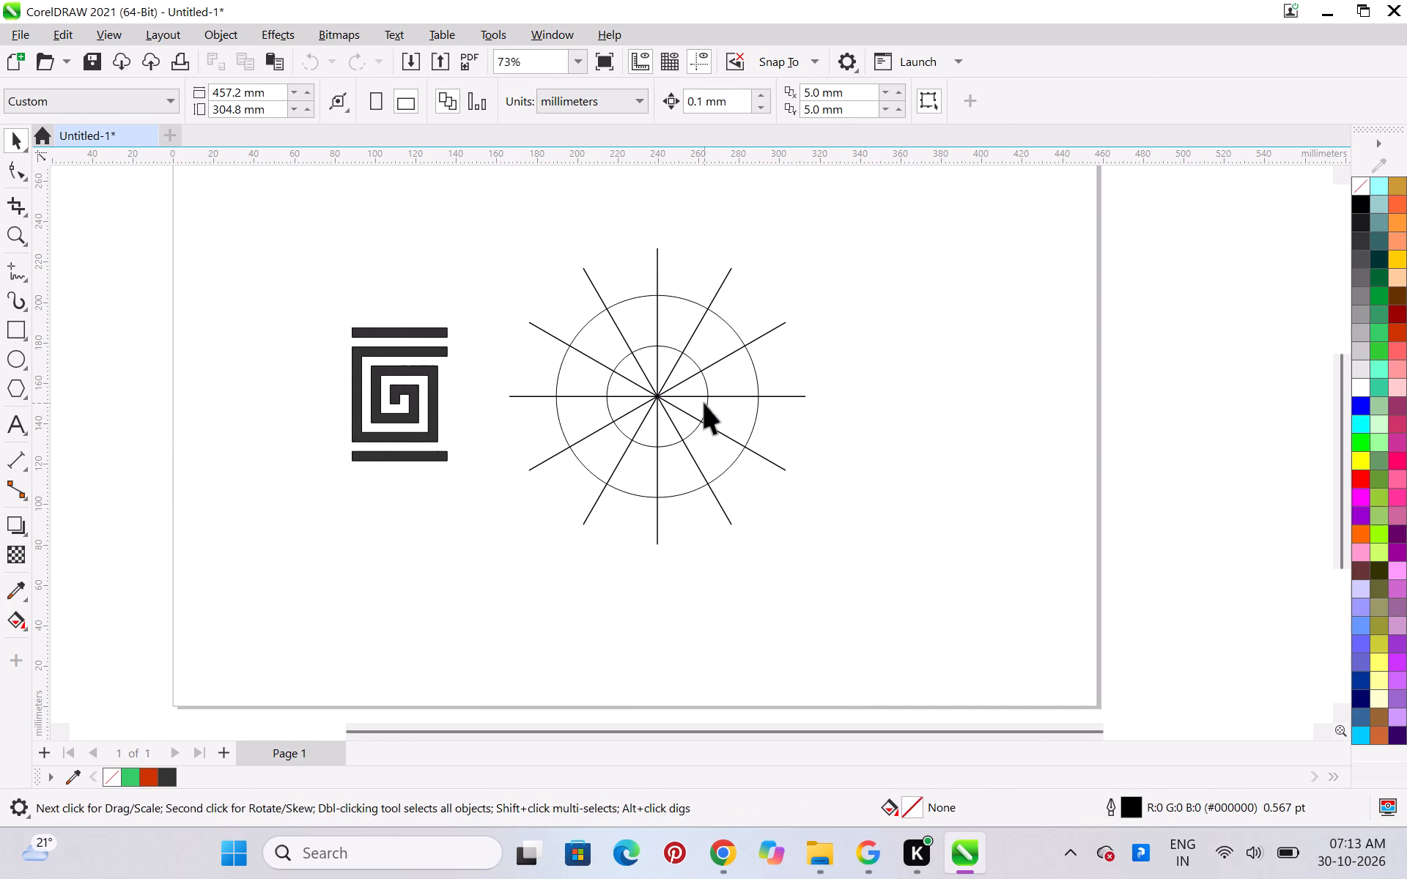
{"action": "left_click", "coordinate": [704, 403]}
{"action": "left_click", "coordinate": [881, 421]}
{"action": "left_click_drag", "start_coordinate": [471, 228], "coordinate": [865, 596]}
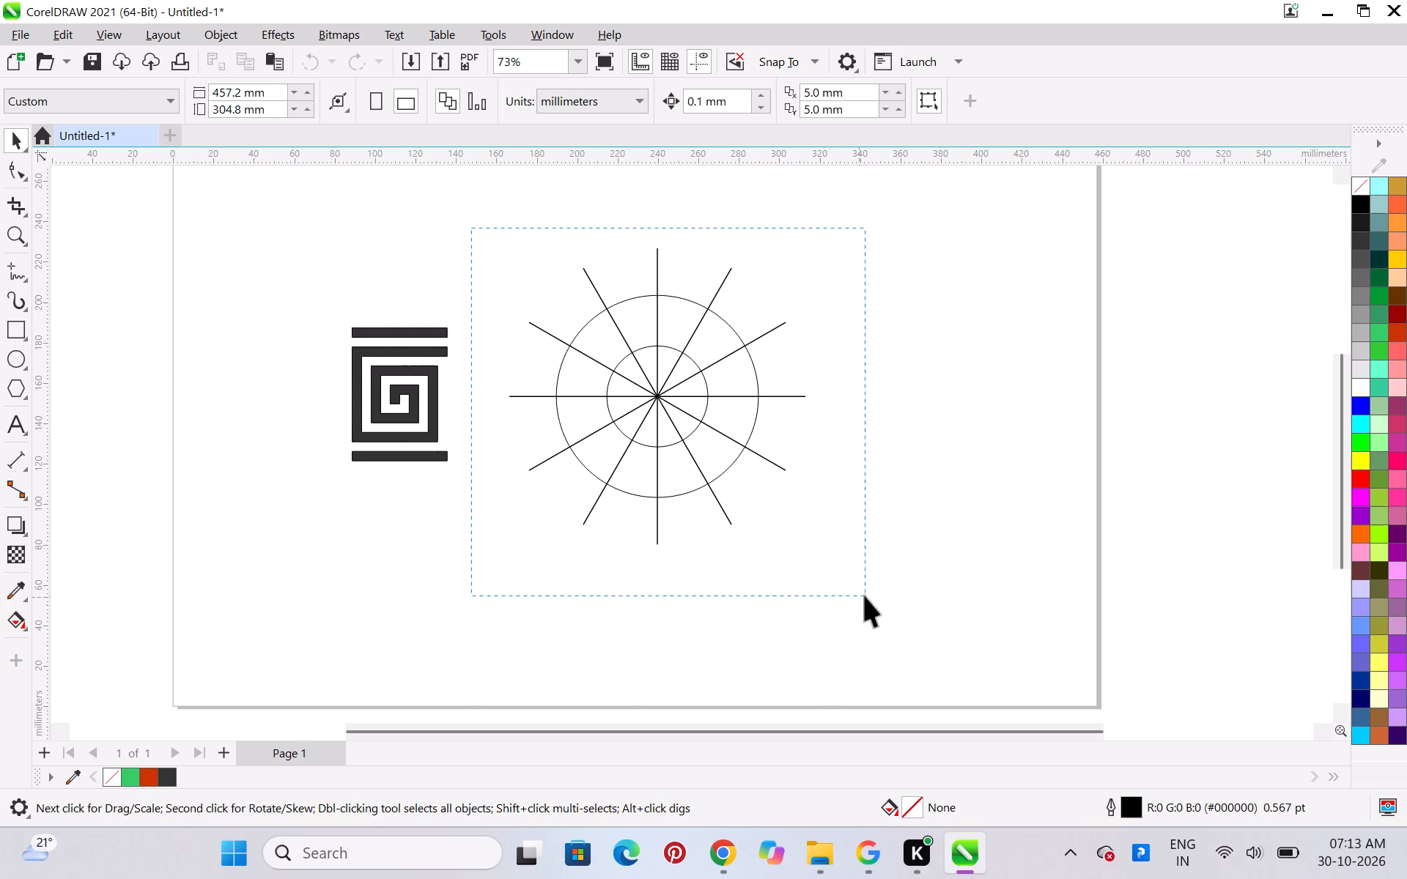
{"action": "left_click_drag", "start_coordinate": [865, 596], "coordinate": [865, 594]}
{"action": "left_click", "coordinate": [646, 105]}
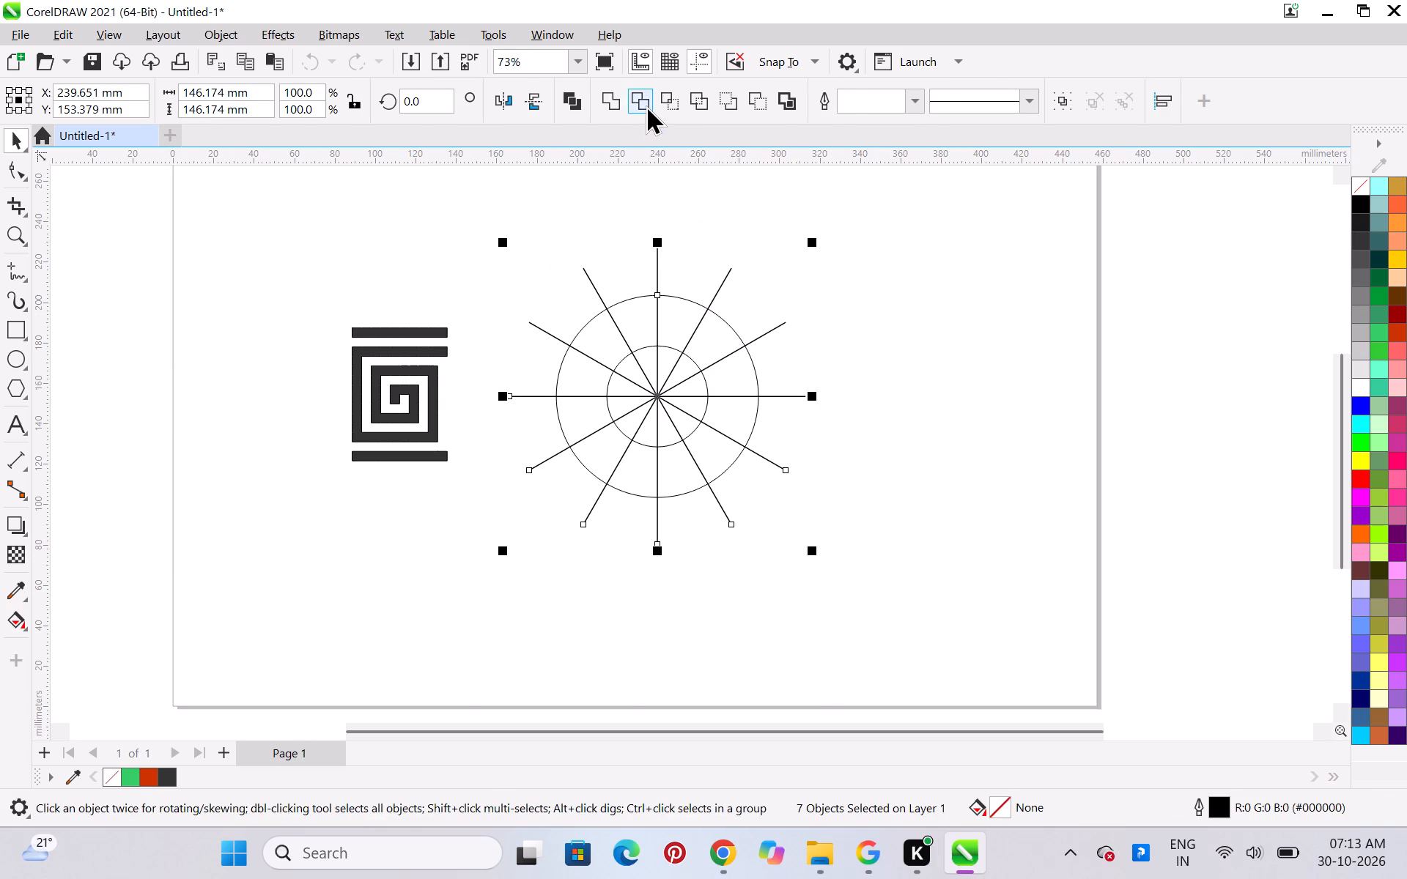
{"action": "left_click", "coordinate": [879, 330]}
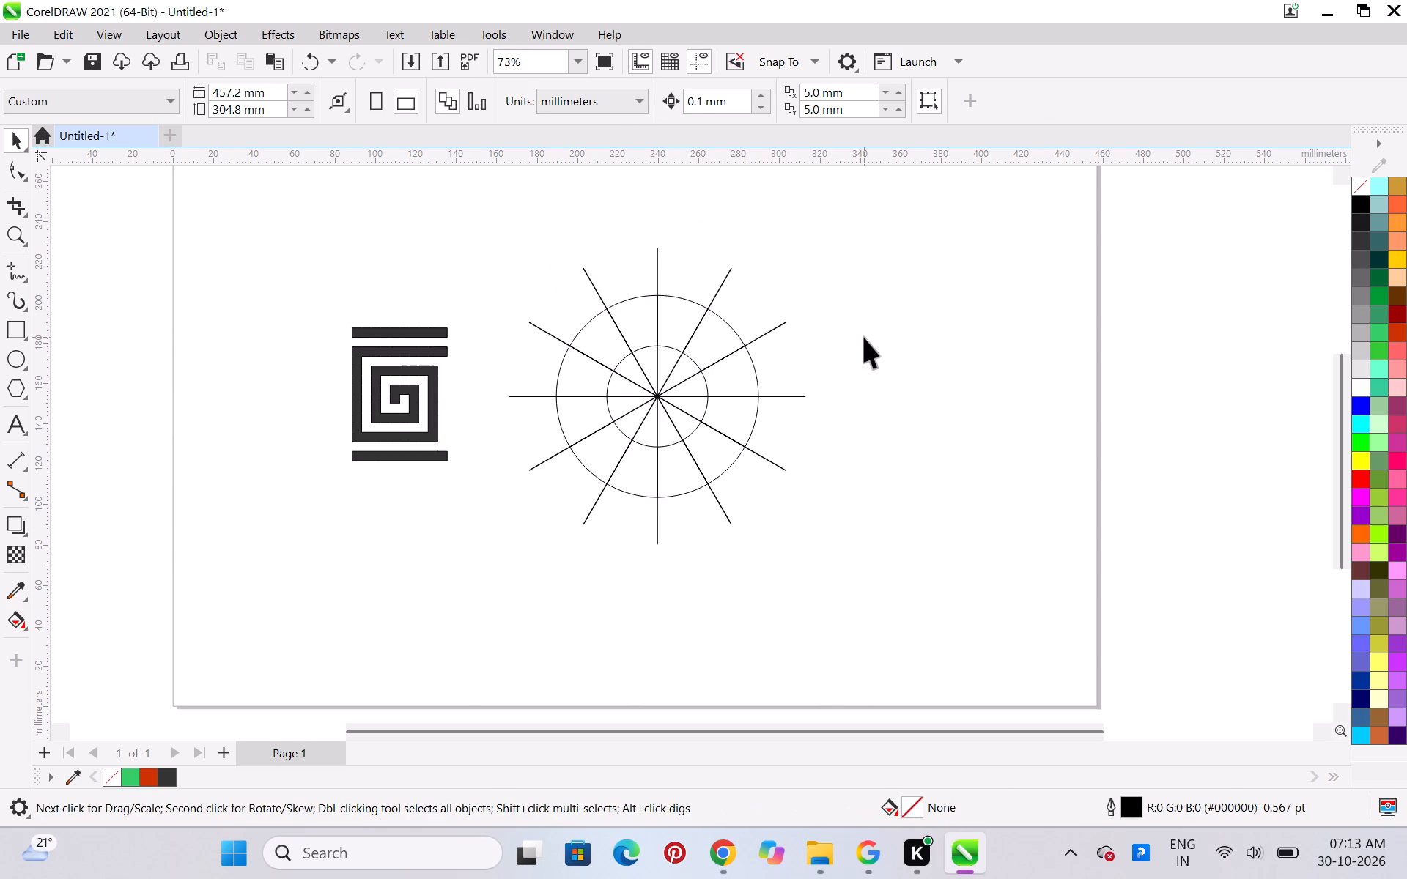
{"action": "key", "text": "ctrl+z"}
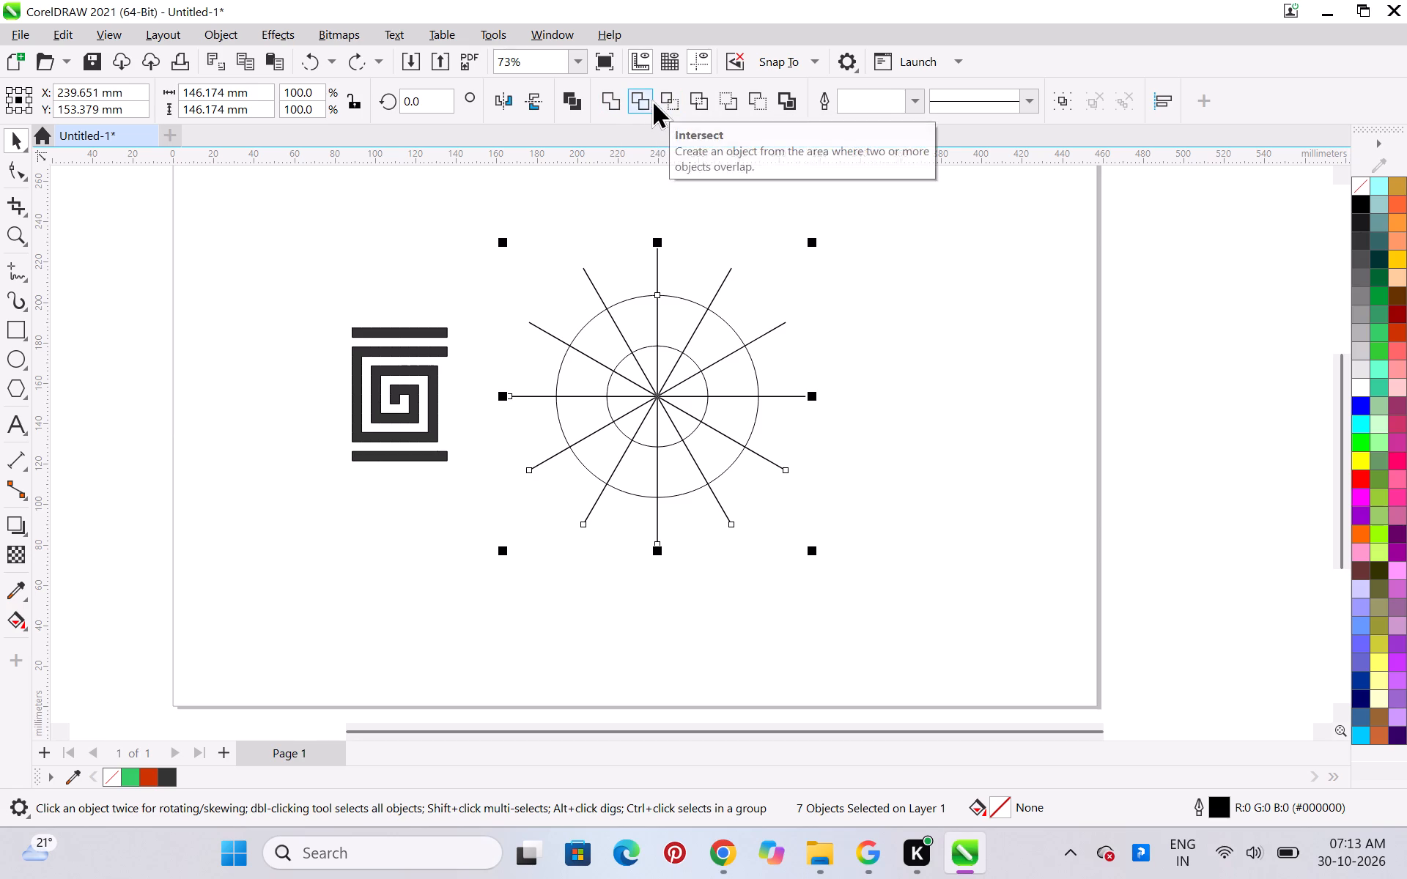
Apply Back minus front to the two concentric circles and all their radial lines to cut a segmented ring.
{"action": "left_click", "coordinate": [1029, 361]}
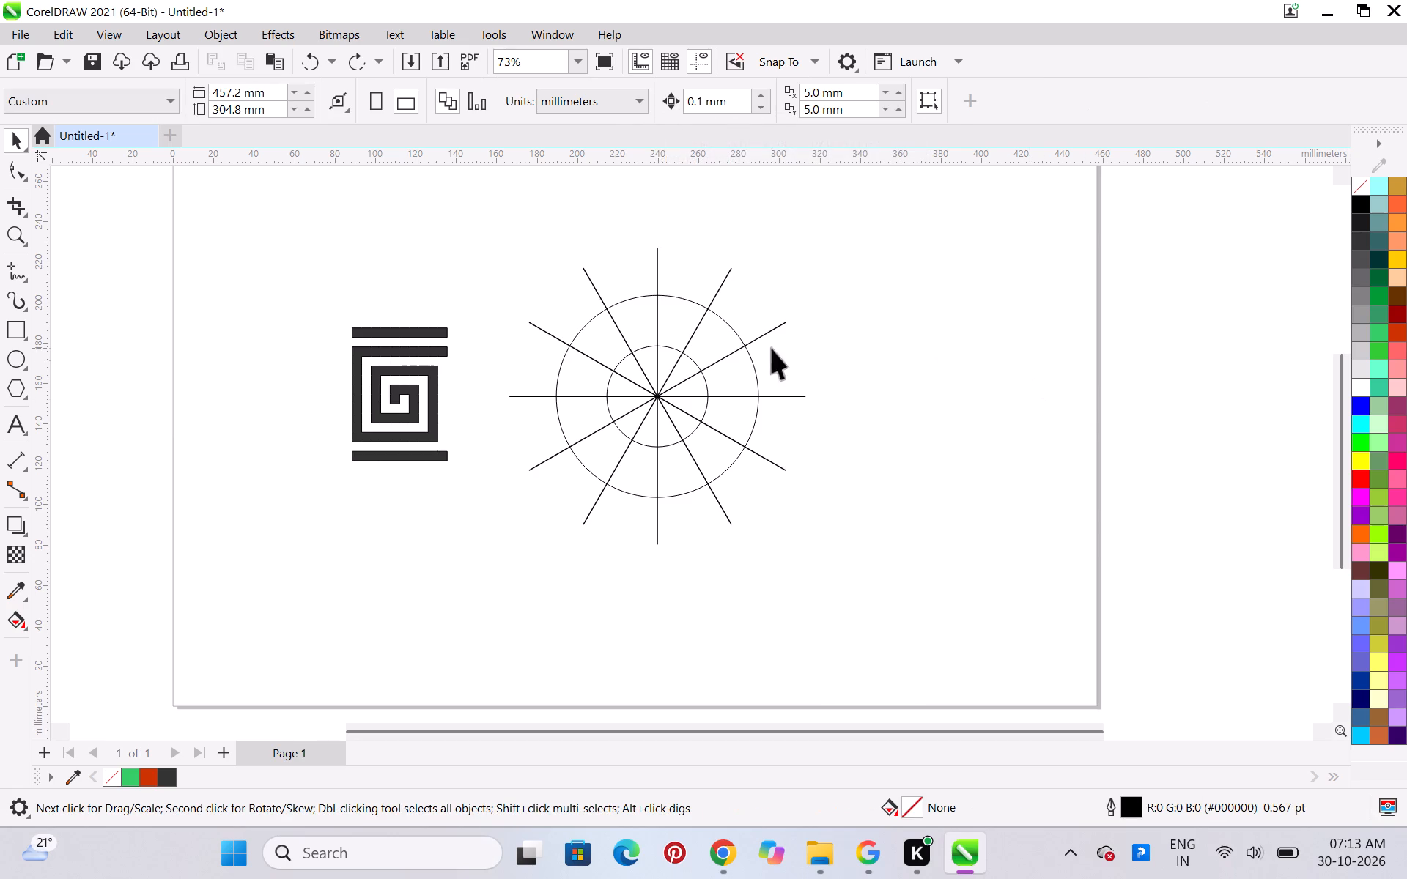
{"action": "left_click", "coordinate": [725, 396]}
{"action": "left_click", "coordinate": [858, 349]}
{"action": "left_click_drag", "start_coordinate": [465, 224], "coordinate": [842, 533]}
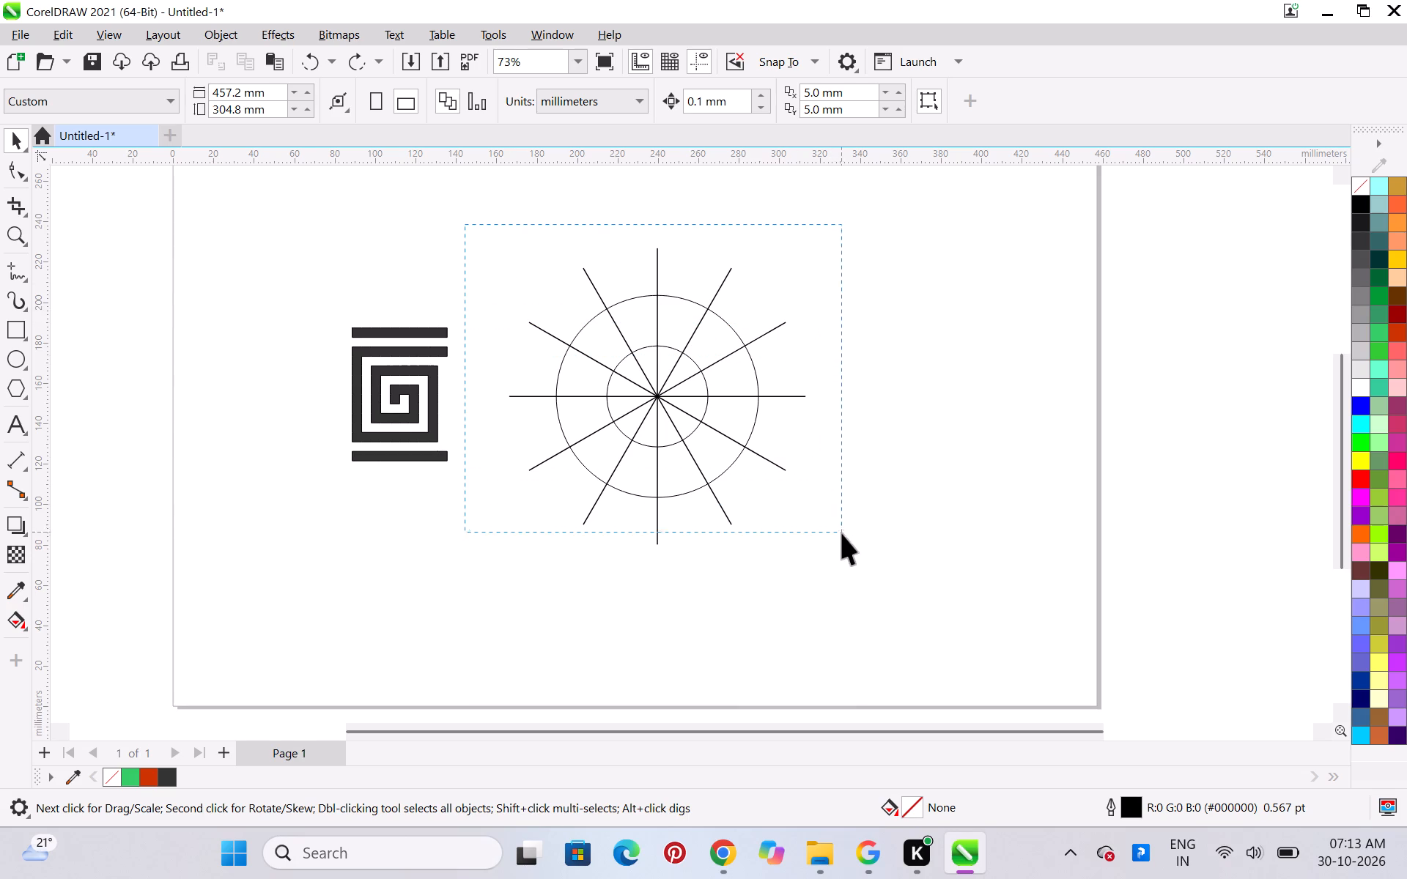
{"action": "left_click_drag", "start_coordinate": [842, 533], "coordinate": [845, 568]}
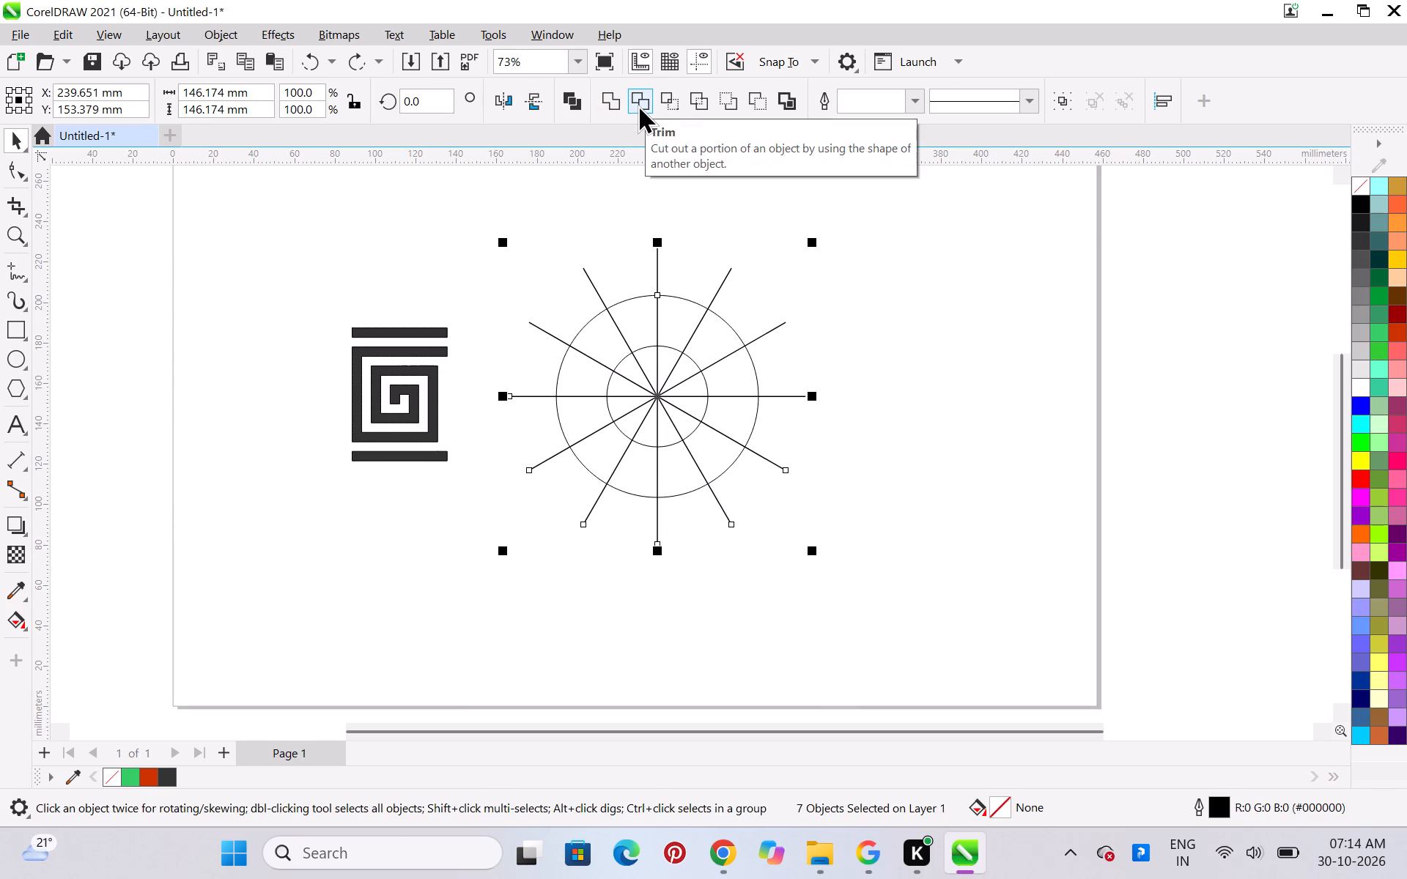
{"action": "left_click", "coordinate": [761, 97]}
{"action": "left_click", "coordinate": [847, 264]}
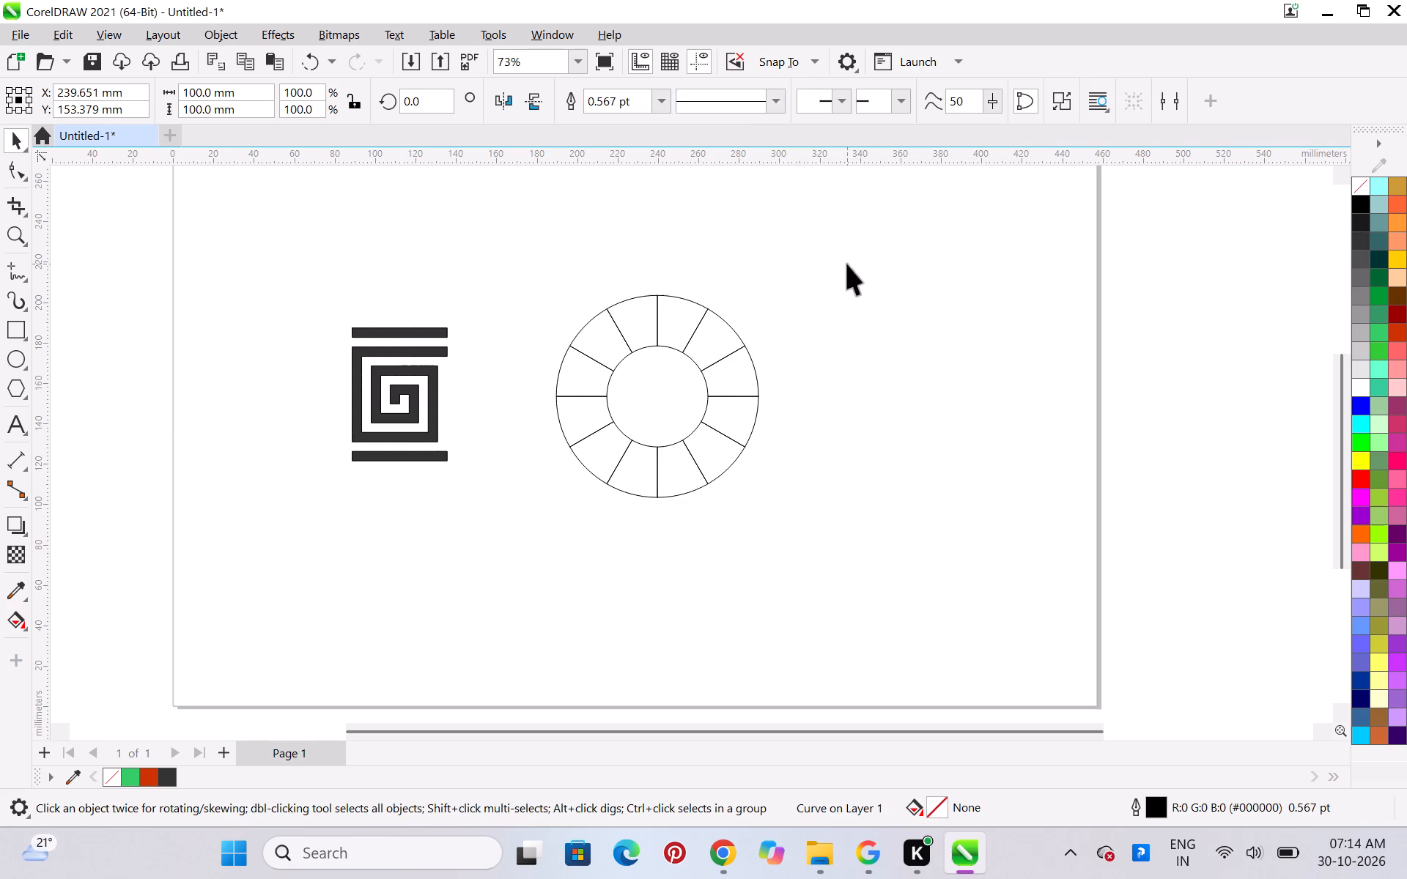
Rotate the segmented ring slightly clockwise about its centre, to an angle of about 350.3°.
{"action": "scroll", "coordinate": [531, 368], "scroll_direction": "up", "scroll_amount": 3}
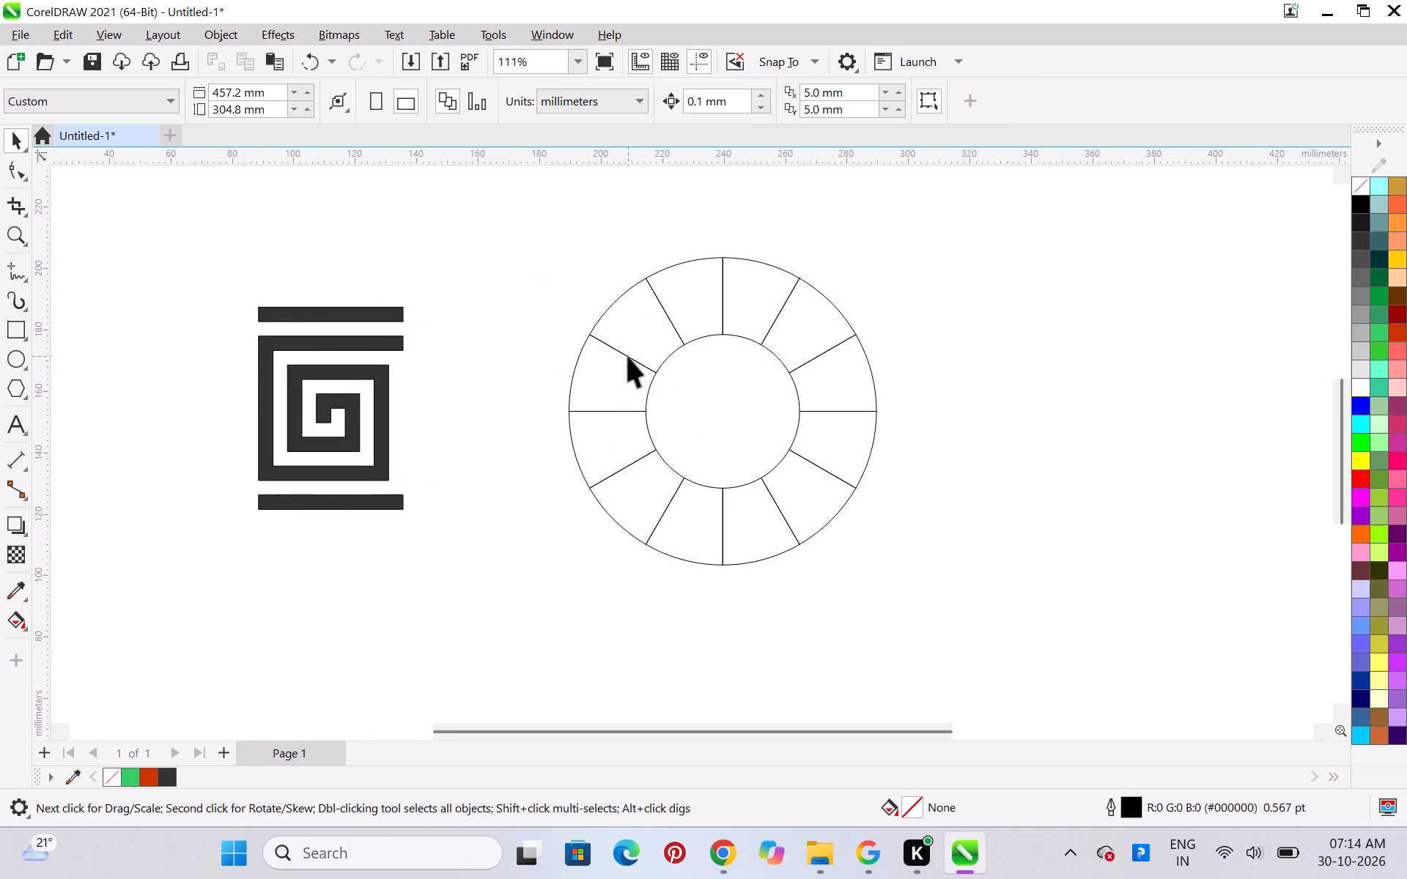
{"action": "scroll", "coordinate": [657, 349], "scroll_direction": "up", "scroll_amount": 2}
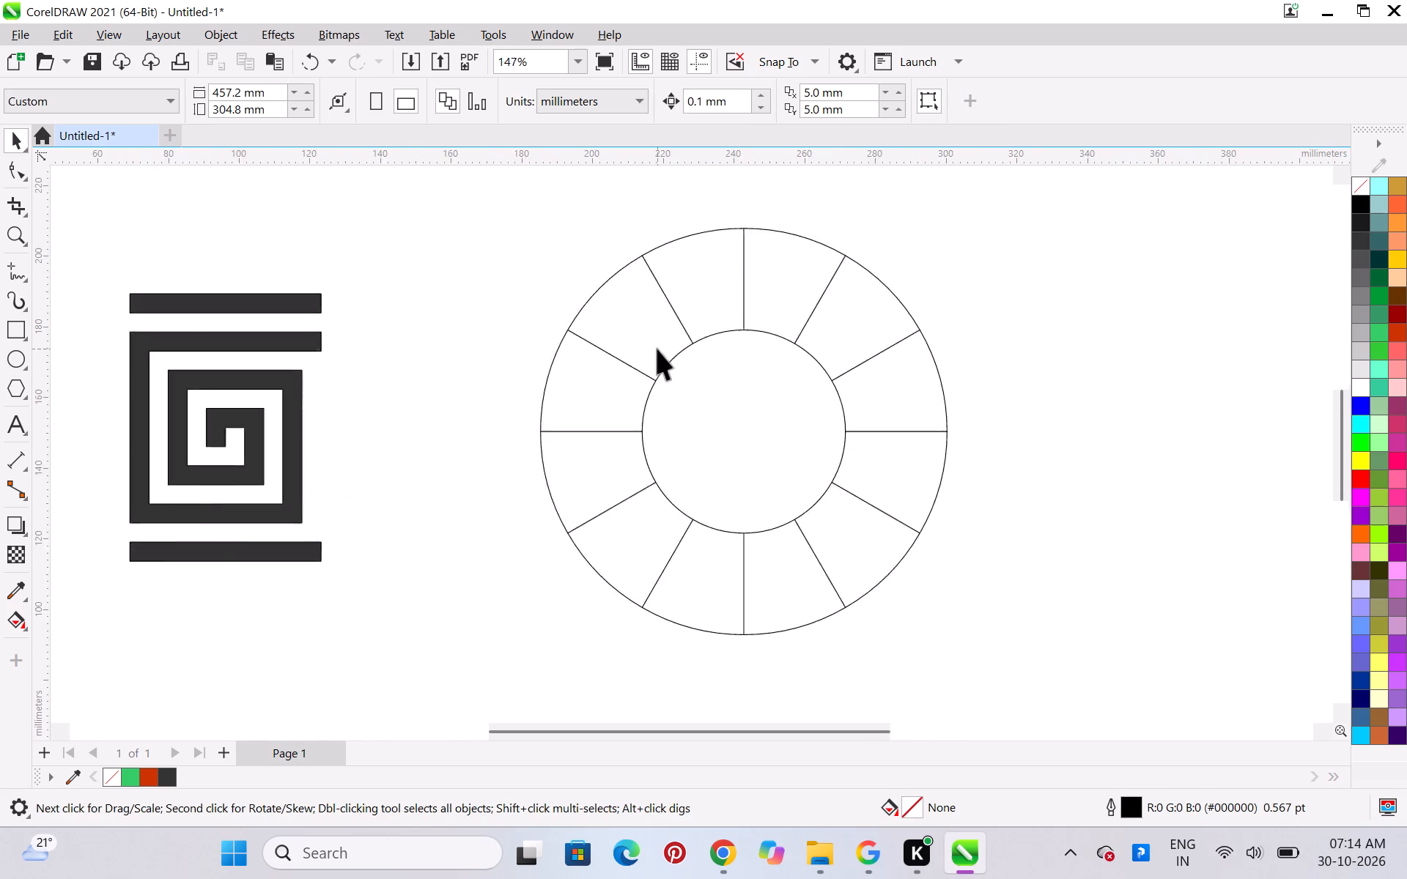
{"action": "scroll", "coordinate": [657, 349], "scroll_direction": "up", "scroll_amount": 1}
{"action": "scroll", "coordinate": [657, 349], "scroll_direction": "down", "scroll_amount": 2}
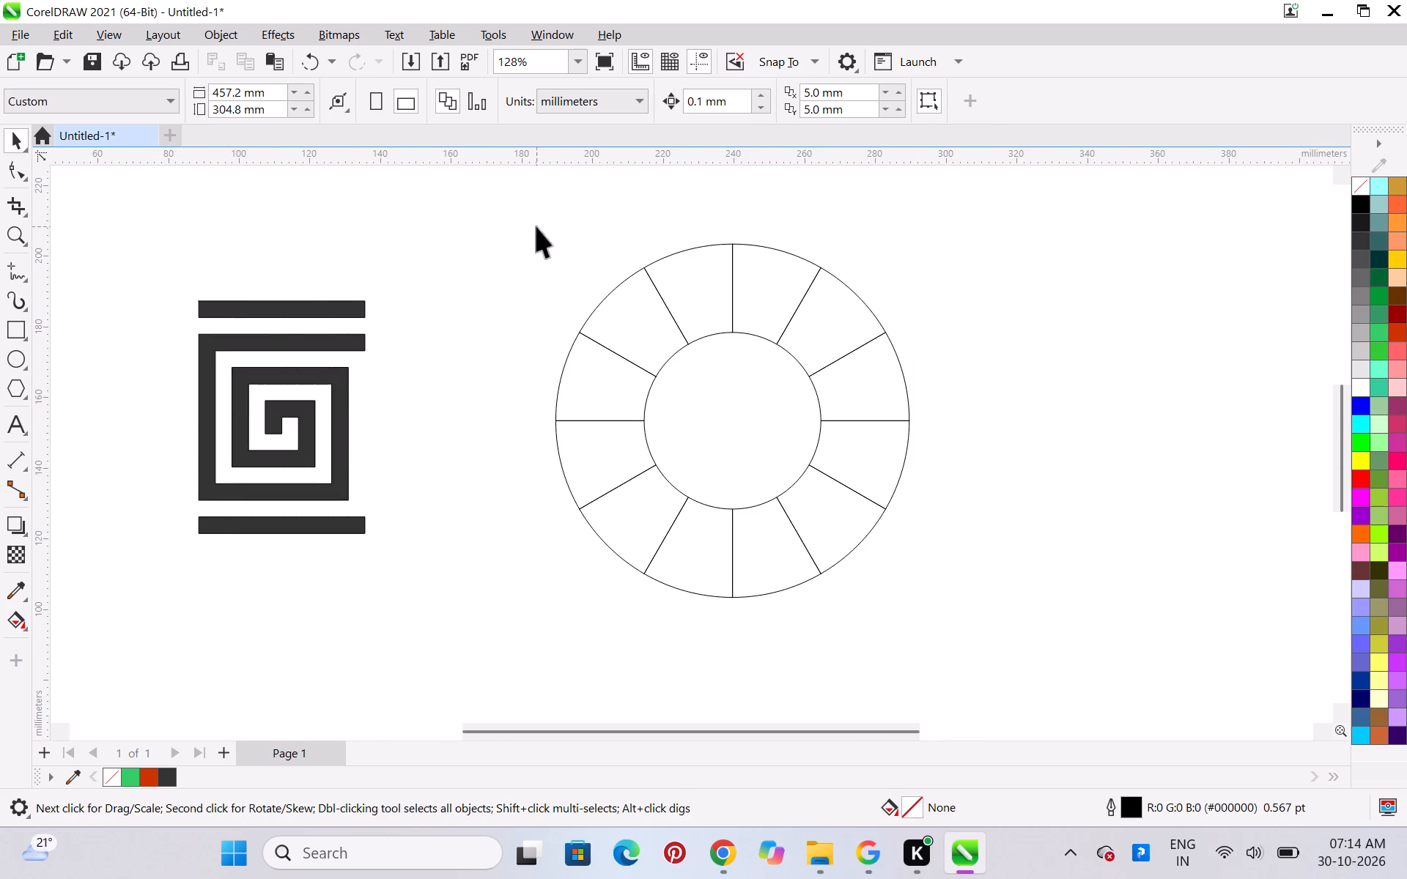
{"action": "left_click_drag", "start_coordinate": [536, 226], "coordinate": [654, 448]}
{"action": "left_click", "coordinate": [850, 354]}
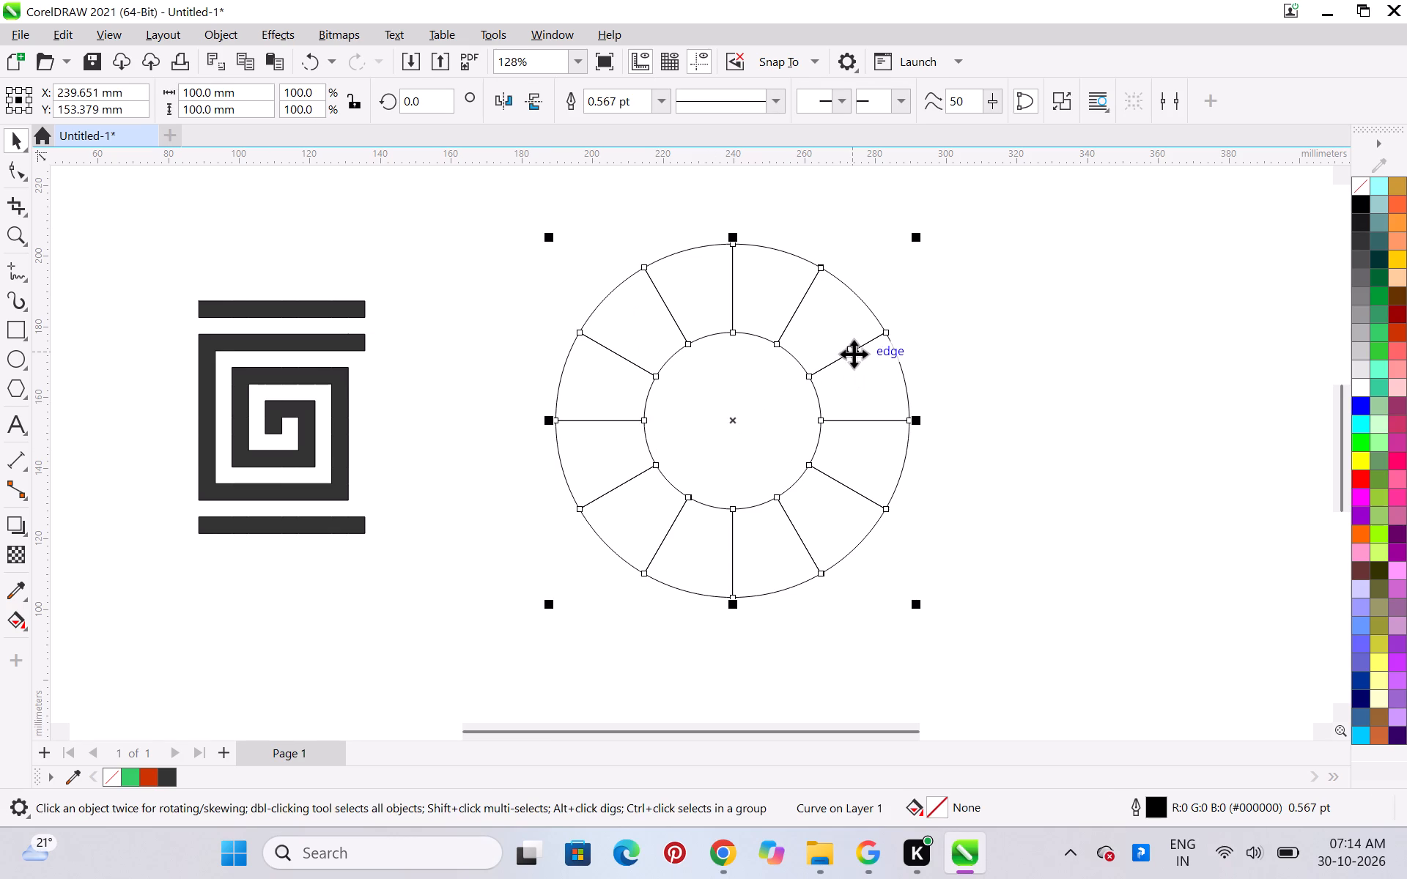
{"action": "left_click", "coordinate": [1121, 406]}
{"action": "double_click", "coordinate": [832, 322]}
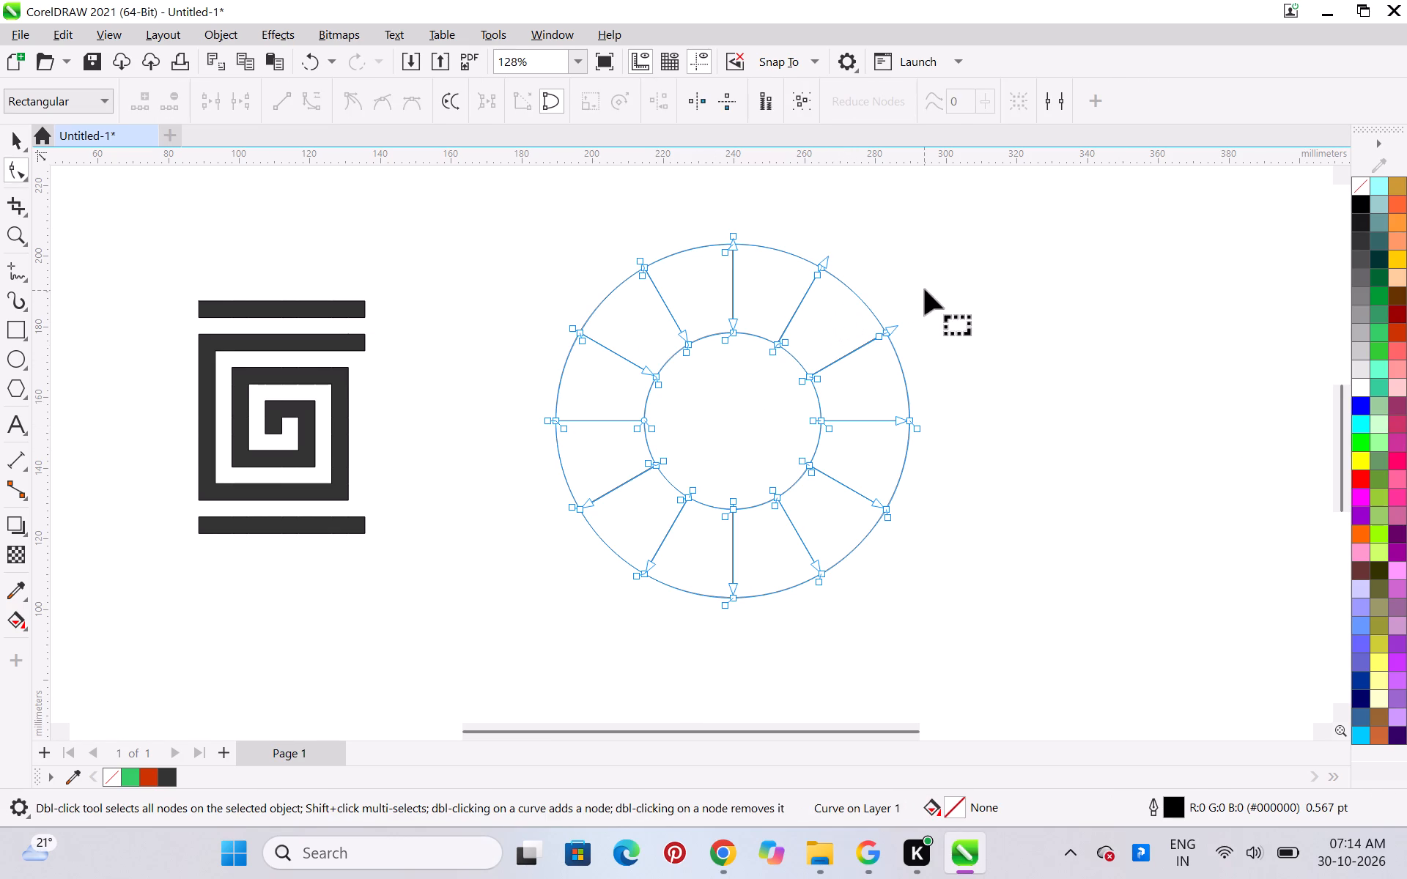
{"action": "key", "text": "ctrl+space"}
{"action": "left_click", "coordinate": [858, 301]}
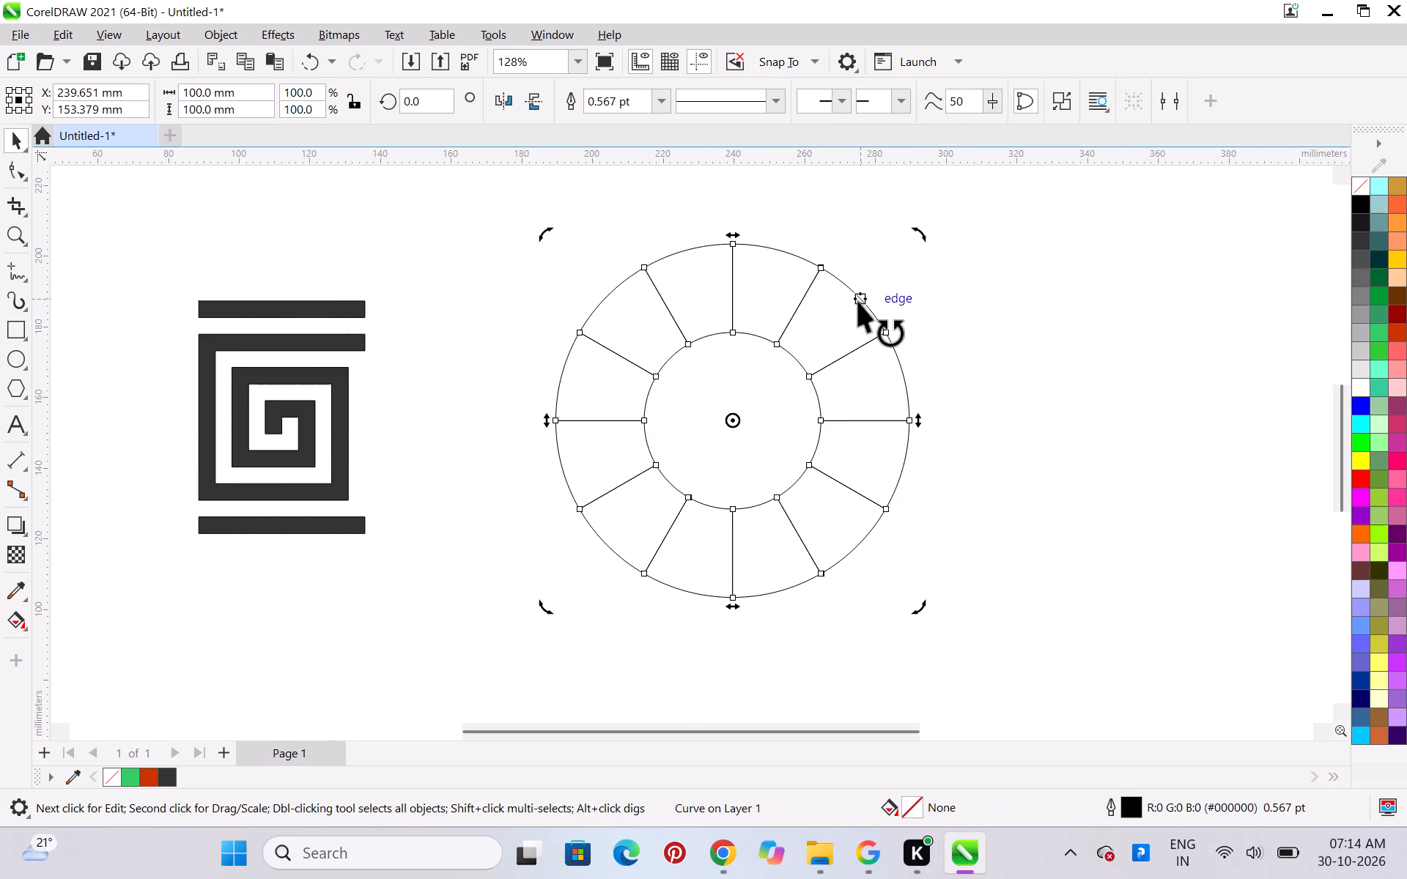
{"action": "left_click_drag", "start_coordinate": [925, 231], "coordinate": [939, 235]}
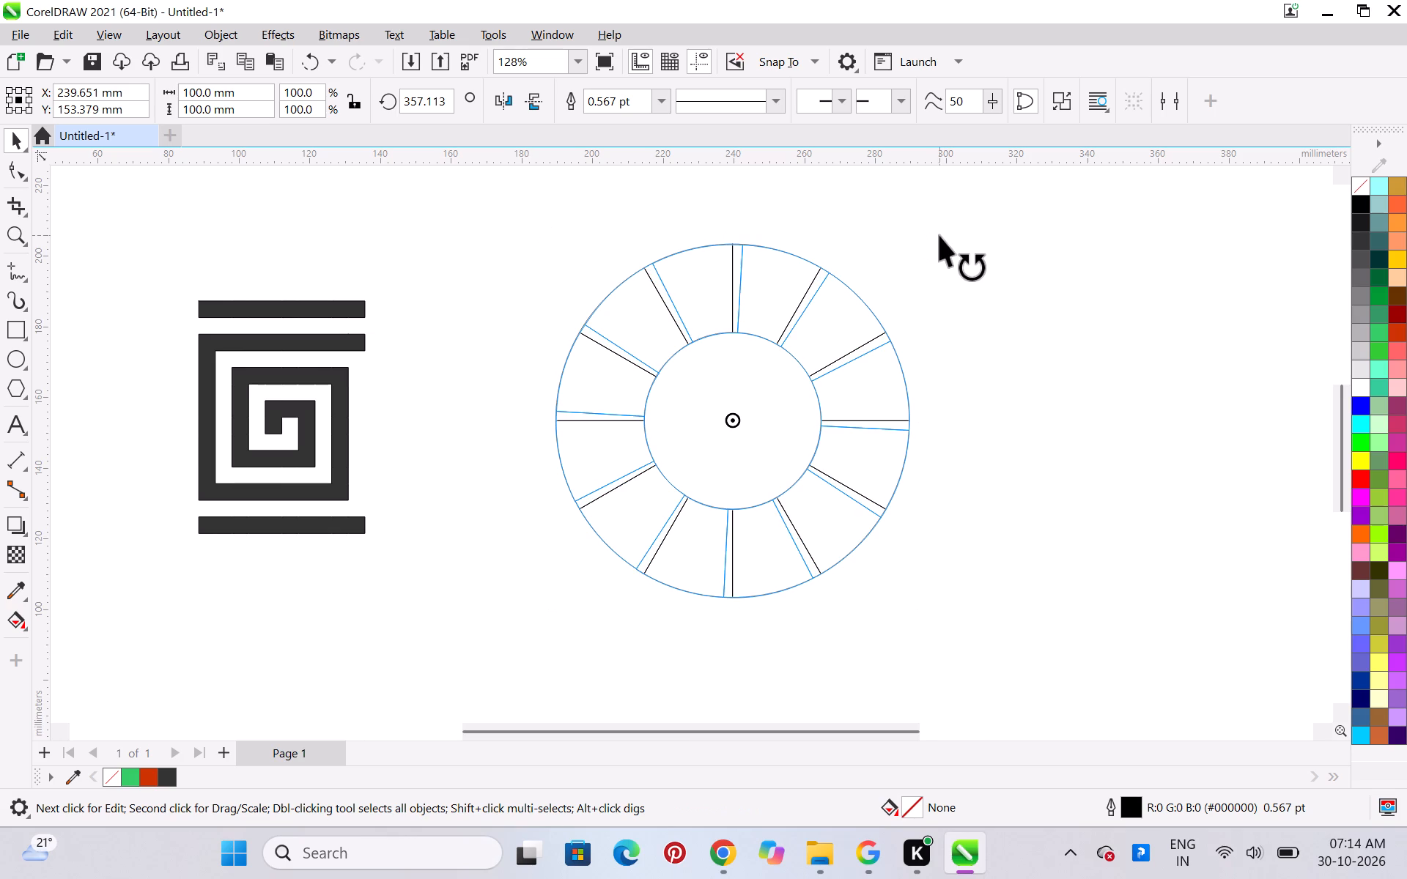
{"action": "left_click_drag", "start_coordinate": [939, 235], "coordinate": [954, 264]}
{"action": "left_click", "coordinate": [954, 264]}
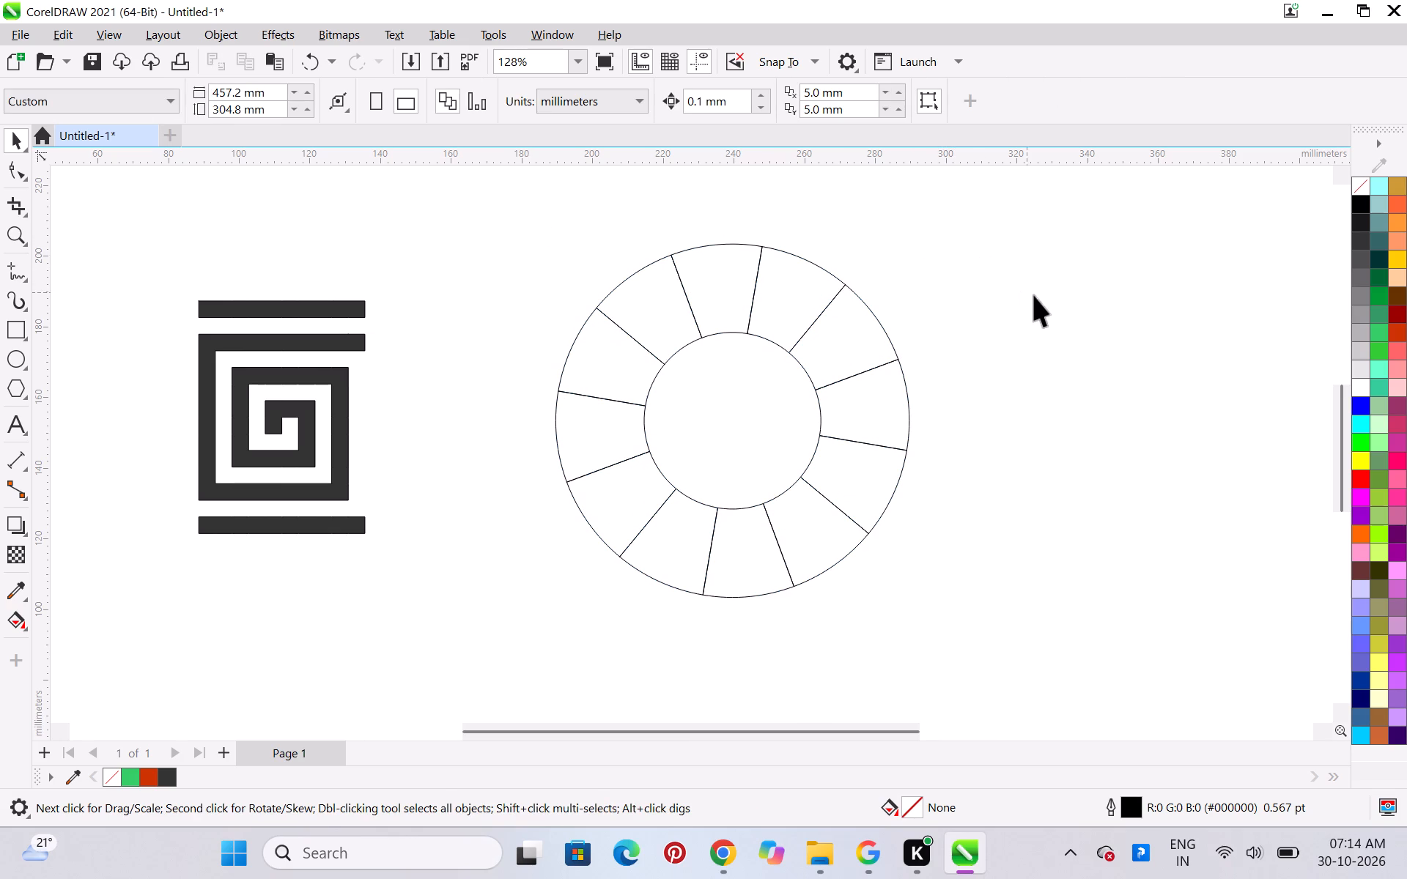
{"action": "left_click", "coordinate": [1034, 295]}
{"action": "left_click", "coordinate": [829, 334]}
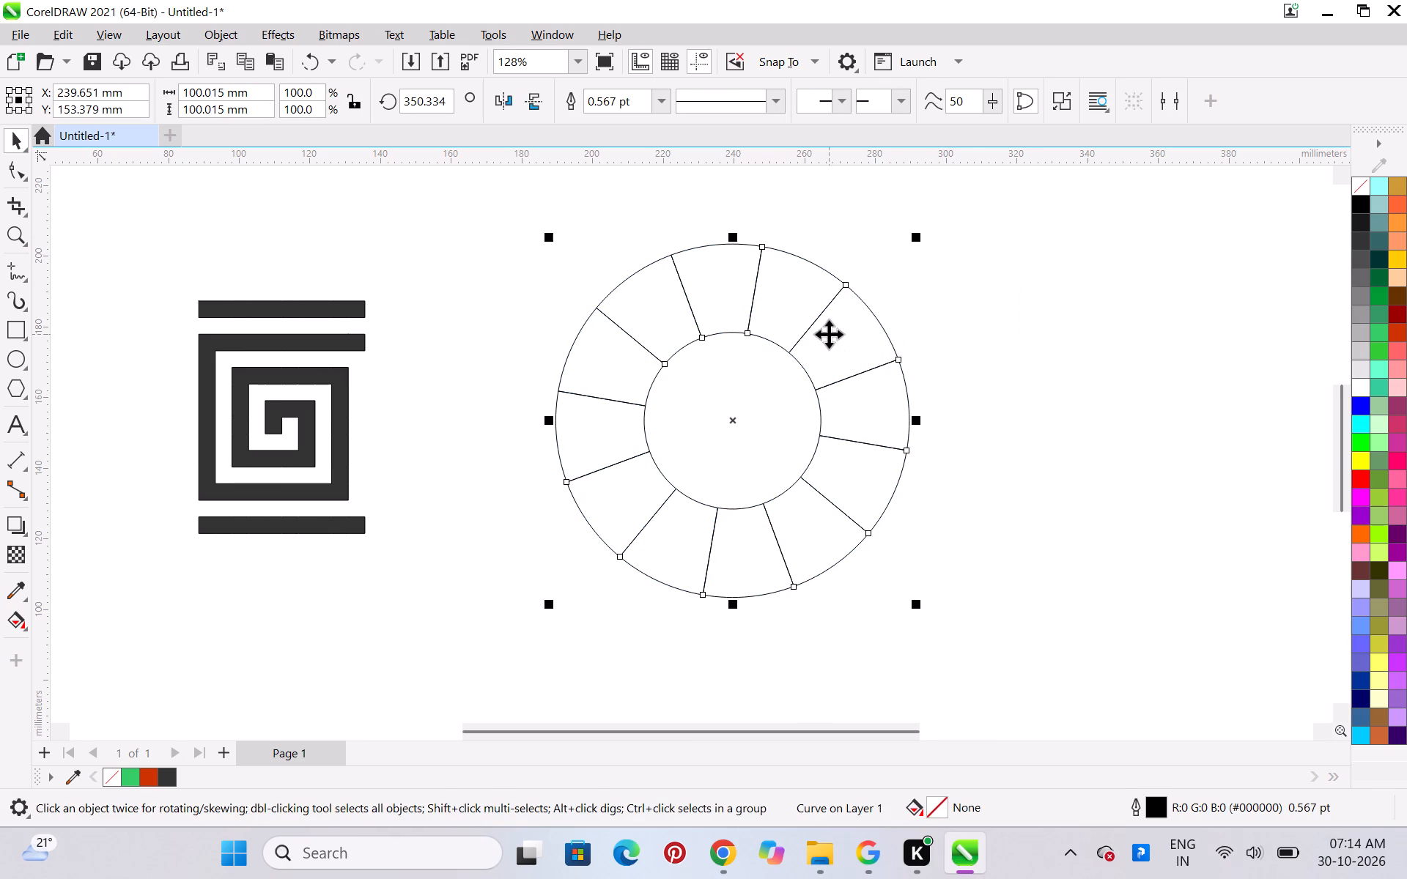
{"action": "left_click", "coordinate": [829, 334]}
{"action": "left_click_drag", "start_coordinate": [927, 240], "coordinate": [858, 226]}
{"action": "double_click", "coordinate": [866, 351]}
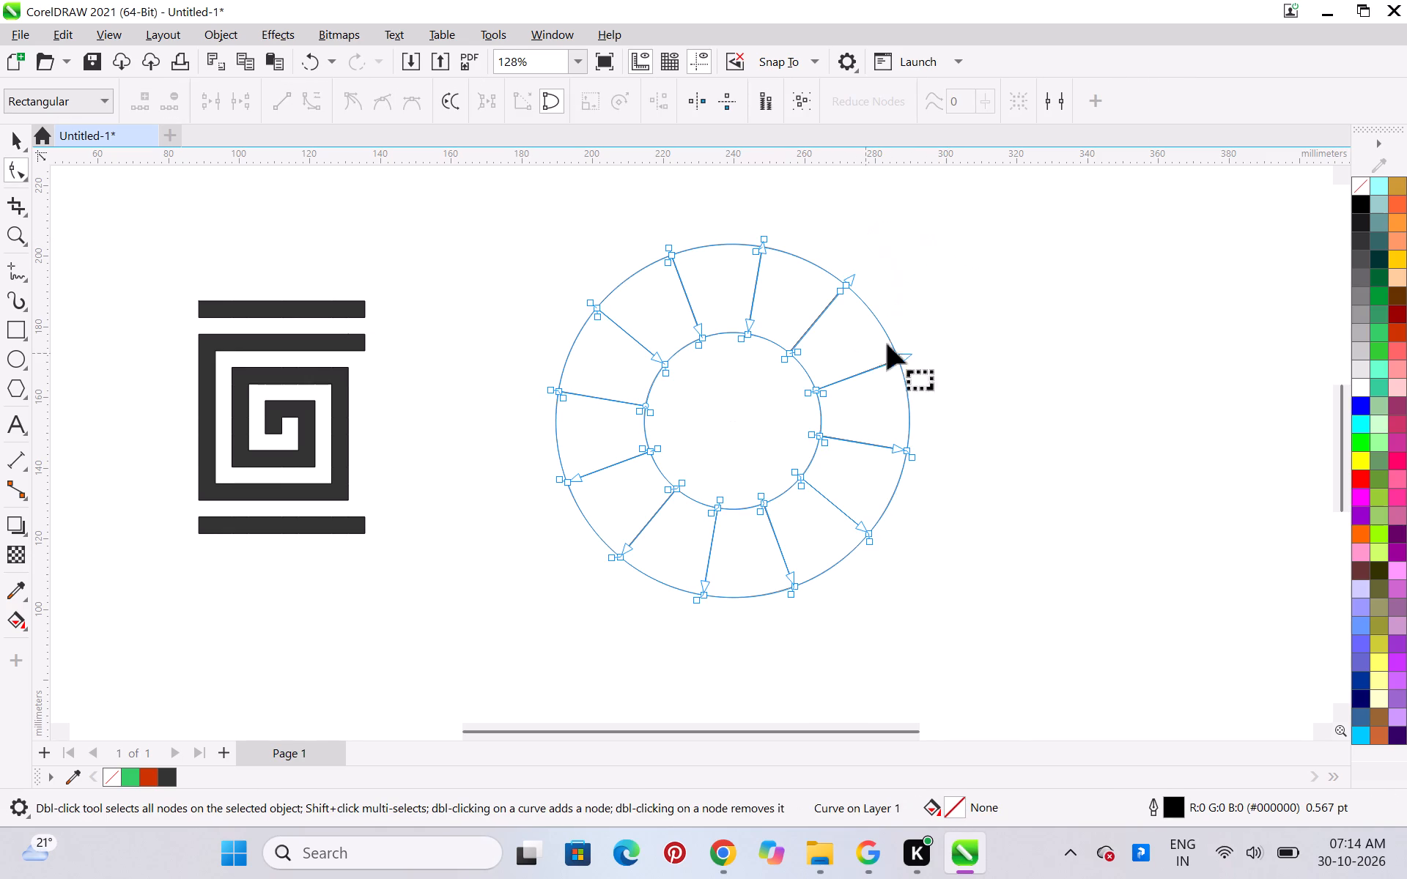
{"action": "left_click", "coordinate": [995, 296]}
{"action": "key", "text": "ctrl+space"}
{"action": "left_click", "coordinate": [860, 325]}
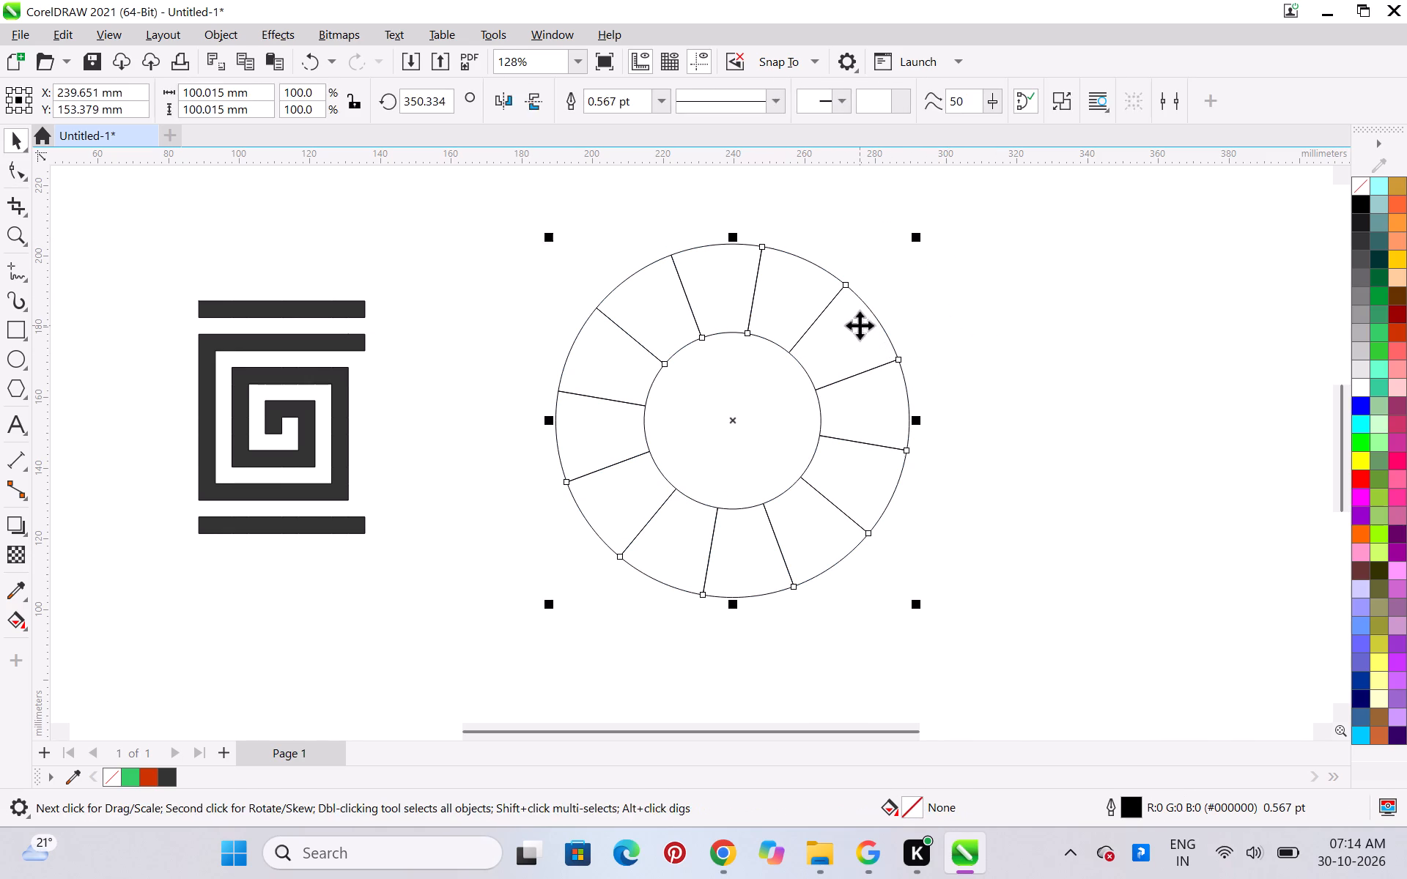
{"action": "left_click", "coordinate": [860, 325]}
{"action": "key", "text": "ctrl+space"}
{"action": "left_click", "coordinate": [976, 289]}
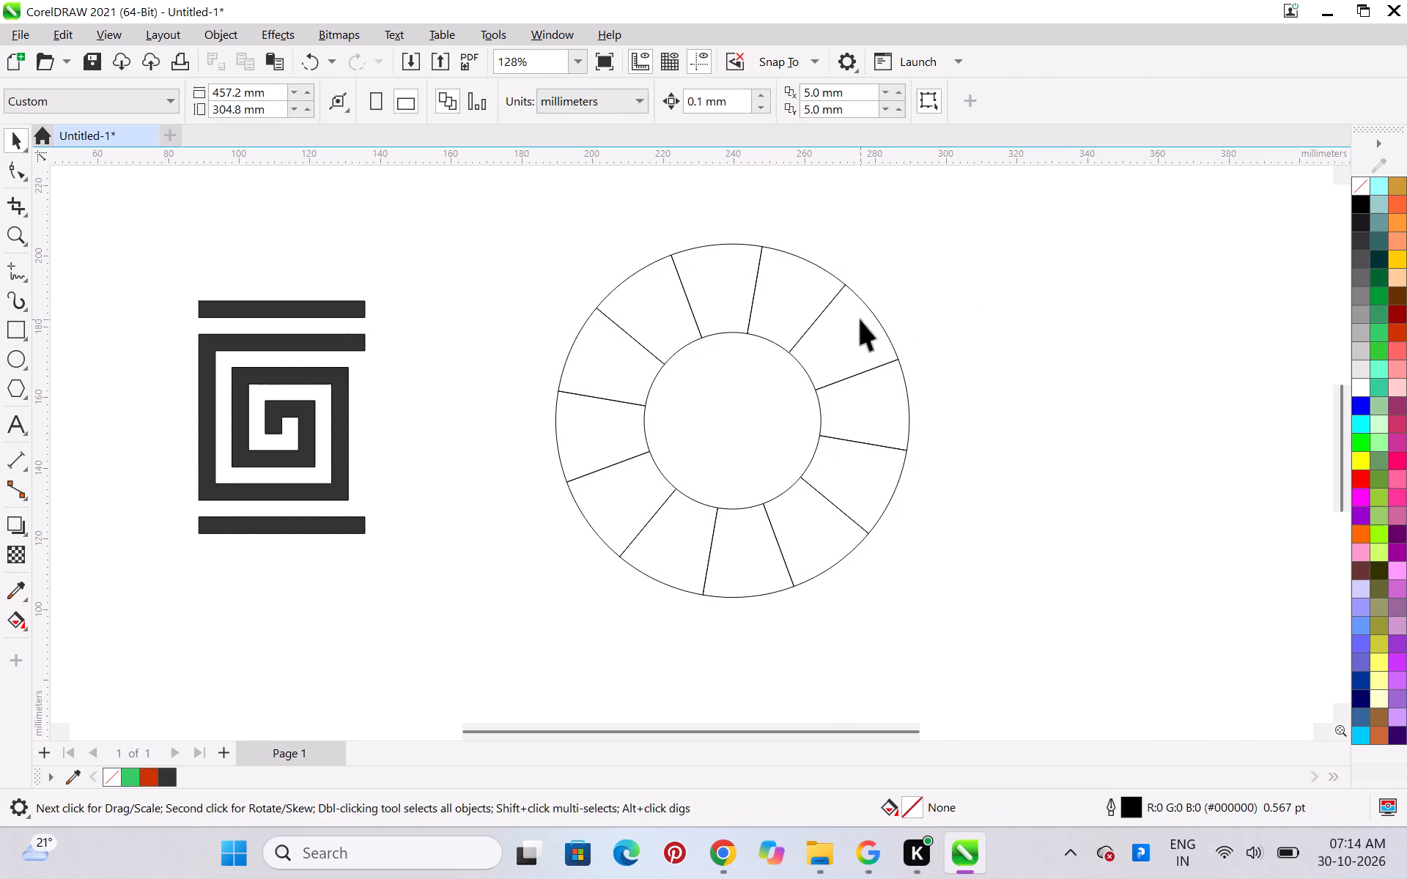
Set the segmented ring's angle of rotation to 50°.
{"action": "left_click", "coordinate": [860, 319]}
{"action": "left_click", "coordinate": [843, 316]}
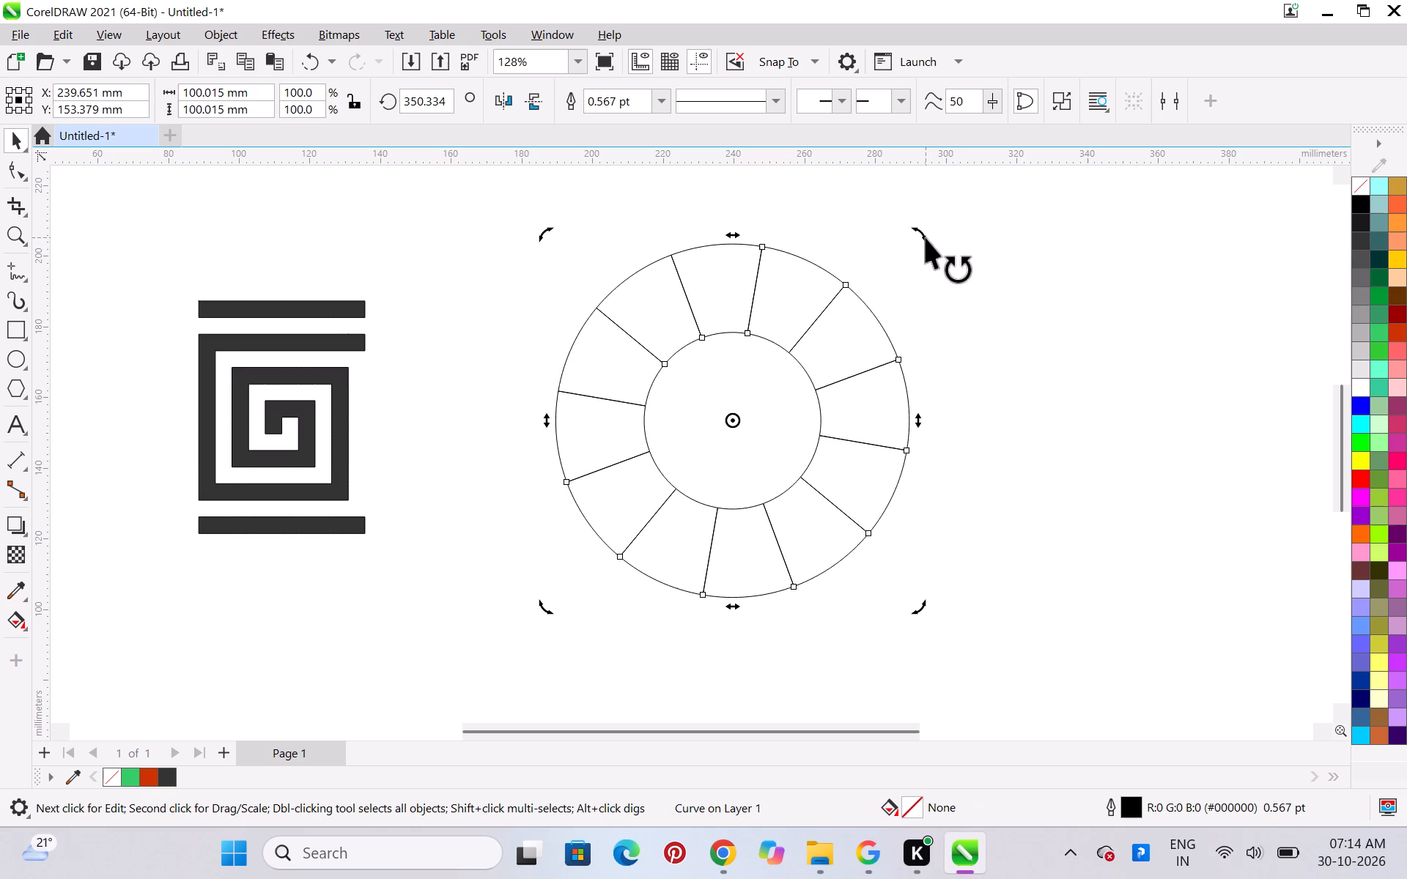
{"action": "double_click", "coordinate": [444, 96]}
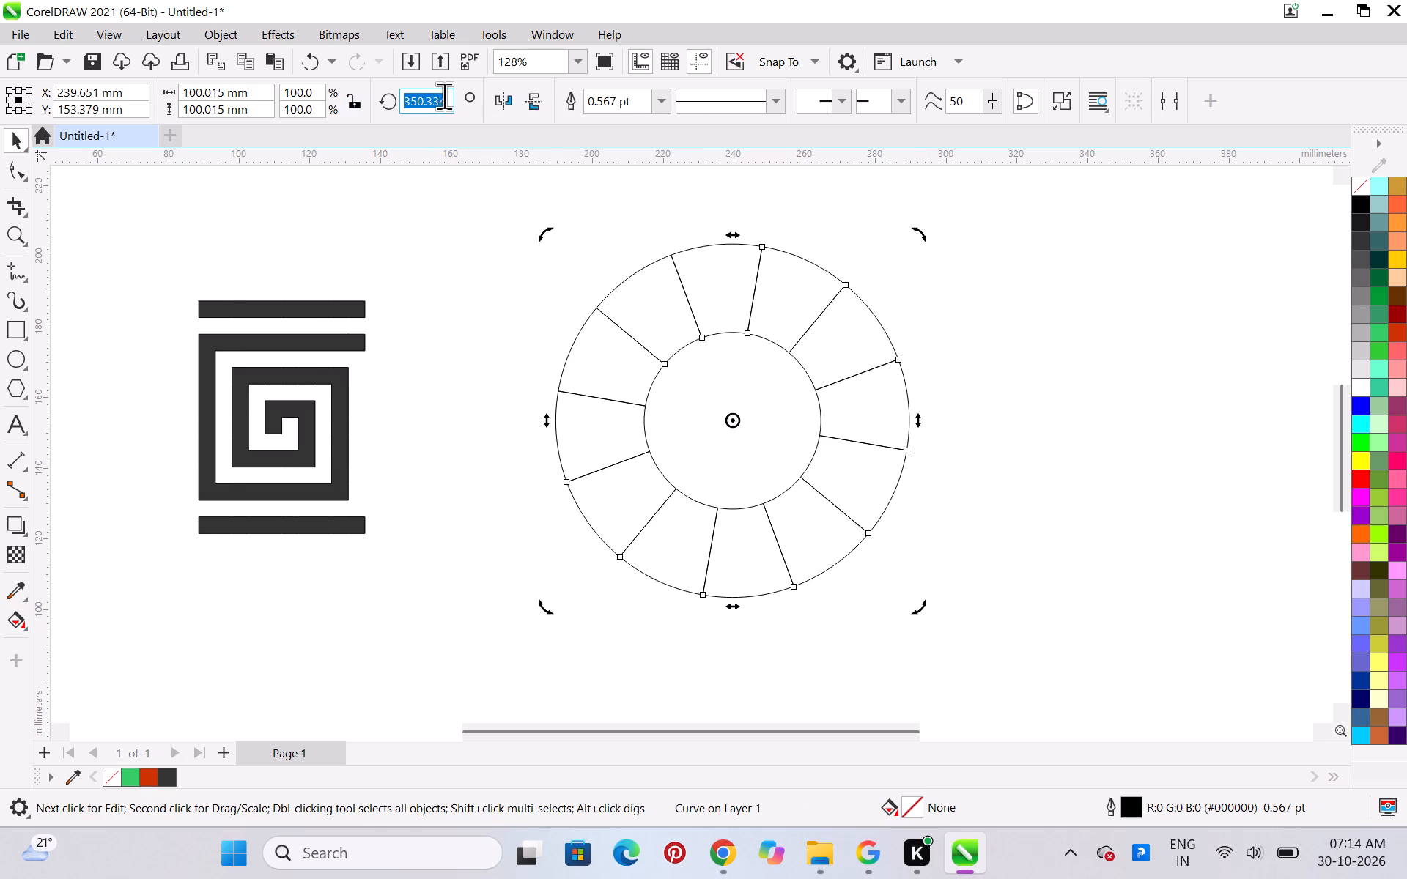
{"action": "type", "text": "50"}
{"action": "key", "text": "Return"}
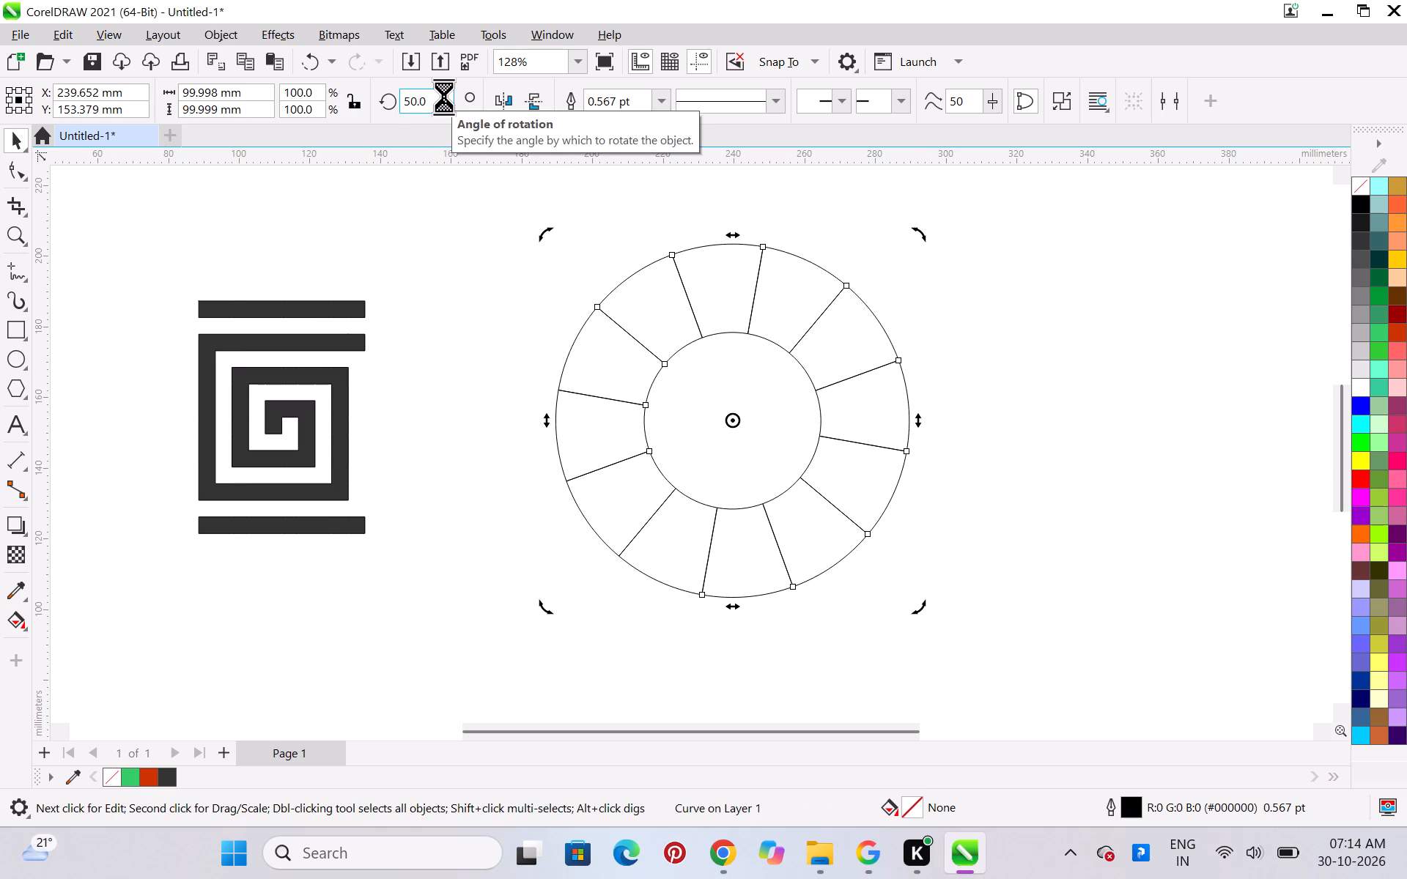
{"action": "left_click", "coordinate": [1013, 308]}
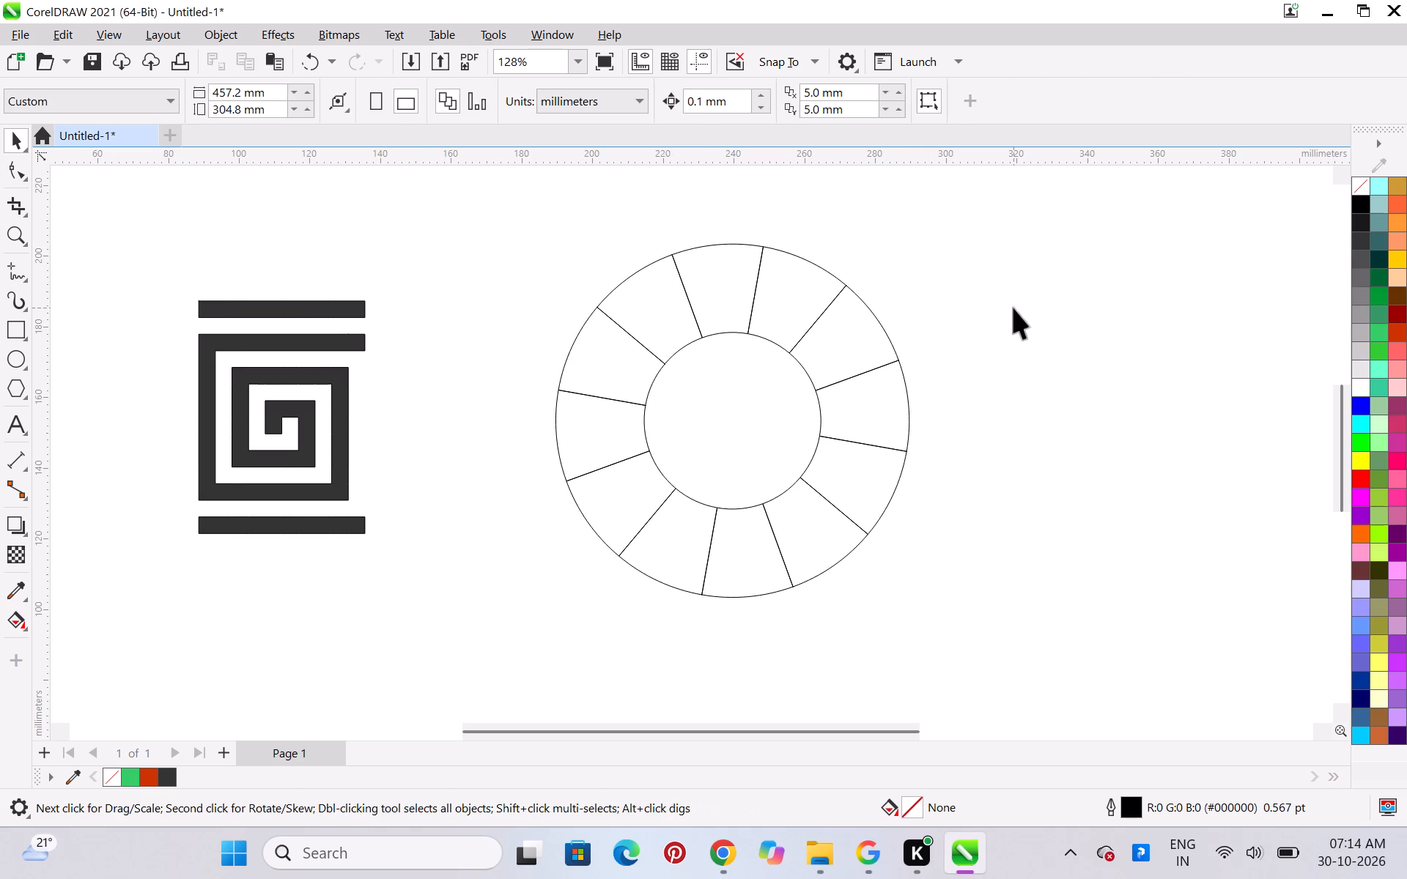
Break the segmented ring curve apart into separate segment objects.
{"action": "left_click", "coordinate": [864, 343]}
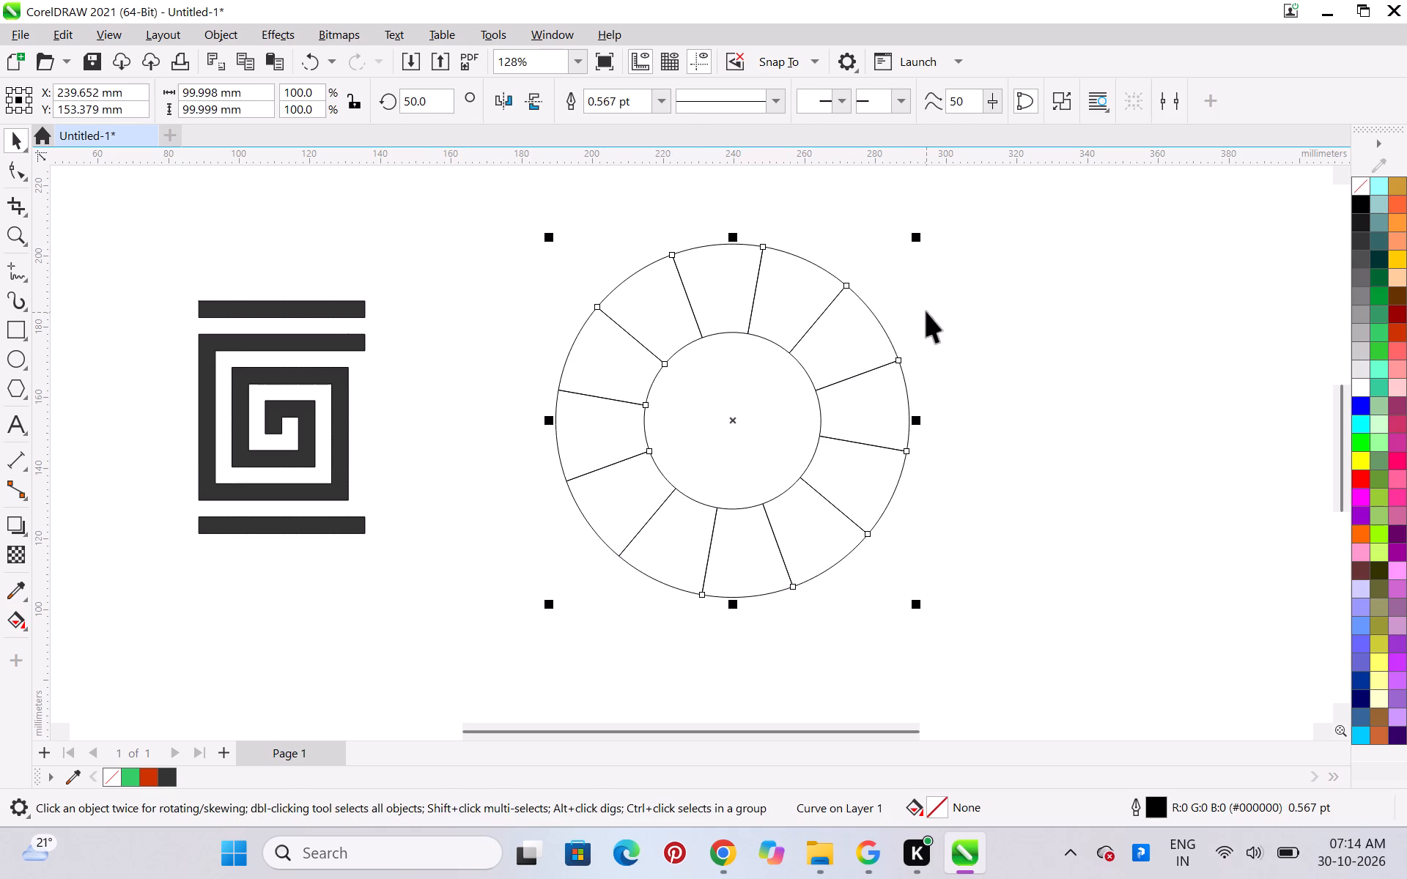
{"action": "key", "text": "ctrl+k"}
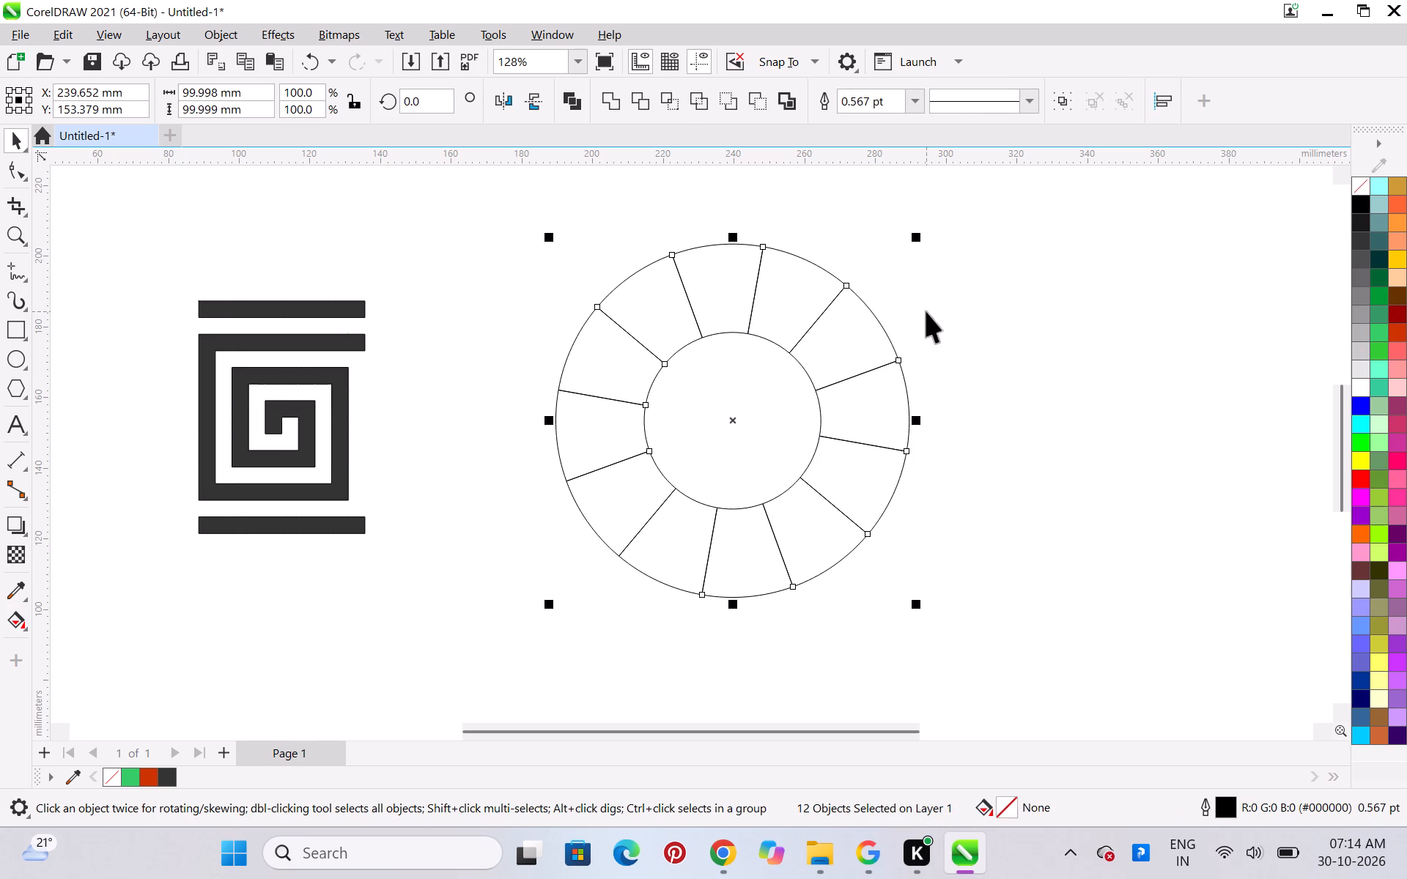
{"action": "left_click", "coordinate": [1161, 333]}
Draw a circle about 47.5 mm in diameter over the ring's empty centre.
{"action": "scroll", "coordinate": [740, 400], "scroll_direction": "up", "scroll_amount": 1}
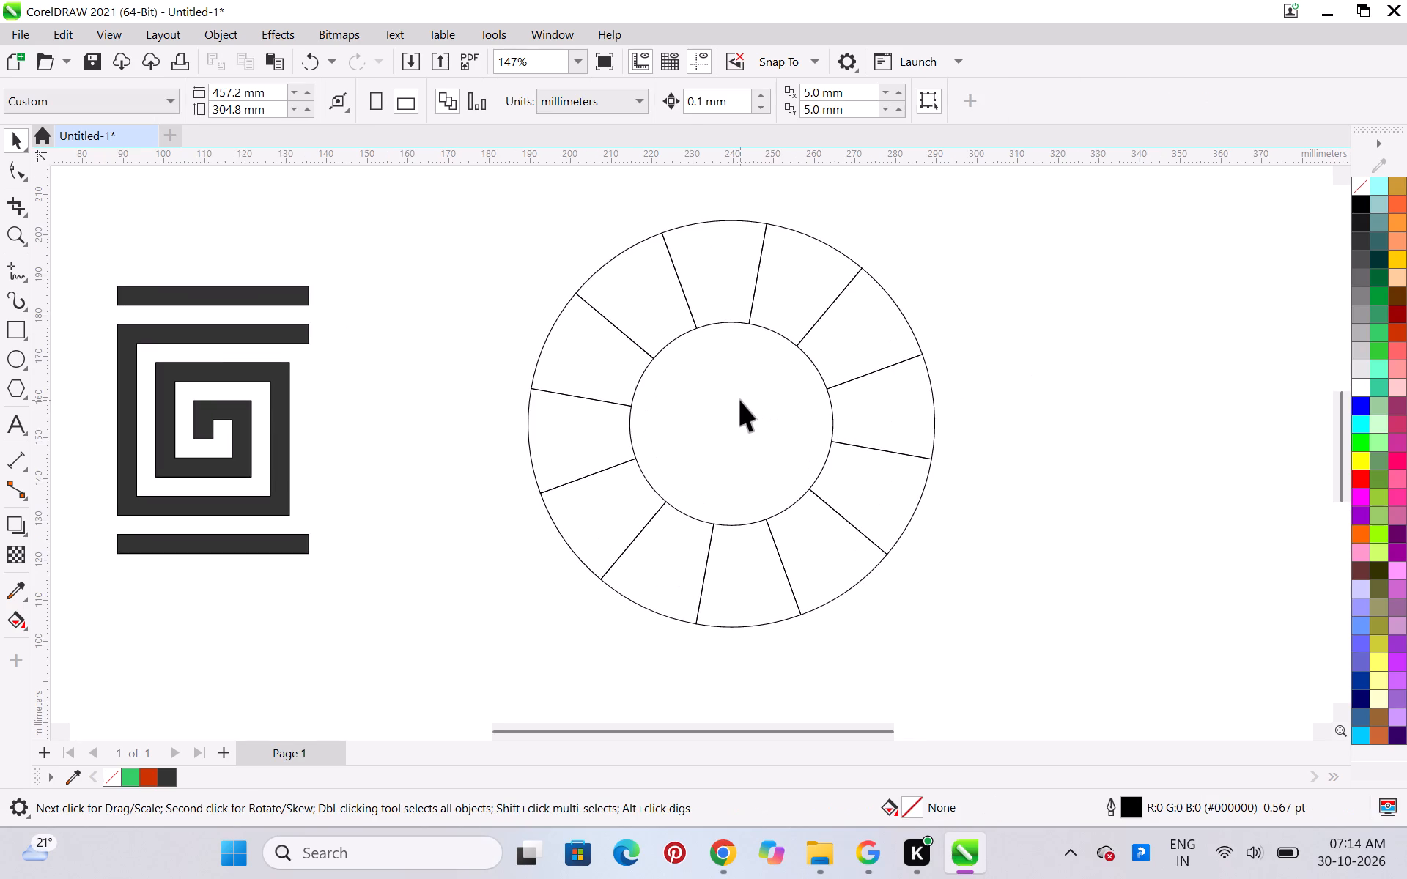
{"action": "left_click", "coordinate": [5, 359]}
{"action": "left_click_drag", "start_coordinate": [654, 345], "coordinate": [750, 505], "text": "ctrl"}
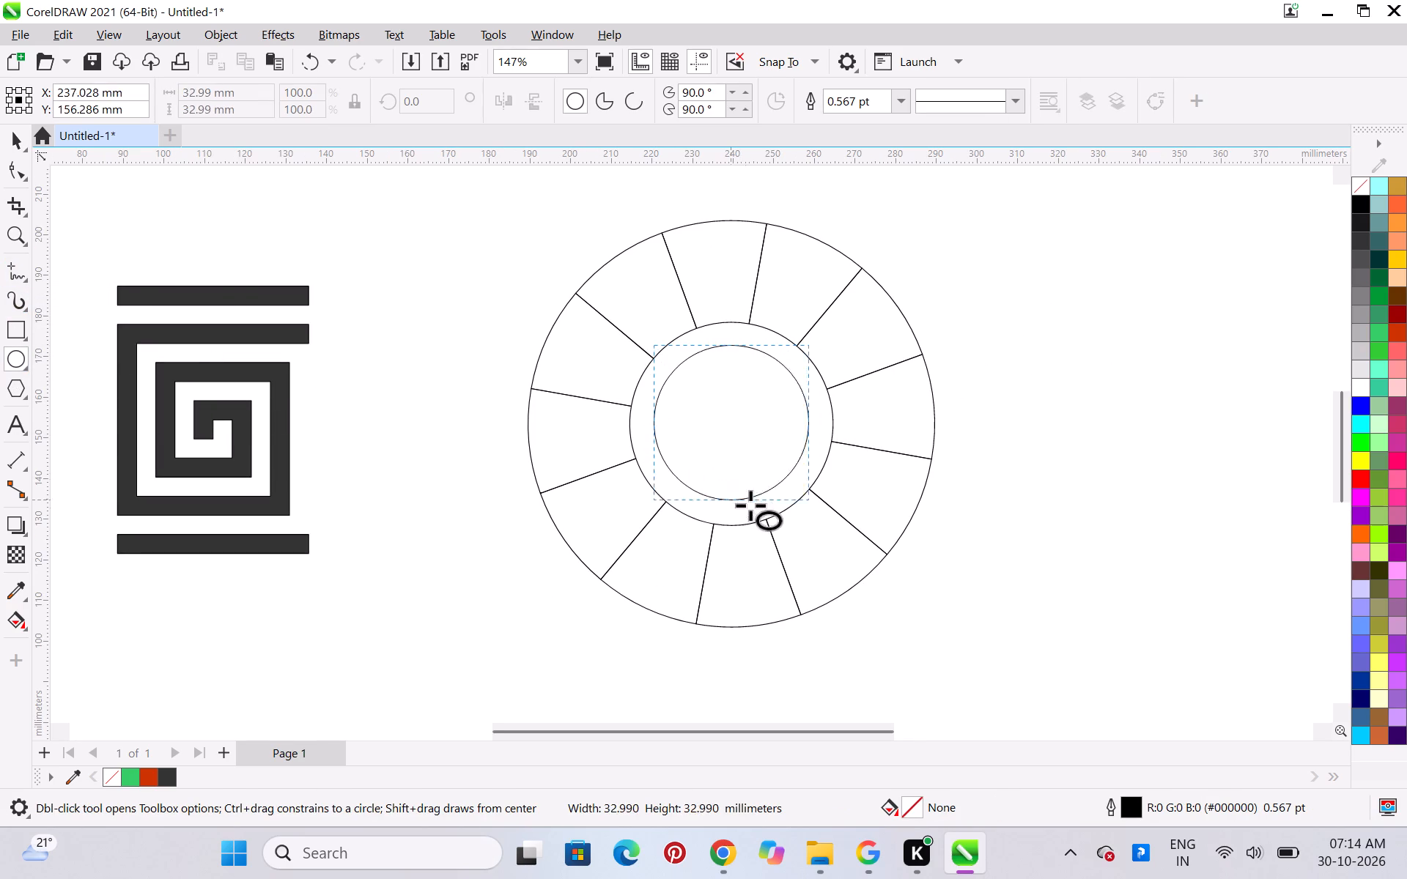
{"action": "left_click_drag", "start_coordinate": [750, 505], "coordinate": [772, 538], "text": "ctrl"}
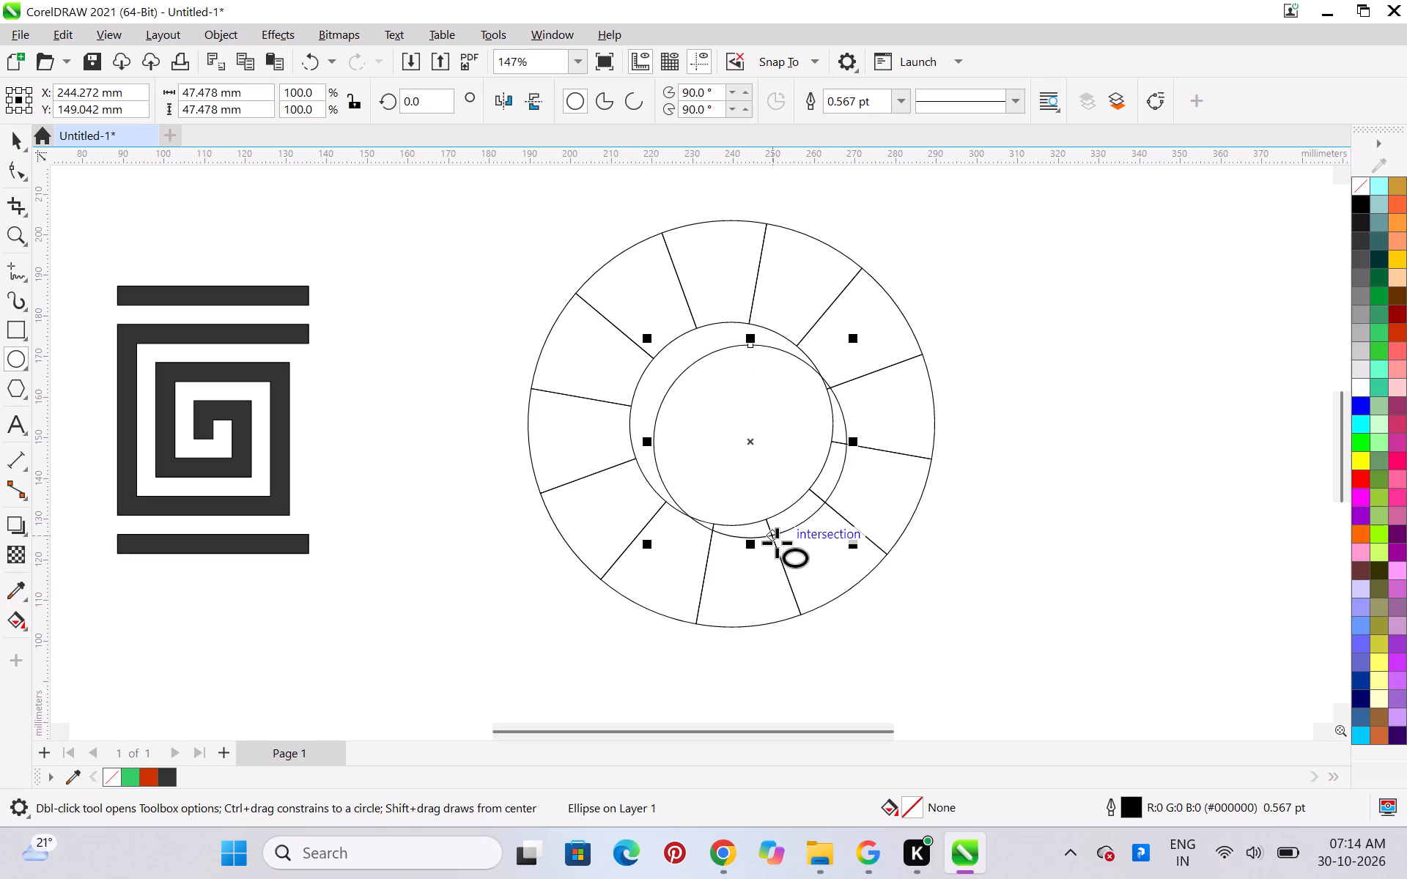
Nudge the new circle up and to the left until it is concentric with the ring, at about X 239.8 mm, Y 153.4 mm.
{"action": "key", "text": "Up"}
{"action": "key", "text": "Up"}
{"action": "key", "text": "Up"}
{"action": "key", "text": "Left"}
{"action": "key", "text": "Left"}
{"action": "key", "text": "Left"}
{"action": "key", "text": "Left"}
{"action": "key", "text": "Left"}
{"action": "key", "text": "Left"}
{"action": "key", "text": "Left"}
{"action": "key", "text": "Left"}
{"action": "key", "text": "Left"}
{"action": "key", "text": "Left"}
{"action": "key", "text": "Left"}
{"action": "key", "text": "Left"}
{"action": "key", "text": "Left"}
{"action": "key", "text": "Left"}
{"action": "key", "text": "Left"}
{"action": "key", "text": "Left"}
{"action": "key", "text": "Left"}
{"action": "key", "text": "Left"}
{"action": "key", "text": "Left"}
{"action": "key", "text": "Left"}
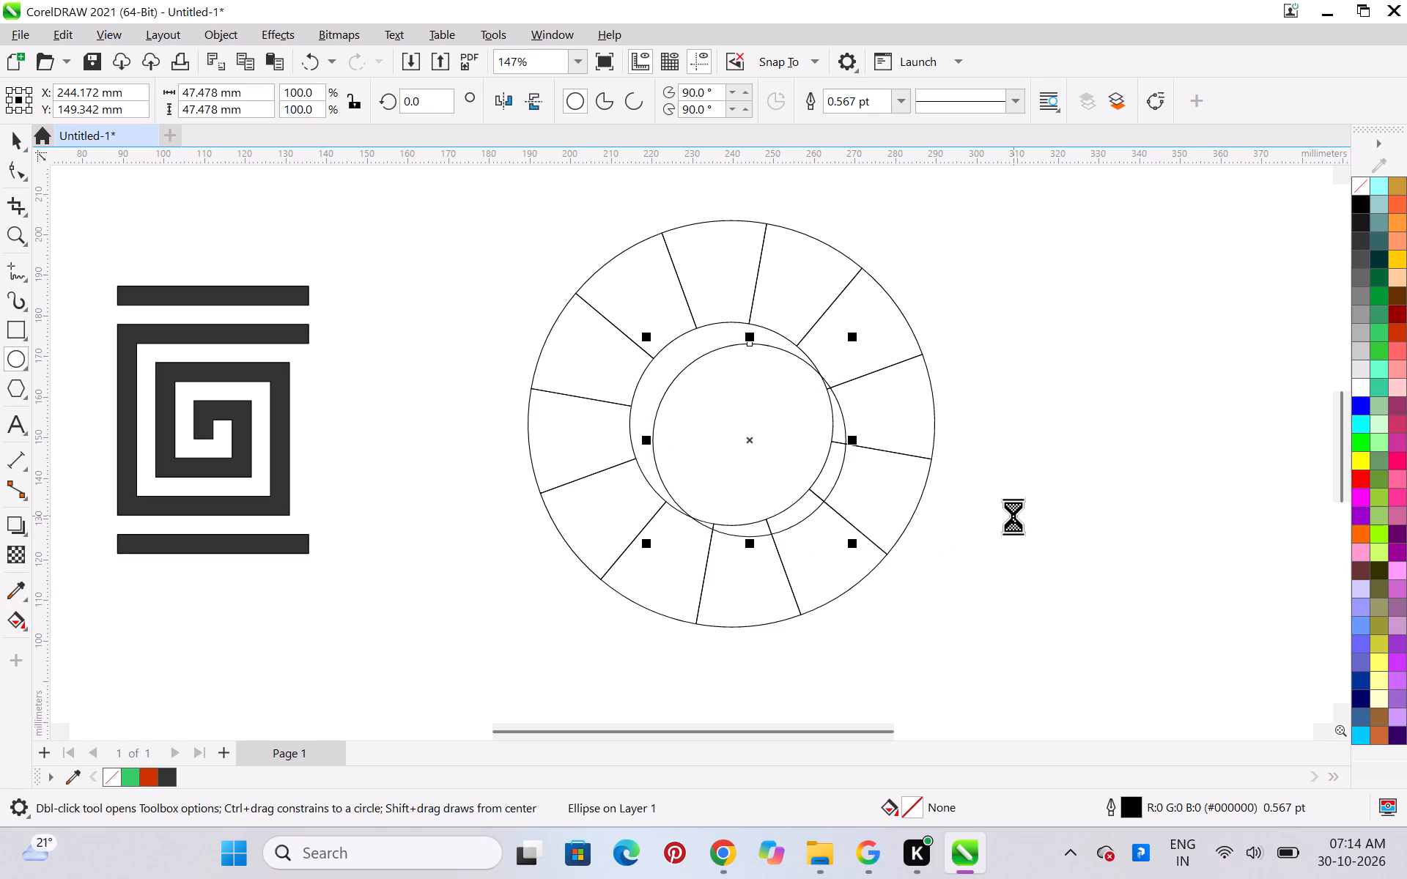
{"action": "key", "text": "Up"}
{"action": "key", "text": "Up"}
{"action": "key", "text": "Up"}
{"action": "key", "text": "Up"}
{"action": "key", "text": "Up"}
{"action": "key", "text": "Up"}
{"action": "key", "text": "Up"}
{"action": "key", "text": "Up"}
{"action": "key", "text": "Up"}
{"action": "key", "text": "Up"}
{"action": "key", "text": "Up"}
{"action": "key", "text": "Up"}
{"action": "key", "text": "Up"}
{"action": "key", "text": "Up"}
{"action": "key", "text": "Up"}
{"action": "key", "text": "Up"}
{"action": "key", "text": "Up"}
{"action": "key", "text": "Up"}
{"action": "key", "text": "Up"}
{"action": "key", "text": "Up"}
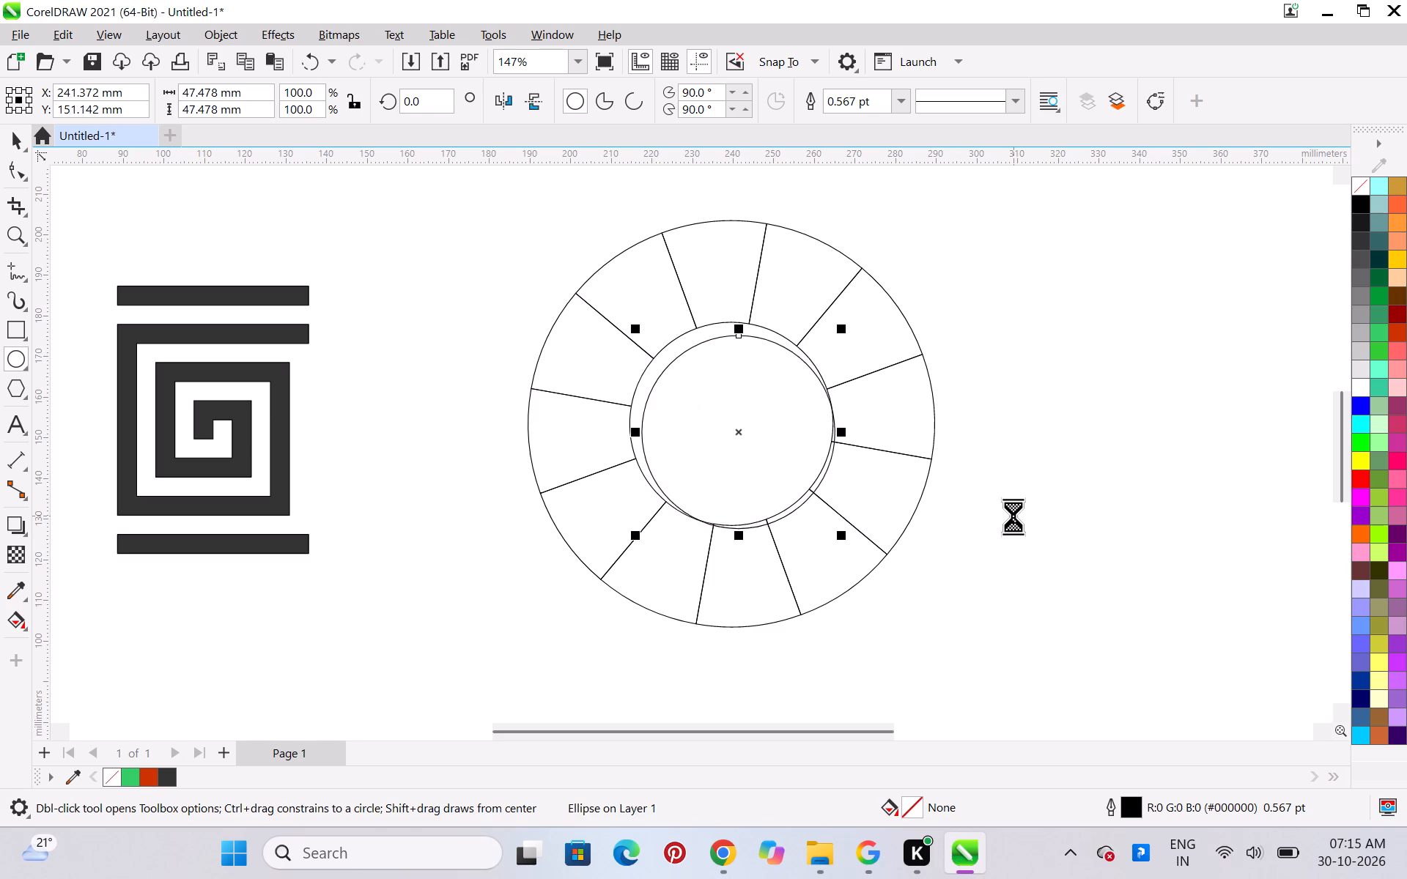
{"action": "key", "text": "Left"}
{"action": "key", "text": "Left"}
{"action": "key", "text": "Left"}
{"action": "key", "text": "Left"}
{"action": "key", "text": "Left"}
{"action": "key", "text": "Left"}
{"action": "key", "text": "Left"}
{"action": "key", "text": "Left"}
{"action": "key", "text": "Left"}
{"action": "key", "text": "Left"}
{"action": "key", "text": "Left"}
{"action": "key", "text": "Left"}
{"action": "key", "text": "Left"}
{"action": "key", "text": "Up"}
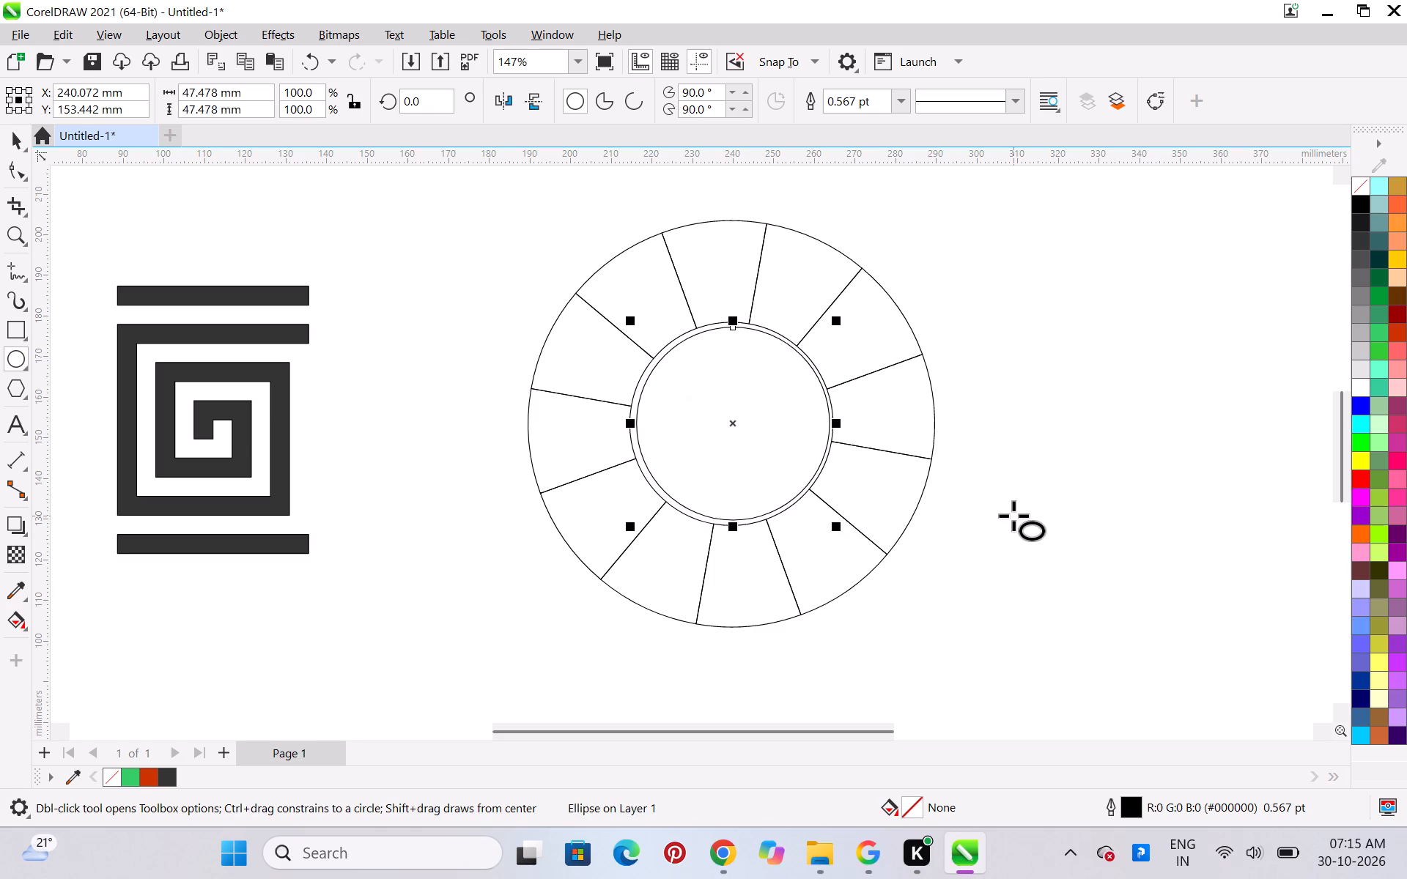
{"action": "key", "text": "Up"}
{"action": "key", "text": "Left"}
{"action": "key", "text": "Left"}
{"action": "key", "text": "Left"}
{"action": "key", "text": "Up"}
{"action": "key", "text": "Up"}
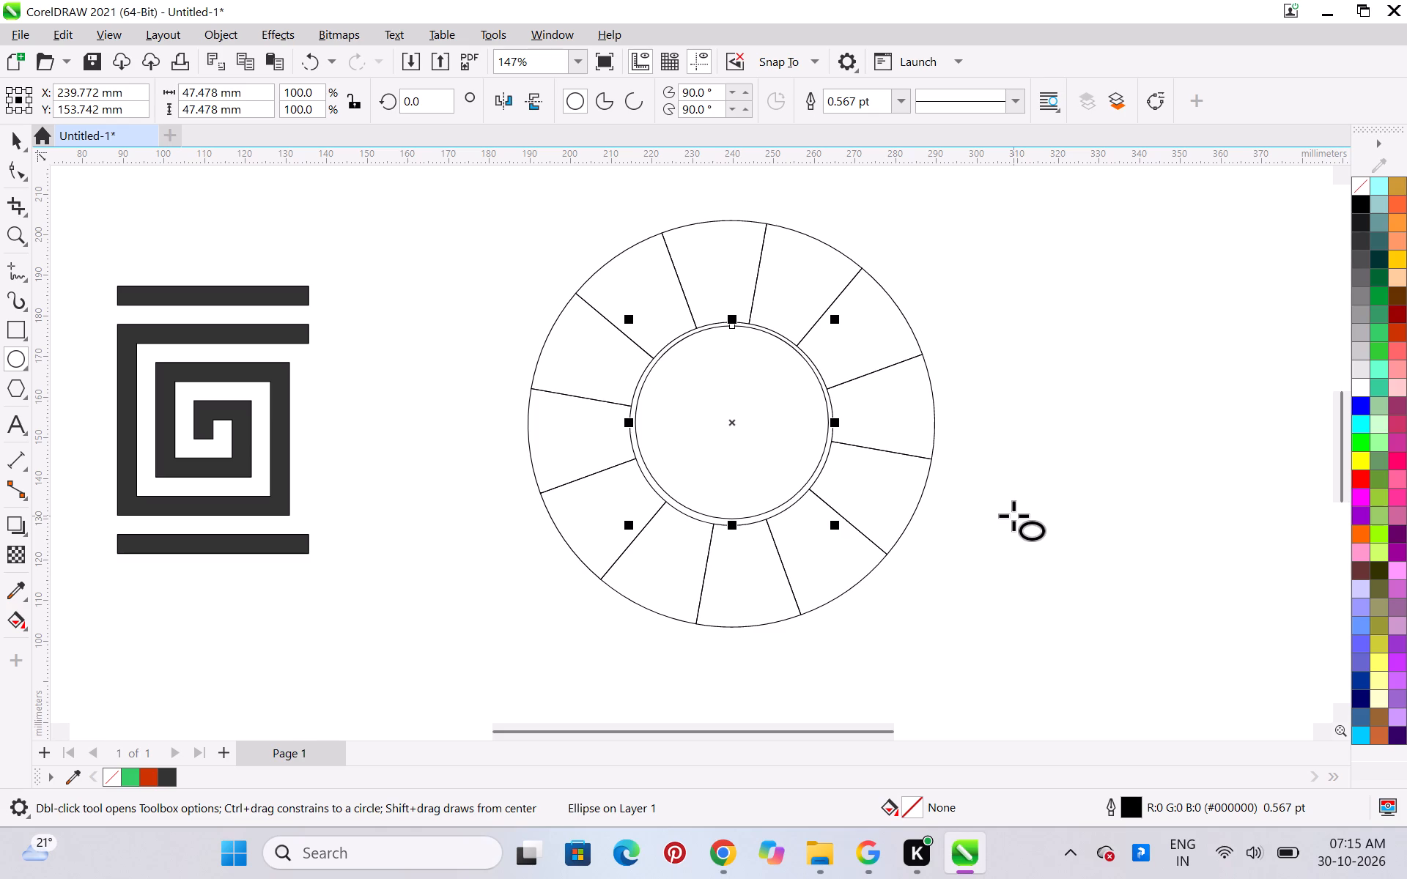
{"action": "key", "text": "Up"}
{"action": "key", "text": "Up"}
{"action": "key", "text": "Up"}
{"action": "key", "text": "Up"}
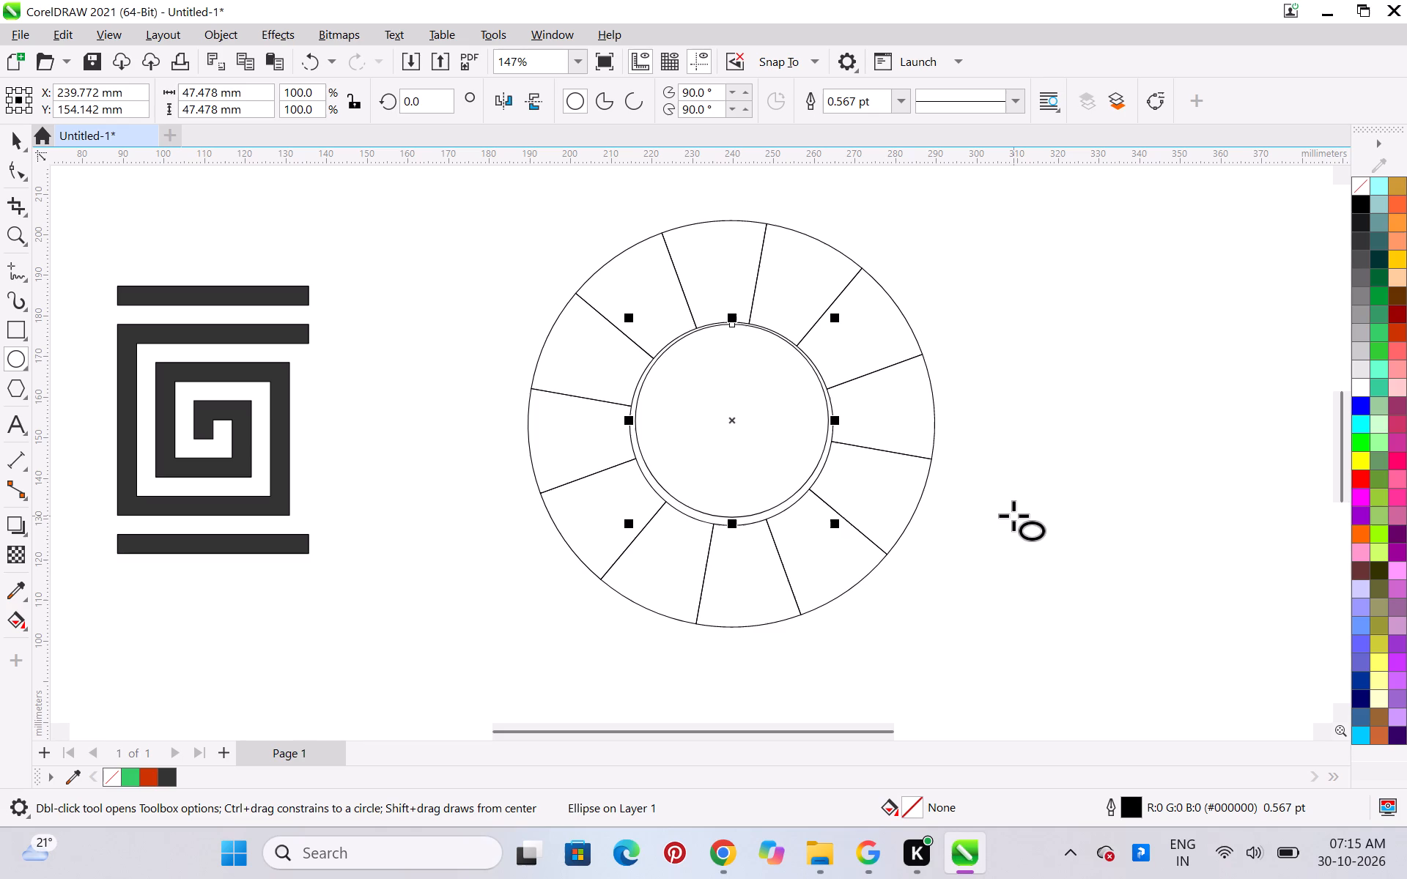
{"action": "key", "text": "Down"}
{"action": "key", "text": "Down"}
{"action": "key", "text": "Down"}
{"action": "key", "text": "Down"}
{"action": "key", "text": "Down"}
{"action": "key", "text": "Down"}
{"action": "key", "text": "Down"}
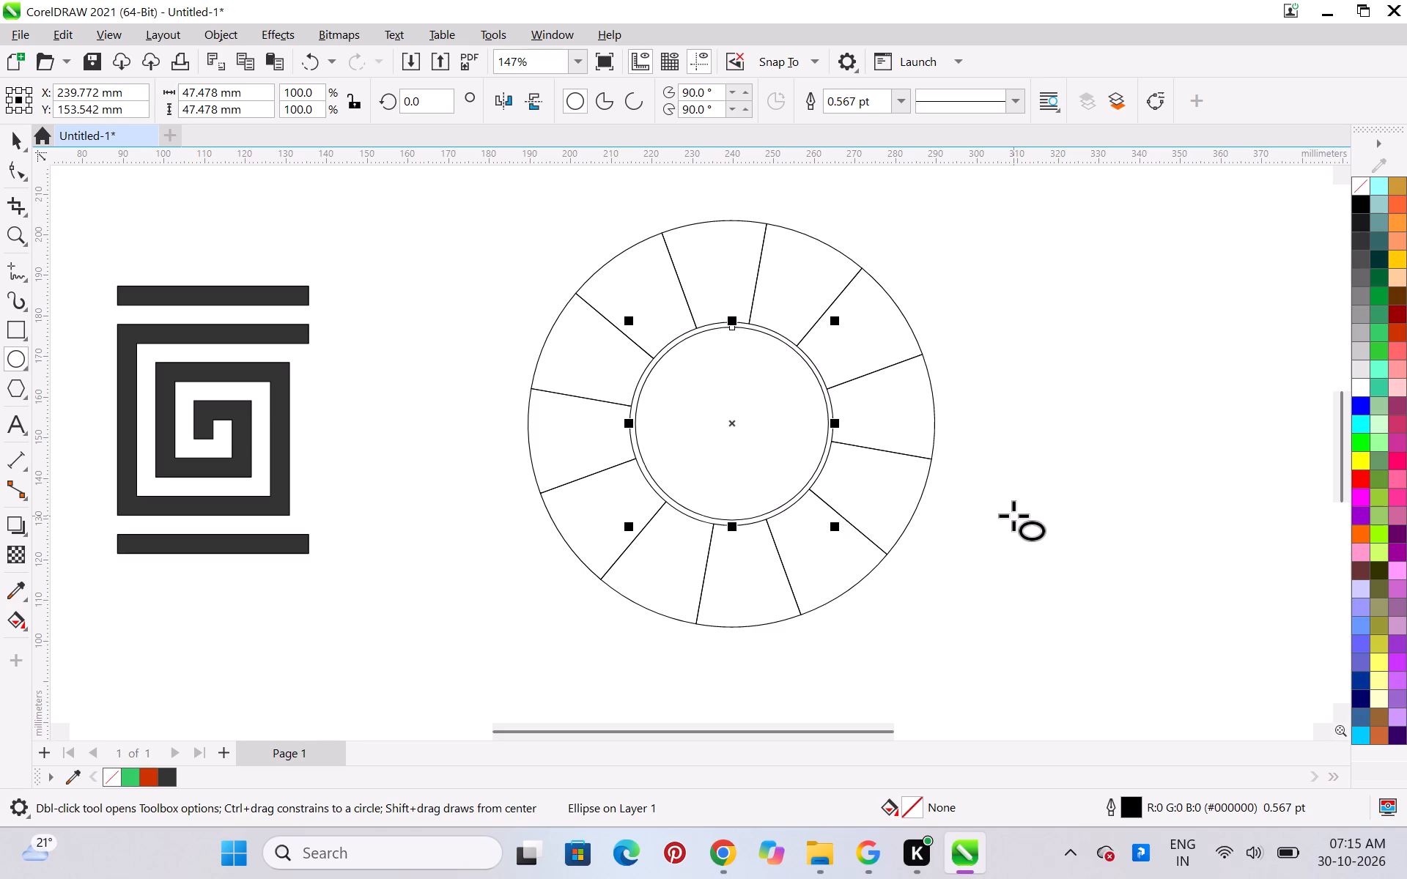
Scale the new circle about its centre to a diameter of about 49.2 mm, just inside the ring's inner edge.
{"action": "key", "text": "ctrl+space"}
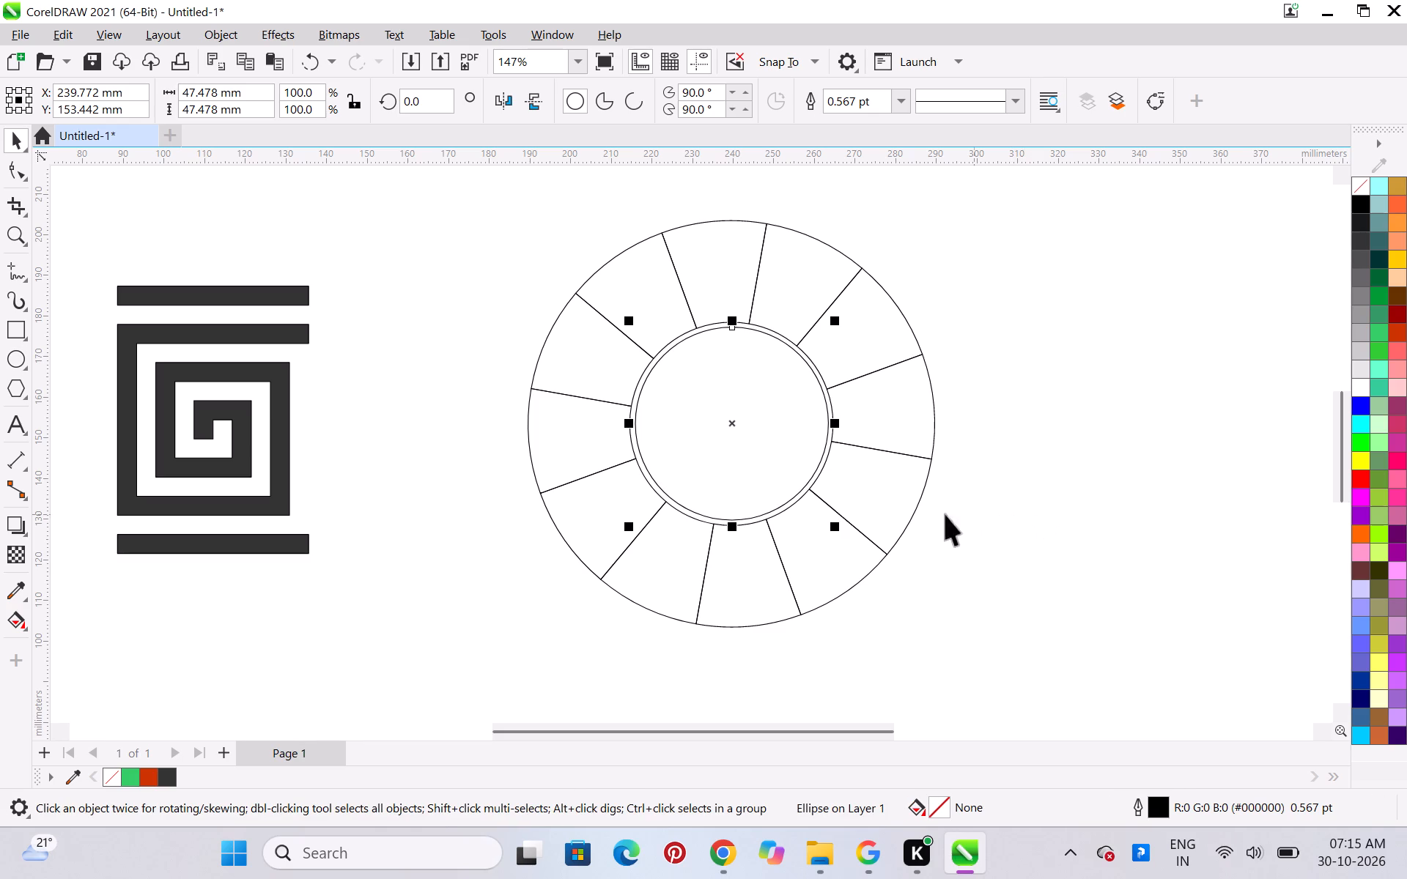
{"action": "left_click_drag", "start_coordinate": [838, 527], "coordinate": [842, 528], "text": "shift"}
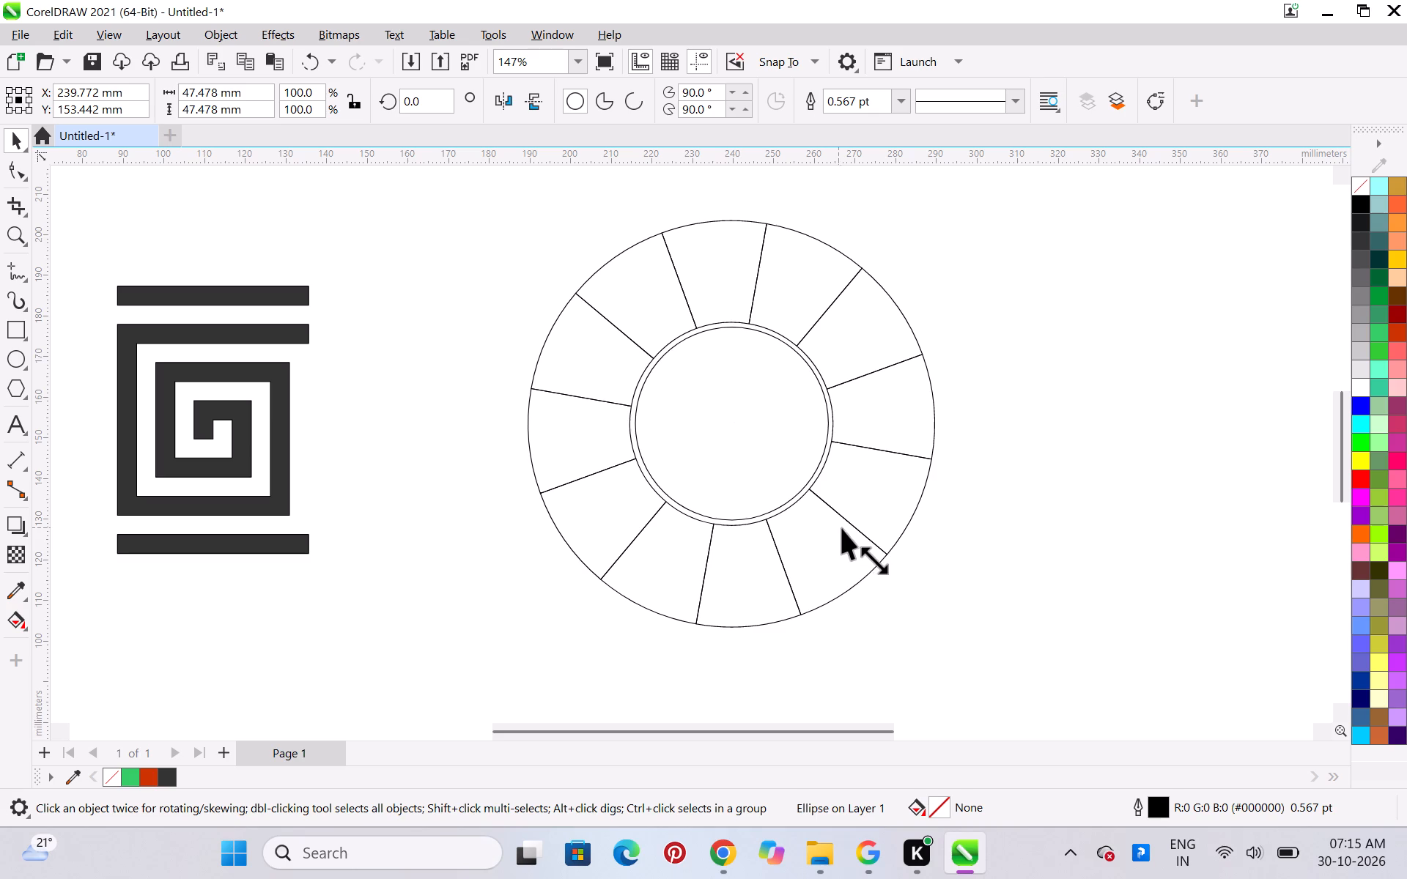
{"action": "left_click_drag", "start_coordinate": [842, 528], "coordinate": [852, 533], "text": "shift"}
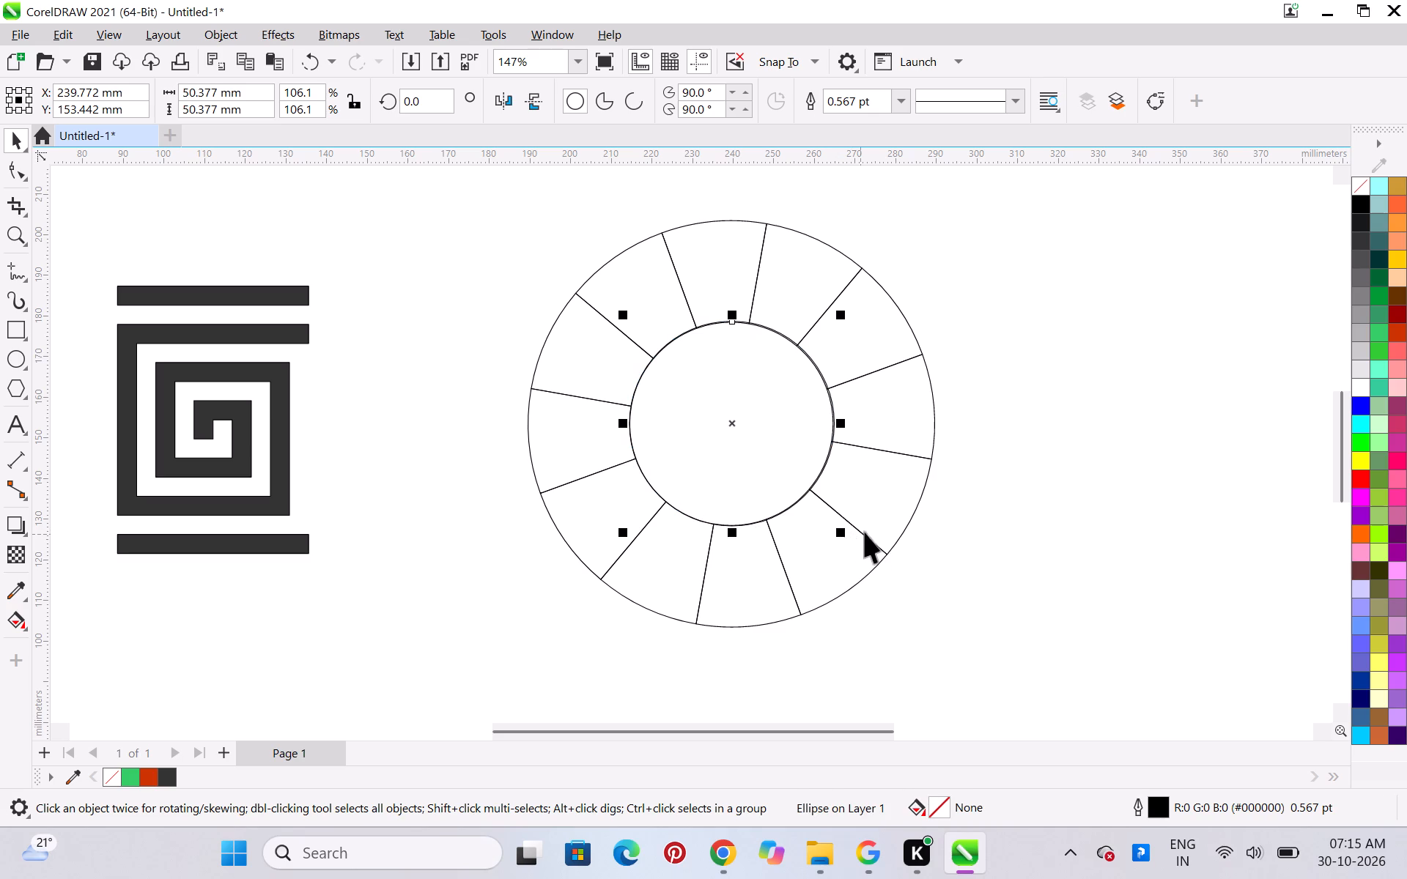
{"action": "scroll", "coordinate": [915, 528], "scroll_direction": "down", "scroll_amount": 1}
{"action": "scroll", "coordinate": [915, 528], "scroll_direction": "up", "scroll_amount": 2}
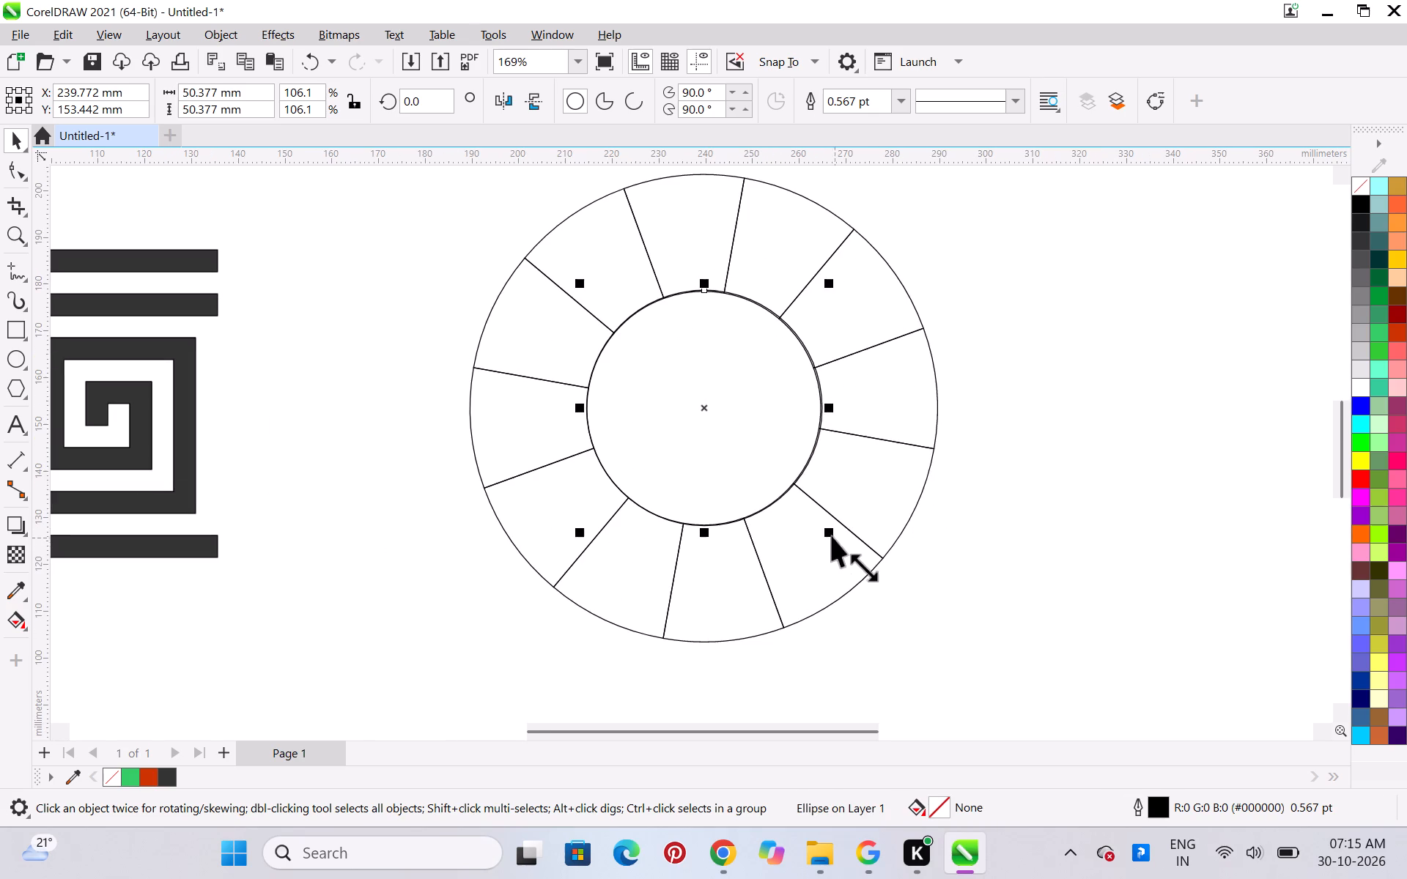
{"action": "left_click", "coordinate": [828, 535]}
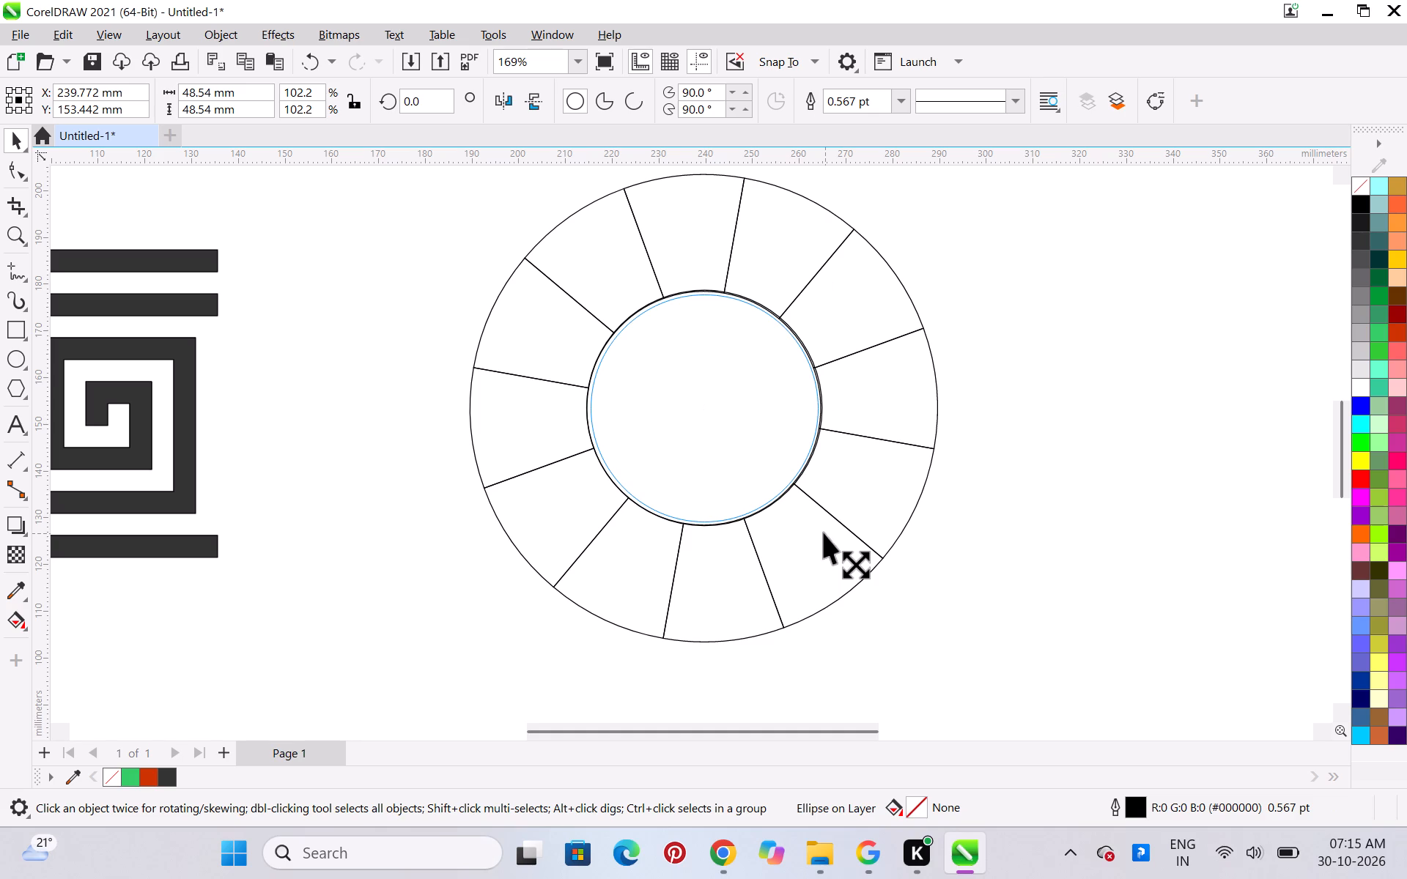
{"action": "scroll", "coordinate": [821, 533], "scroll_direction": "up", "scroll_amount": 1, "text": "shift"}
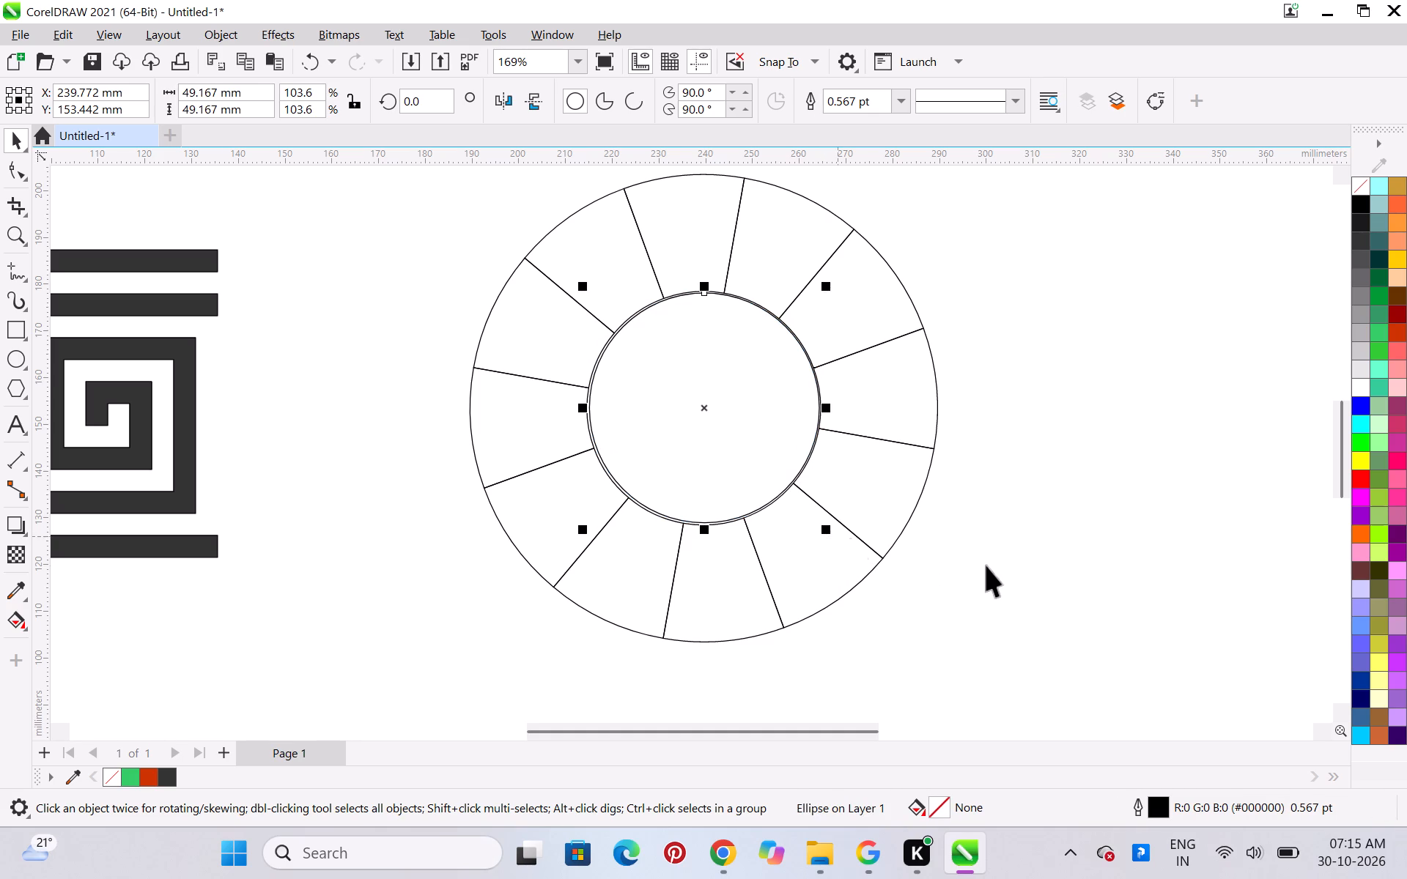
Fine-tune the new circle's position by nudging it 0.1 mm left and 0.1 mm down.
{"action": "key", "text": "Down"}
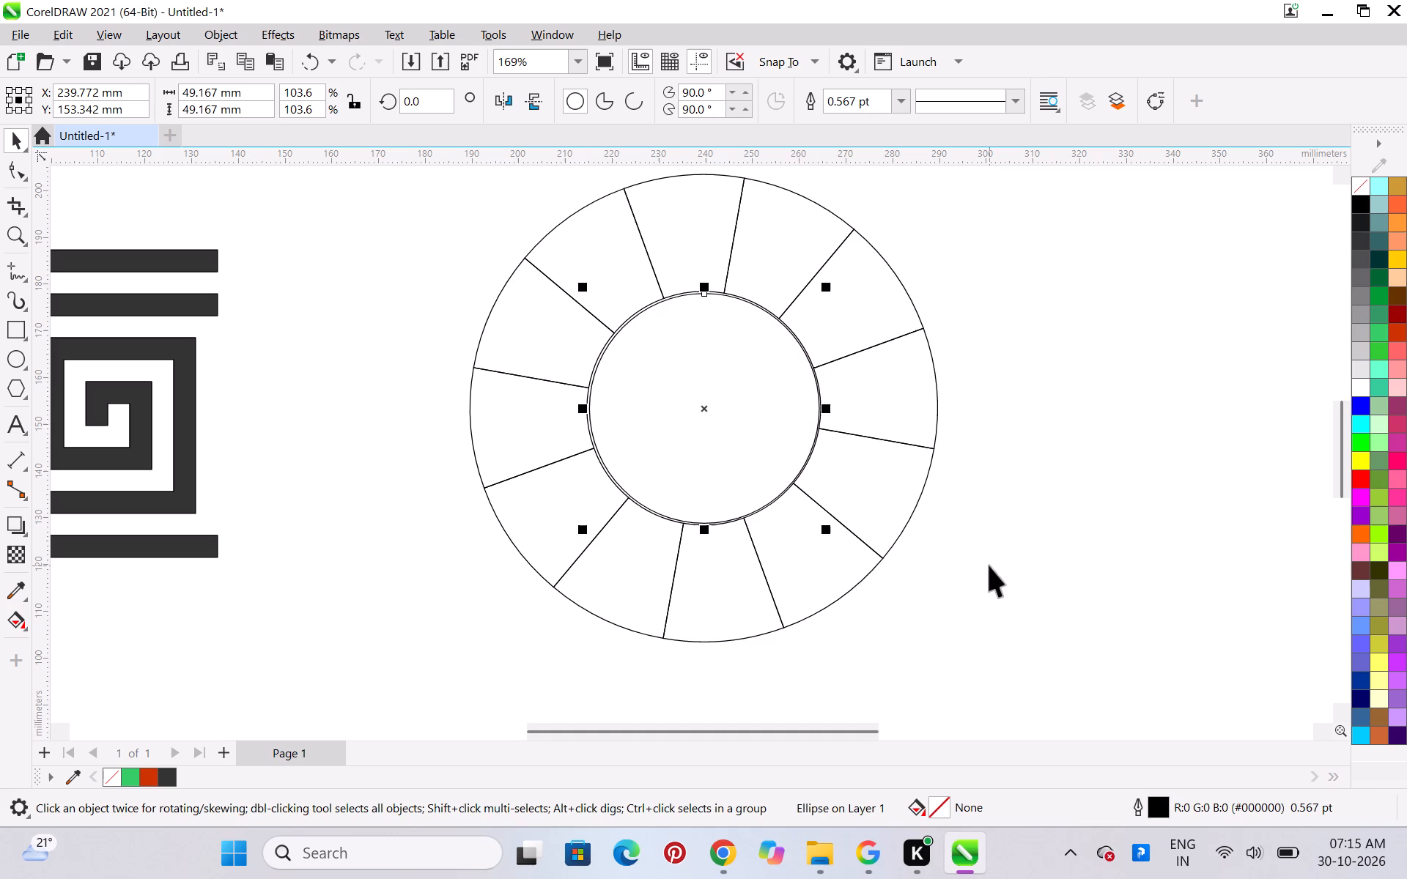
{"action": "key", "text": "Up"}
{"action": "key", "text": "Left"}
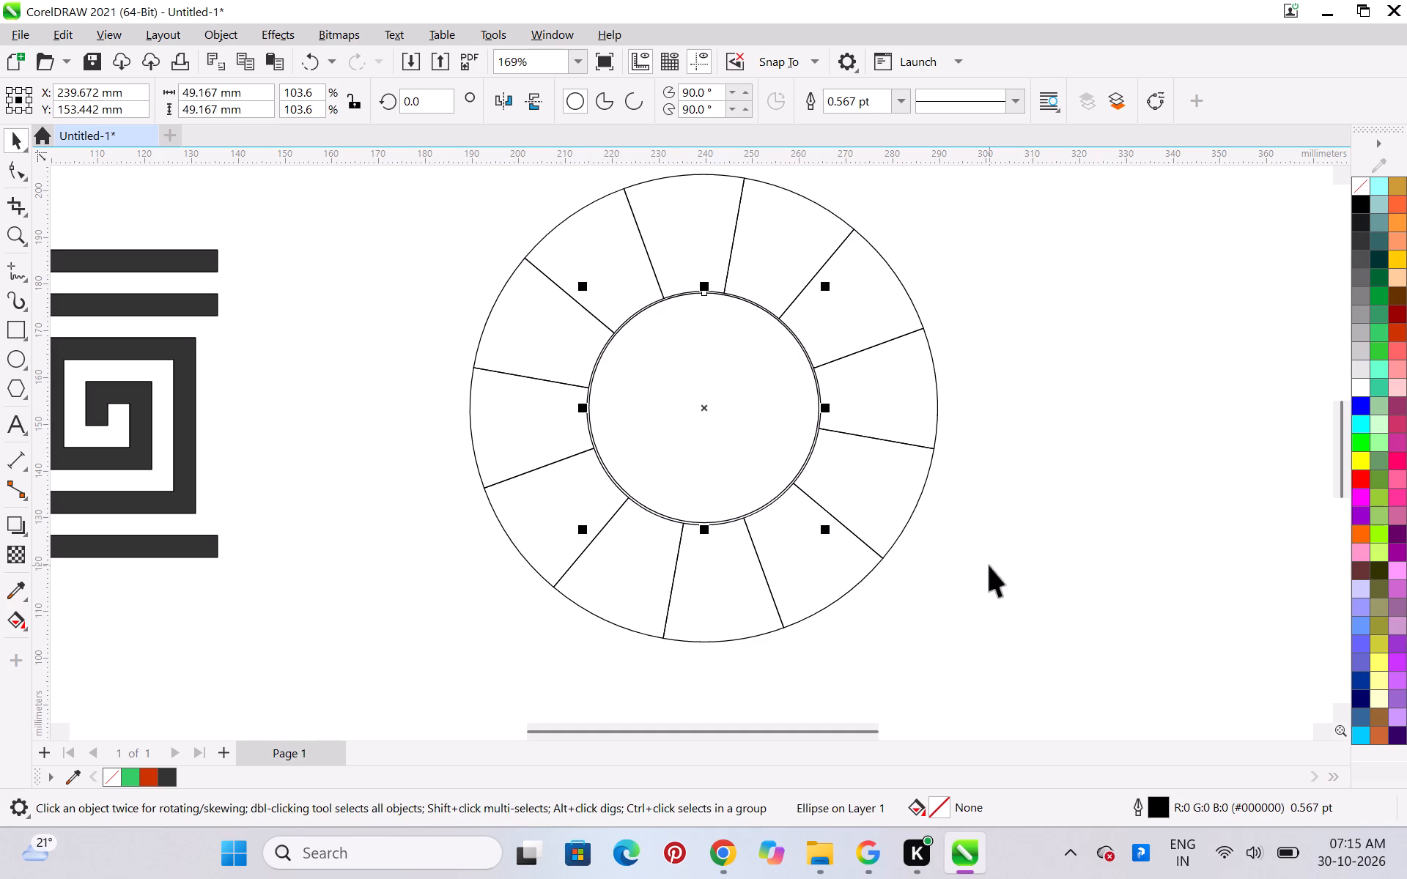
{"action": "key", "text": "Down"}
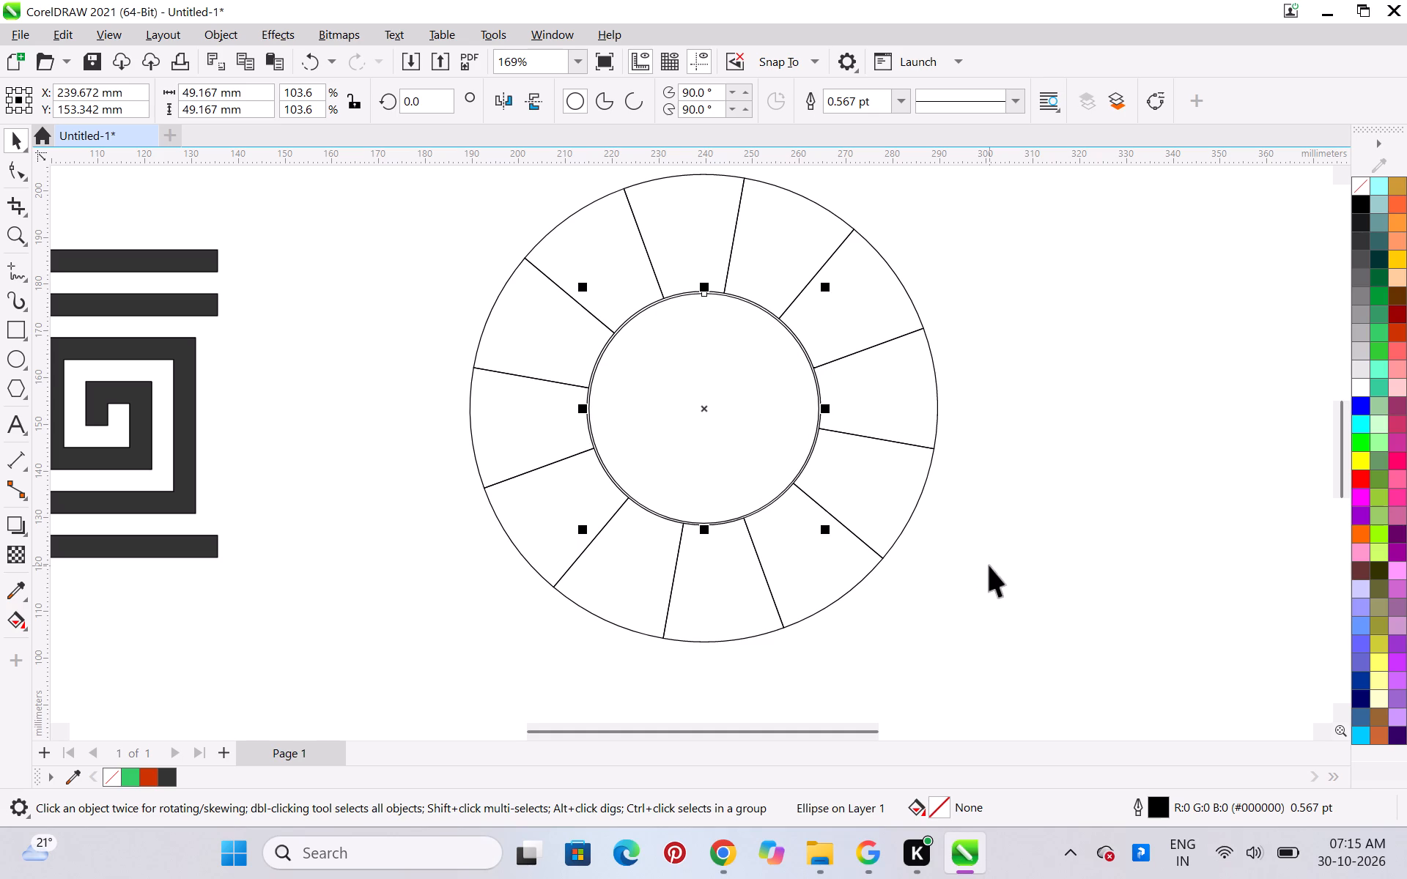
Scale the inner circle about its centre to a diameter of about 49.7 mm so it meets the ring's inner edge.
{"action": "scroll", "coordinate": [839, 549], "scroll_direction": "up", "scroll_amount": 4}
{"action": "scroll", "coordinate": [636, 118], "scroll_direction": "down", "scroll_amount": 7}
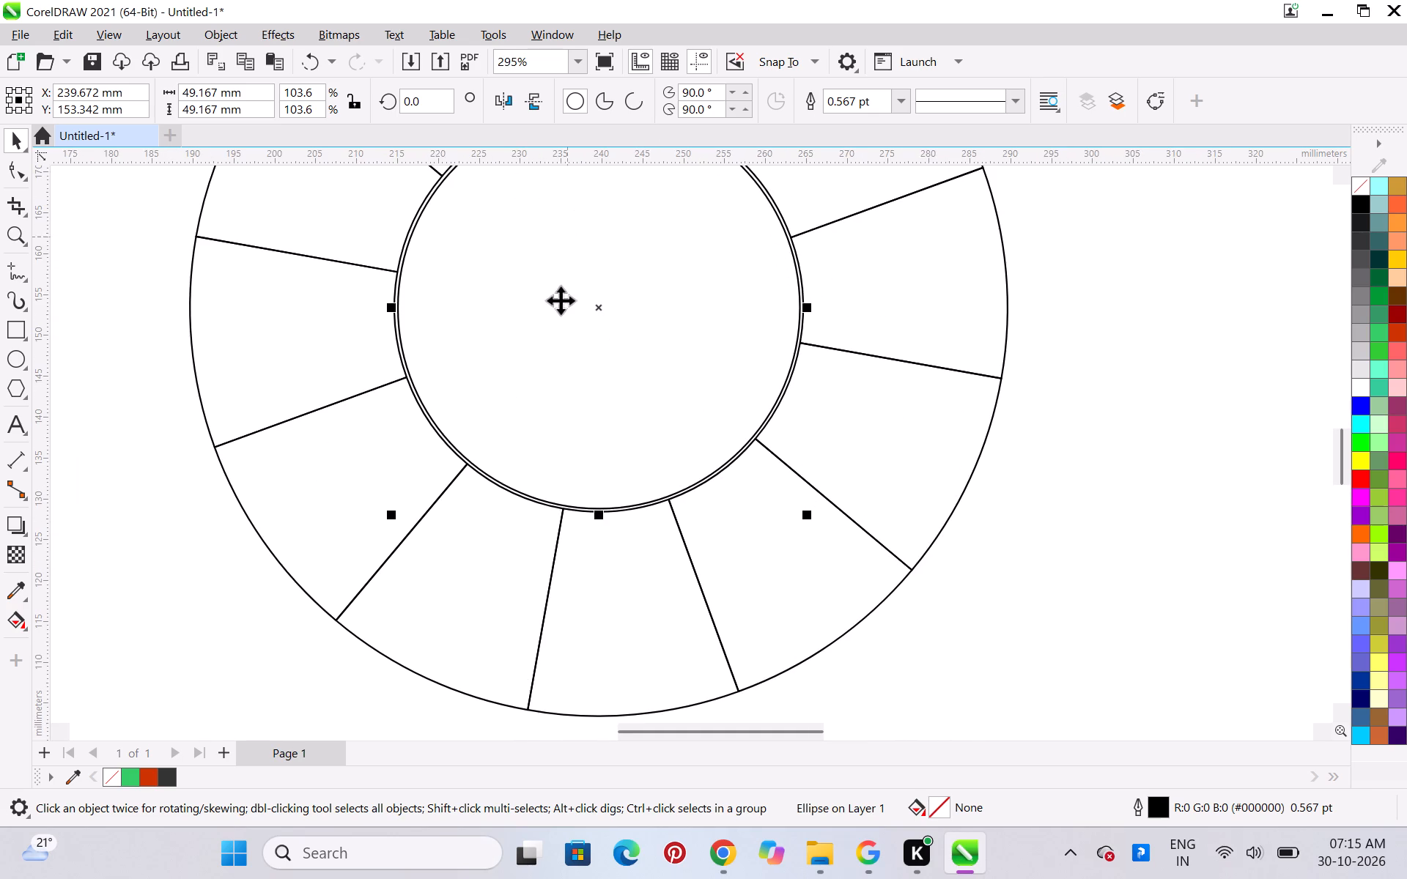
{"action": "scroll", "coordinate": [560, 314], "scroll_direction": "down", "scroll_amount": 6}
{"action": "scroll", "coordinate": [529, 209], "scroll_direction": "up", "scroll_amount": 6}
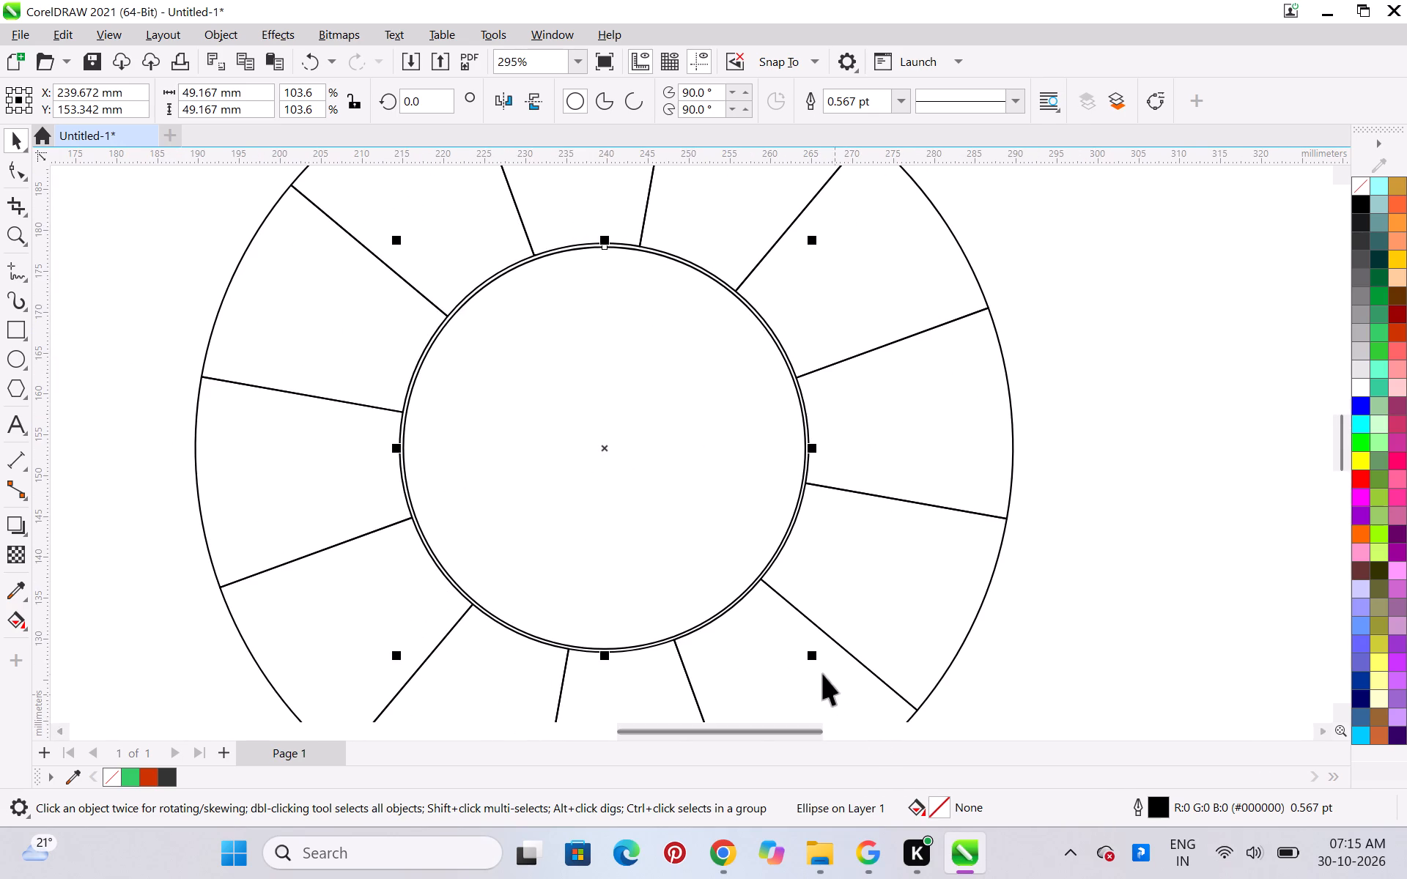
{"action": "left_click_drag", "start_coordinate": [810, 657], "coordinate": [818, 662], "text": "shift"}
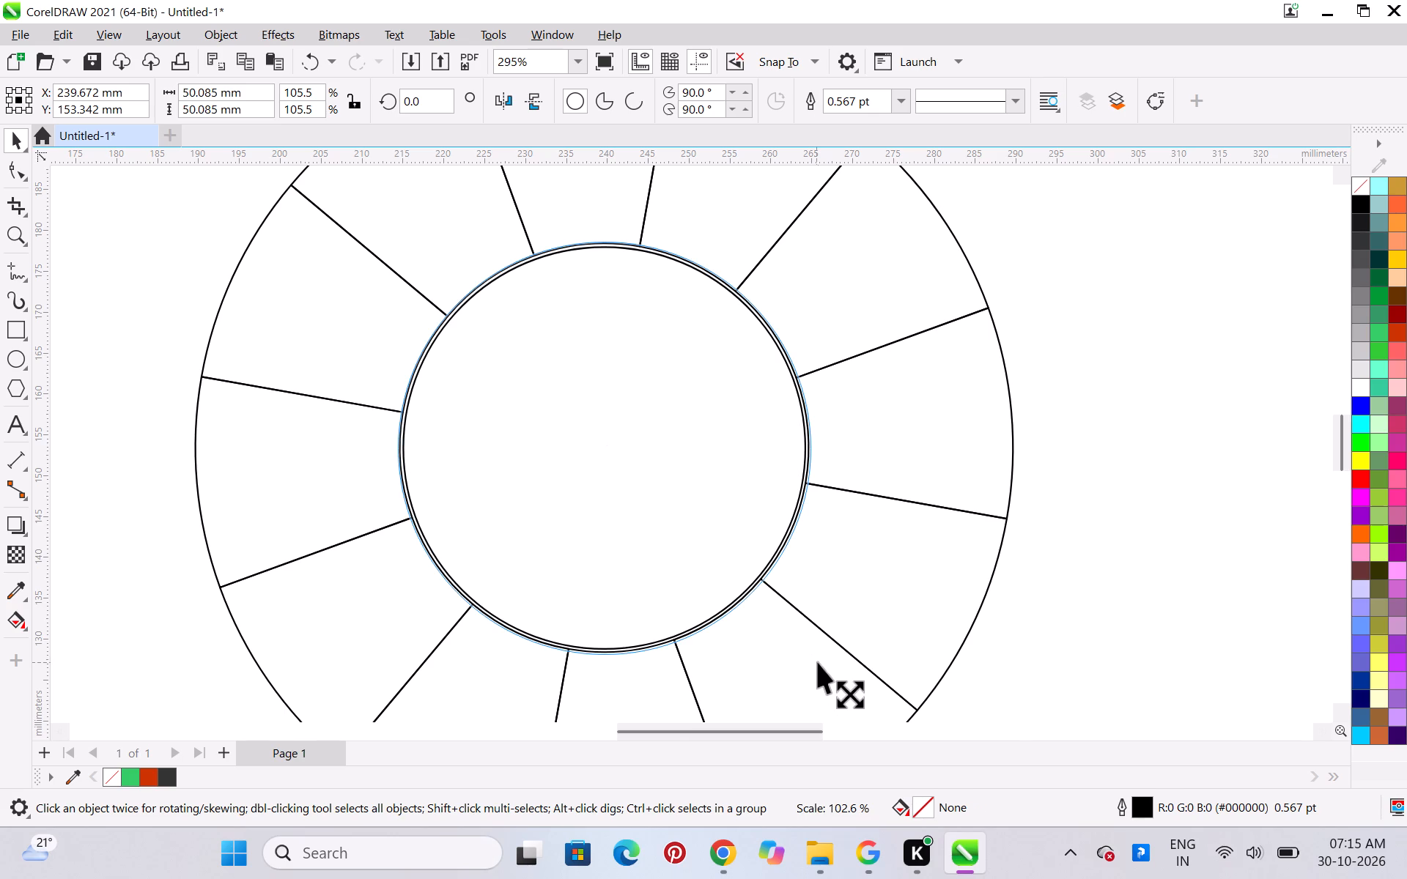
{"action": "left_click_drag", "start_coordinate": [818, 662], "coordinate": [813, 661], "text": "shift"}
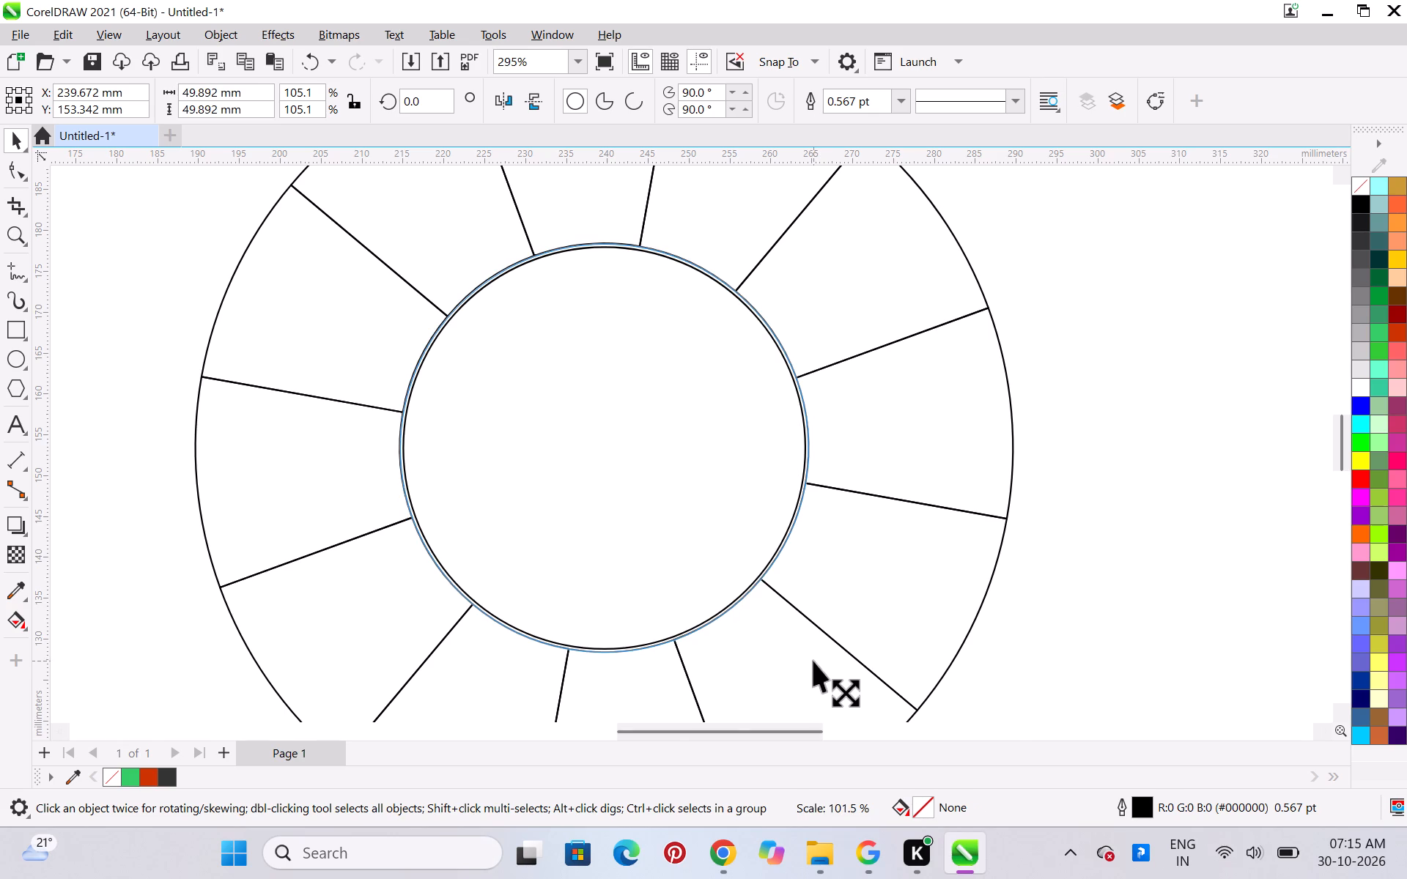
{"action": "left_click_drag", "start_coordinate": [813, 661], "coordinate": [811, 658], "text": "shift"}
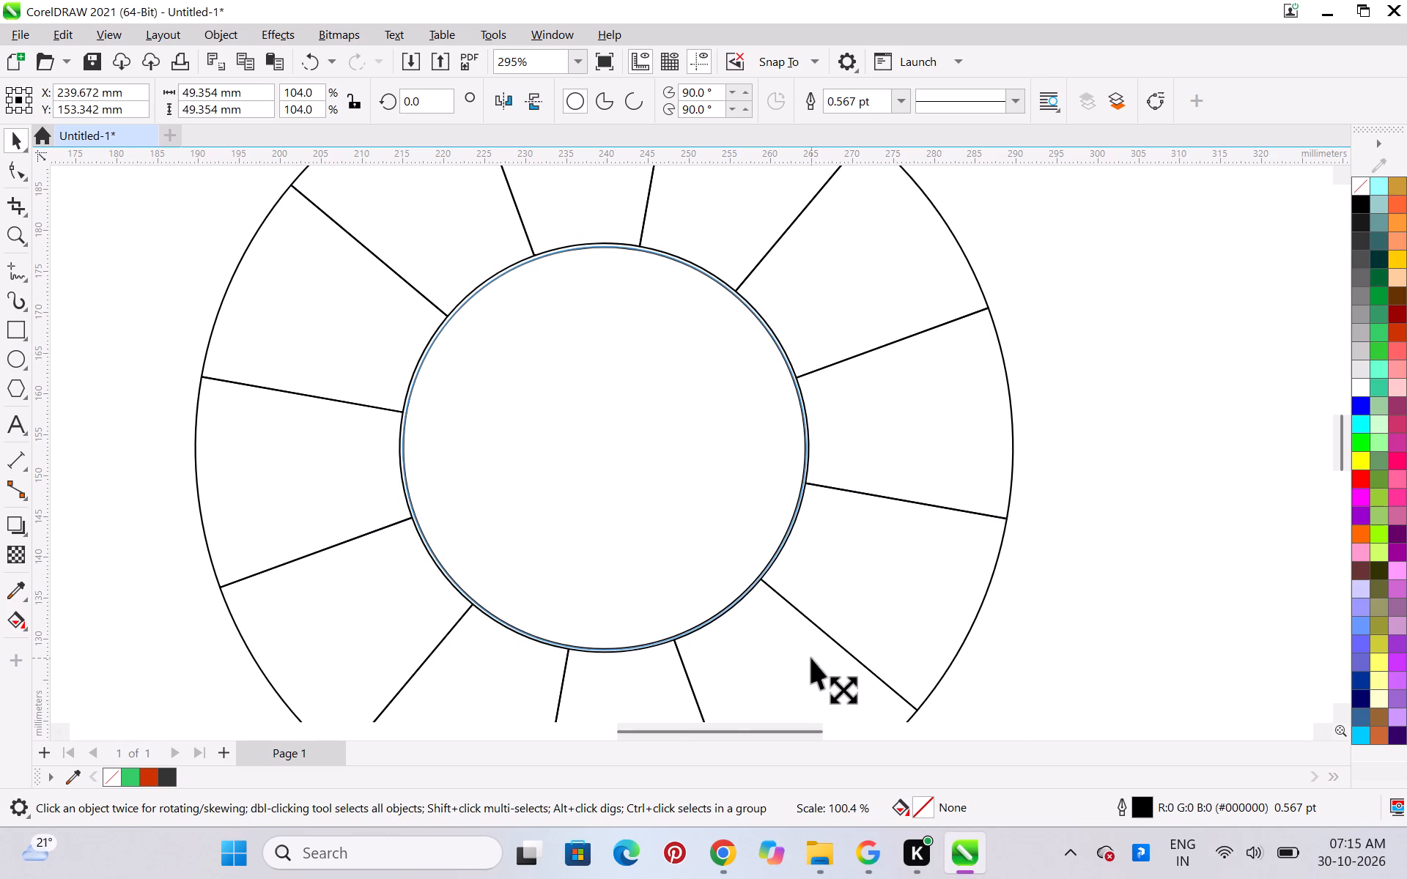
{"action": "left_click_drag", "start_coordinate": [811, 658], "coordinate": [811, 664], "text": "shift"}
{"action": "left_click_drag", "start_coordinate": [811, 664], "coordinate": [813, 667], "text": "shift"}
{"action": "scroll", "coordinate": [828, 664], "scroll_direction": "down", "scroll_amount": 6}
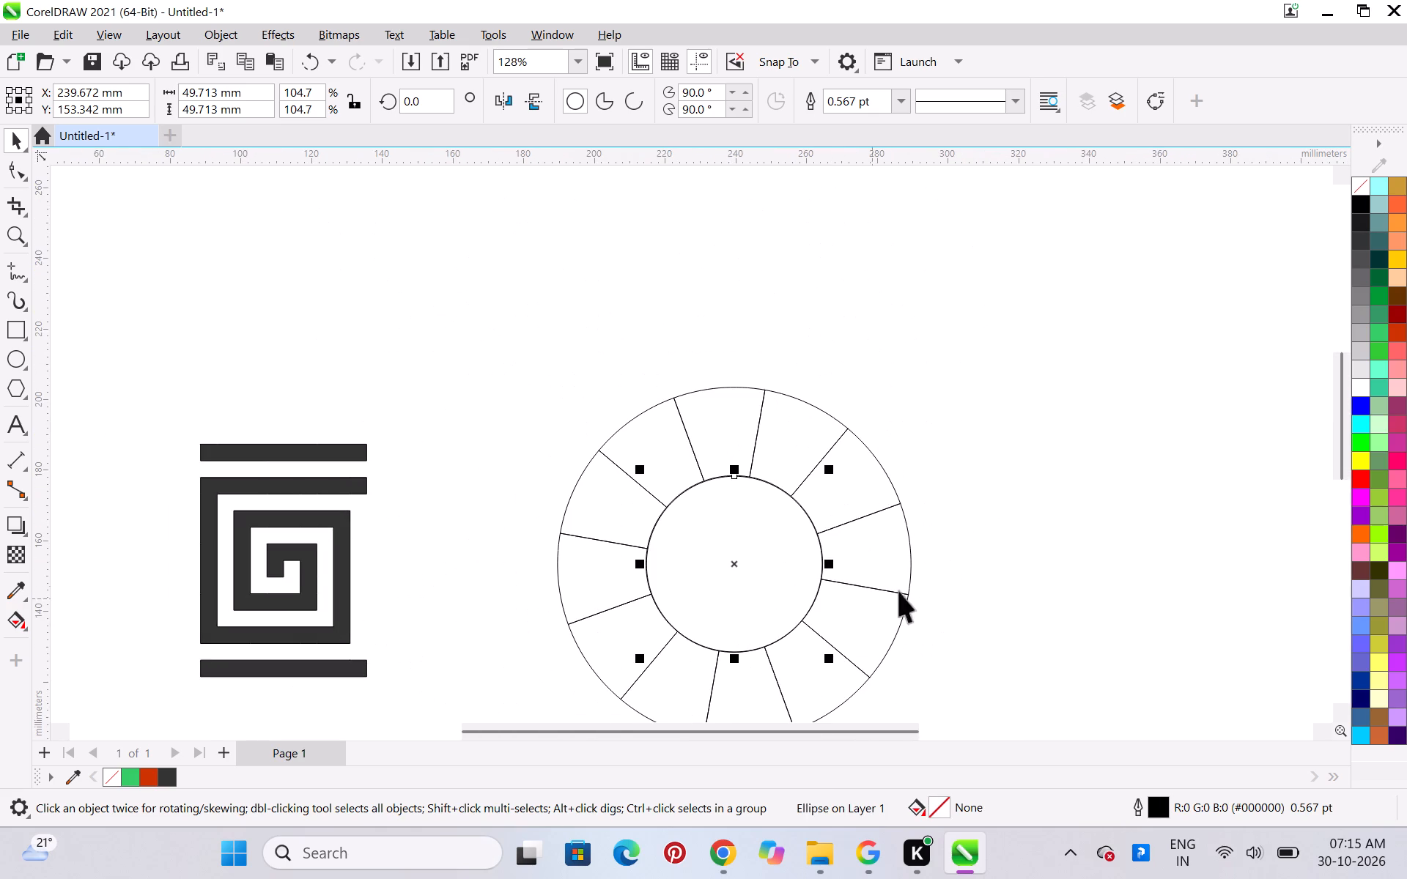
{"action": "left_click", "coordinate": [1033, 636]}
Delete six ring segments going clockwise from just beside the top segment through to the bottom one.
{"action": "scroll", "coordinate": [673, 680], "scroll_direction": "down", "scroll_amount": 3}
{"action": "scroll", "coordinate": [668, 706], "scroll_direction": "up", "scroll_amount": 9}
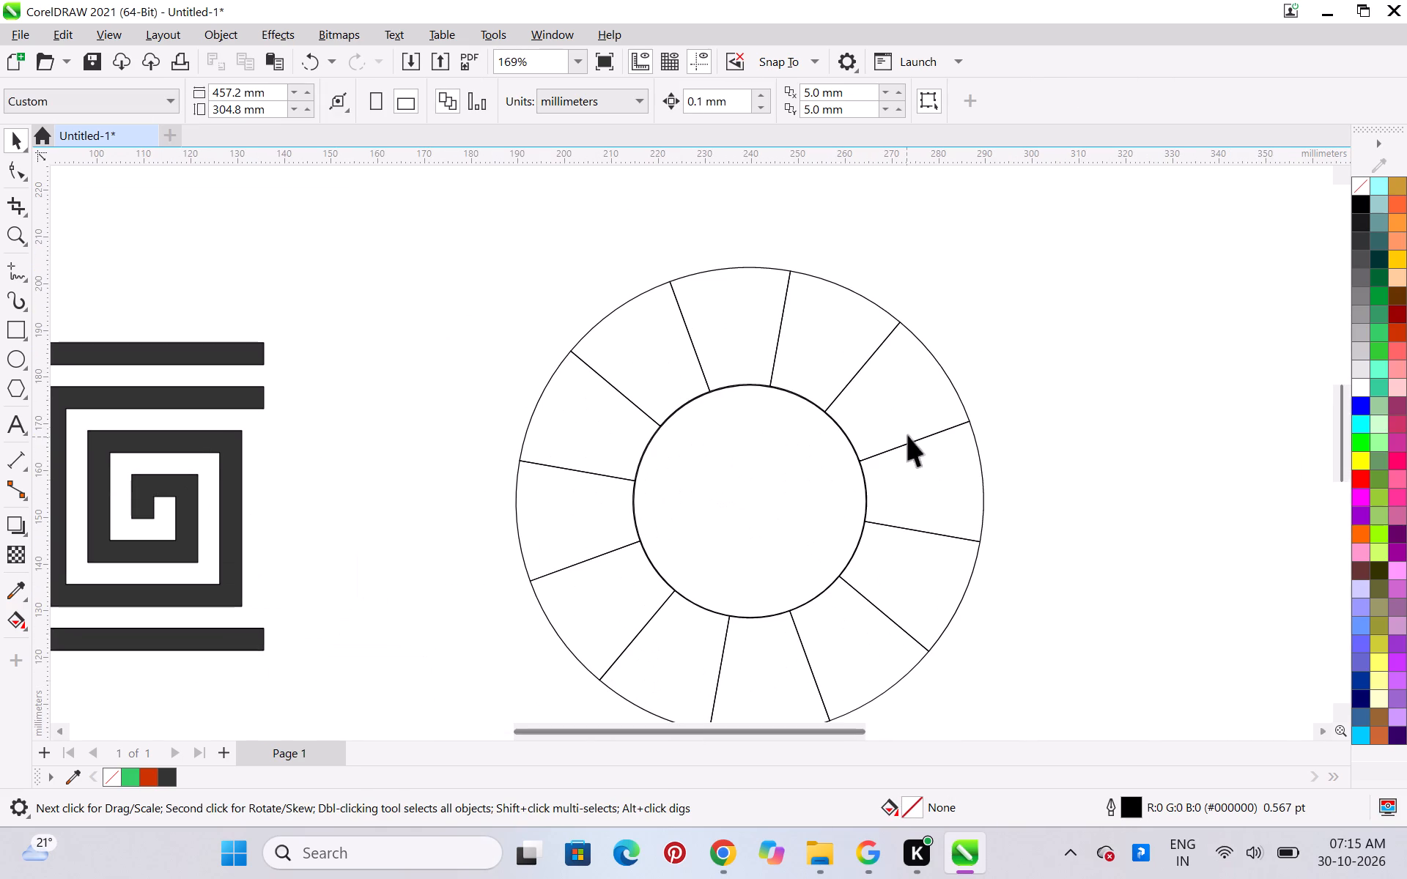
{"action": "scroll", "coordinate": [824, 442], "scroll_direction": "down", "scroll_amount": 7}
{"action": "scroll", "coordinate": [852, 705], "scroll_direction": "up", "scroll_amount": 7}
{"action": "scroll", "coordinate": [845, 685], "scroll_direction": "down", "scroll_amount": 7}
{"action": "scroll", "coordinate": [824, 564], "scroll_direction": "up", "scroll_amount": 5}
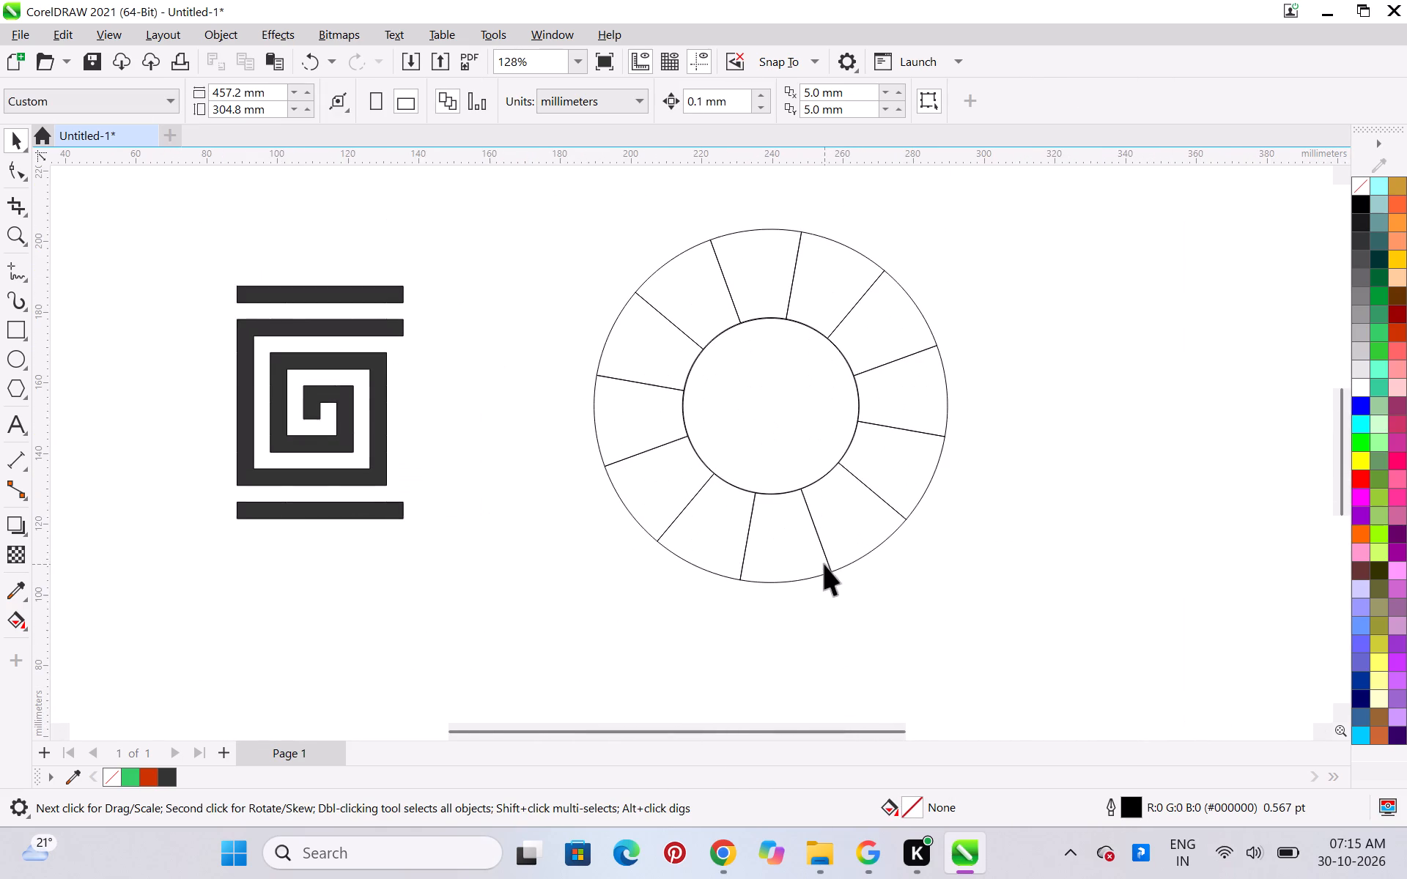
{"action": "left_click", "coordinate": [846, 265]}
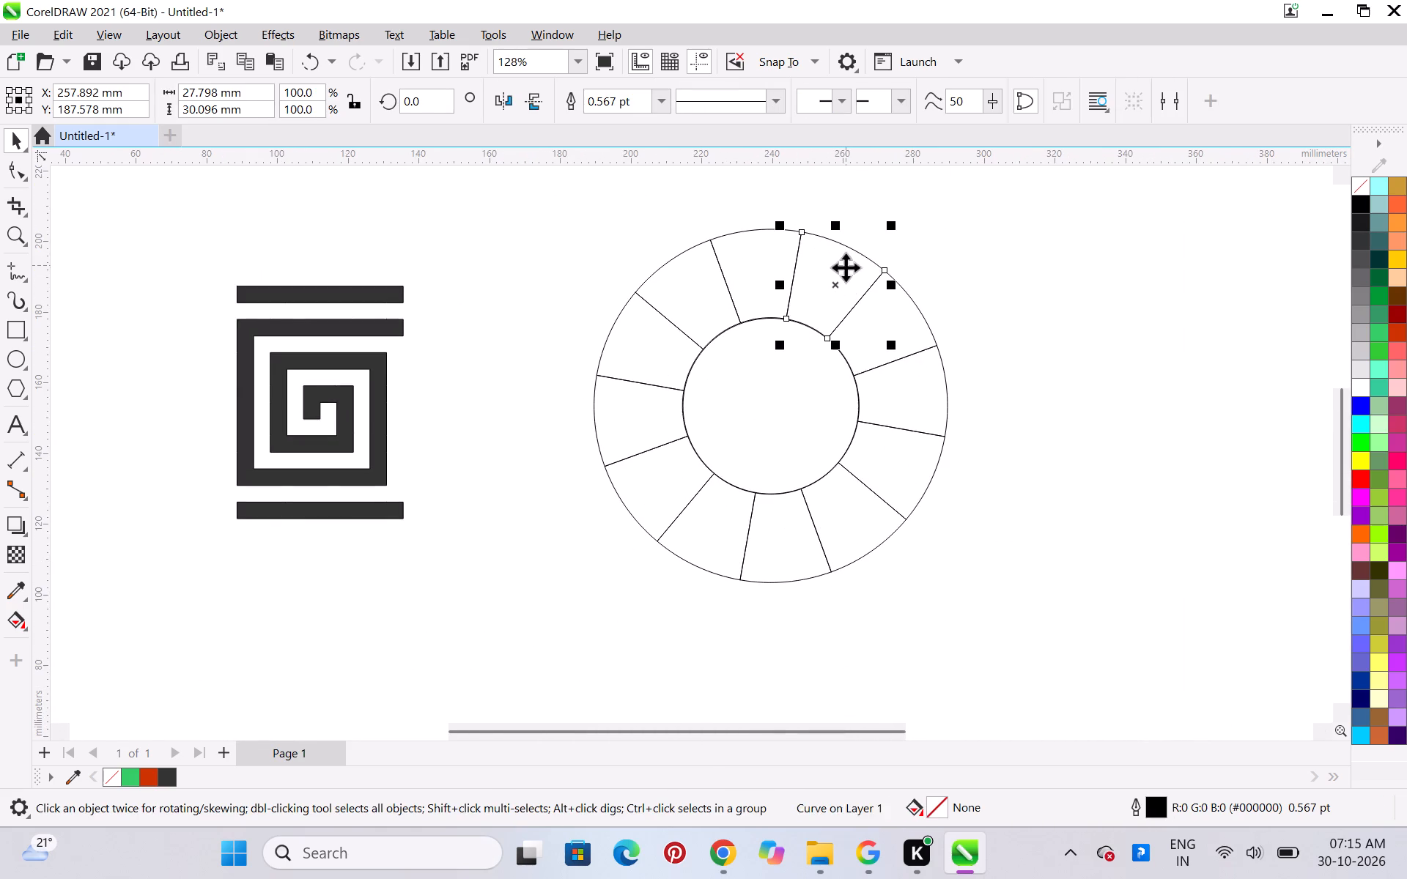
{"action": "key", "text": "Delete"}
{"action": "left_click", "coordinate": [859, 319]}
{"action": "key", "text": "Delete"}
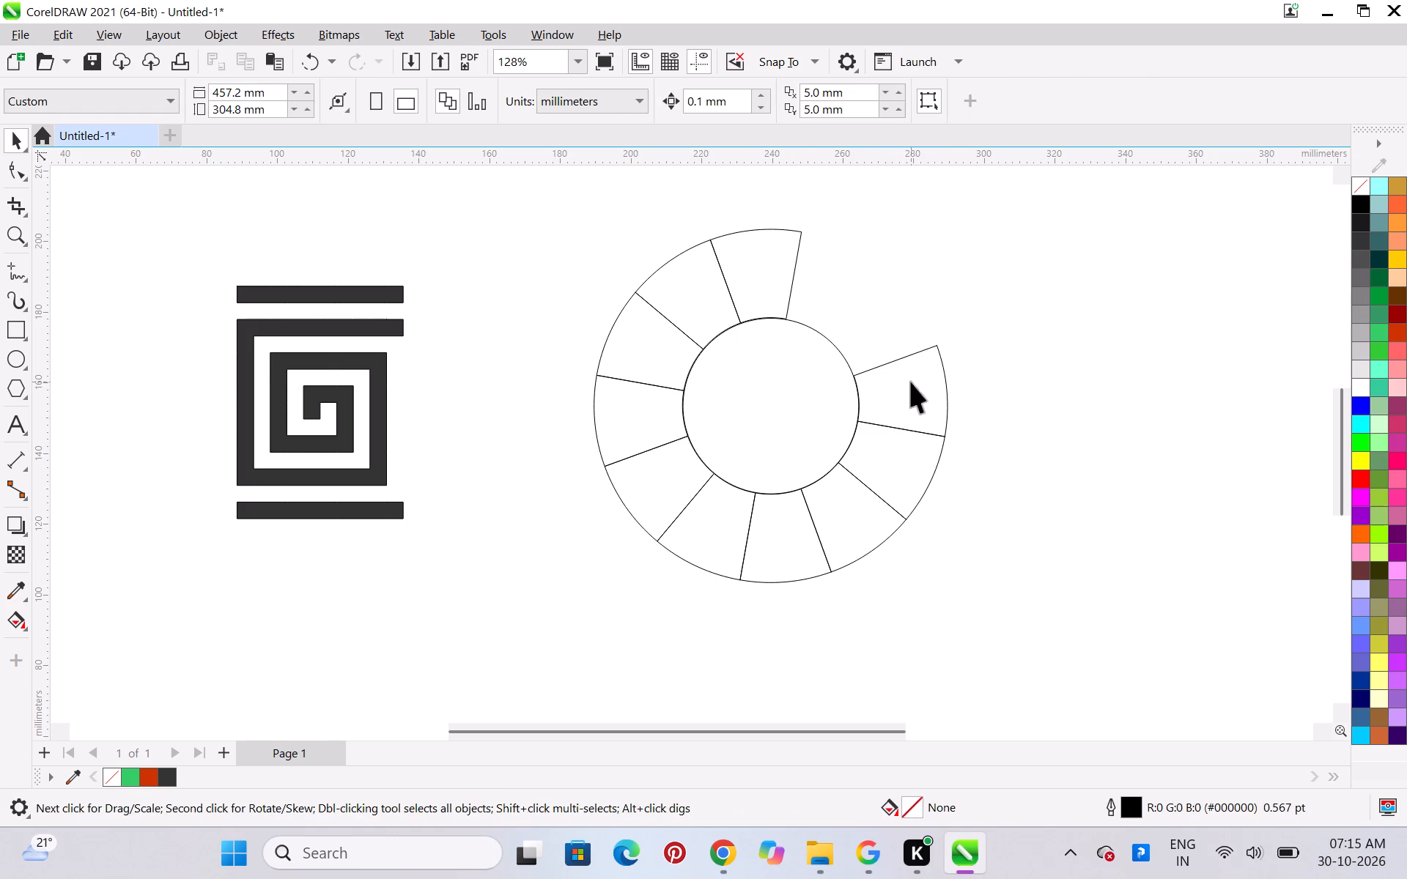
{"action": "left_click", "coordinate": [911, 382]}
{"action": "key", "text": "Delete"}
{"action": "left_click", "coordinate": [891, 452]}
{"action": "key", "text": "Delete"}
{"action": "left_click", "coordinate": [854, 506]}
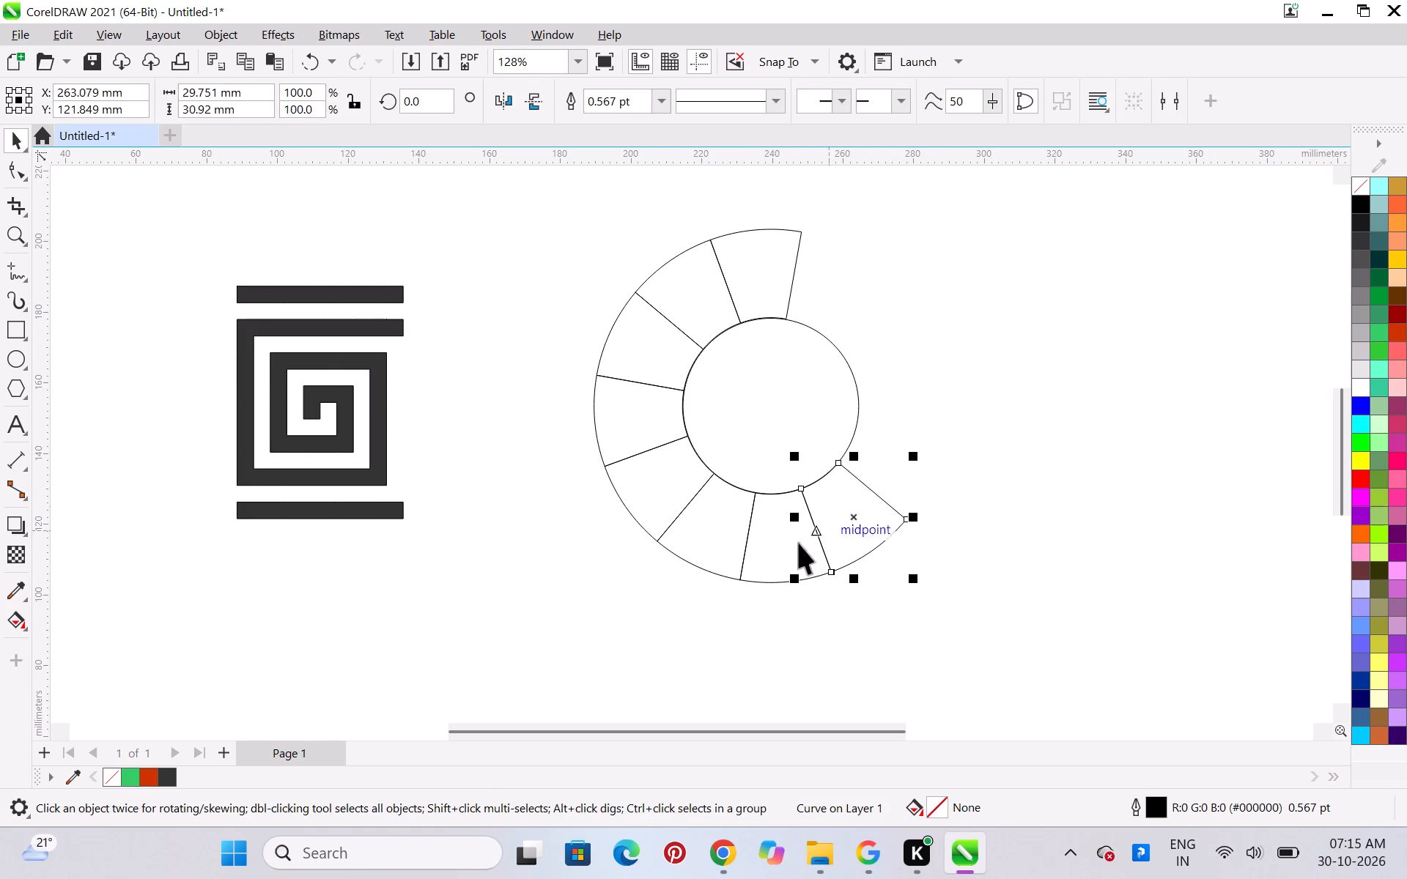
{"action": "key", "text": "Delete"}
{"action": "left_click", "coordinate": [791, 548]}
{"action": "key", "text": "Delete"}
Delete the five ring segments on the ring's left half, keeping only the single segment at the top.
{"action": "left_click", "coordinate": [733, 545]}
{"action": "key", "text": "Delete"}
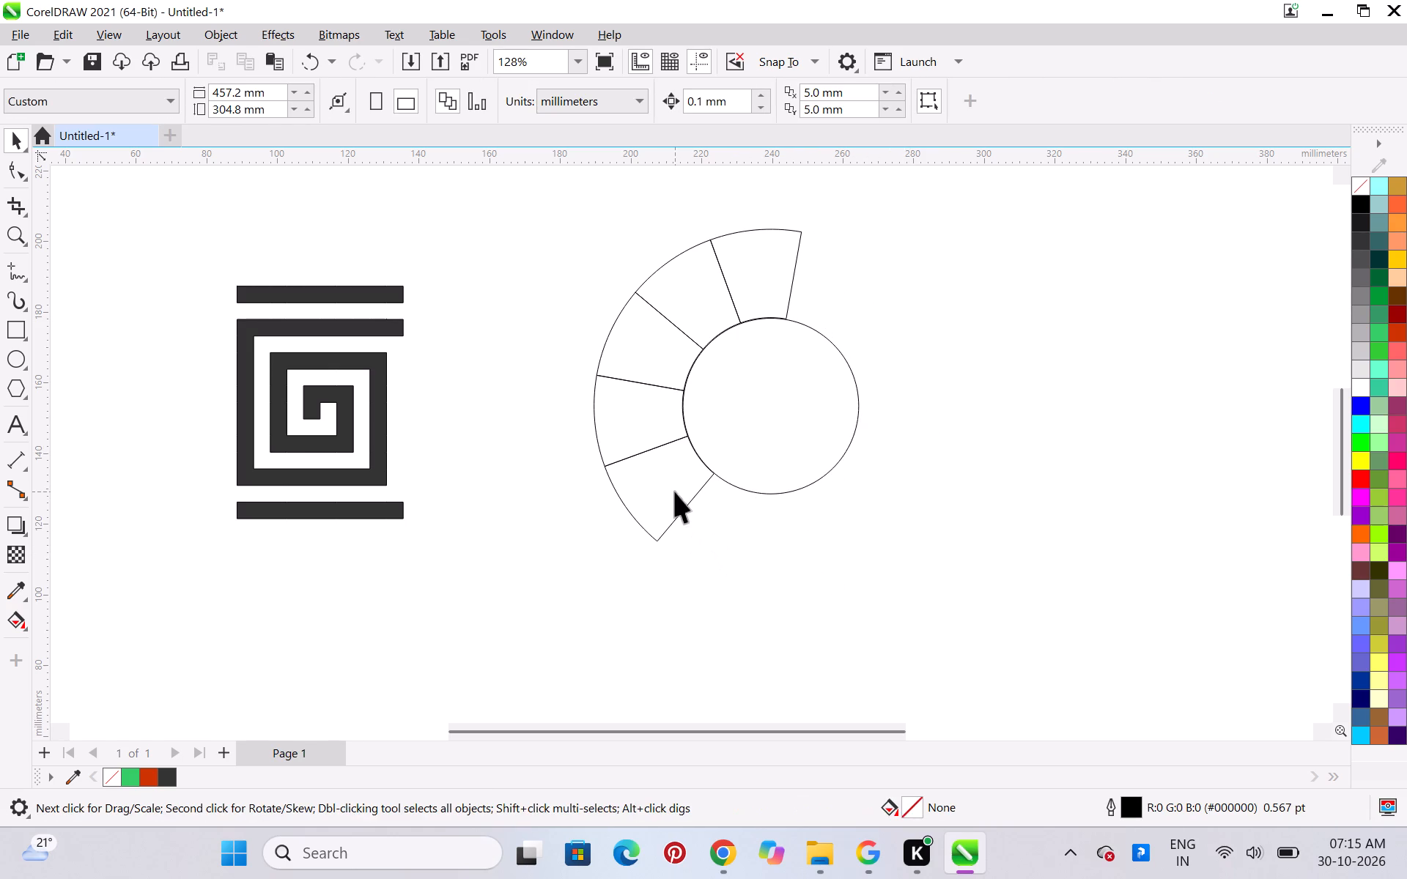
{"action": "left_click", "coordinate": [674, 492]}
{"action": "key", "text": "Delete"}
{"action": "left_click", "coordinate": [661, 441]}
{"action": "key", "text": "Delete"}
{"action": "left_click", "coordinate": [653, 357]}
{"action": "key", "text": "Delete"}
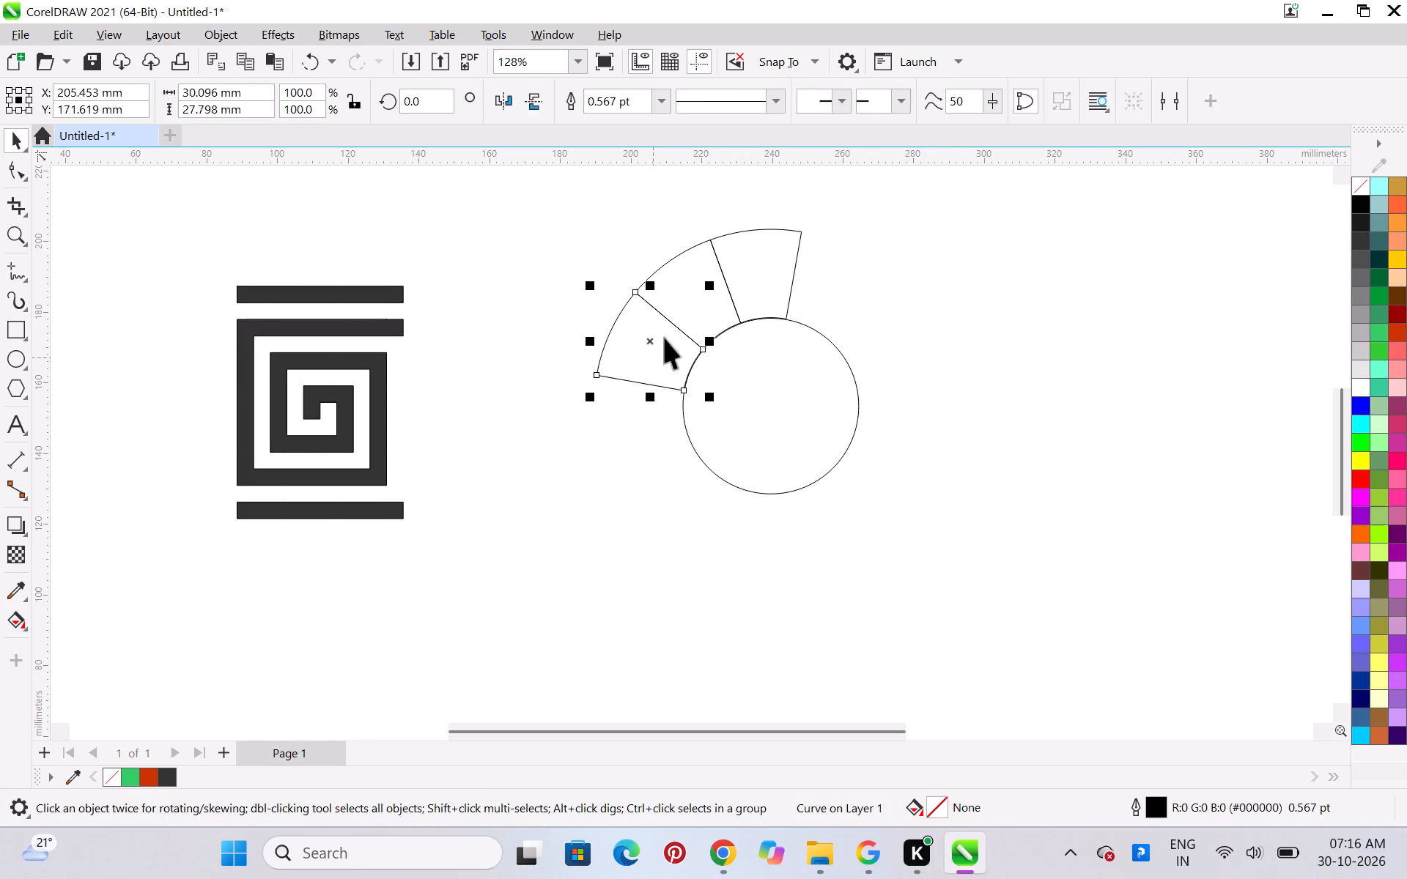
{"action": "left_click", "coordinate": [687, 305]}
{"action": "key", "text": "Delete"}
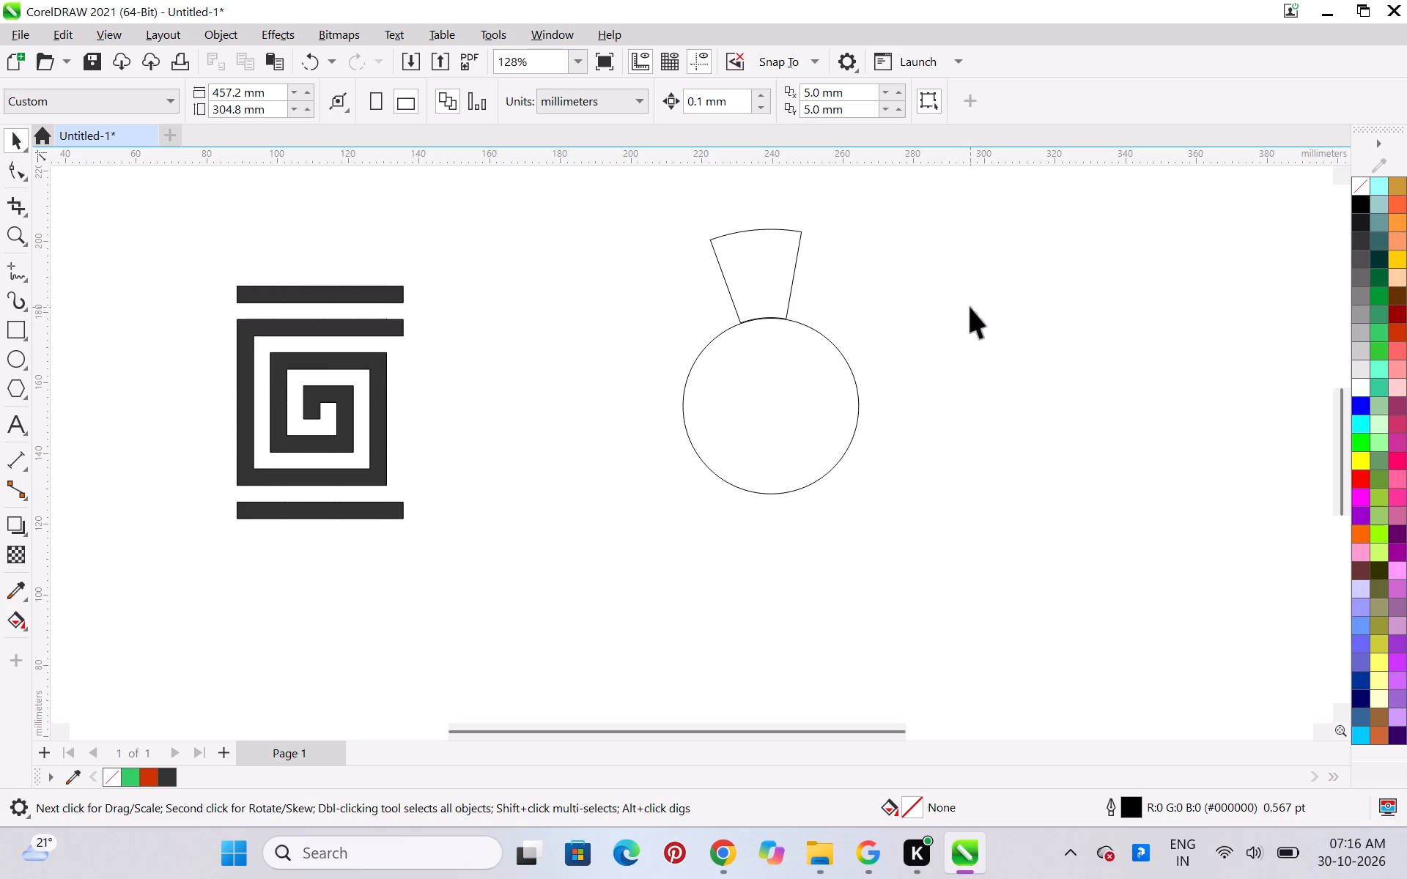
Nudge the remaining top segment down 0.2 mm onto the inner circle, at about Y 189.9 mm.
{"action": "scroll", "coordinate": [824, 279], "scroll_direction": "up", "scroll_amount": 4}
{"action": "left_click", "coordinate": [709, 265]}
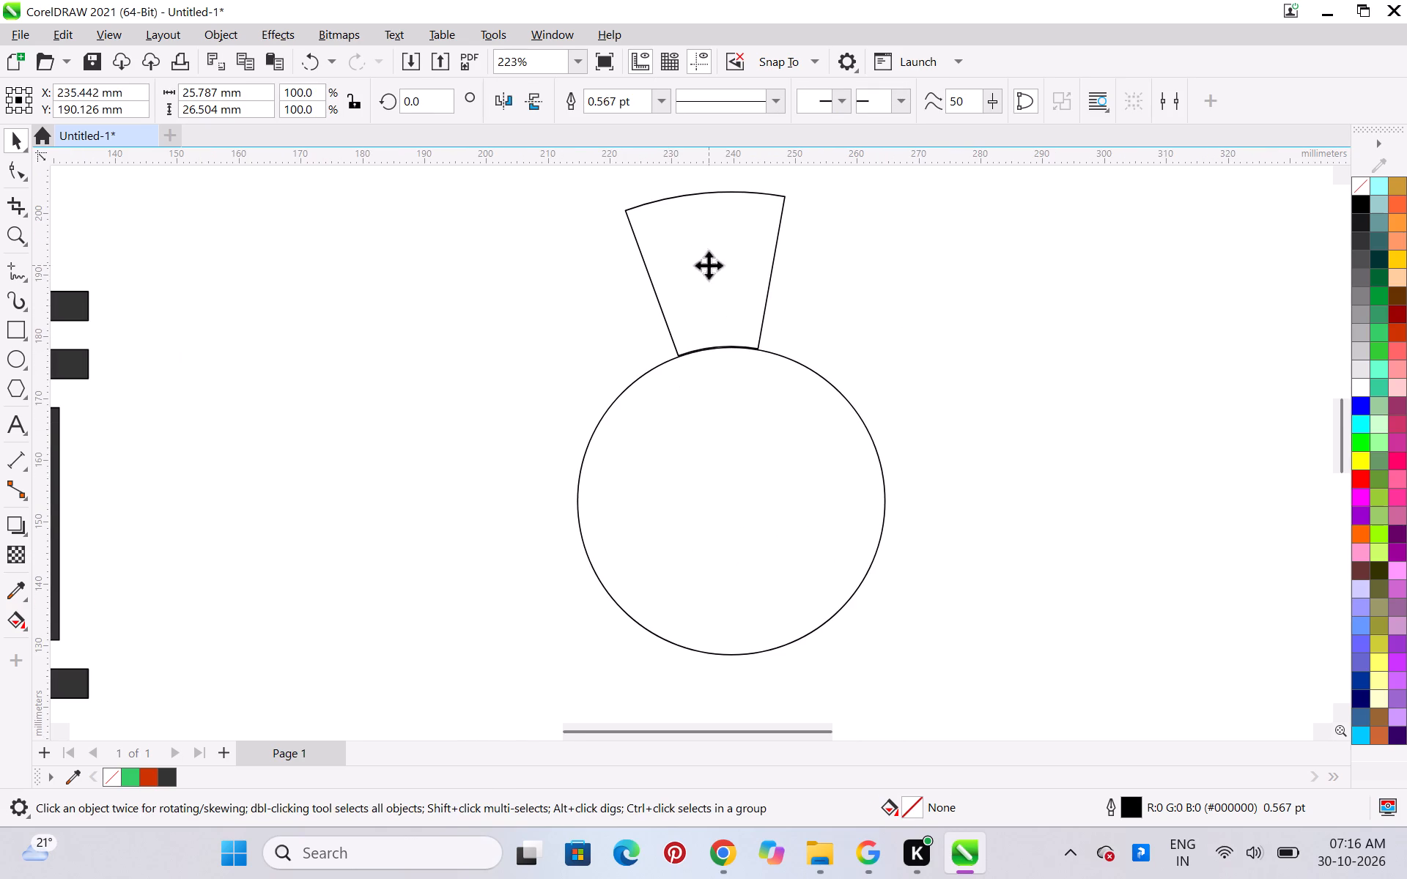
{"action": "scroll", "coordinate": [783, 327], "scroll_direction": "up", "scroll_amount": 5}
{"action": "scroll", "coordinate": [677, 350], "scroll_direction": "up", "scroll_amount": 5}
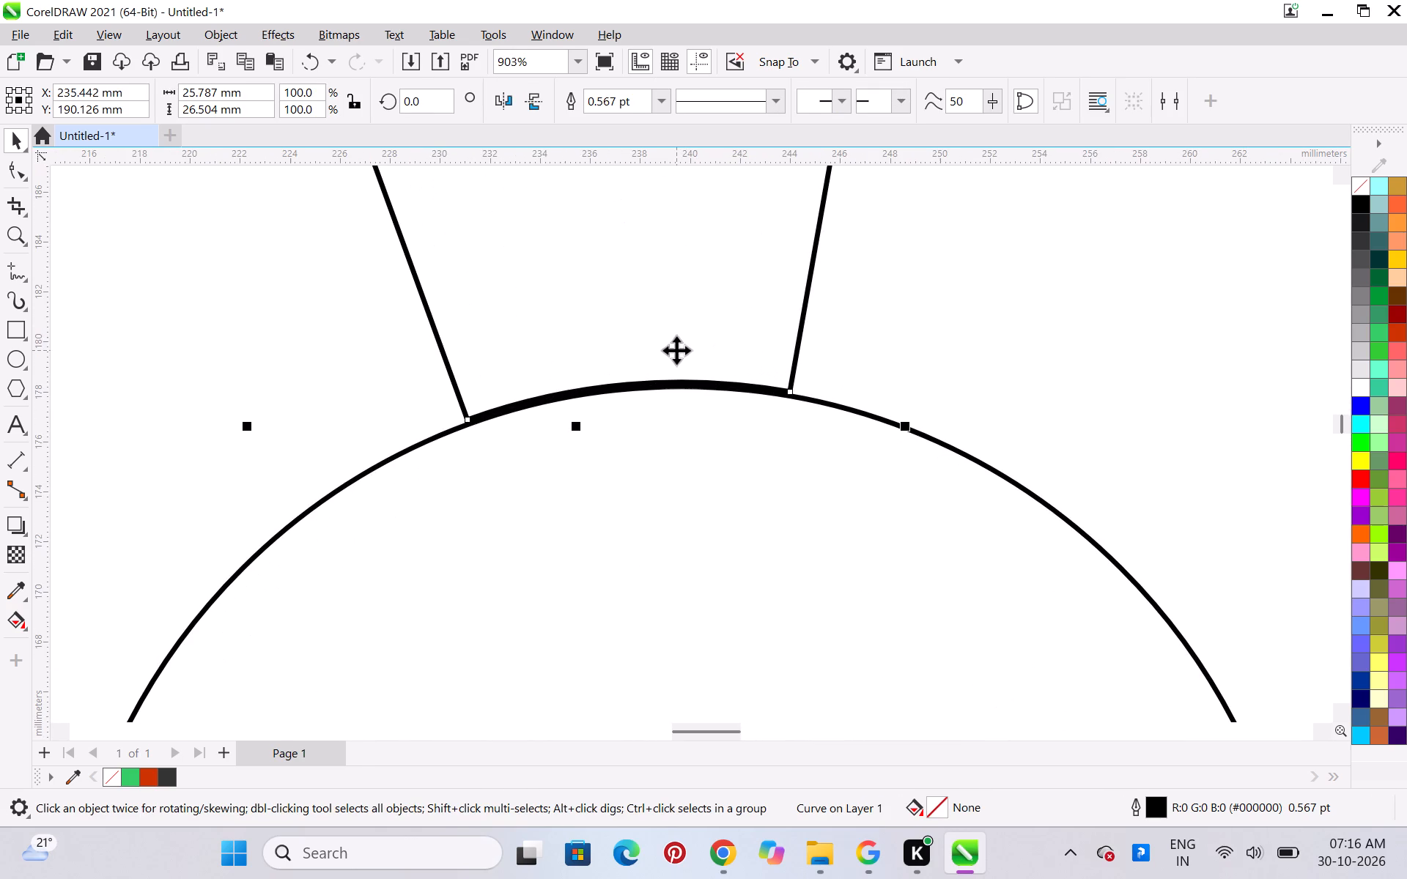
{"action": "key", "text": "Up"}
{"action": "key", "text": "Down"}
{"action": "key", "text": "Down"}
{"action": "key", "text": "Down"}
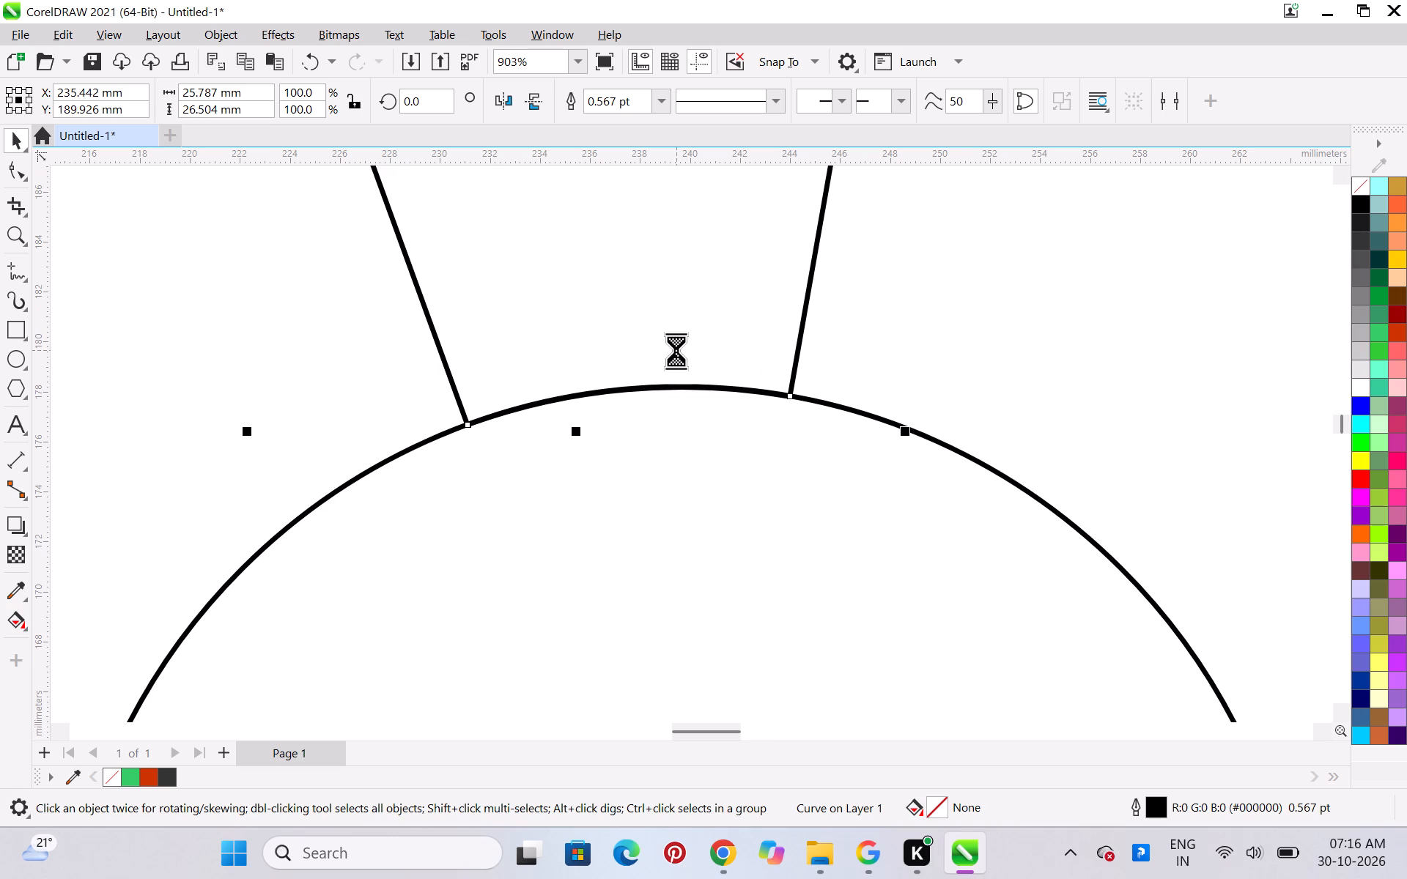
{"action": "scroll", "coordinate": [693, 365], "scroll_direction": "down", "scroll_amount": 7}
{"action": "scroll", "coordinate": [871, 333], "scroll_direction": "down", "scroll_amount": 6}
{"action": "scroll", "coordinate": [901, 209], "scroll_direction": "up", "scroll_amount": 3}
{"action": "scroll", "coordinate": [901, 209], "scroll_direction": "down", "scroll_amount": 4}
{"action": "left_click", "coordinate": [1007, 286]}
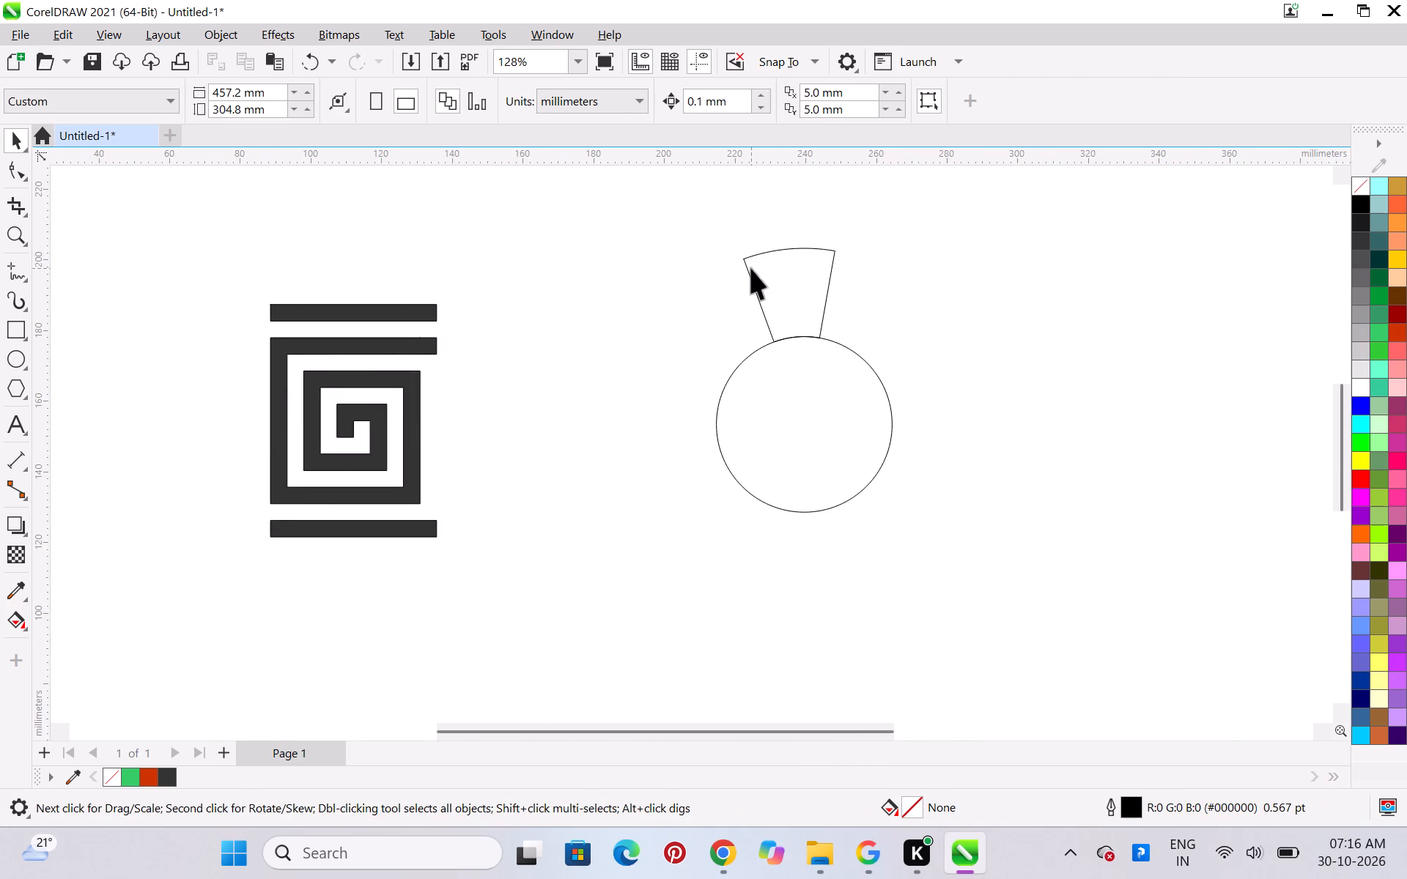
Warp the Greek-key motif with an Envelope created from the shape of the remaining wedge segment.
{"action": "left_click", "coordinate": [772, 277]}
{"action": "left_click", "coordinate": [622, 326]}
{"action": "left_click", "coordinate": [277, 34]}
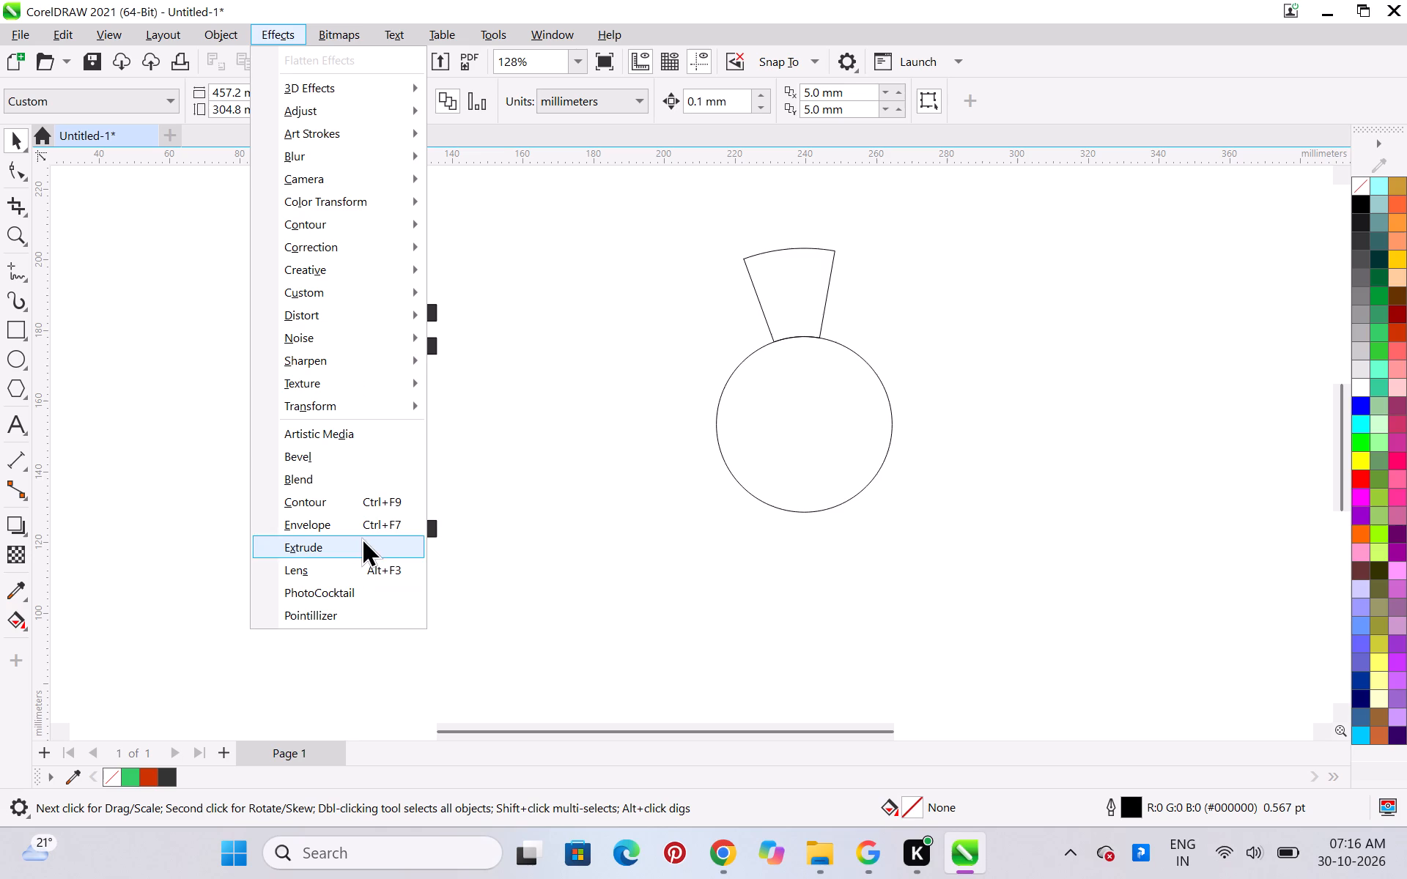
{"action": "left_click", "coordinate": [377, 516]}
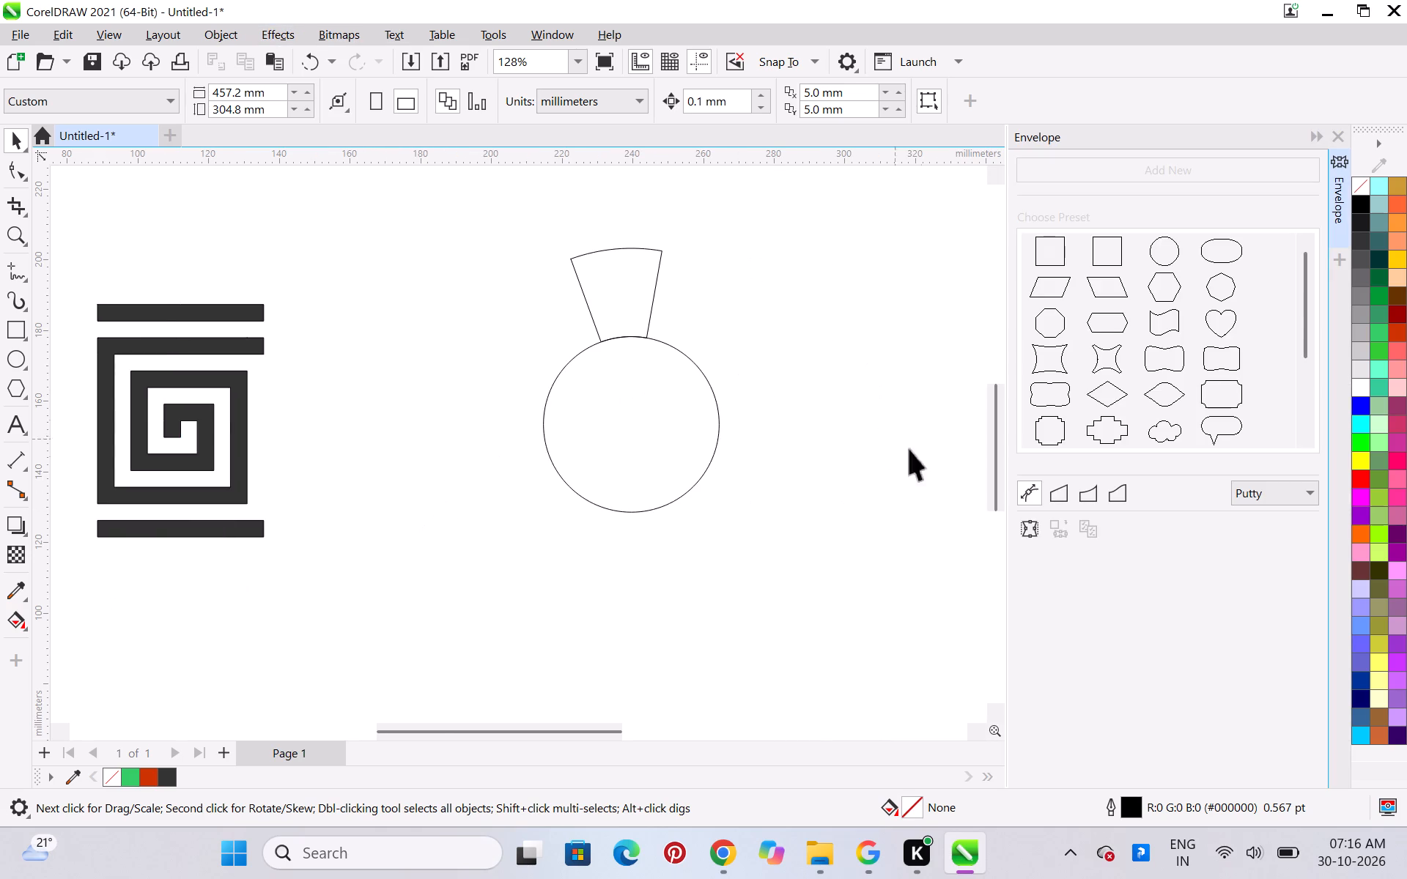
{"action": "left_click", "coordinate": [1060, 533]}
{"action": "left_click", "coordinate": [237, 424]}
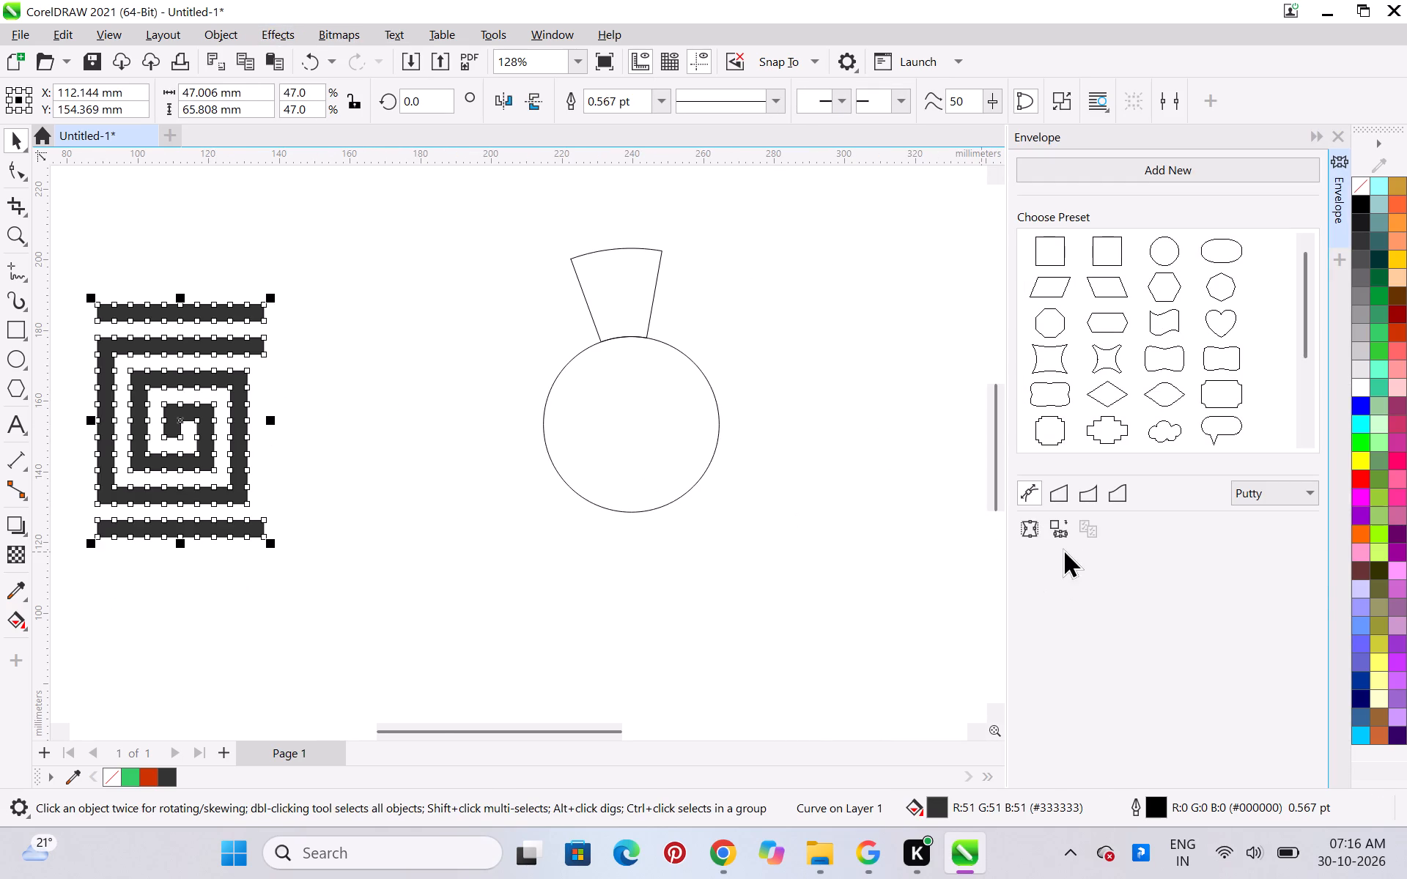
{"action": "left_click", "coordinate": [1063, 522]}
{"action": "left_click", "coordinate": [622, 287]}
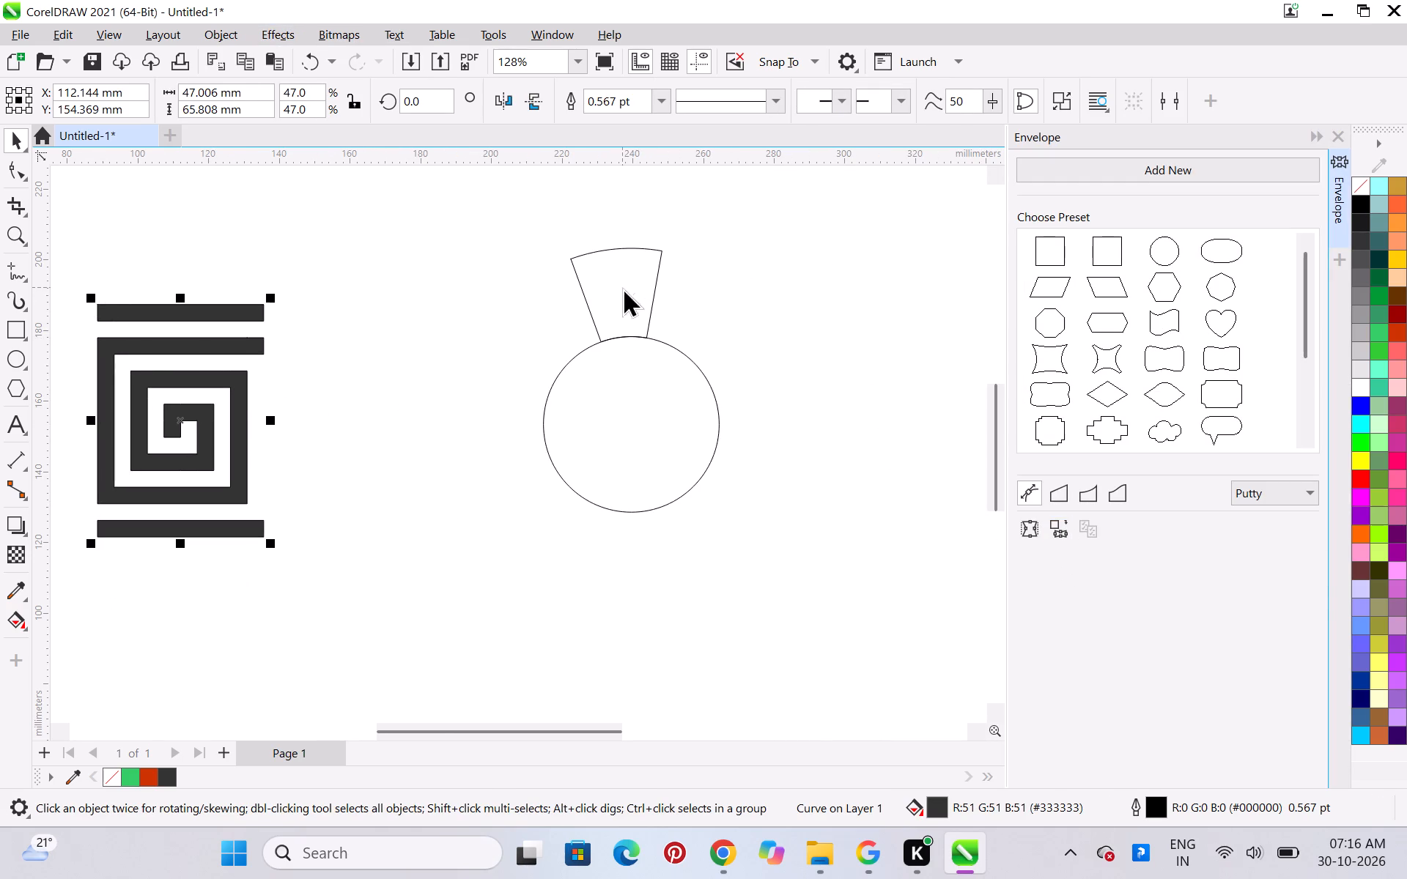
{"action": "key", "text": "ctrl+space"}
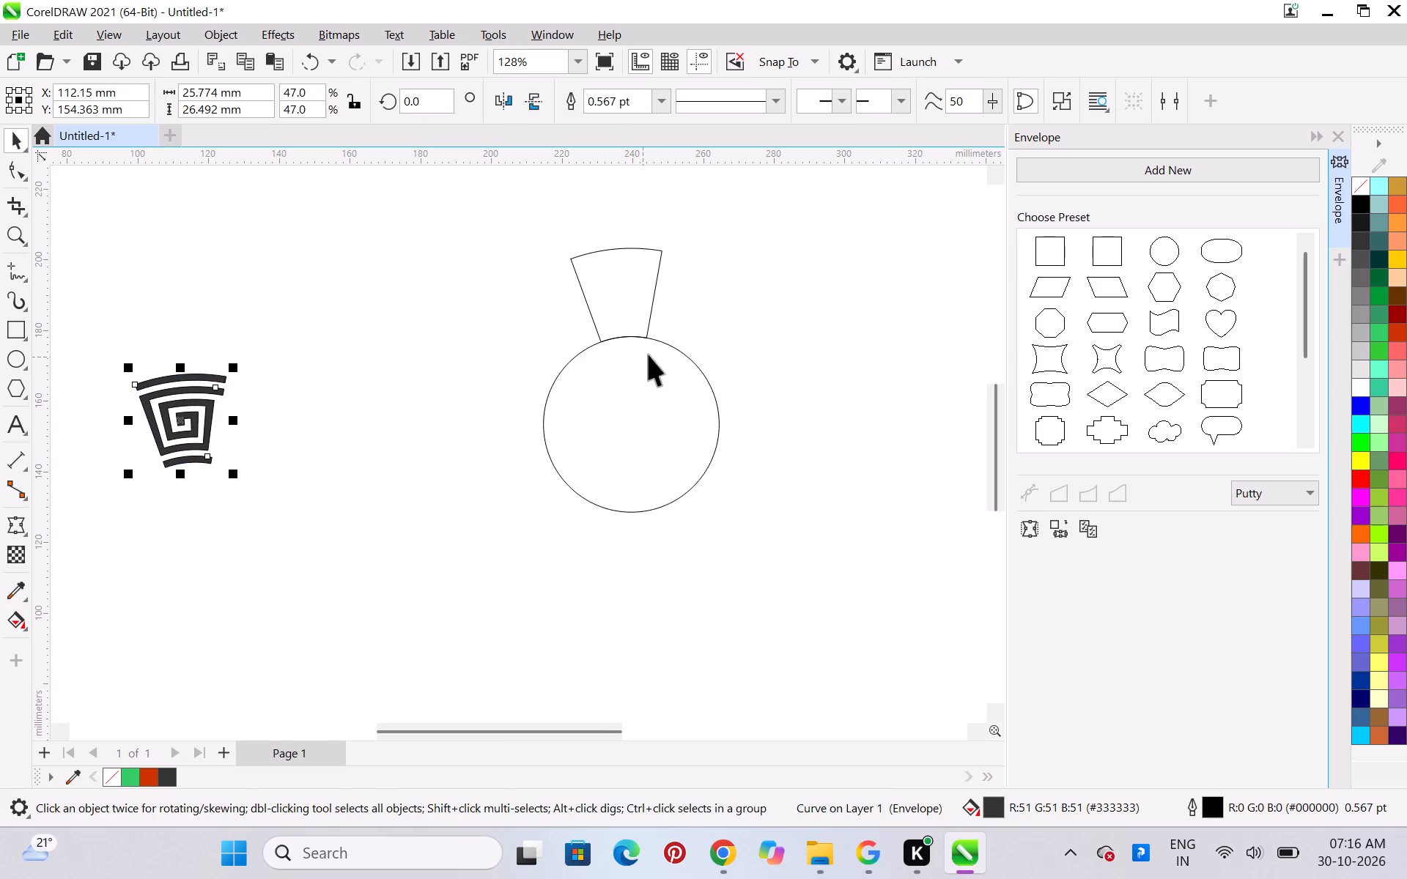
{"action": "left_click", "coordinate": [733, 324]}
{"action": "scroll", "coordinate": [266, 385], "scroll_direction": "up", "scroll_amount": 4}
{"action": "scroll", "coordinate": [266, 392], "scroll_direction": "down", "scroll_amount": 3}
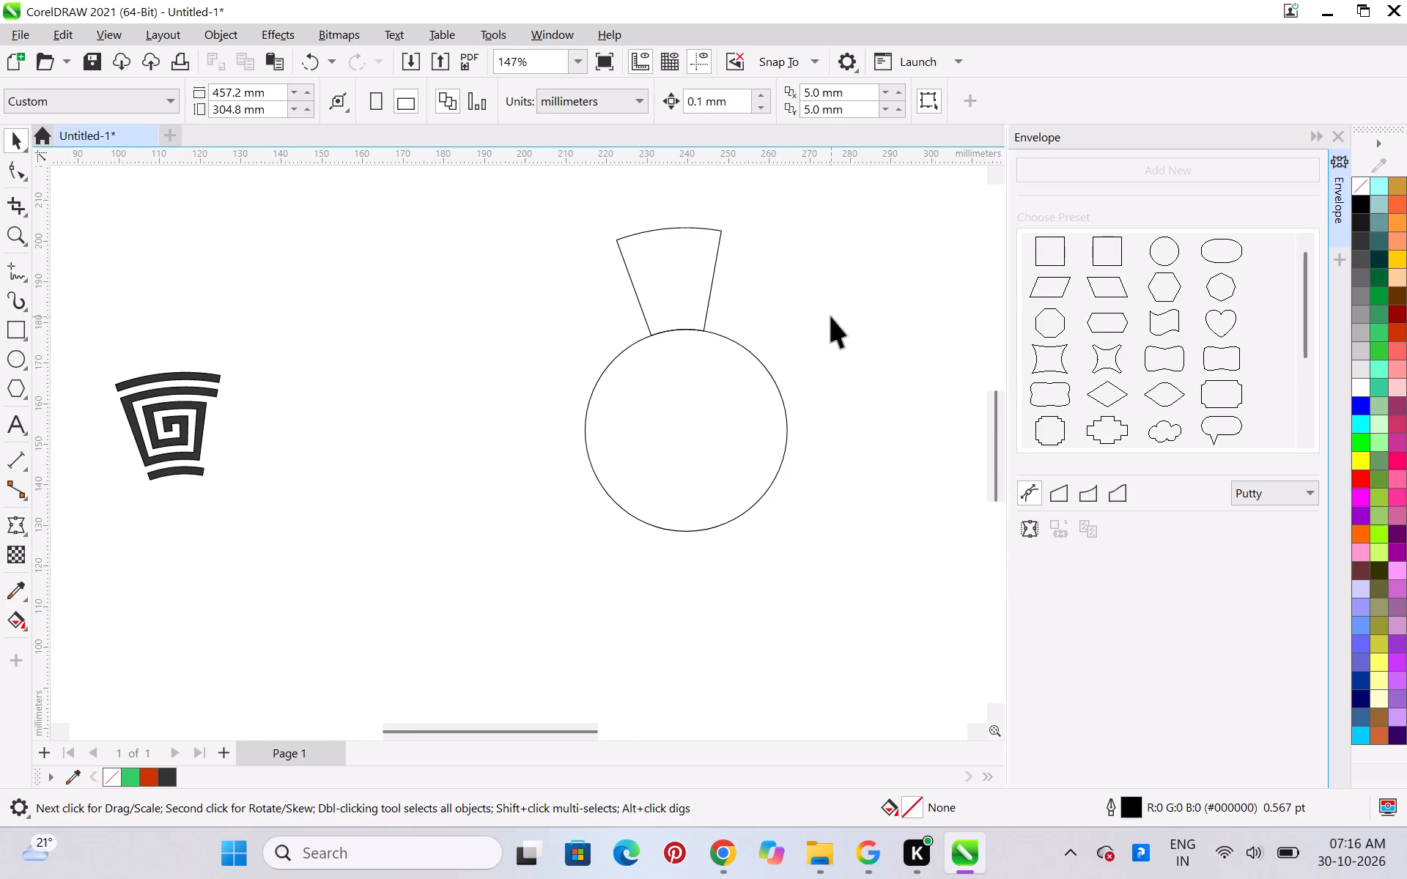
Align the warped Greek-key motif to the wedge segment's centre, both horizontally and vertically.
{"action": "left_click", "coordinate": [690, 279]}
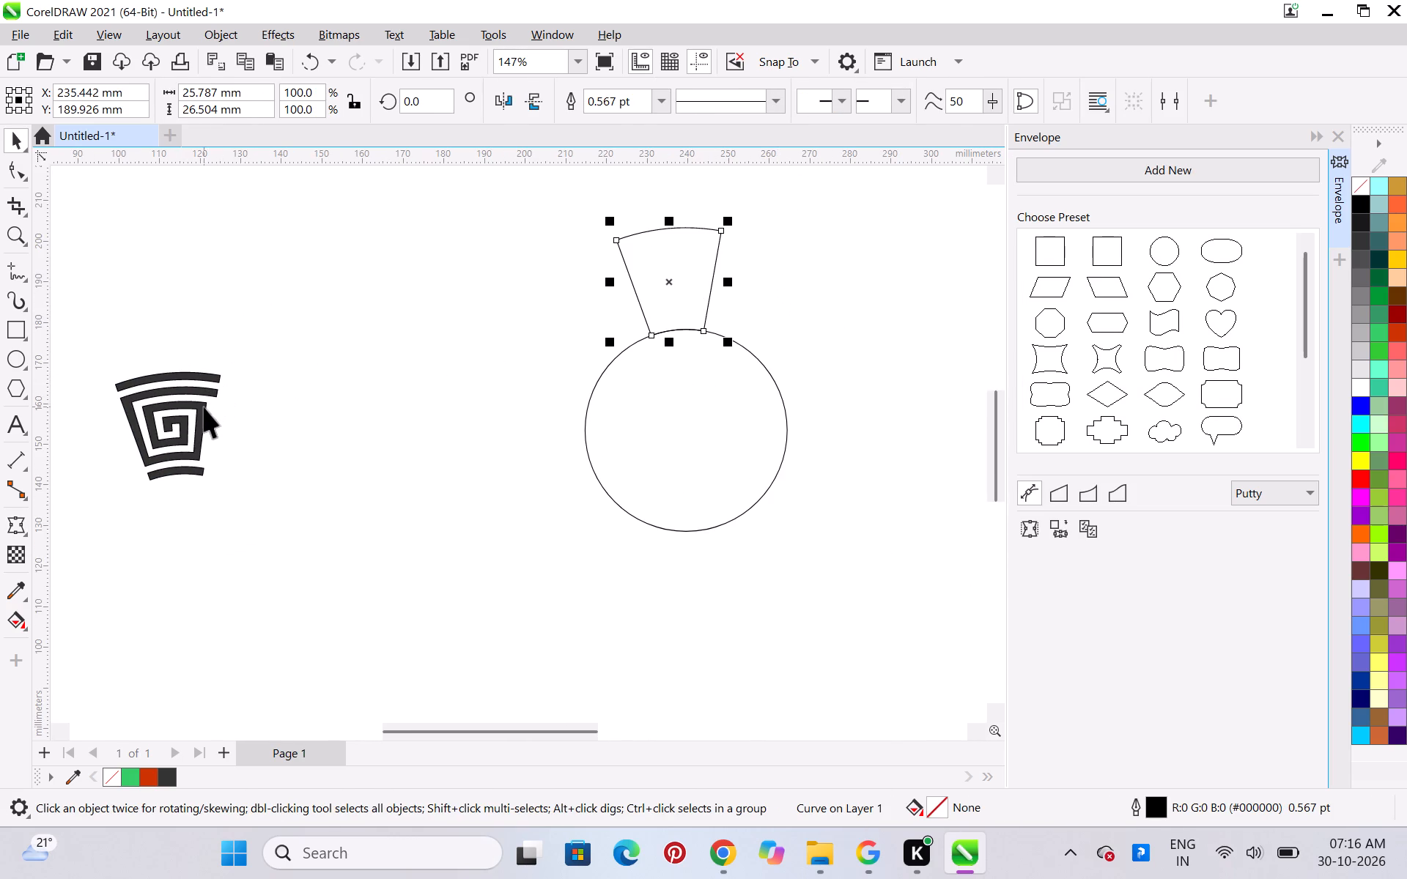
{"action": "left_click", "coordinate": [314, 391]}
{"action": "left_click", "coordinate": [175, 426]}
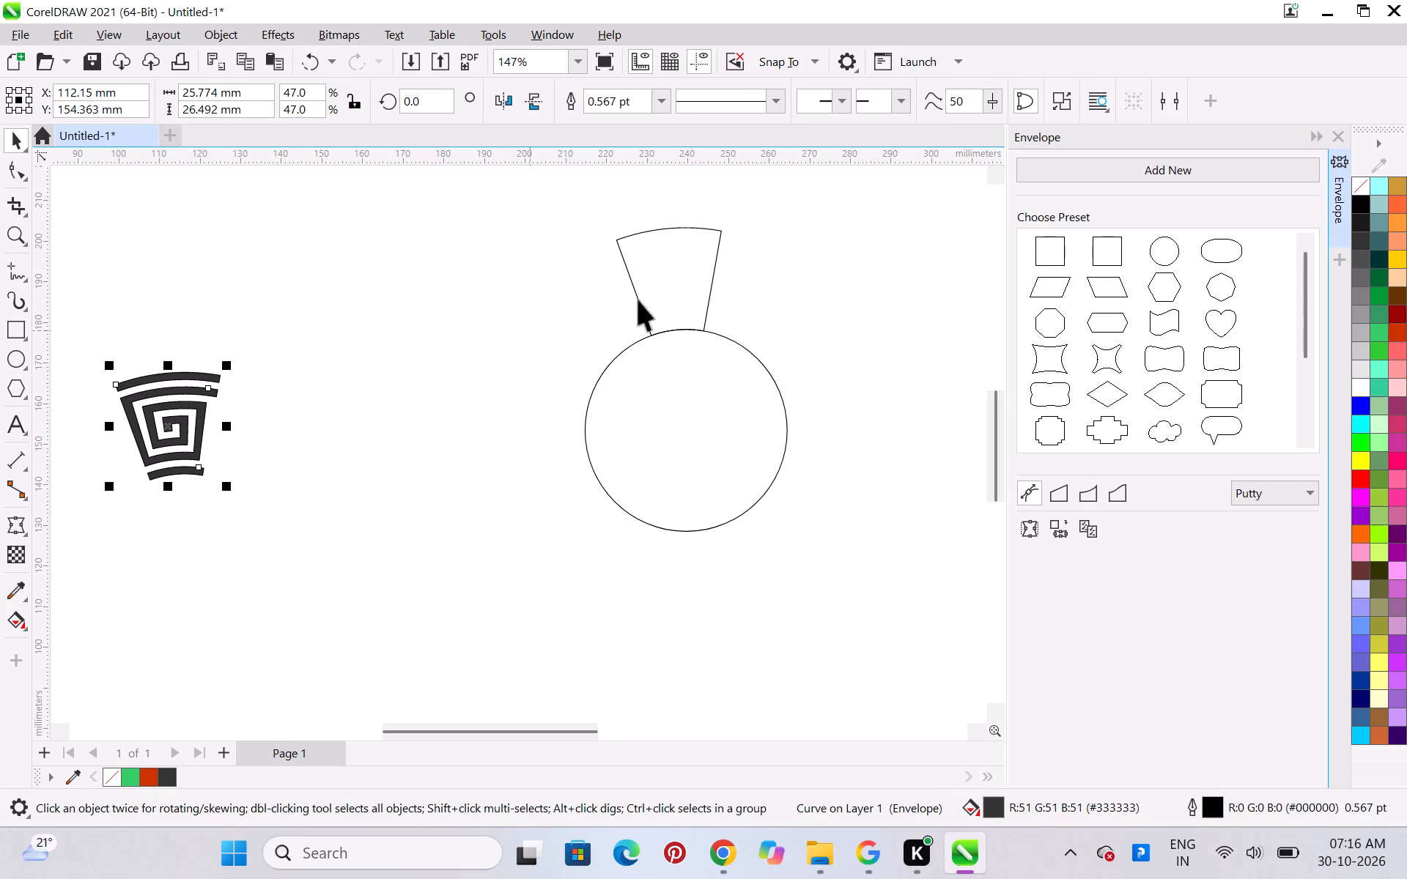
{"action": "left_click", "coordinate": [693, 288], "text": "shift"}
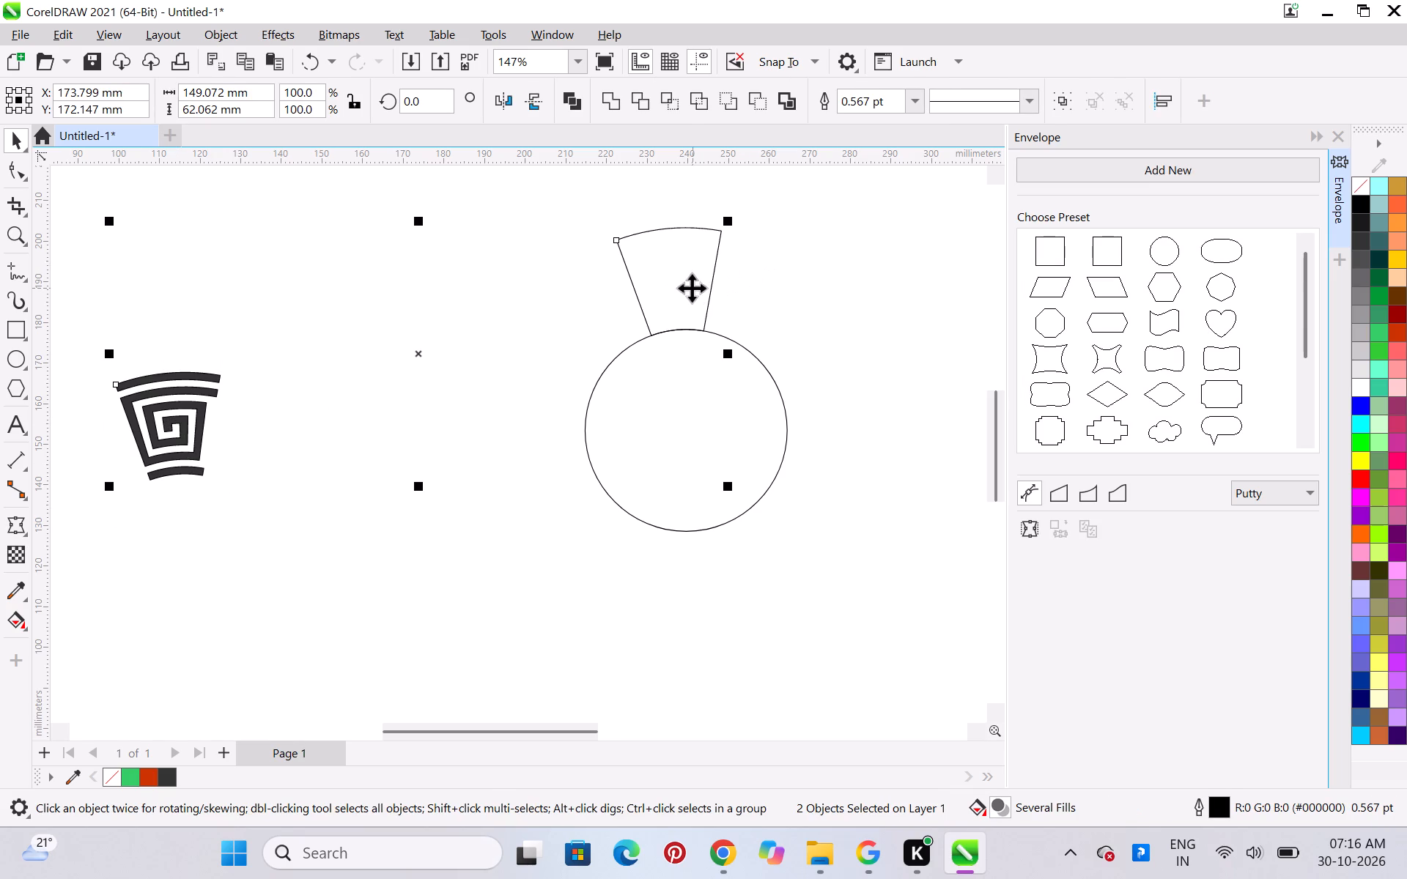
{"action": "key", "text": "e"}
{"action": "key", "text": "c"}
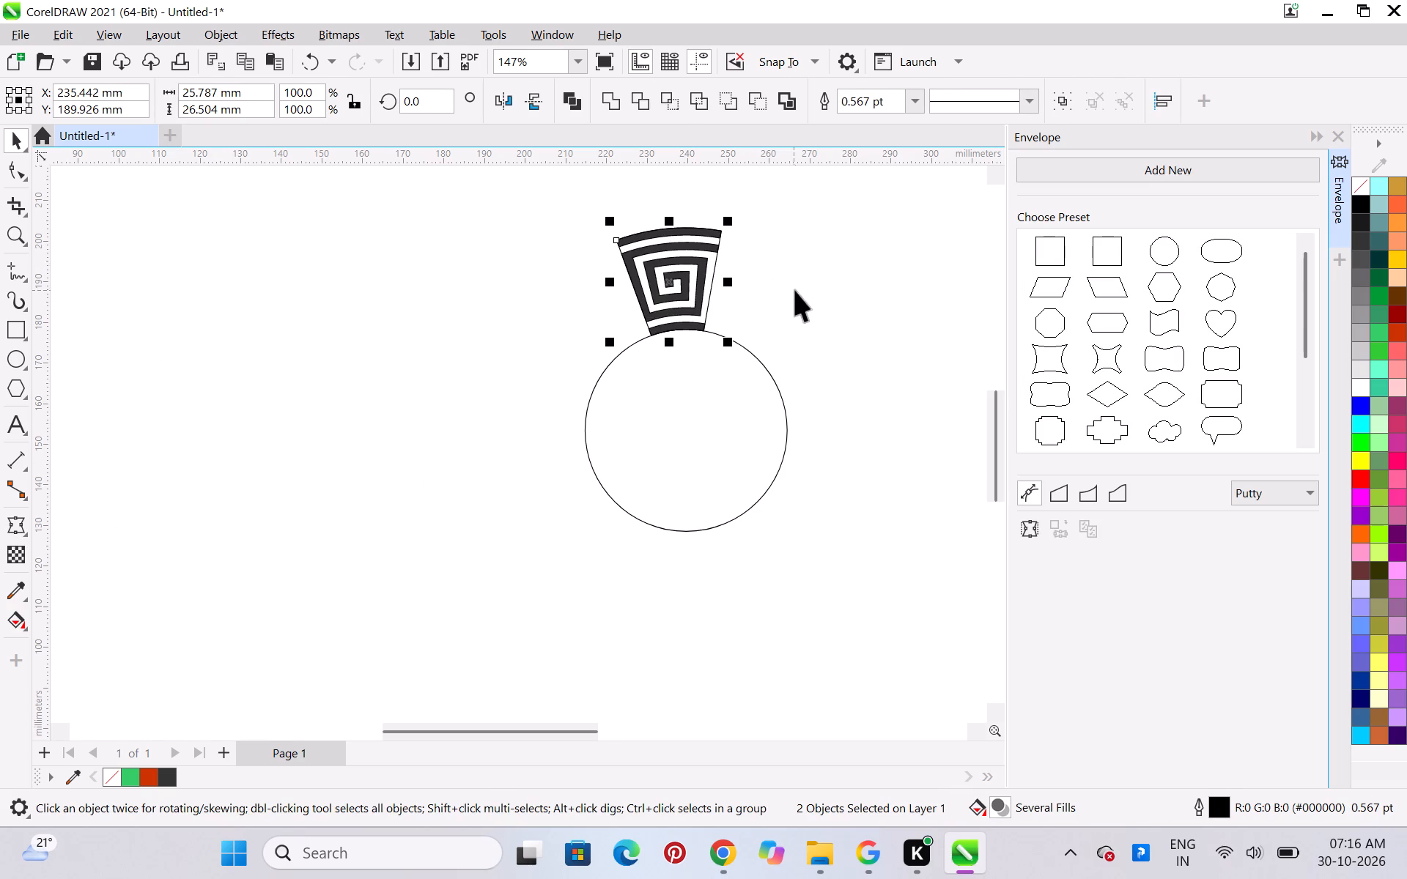
{"action": "left_click", "coordinate": [795, 290]}
Delete the wedge segment's outline from behind the Greek-key motif above the circle.
{"action": "scroll", "coordinate": [651, 305], "scroll_direction": "up", "scroll_amount": 6}
{"action": "scroll", "coordinate": [760, 277], "scroll_direction": "down", "scroll_amount": 5}
{"action": "scroll", "coordinate": [768, 215], "scroll_direction": "up", "scroll_amount": 3}
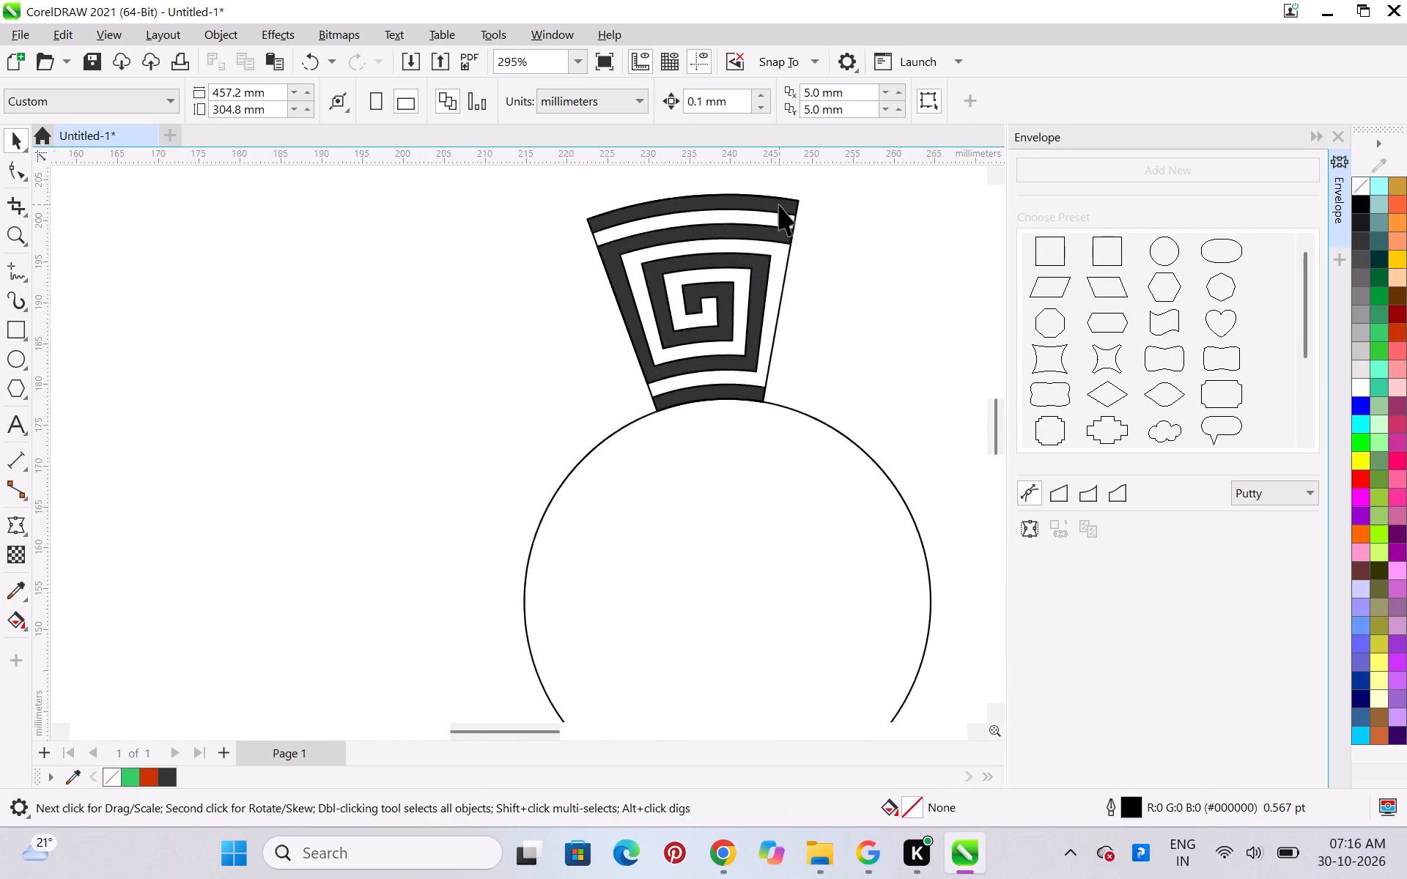
{"action": "scroll", "coordinate": [779, 204], "scroll_direction": "up", "scroll_amount": 3}
{"action": "left_click", "coordinate": [778, 285]}
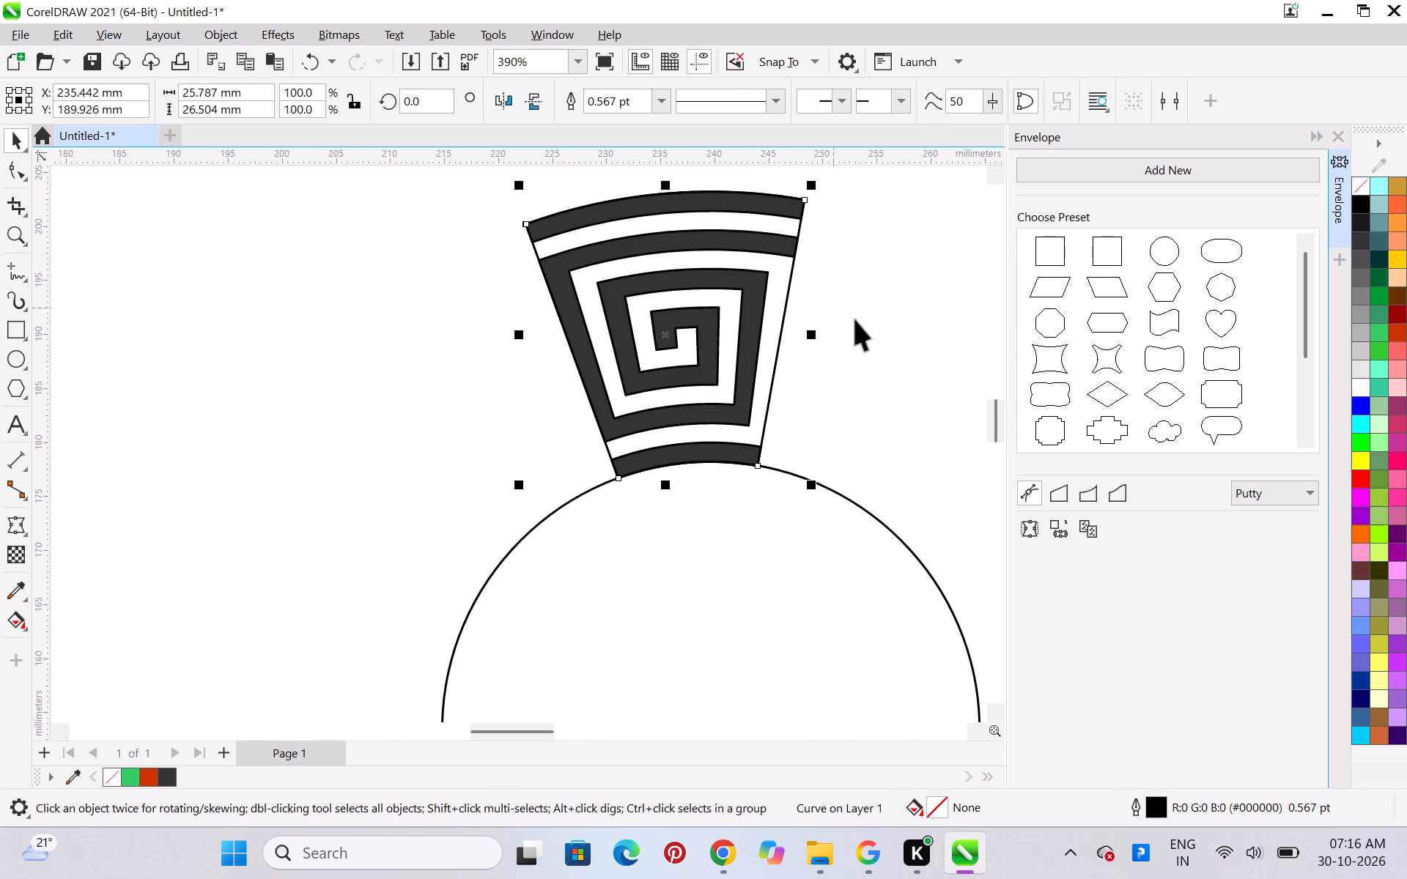
{"action": "left_click", "coordinate": [868, 324]}
{"action": "left_click", "coordinate": [778, 332]}
{"action": "key", "text": "Delete"}
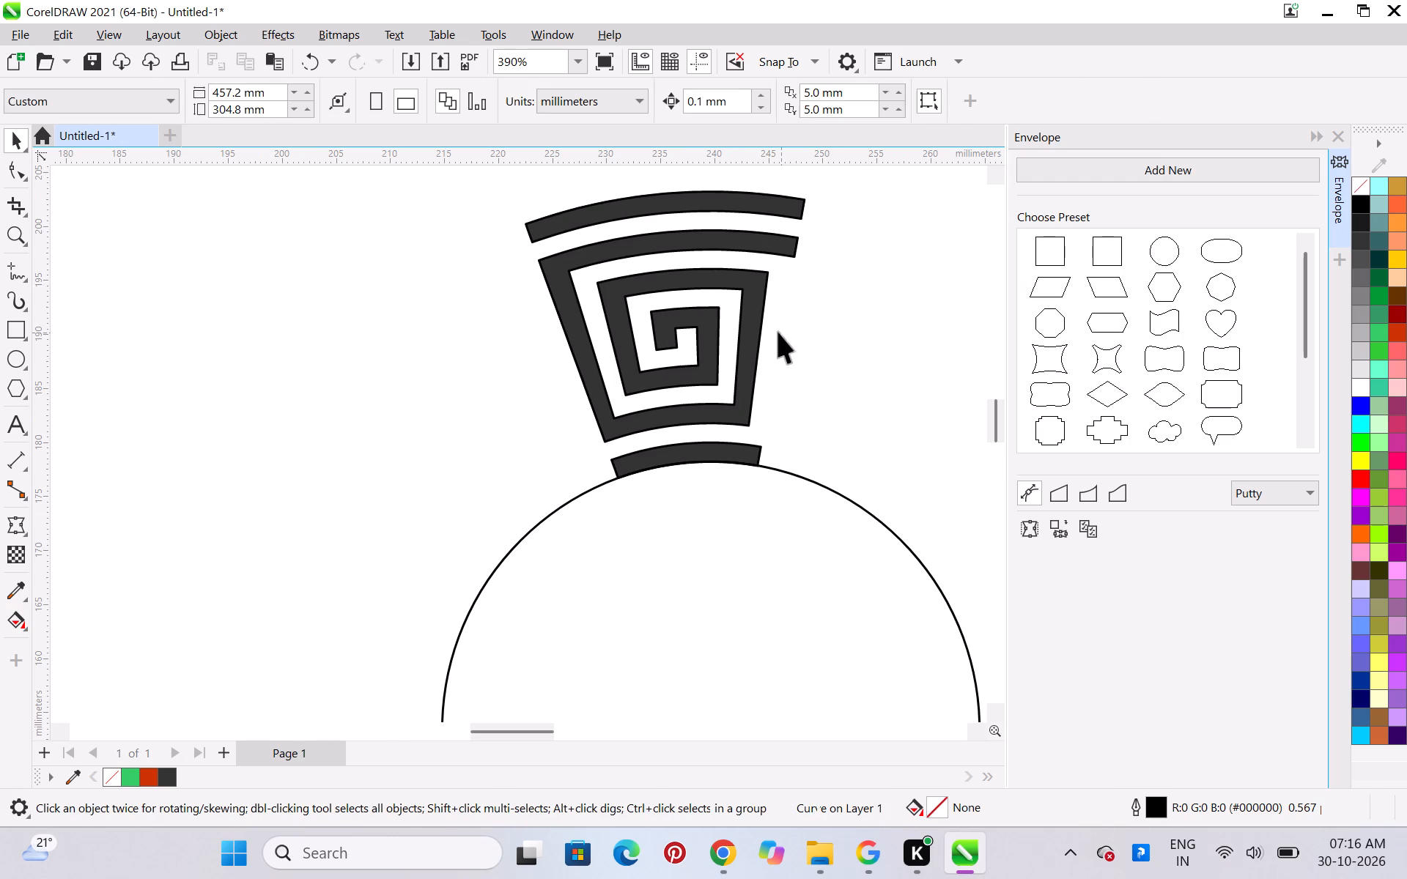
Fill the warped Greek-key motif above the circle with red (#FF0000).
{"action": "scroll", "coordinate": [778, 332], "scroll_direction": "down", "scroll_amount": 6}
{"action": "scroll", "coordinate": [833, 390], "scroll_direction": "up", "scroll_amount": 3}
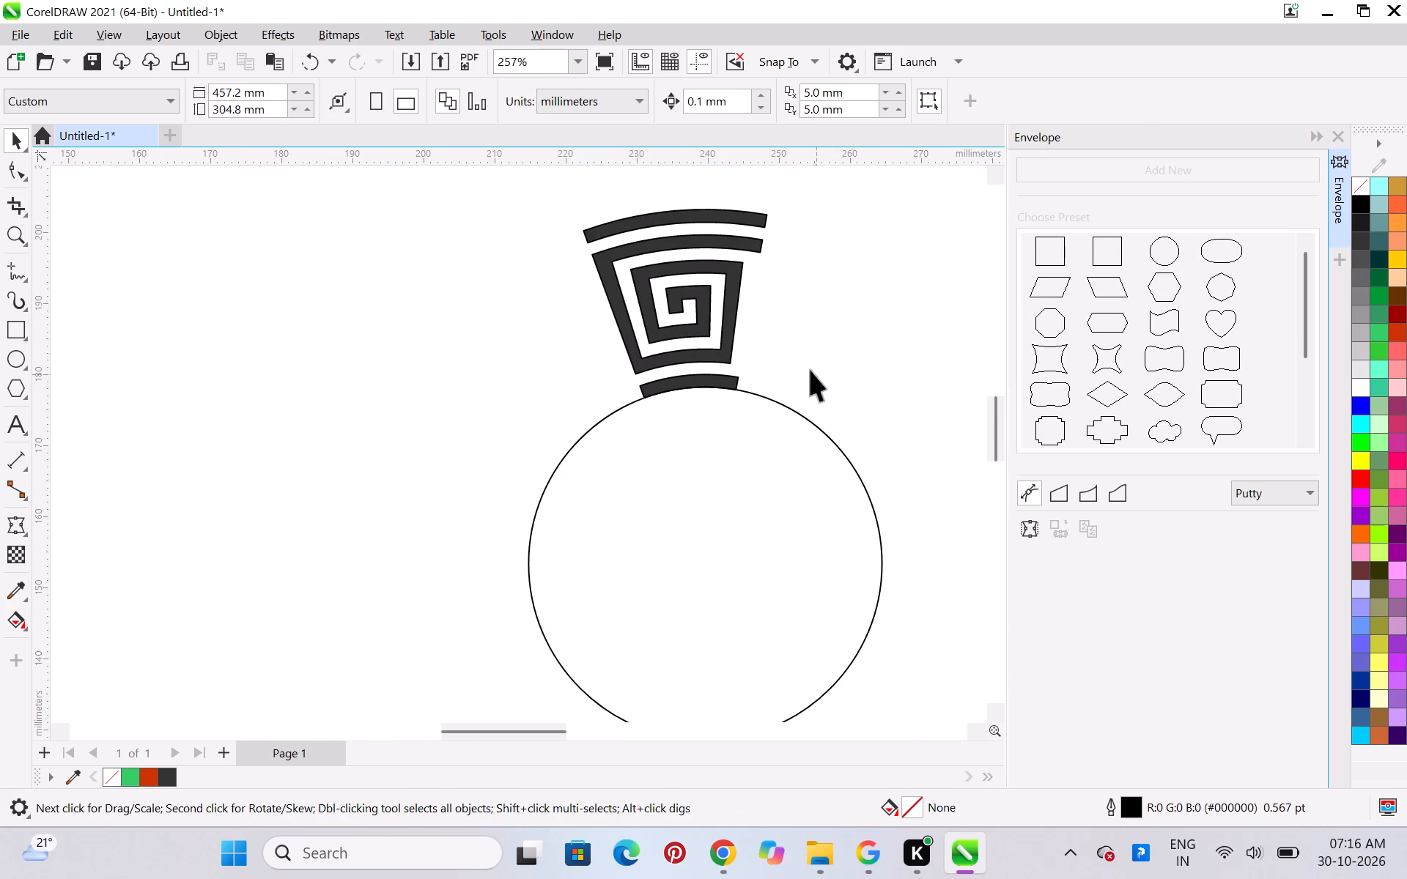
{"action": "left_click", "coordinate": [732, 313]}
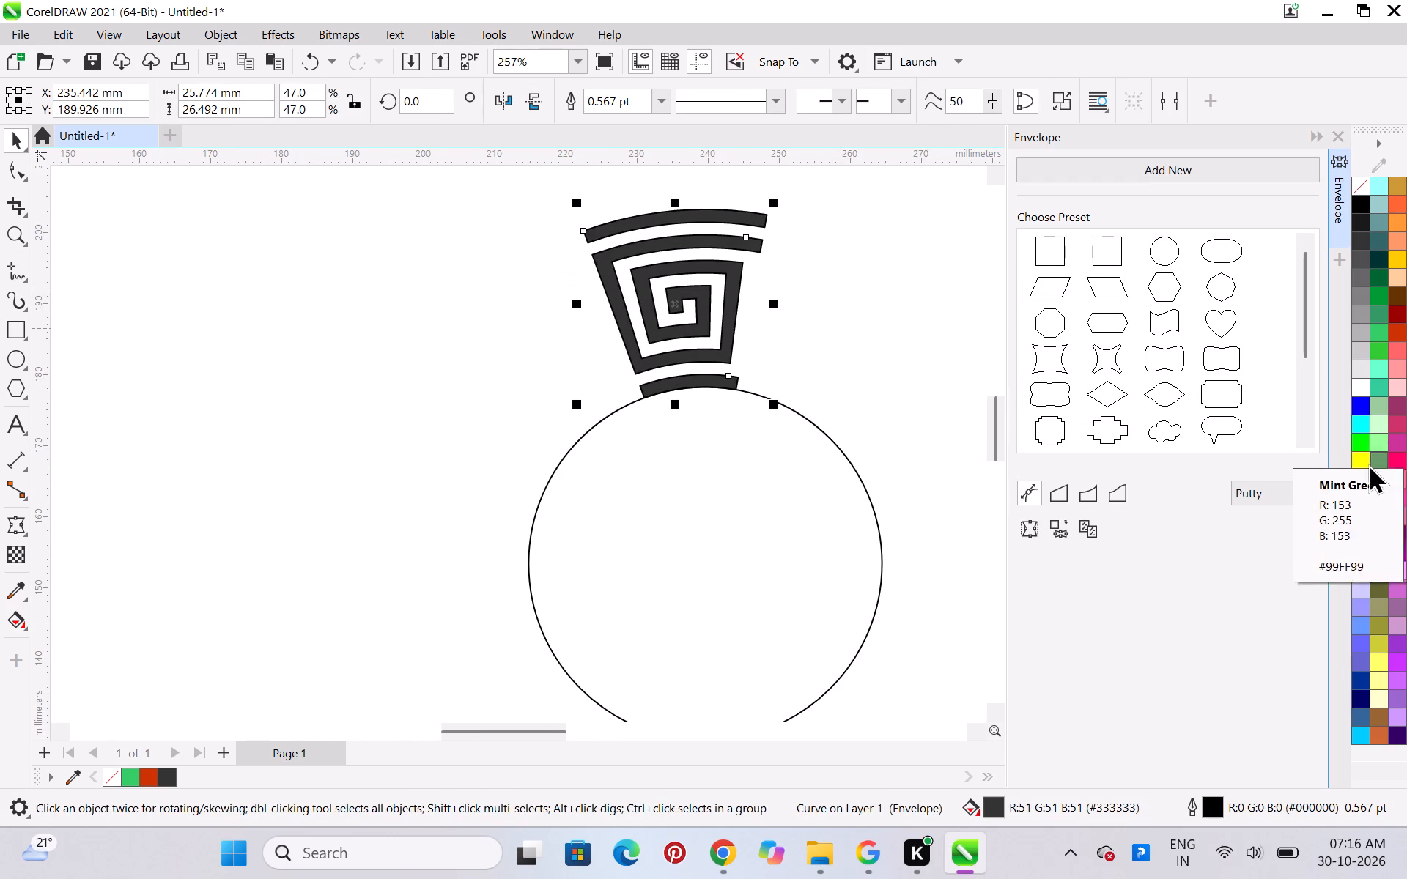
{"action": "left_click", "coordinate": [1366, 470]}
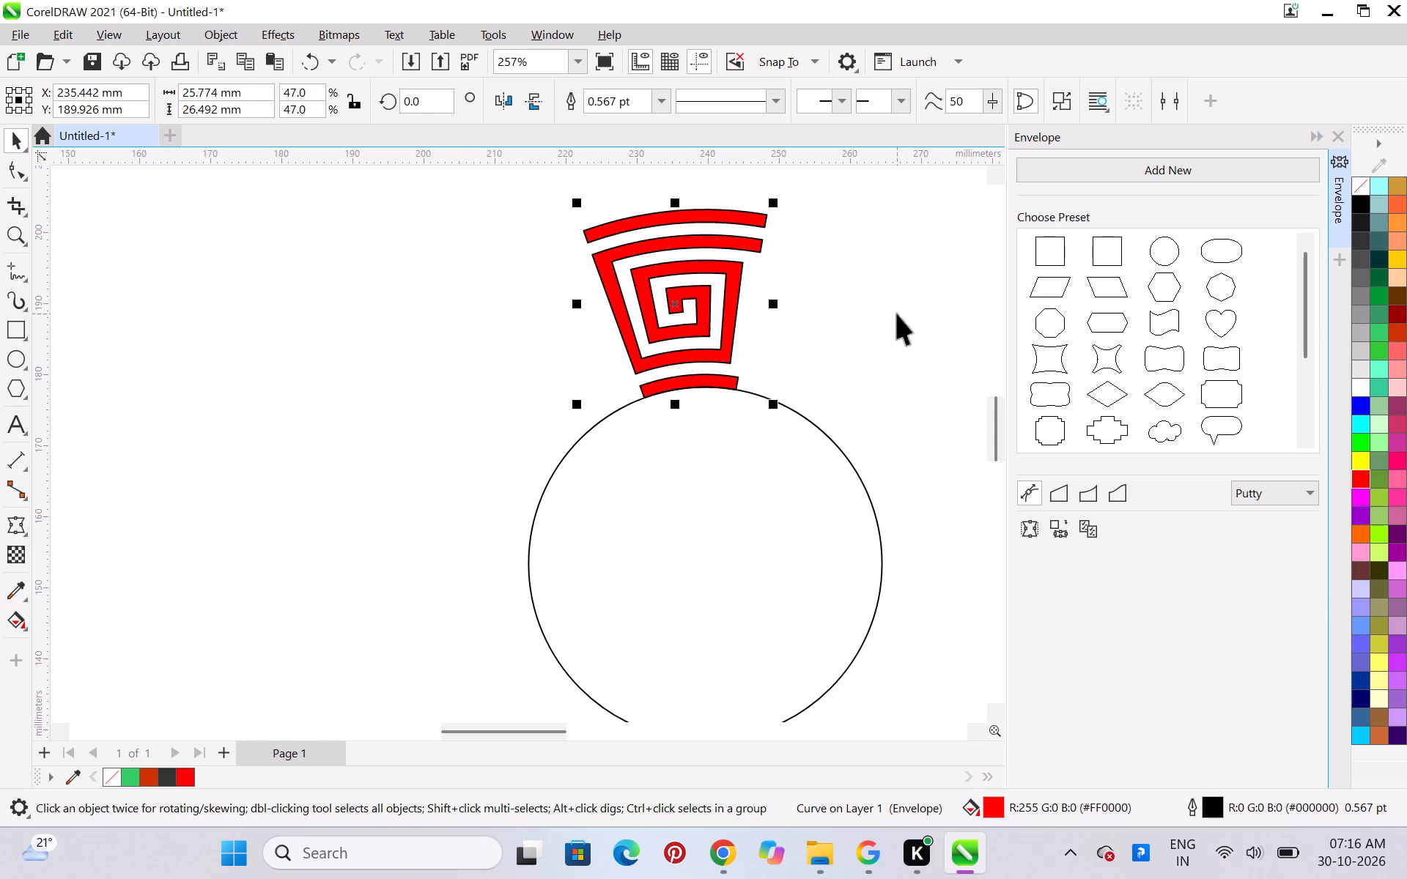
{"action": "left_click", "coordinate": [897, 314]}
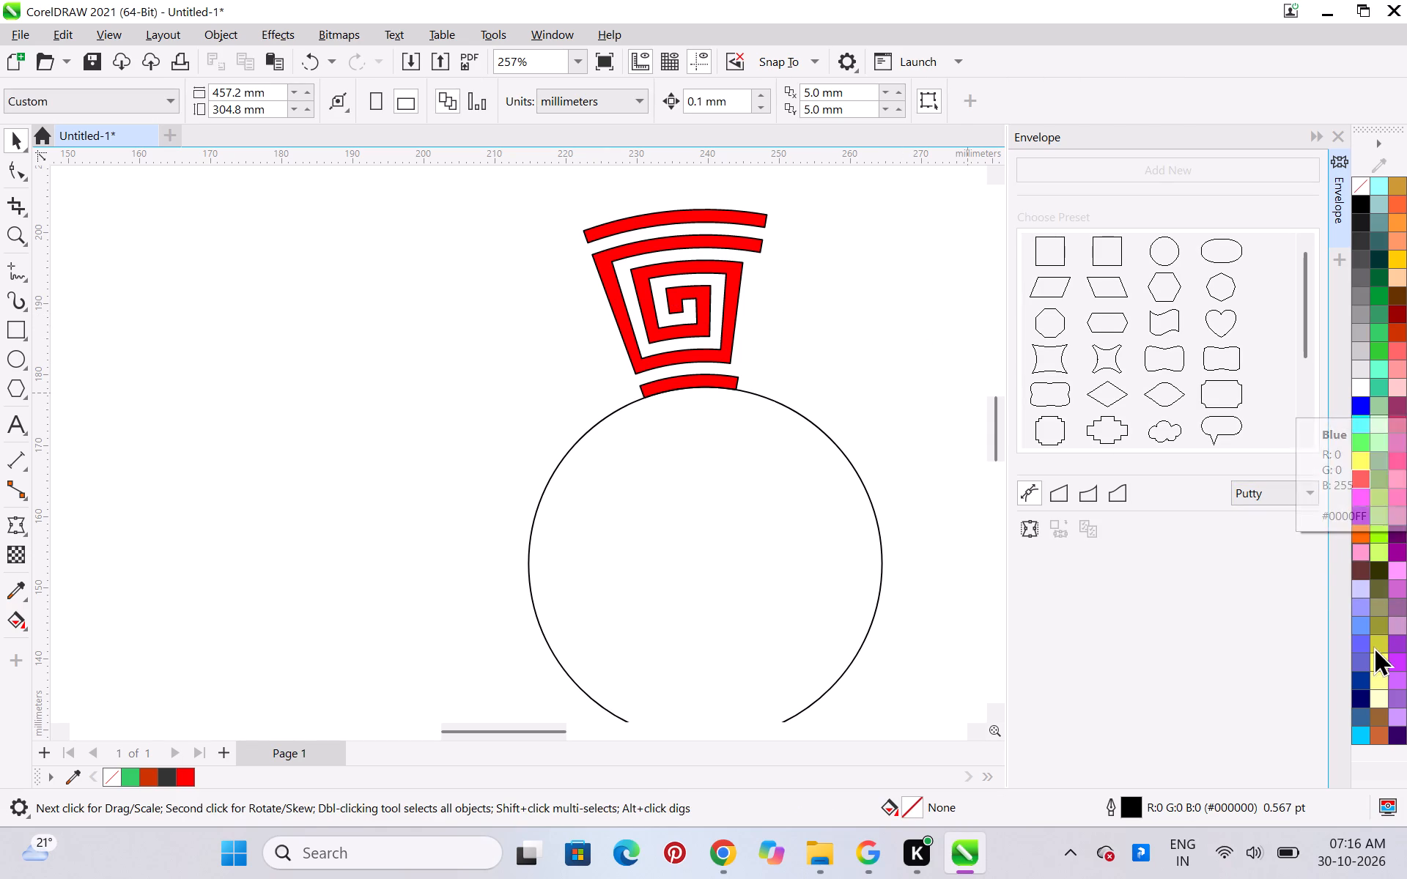
Fill the warped Greek-key motif with Deep Navy Blue (#000066).
{"action": "left_click", "coordinate": [731, 310]}
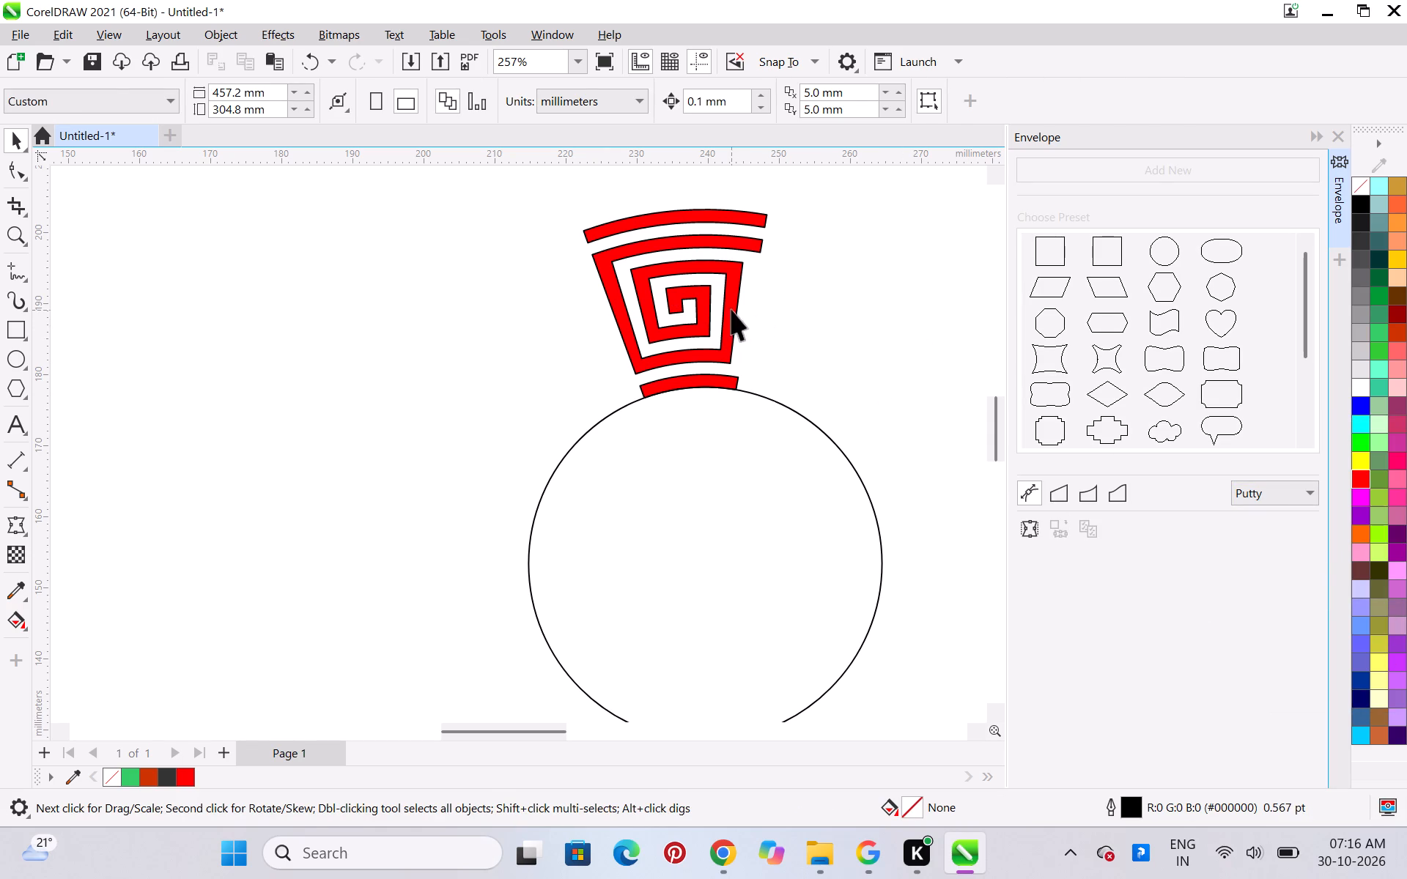
{"action": "left_click", "coordinate": [1363, 693]}
{"action": "left_click", "coordinate": [881, 339]}
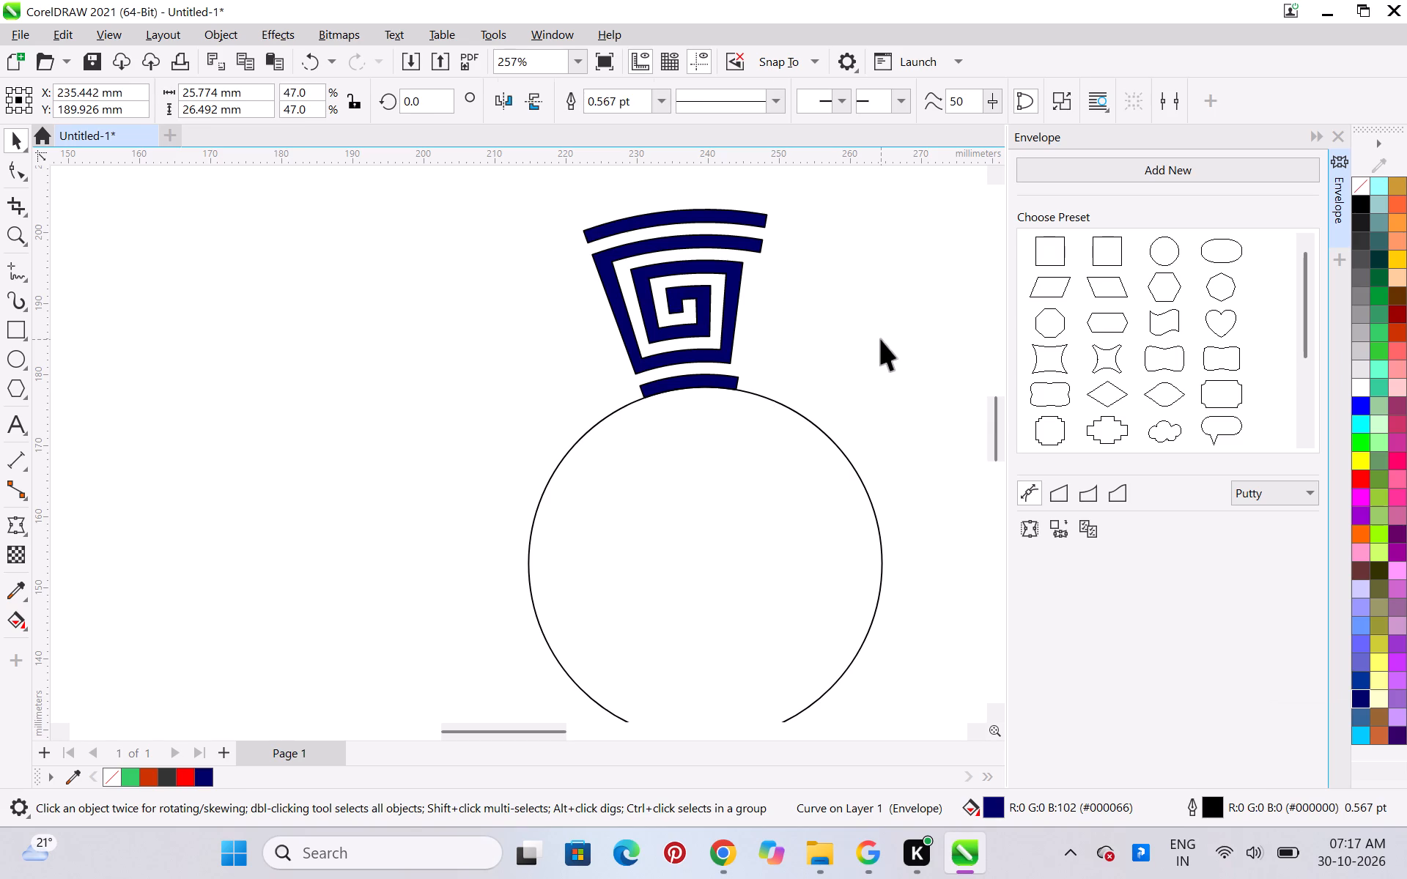
Copy the inner circle below the Greek-key motif to the clipboard.
{"action": "scroll", "coordinate": [881, 339], "scroll_direction": "down", "scroll_amount": 5}
{"action": "scroll", "coordinate": [927, 377], "scroll_direction": "up", "scroll_amount": 6}
{"action": "scroll", "coordinate": [927, 377], "scroll_direction": "down", "scroll_amount": 5}
{"action": "scroll", "coordinate": [917, 355], "scroll_direction": "up", "scroll_amount": 3}
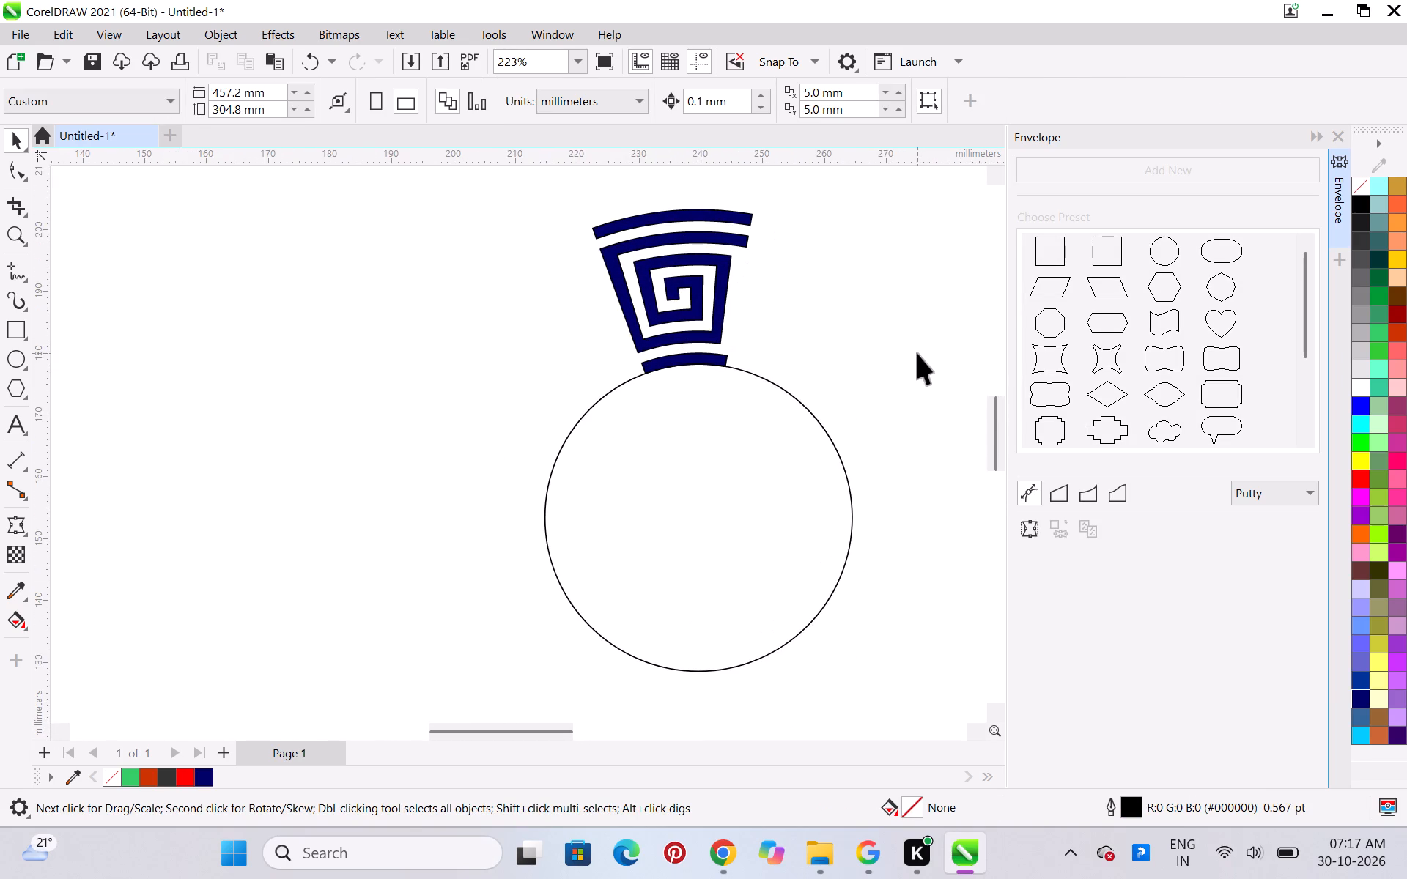
{"action": "left_click", "coordinate": [736, 524]}
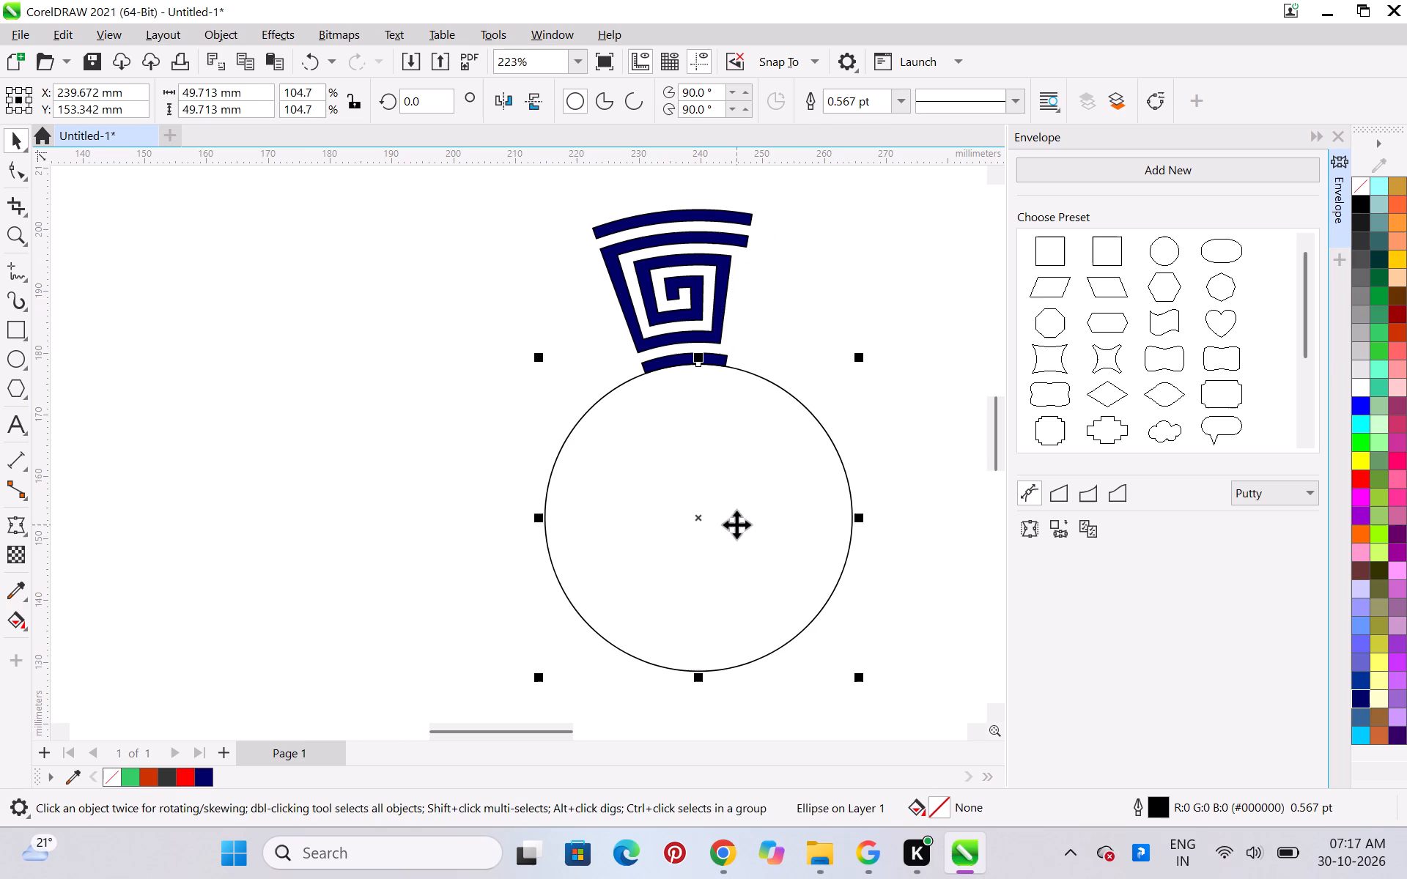
{"action": "key", "text": "ctrl+c"}
Close the Envelope docker to free up the drawing area.
{"action": "scroll", "coordinate": [226, 413], "scroll_direction": "down", "scroll_amount": 4}
{"action": "scroll", "coordinate": [226, 413], "scroll_direction": "up", "scroll_amount": 3}
{"action": "scroll", "coordinate": [226, 413], "scroll_direction": "down", "scroll_amount": 5}
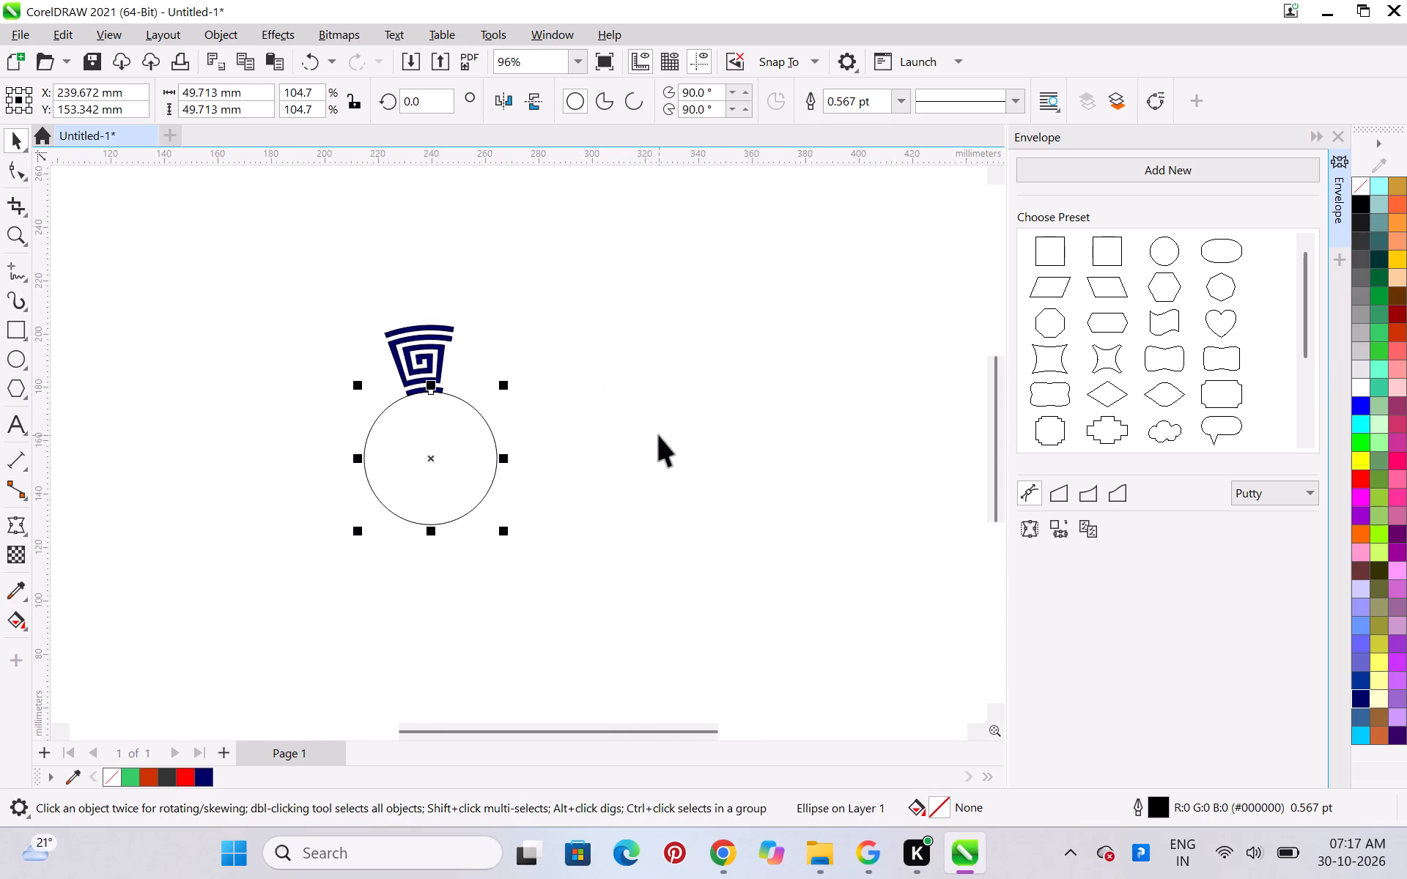
{"action": "scroll", "coordinate": [394, 366], "scroll_direction": "up", "scroll_amount": 5}
{"action": "left_click", "coordinate": [701, 334]}
{"action": "scroll", "coordinate": [501, 486], "scroll_direction": "down", "scroll_amount": 2}
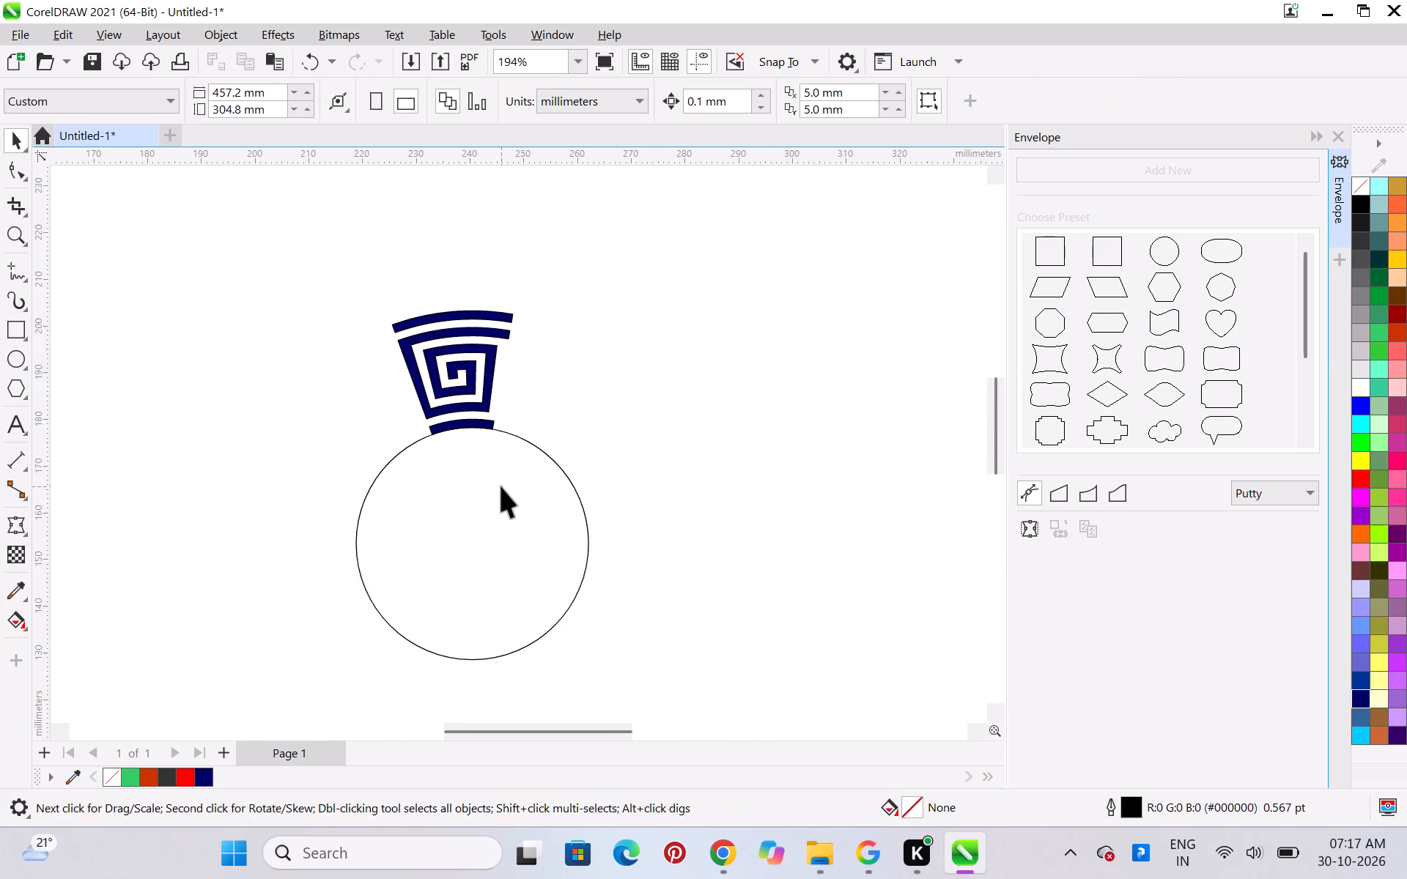
{"action": "scroll", "coordinate": [509, 581], "scroll_direction": "up", "scroll_amount": 4}
{"action": "scroll", "coordinate": [509, 581], "scroll_direction": "down", "scroll_amount": 3}
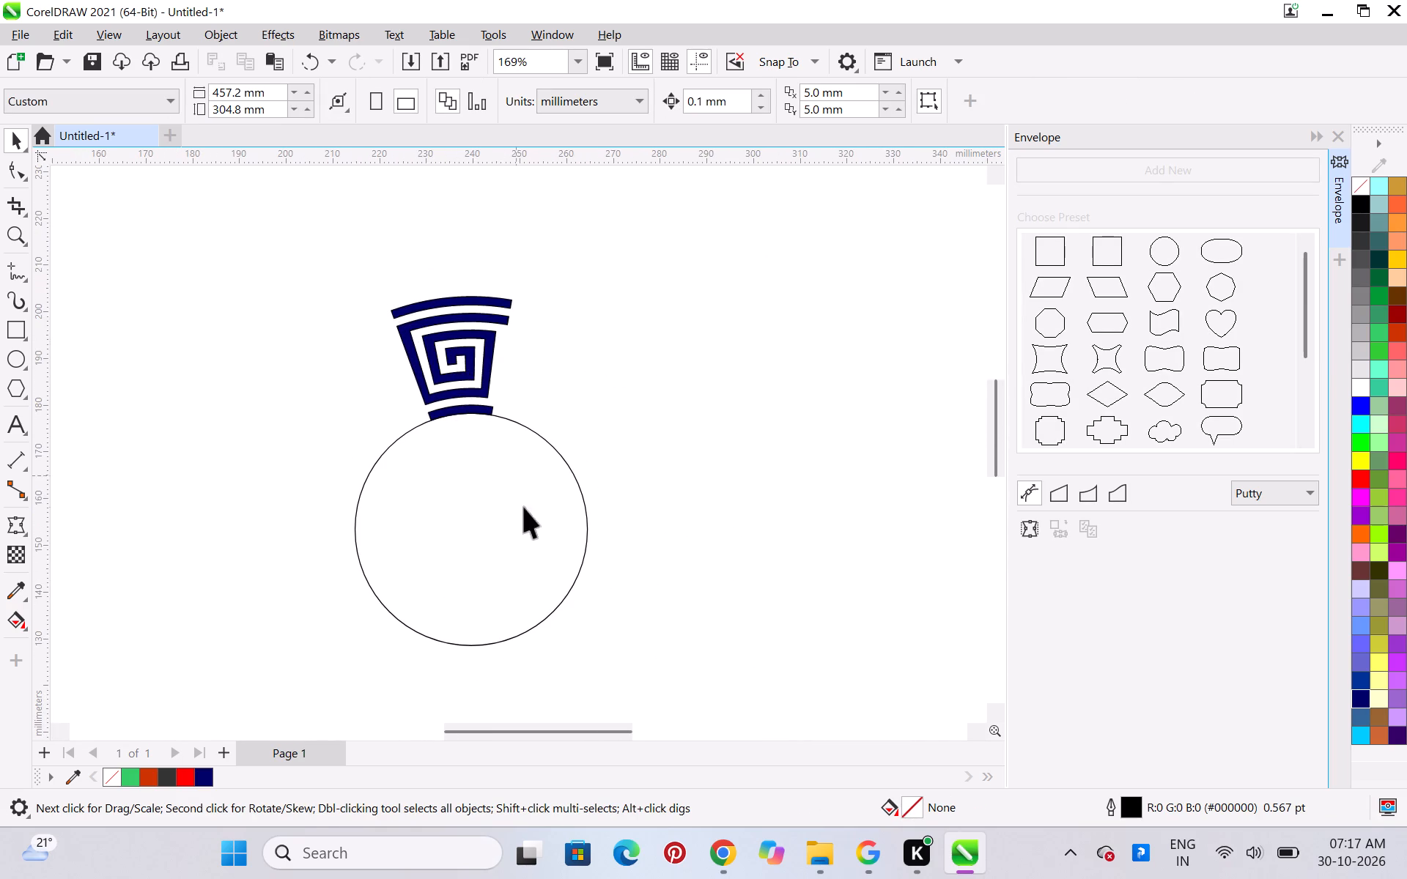
{"action": "scroll", "coordinate": [504, 513], "scroll_direction": "up", "scroll_amount": 1}
{"action": "left_click", "coordinate": [1345, 136]}
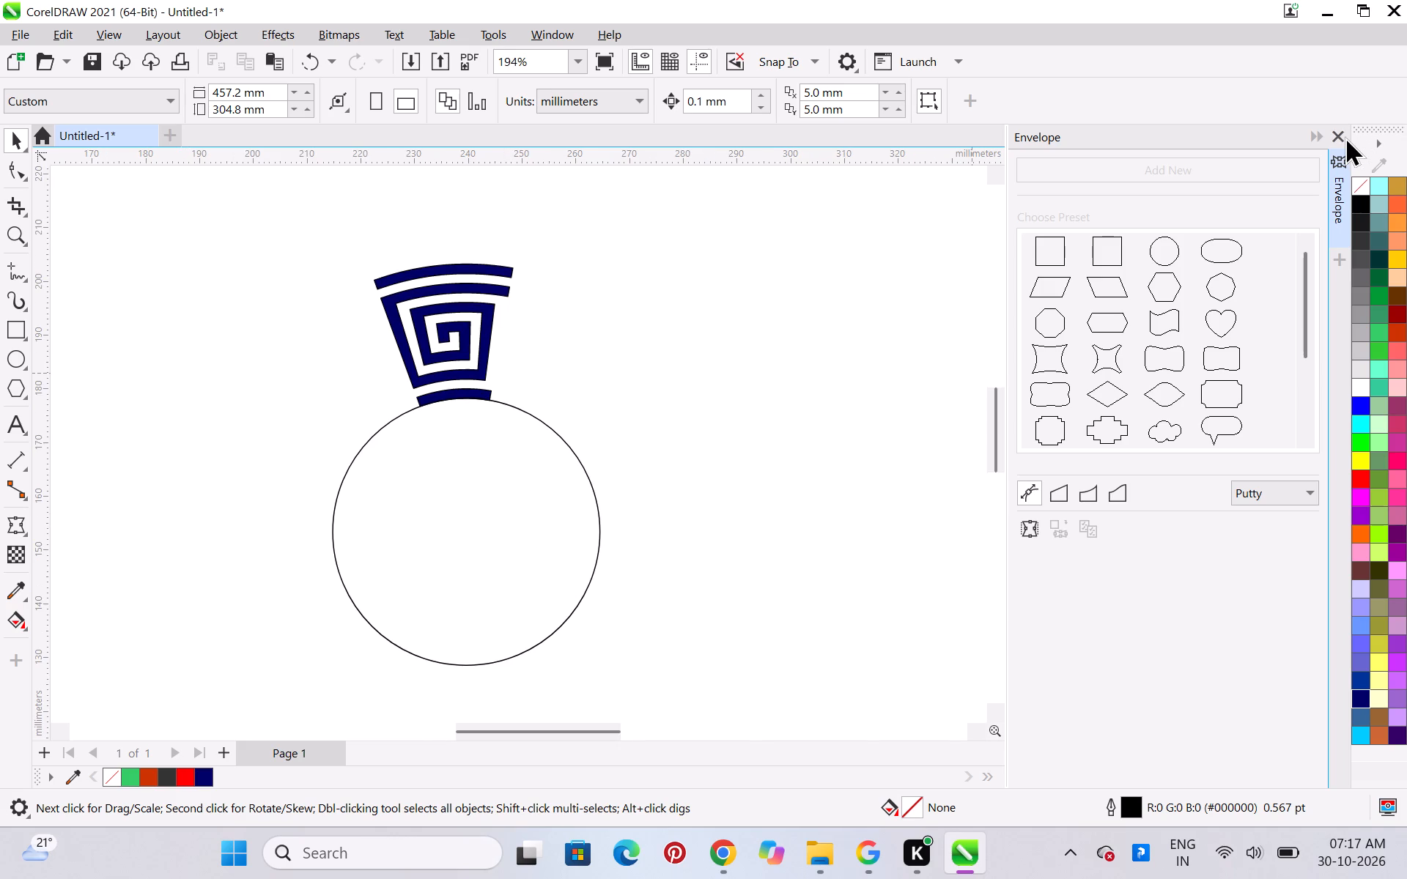
Move the Greek-key motif's centre of rotation onto the centre of the inner circle.
{"action": "scroll", "coordinate": [743, 561], "scroll_direction": "up", "scroll_amount": 1}
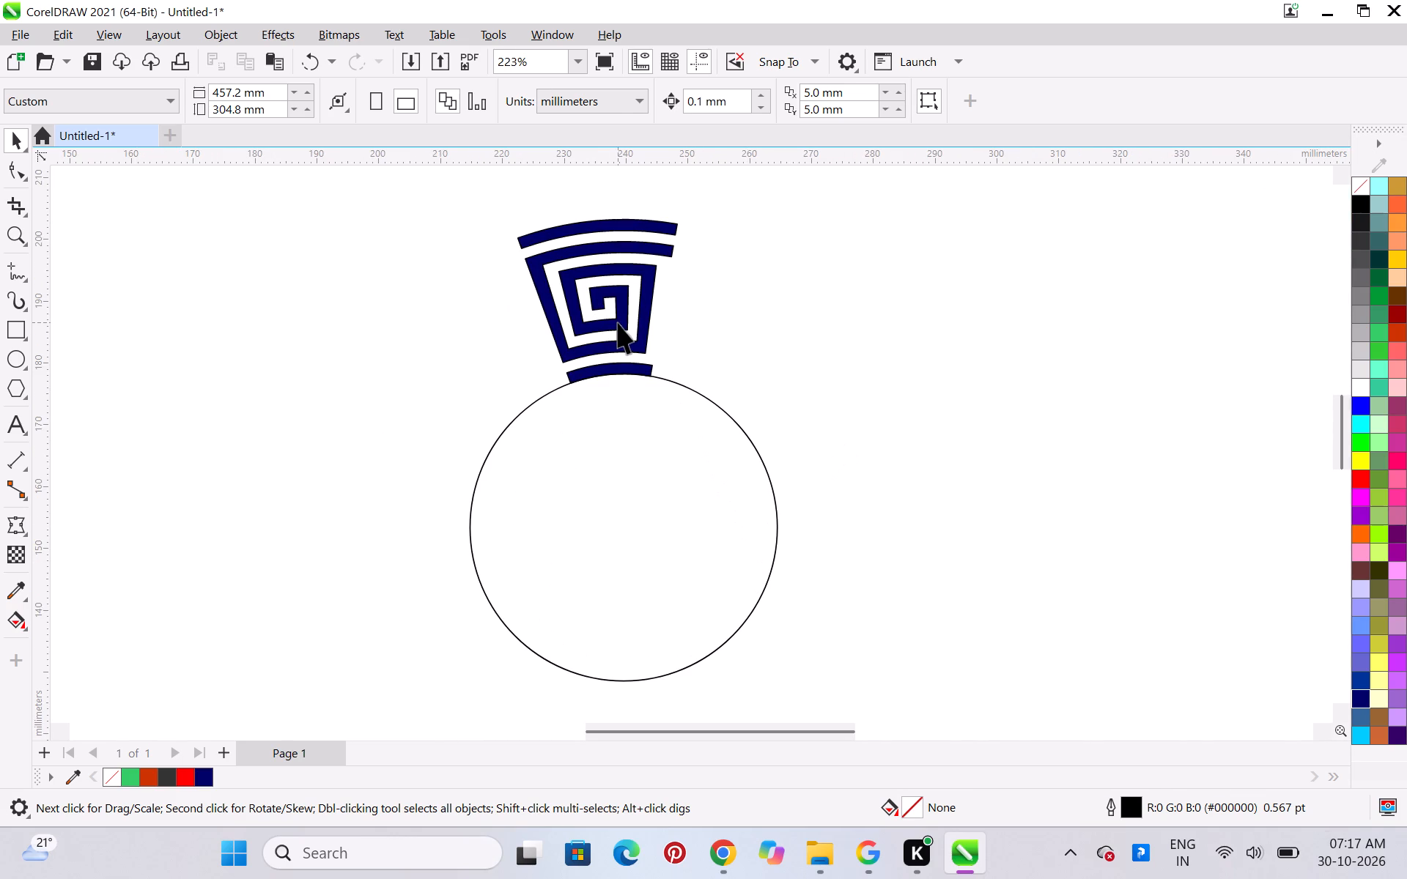
{"action": "left_click", "coordinate": [618, 322]}
{"action": "left_click", "coordinate": [618, 322]}
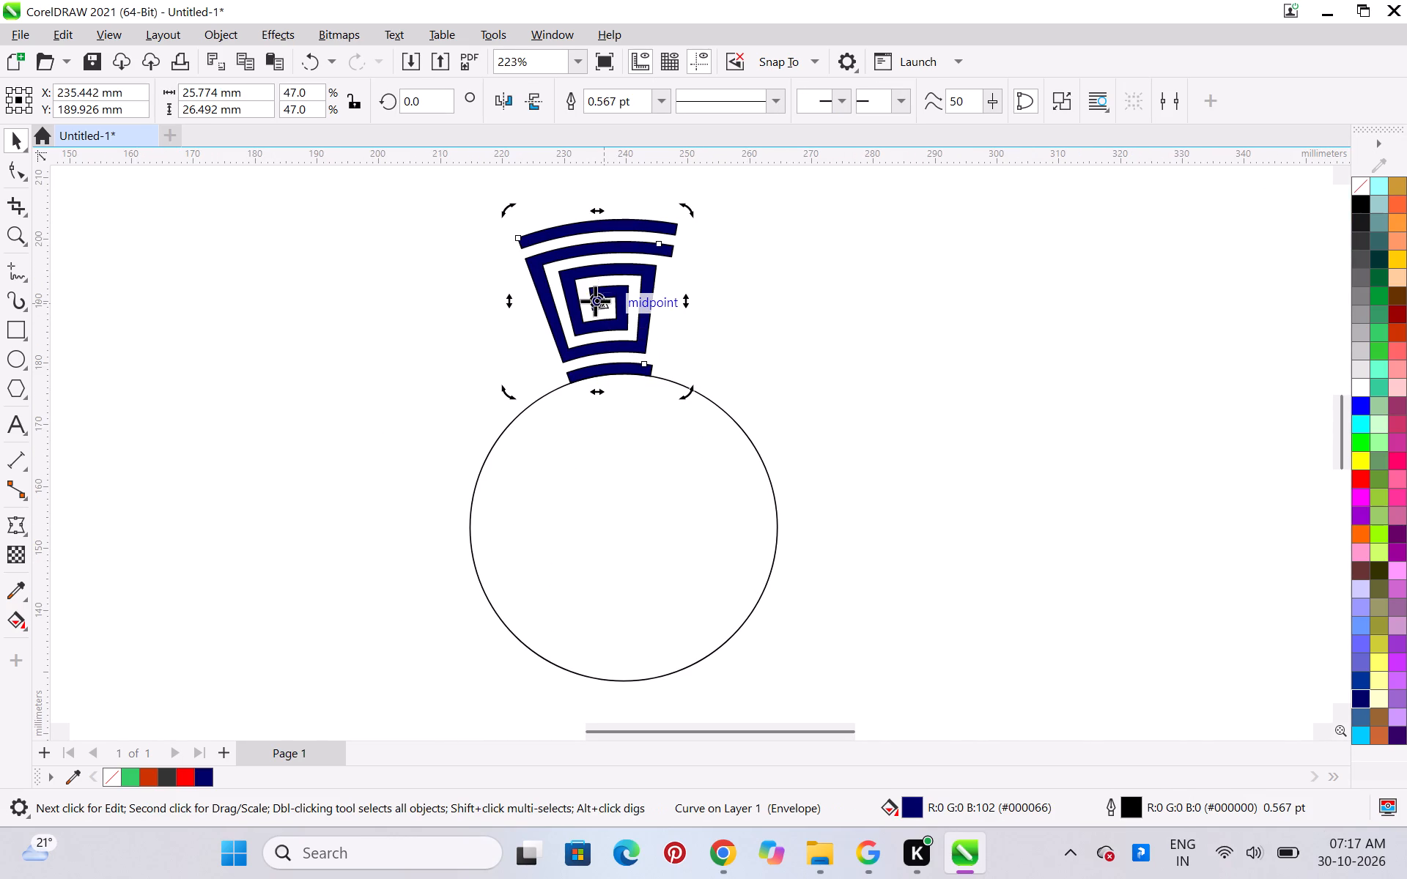
{"action": "left_click_drag", "start_coordinate": [598, 305], "coordinate": [619, 534]}
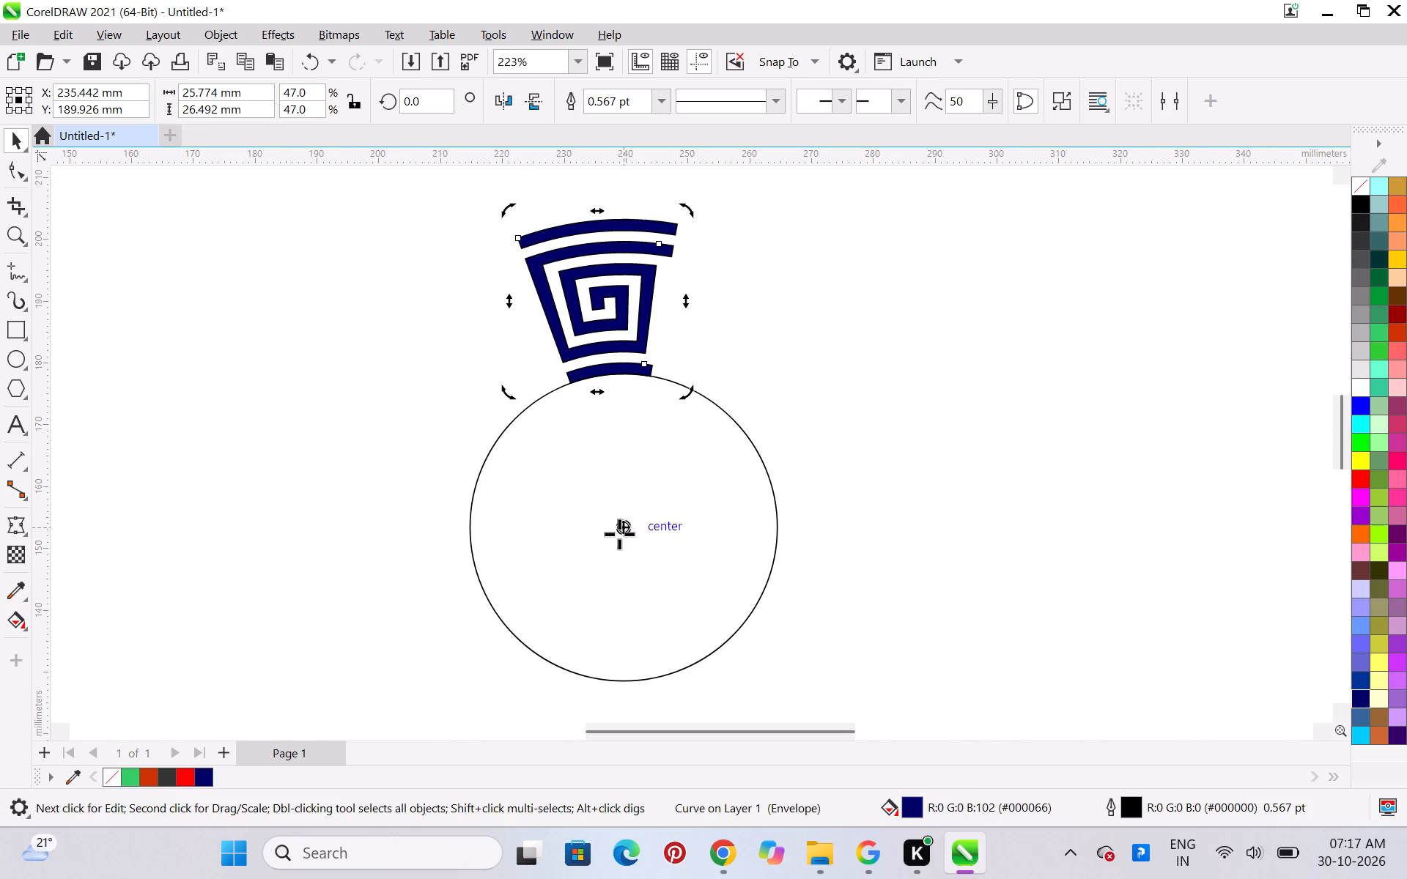
{"action": "left_click_drag", "start_coordinate": [619, 534], "coordinate": [619, 537]}
{"action": "left_click", "coordinate": [619, 533]}
Rotate a copy of the Greek-key motif 30° counterclockwise about the circle's centre, keeping the original in place.
{"action": "left_click_drag", "start_coordinate": [695, 214], "coordinate": [531, 248], "text": "ctrl"}
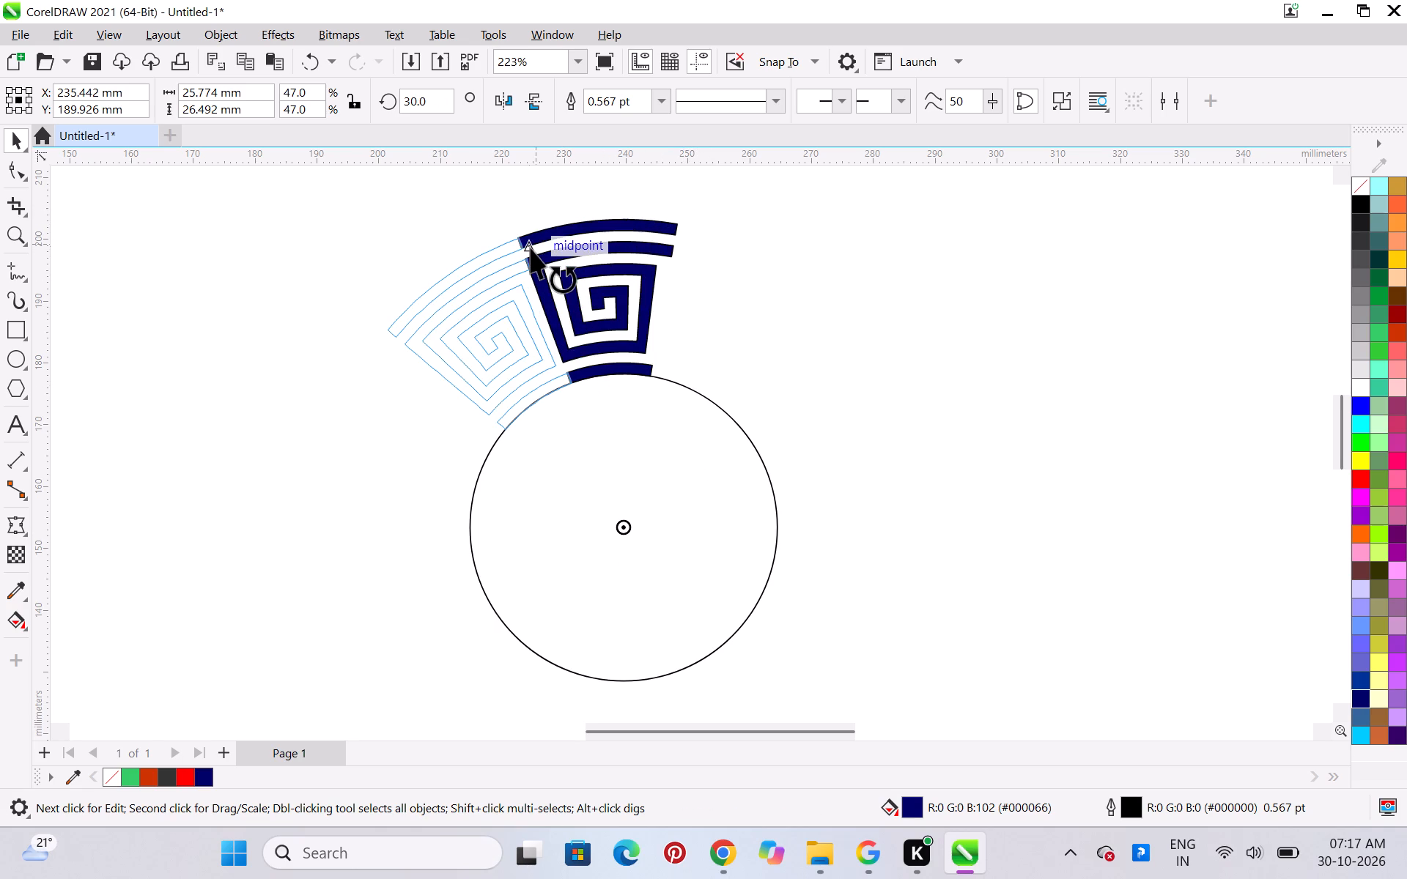
{"action": "left_click_drag", "start_coordinate": [531, 248], "coordinate": [521, 250], "text": "ctrl"}
{"action": "right_click", "coordinate": [522, 248], "text": "ctrl"}
Repeat the 30° rotated copy until twelve Greek-key motifs form a closed ring, undoing the surplus copy.
{"action": "key", "text": "ctrl+r"}
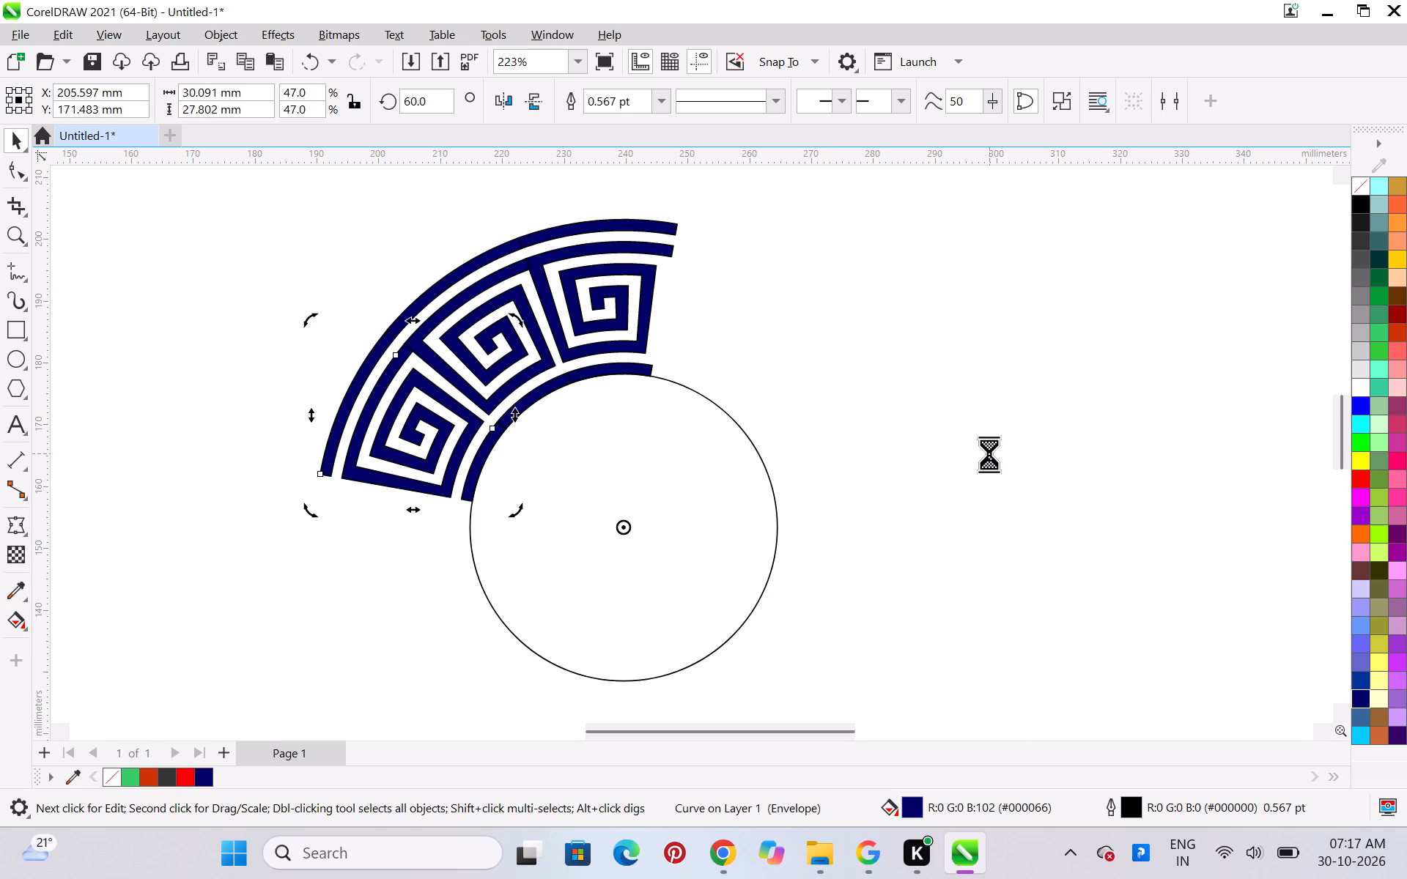
{"action": "key", "text": "ctrl+r"}
{"action": "key", "text": "ctrl+r"}
{"action": "key", "text": "ctrl+r"}
{"action": "key", "text": "ctrl+r"}
{"action": "key", "text": "ctrl+r"}
{"action": "key", "text": "ctrl+r"}
{"action": "key", "text": "ctrl+r"}
{"action": "key", "text": "ctrl+r"}
{"action": "key", "text": "ctrl+r"}
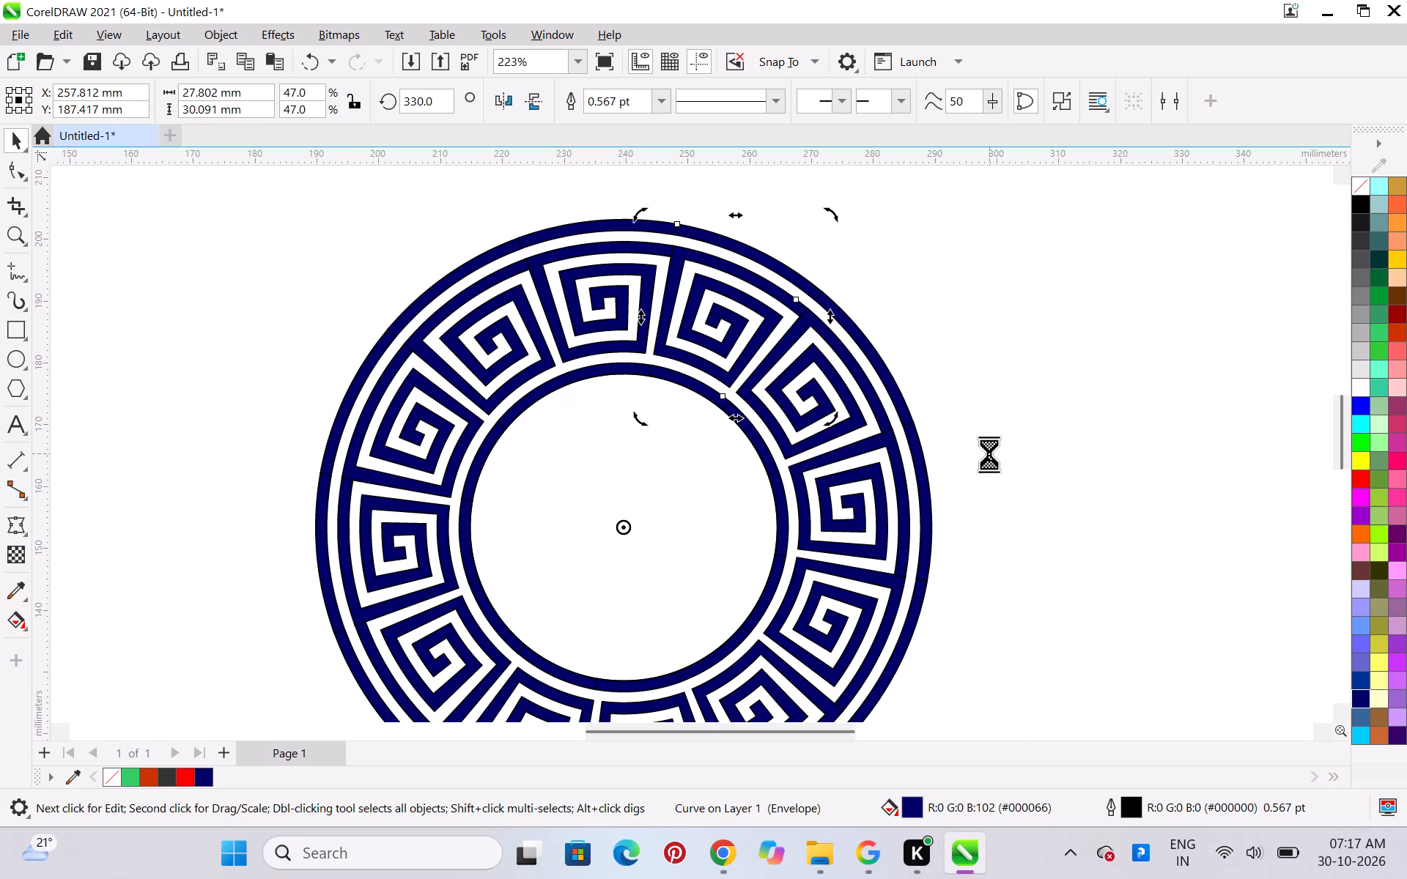
{"action": "key", "text": "ctrl+r"}
{"action": "key", "text": "ctrl+z"}
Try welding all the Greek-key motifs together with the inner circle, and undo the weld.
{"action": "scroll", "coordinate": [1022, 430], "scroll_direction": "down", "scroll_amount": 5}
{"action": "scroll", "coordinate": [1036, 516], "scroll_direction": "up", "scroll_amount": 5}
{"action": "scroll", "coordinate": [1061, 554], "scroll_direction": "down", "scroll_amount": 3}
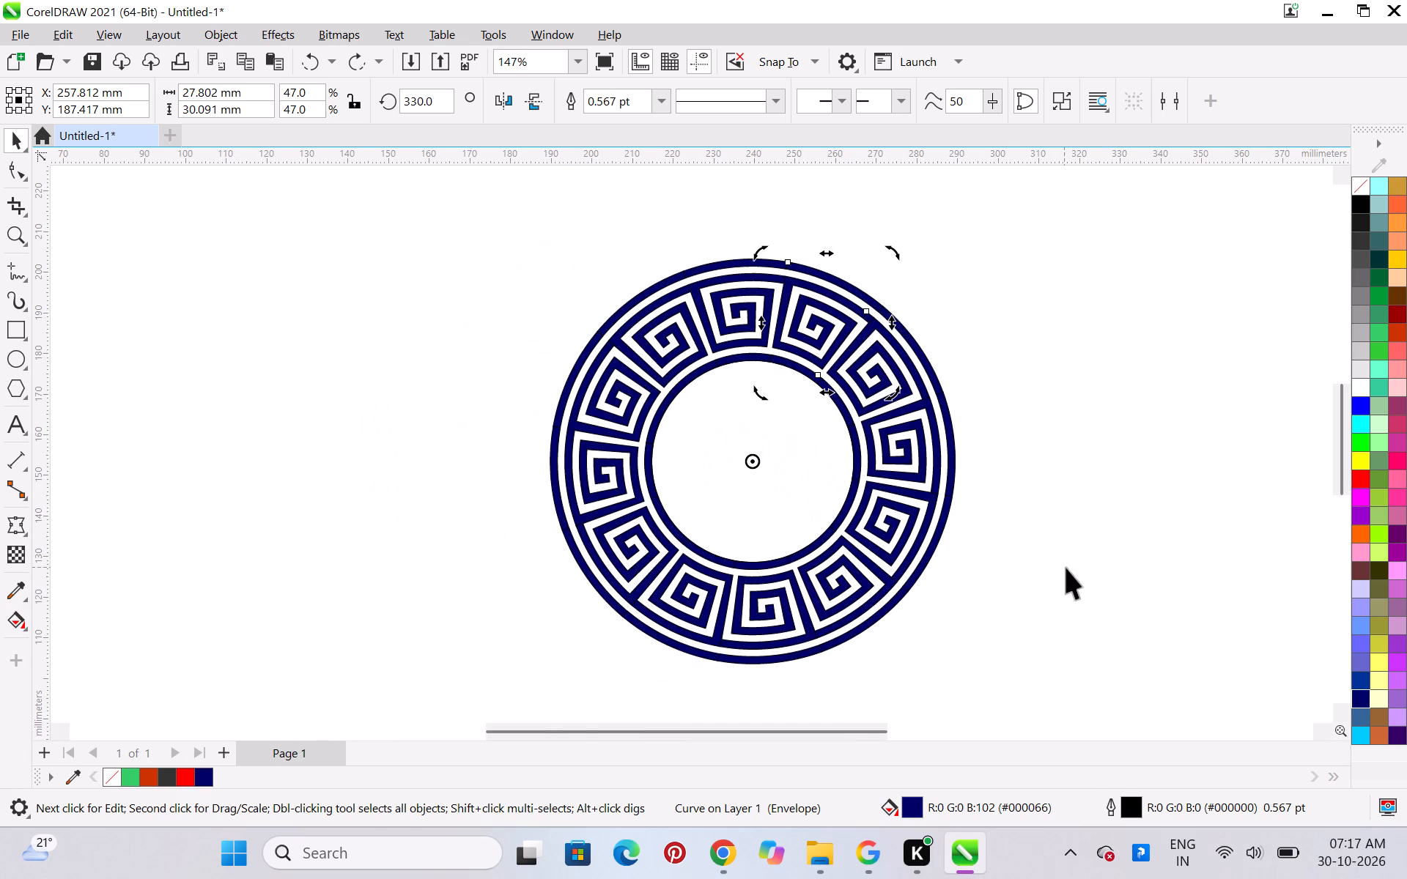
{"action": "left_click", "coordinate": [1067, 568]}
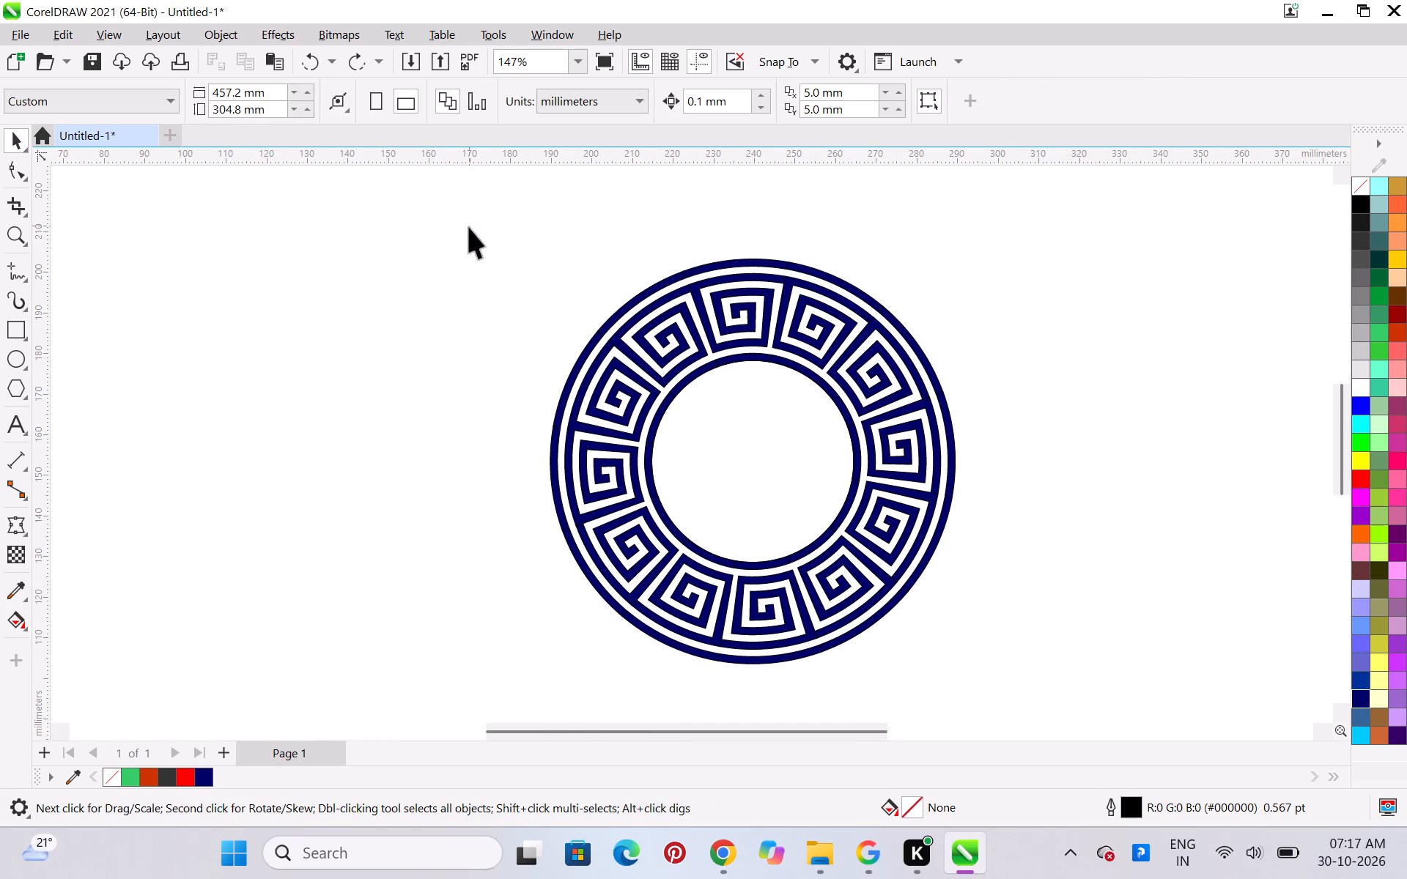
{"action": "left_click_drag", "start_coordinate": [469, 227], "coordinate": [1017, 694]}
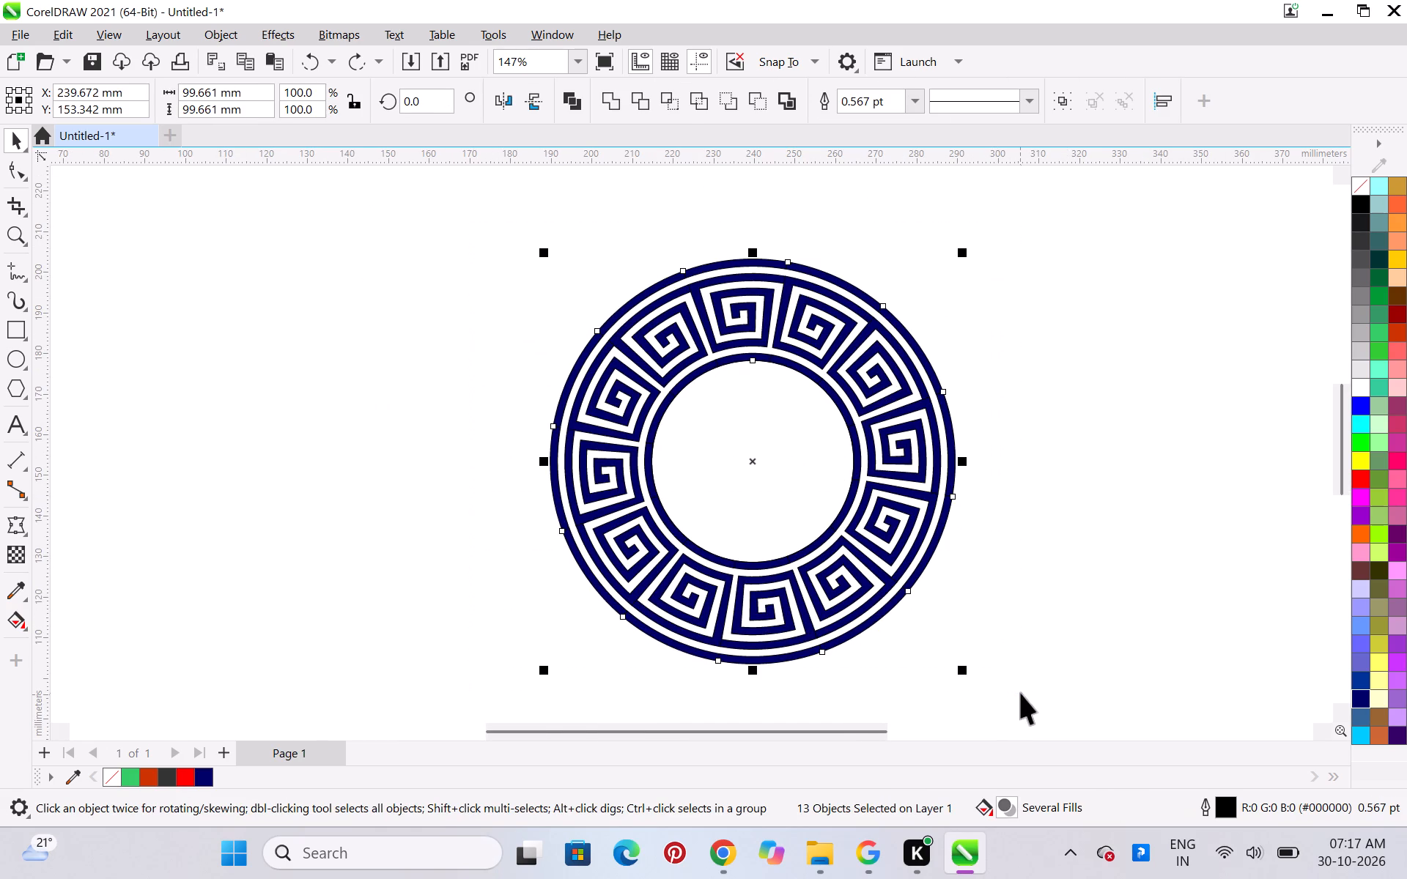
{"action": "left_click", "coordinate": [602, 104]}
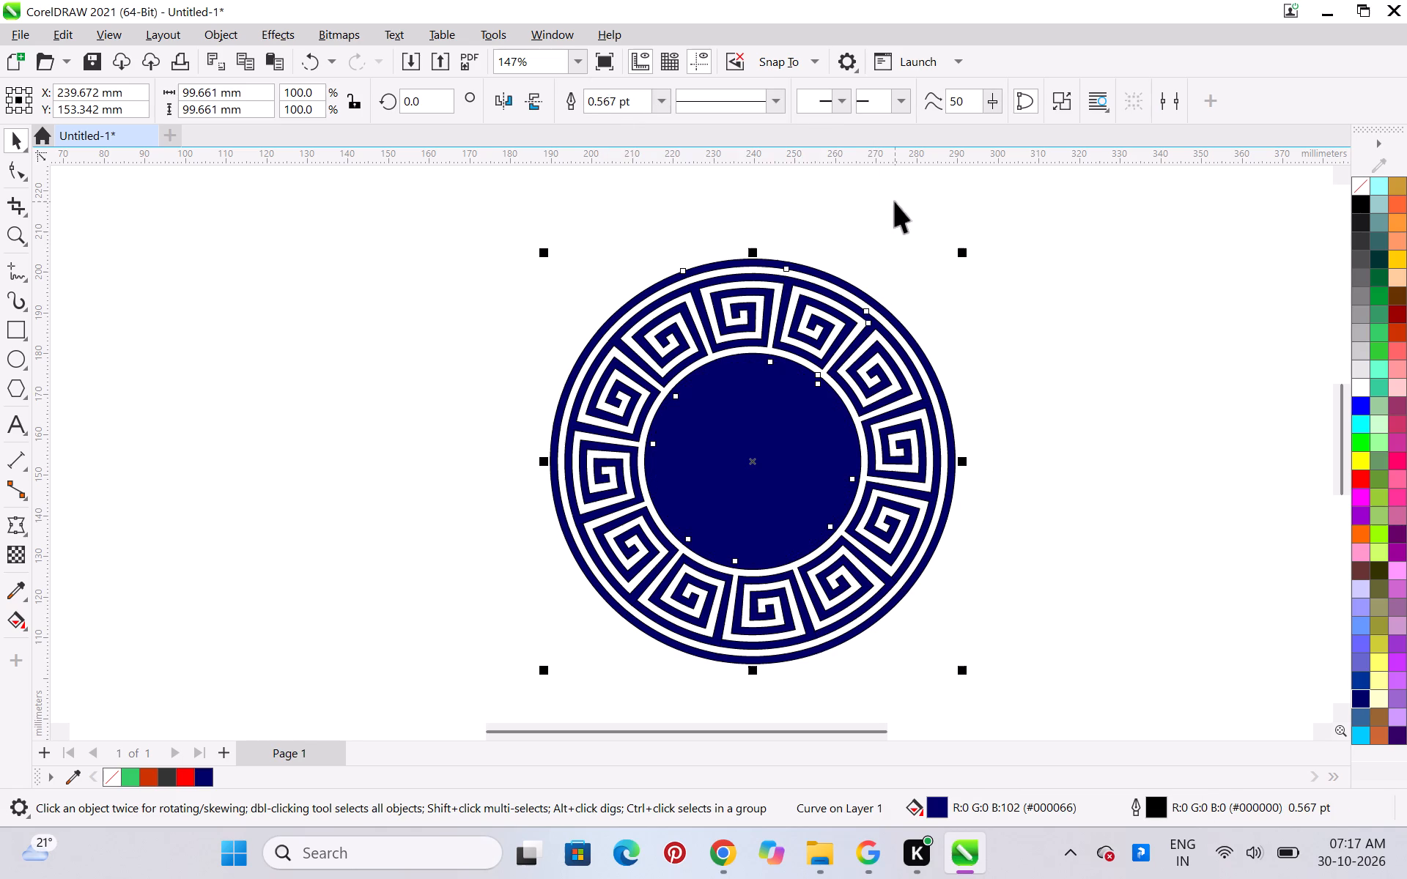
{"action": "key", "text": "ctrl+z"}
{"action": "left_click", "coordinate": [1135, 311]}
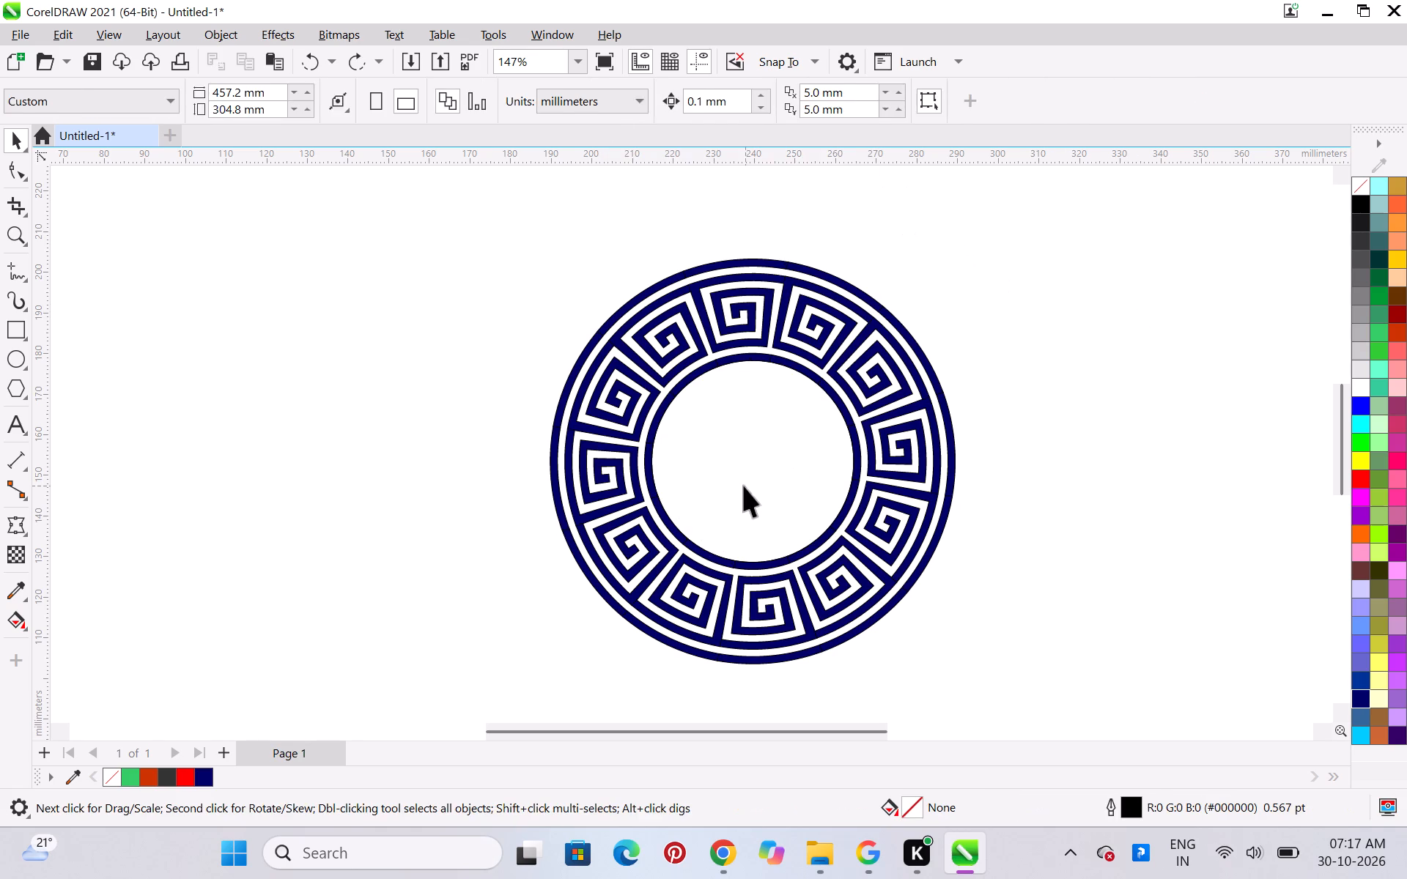
Delete the inner circle from inside the Greek-key ring.
{"action": "left_click", "coordinate": [744, 486]}
{"action": "key", "text": "Delete"}
Weld the twelve Greek-key motifs of the ring into a single curve.
{"action": "left_click_drag", "start_coordinate": [503, 221], "coordinate": [527, 303]}
{"action": "left_click_drag", "start_coordinate": [527, 303], "coordinate": [987, 705]}
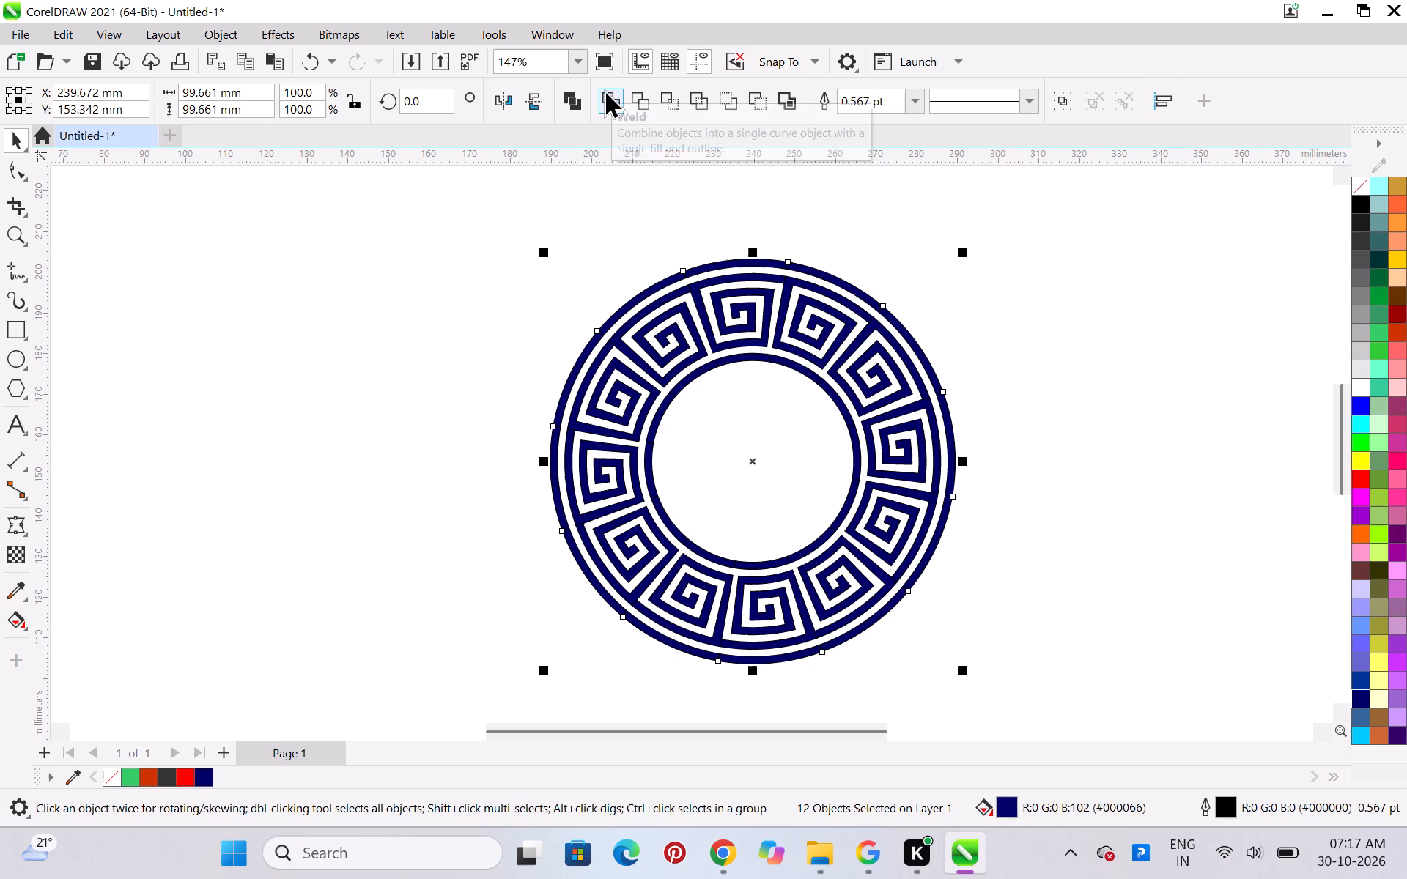
{"action": "left_click", "coordinate": [604, 89]}
{"action": "left_click", "coordinate": [1098, 376]}
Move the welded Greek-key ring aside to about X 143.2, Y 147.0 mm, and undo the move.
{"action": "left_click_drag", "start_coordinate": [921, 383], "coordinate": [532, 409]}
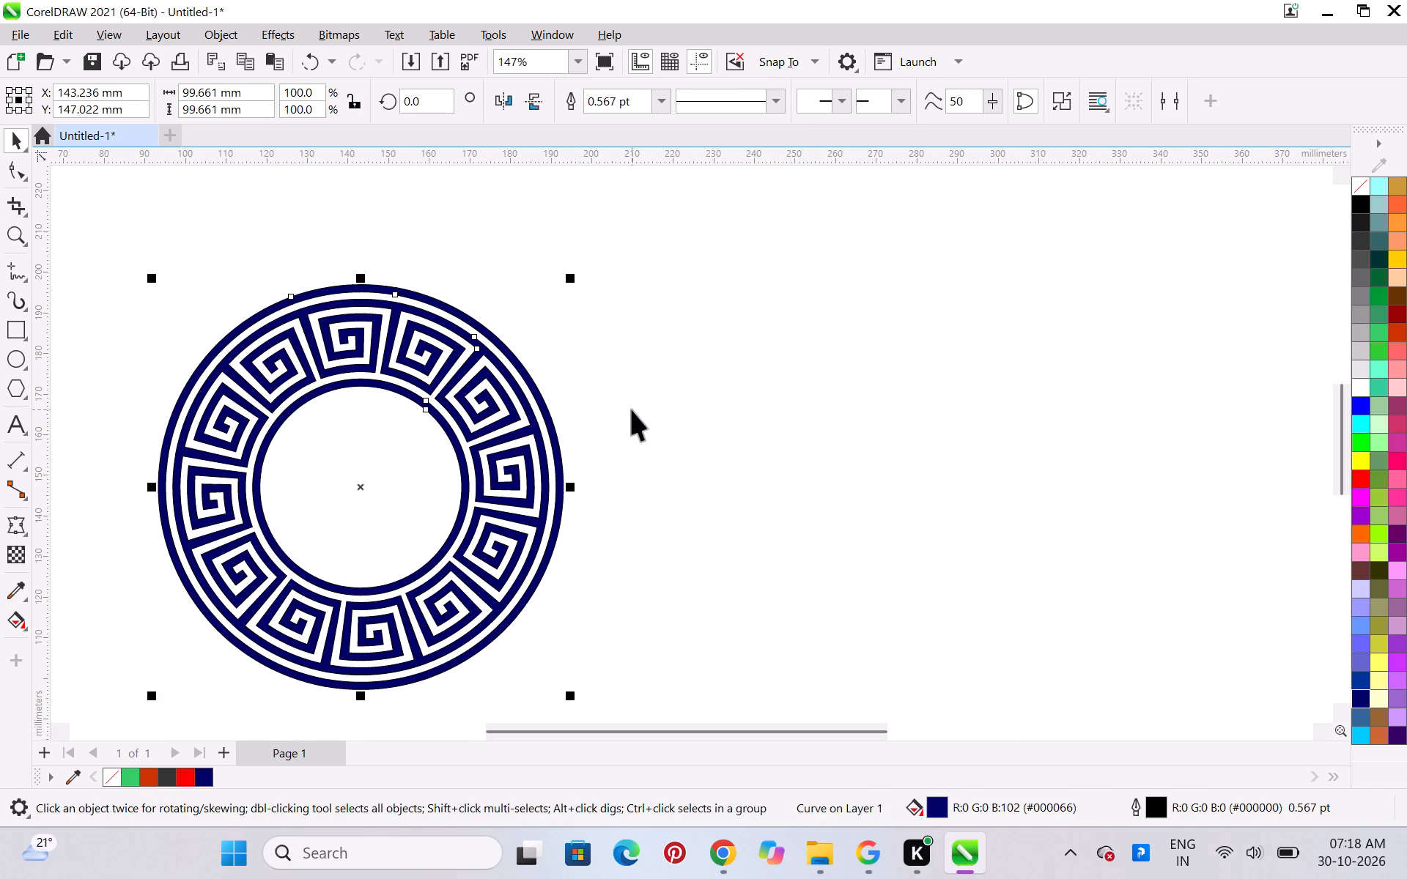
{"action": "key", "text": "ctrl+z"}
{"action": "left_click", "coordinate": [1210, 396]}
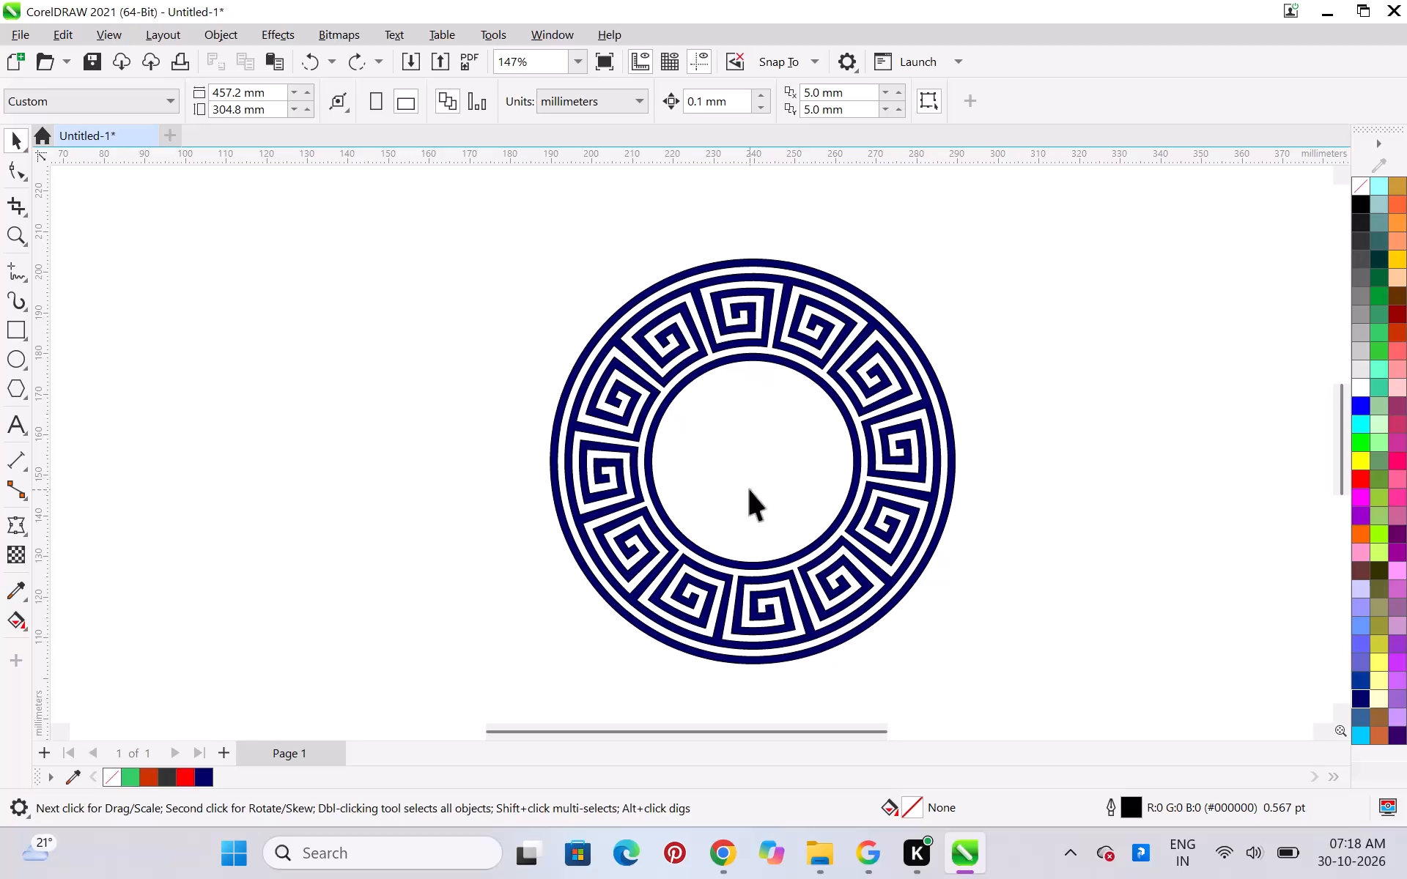
Paste the copied circle back inside the Greek-key ring at its original position.
{"action": "key", "text": "ctrl+v"}
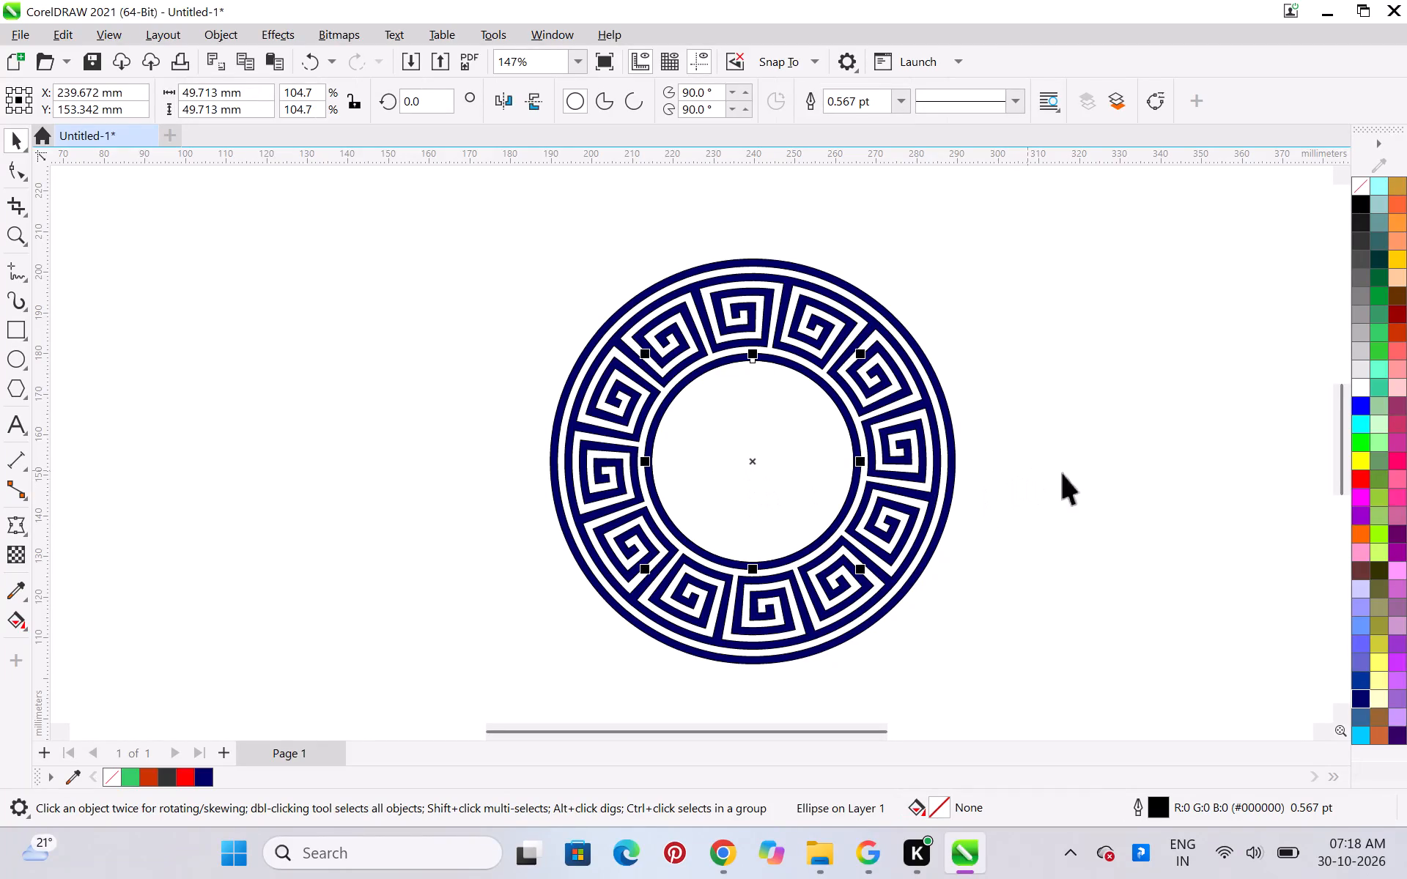
{"action": "left_click", "coordinate": [1103, 478]}
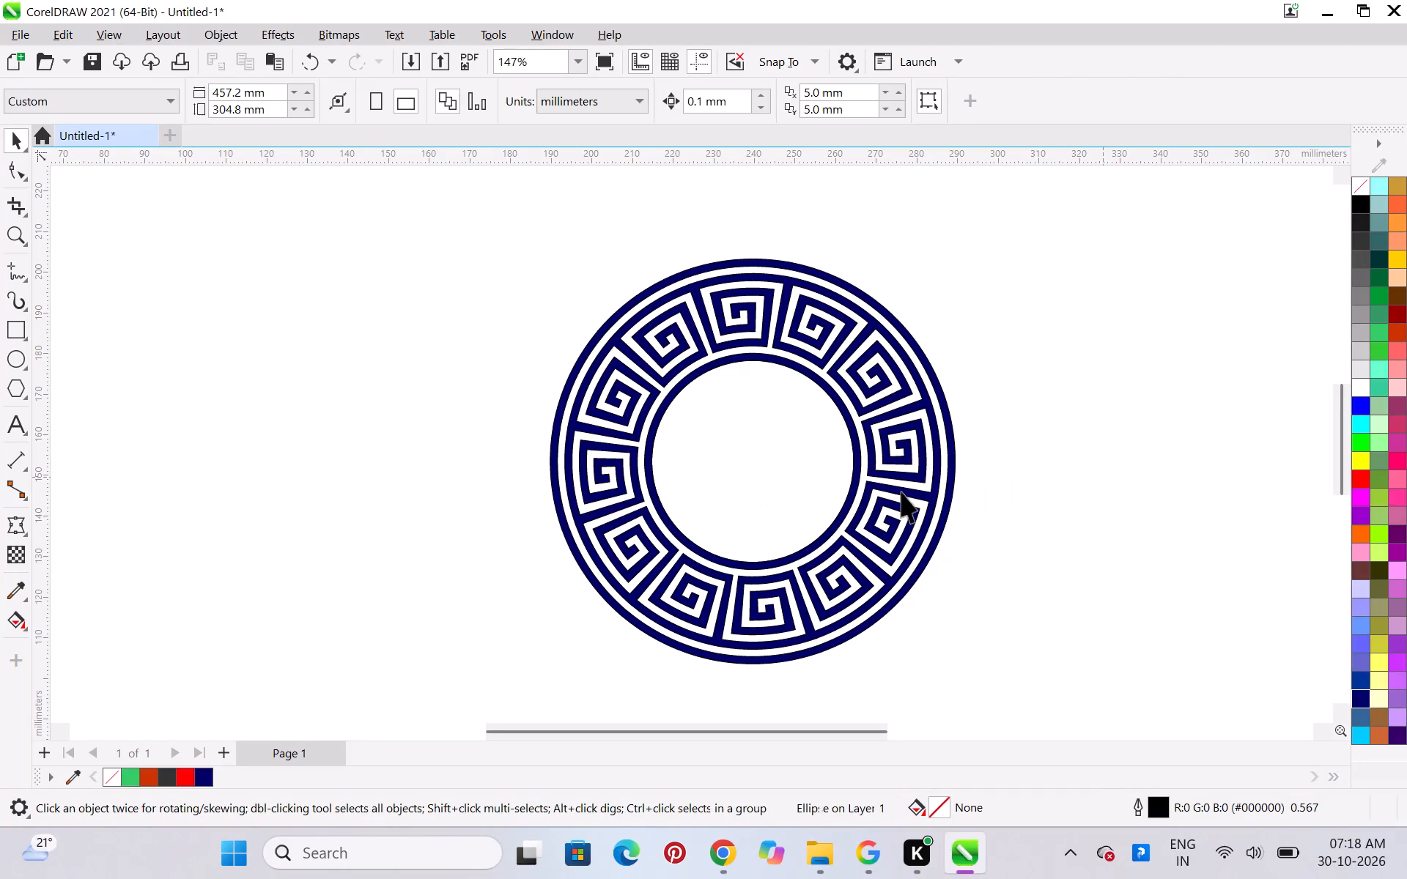
Switch to Chrome and copy the shield-shaped computer logo image from the AI Overview of the computer logo search.
{"action": "left_click", "coordinate": [740, 779]}
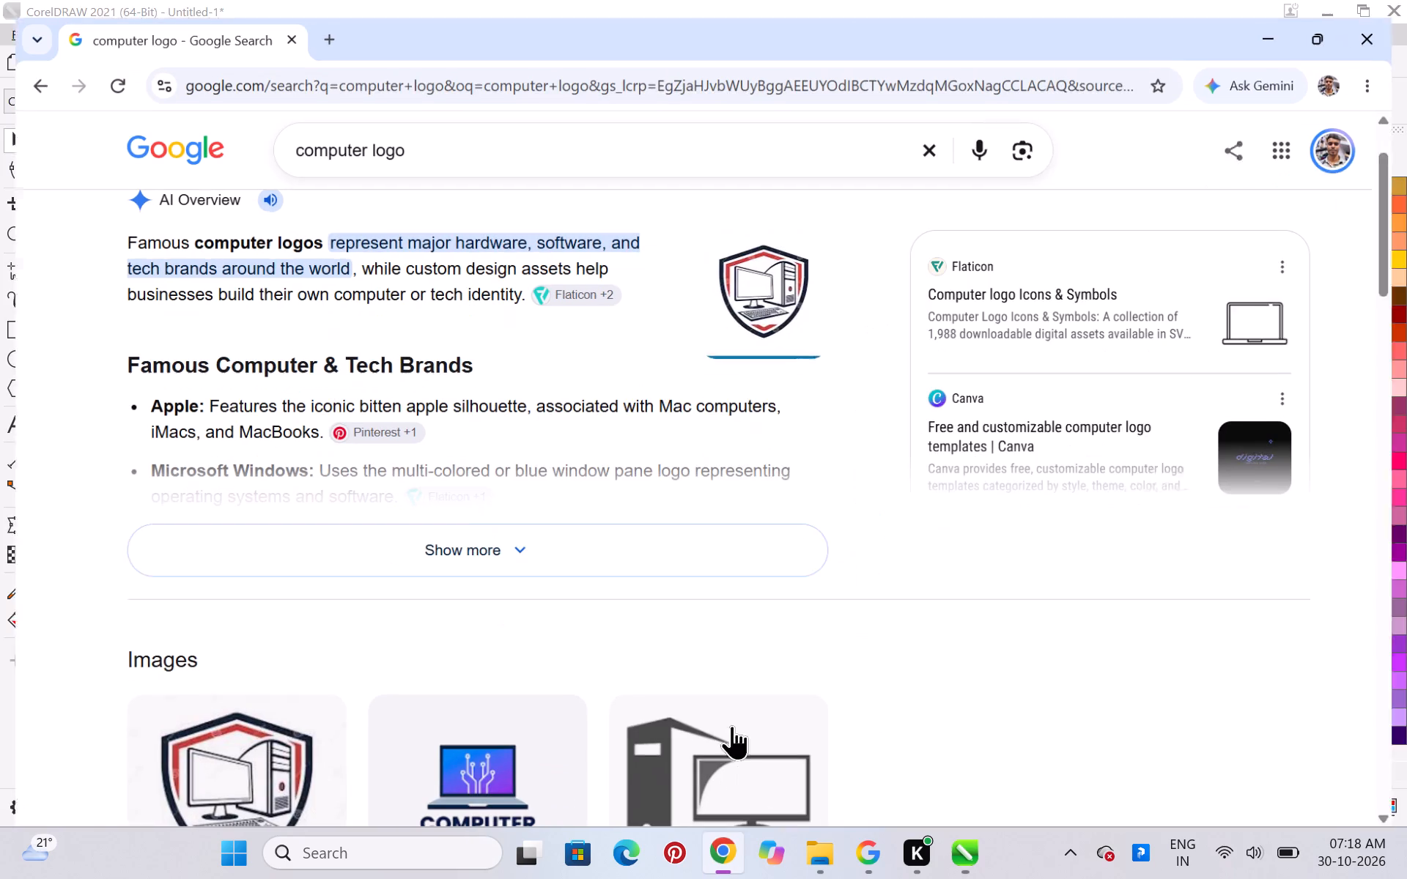
{"action": "right_click", "coordinate": [772, 294]}
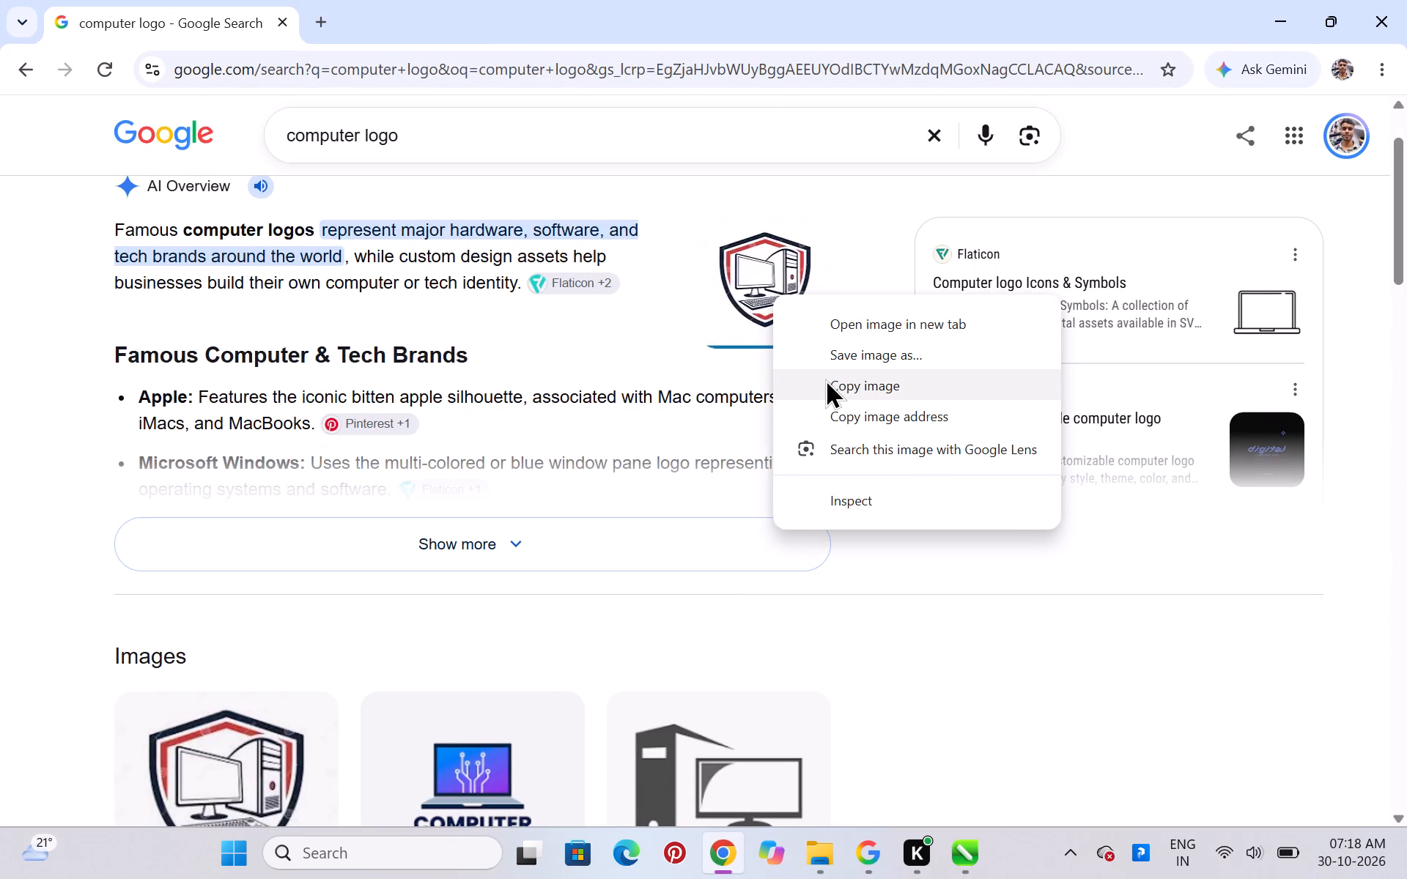
{"action": "left_click", "coordinate": [825, 379]}
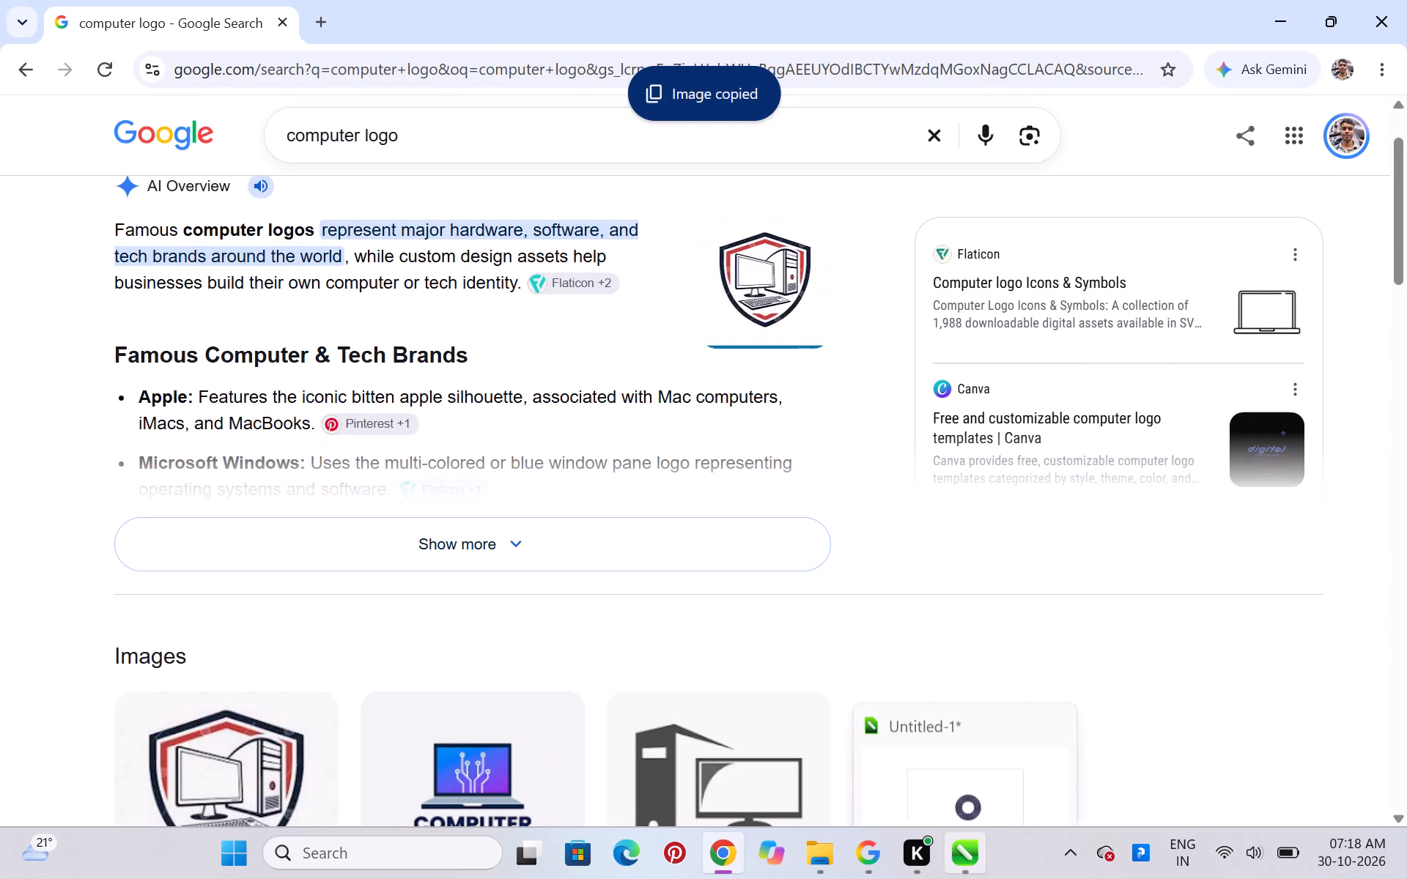
Switch to CorelDRAW and save the drawing as "new logo" in CDR format in the Downloads folder.
{"action": "left_click", "coordinate": [962, 850]}
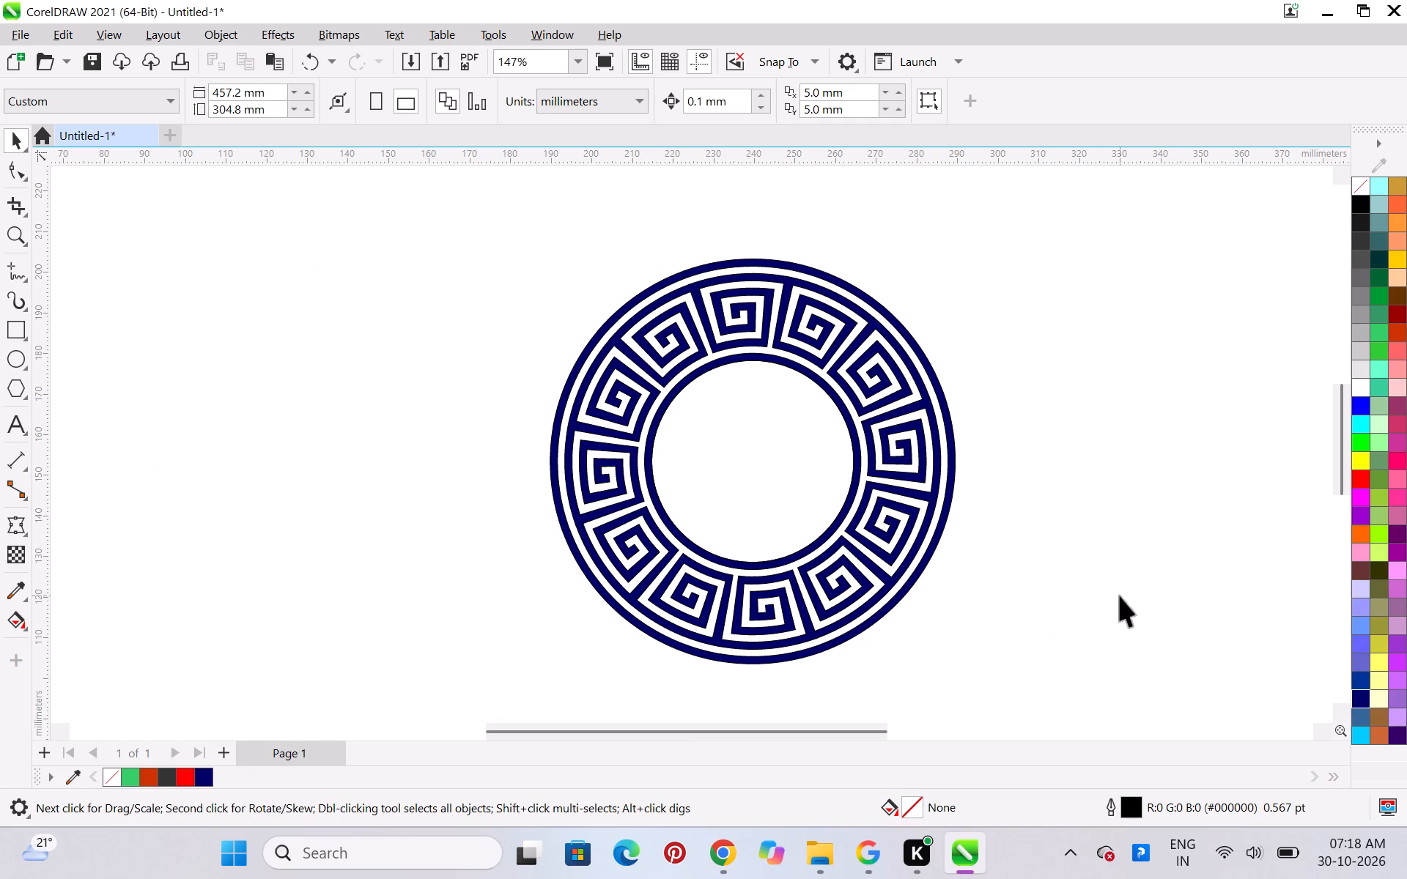
{"action": "key", "text": "ctrl+s"}
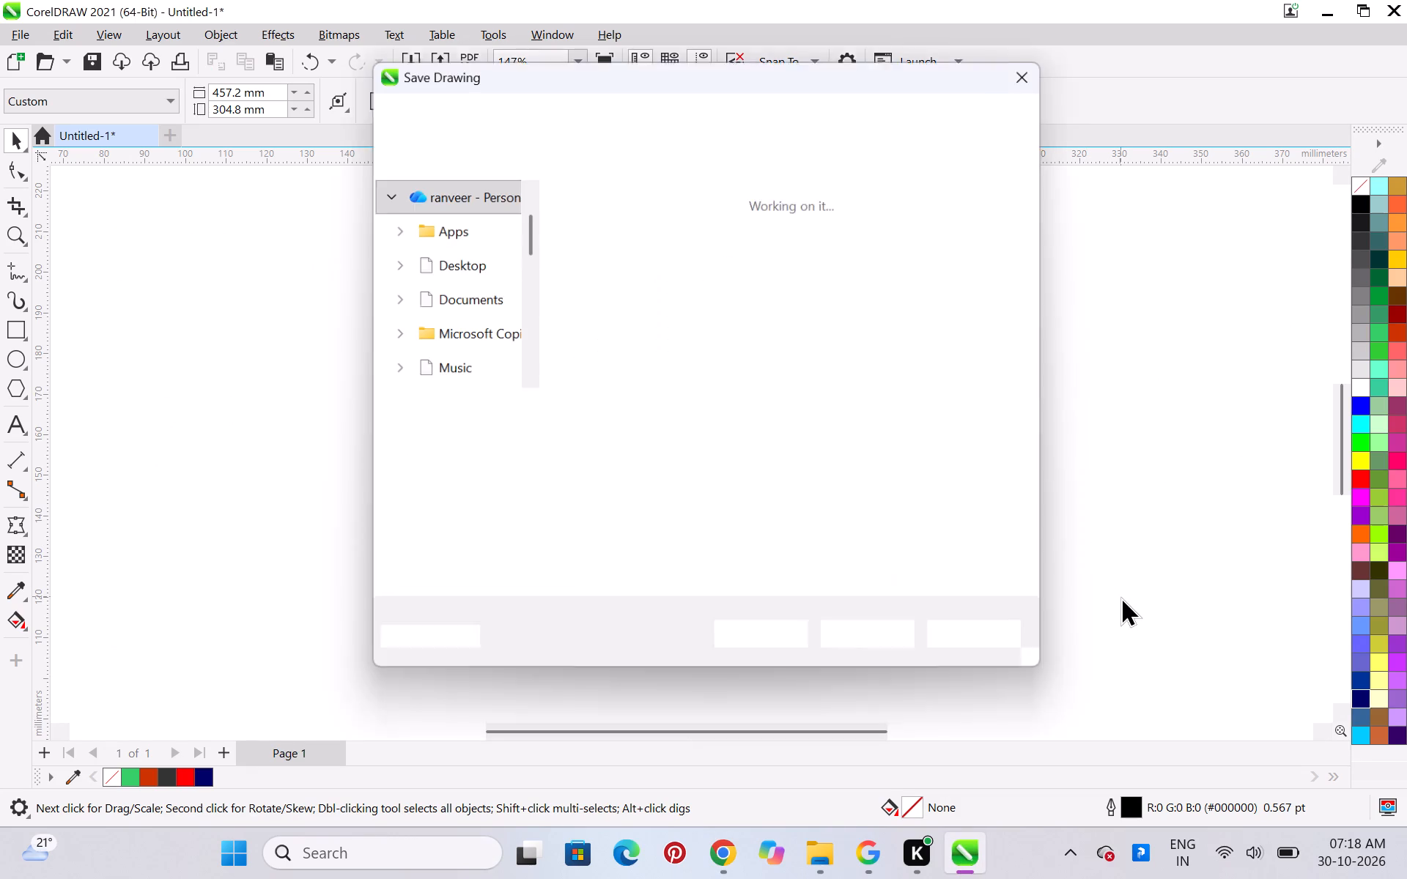
{"action": "key", "text": "BackSpace"}
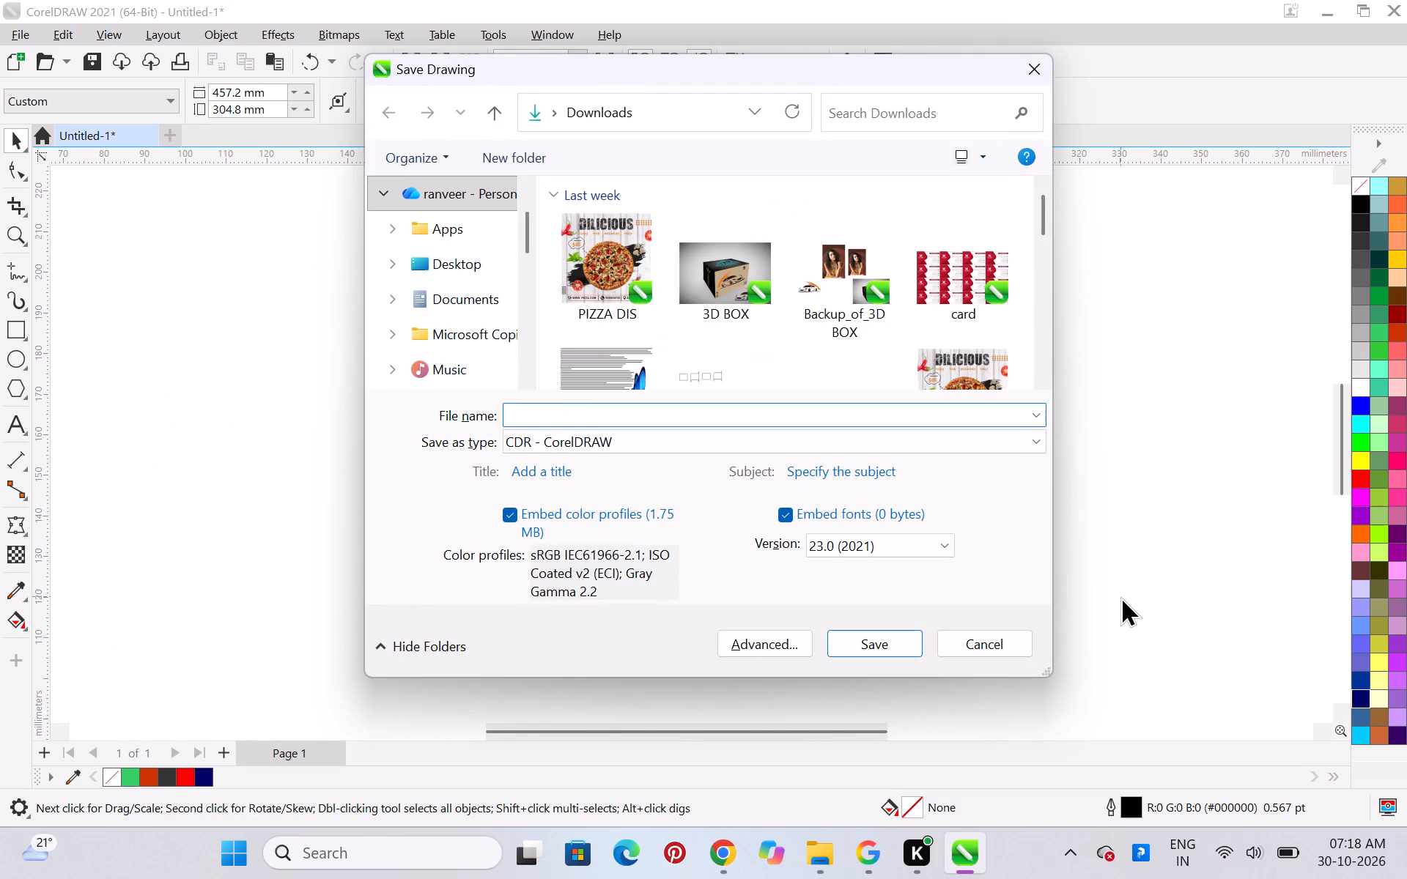
{"action": "type", "text": "new"}
{"action": "key", "text": "space"}
{"action": "key", "text": "l"}
{"action": "type", "text": "ogo"}
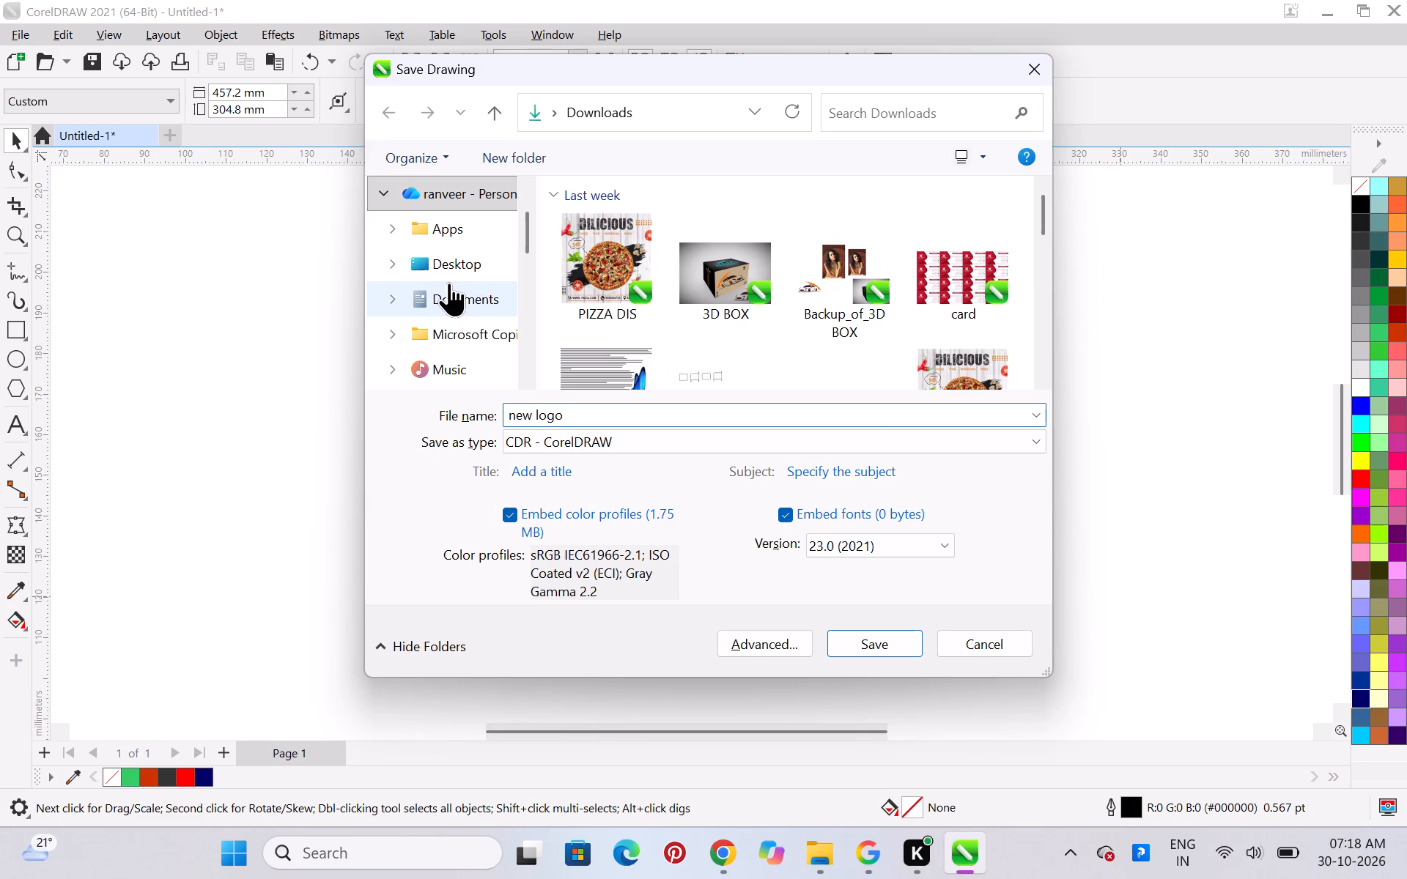
{"action": "scroll", "coordinate": [448, 286], "scroll_direction": "down", "scroll_amount": 3}
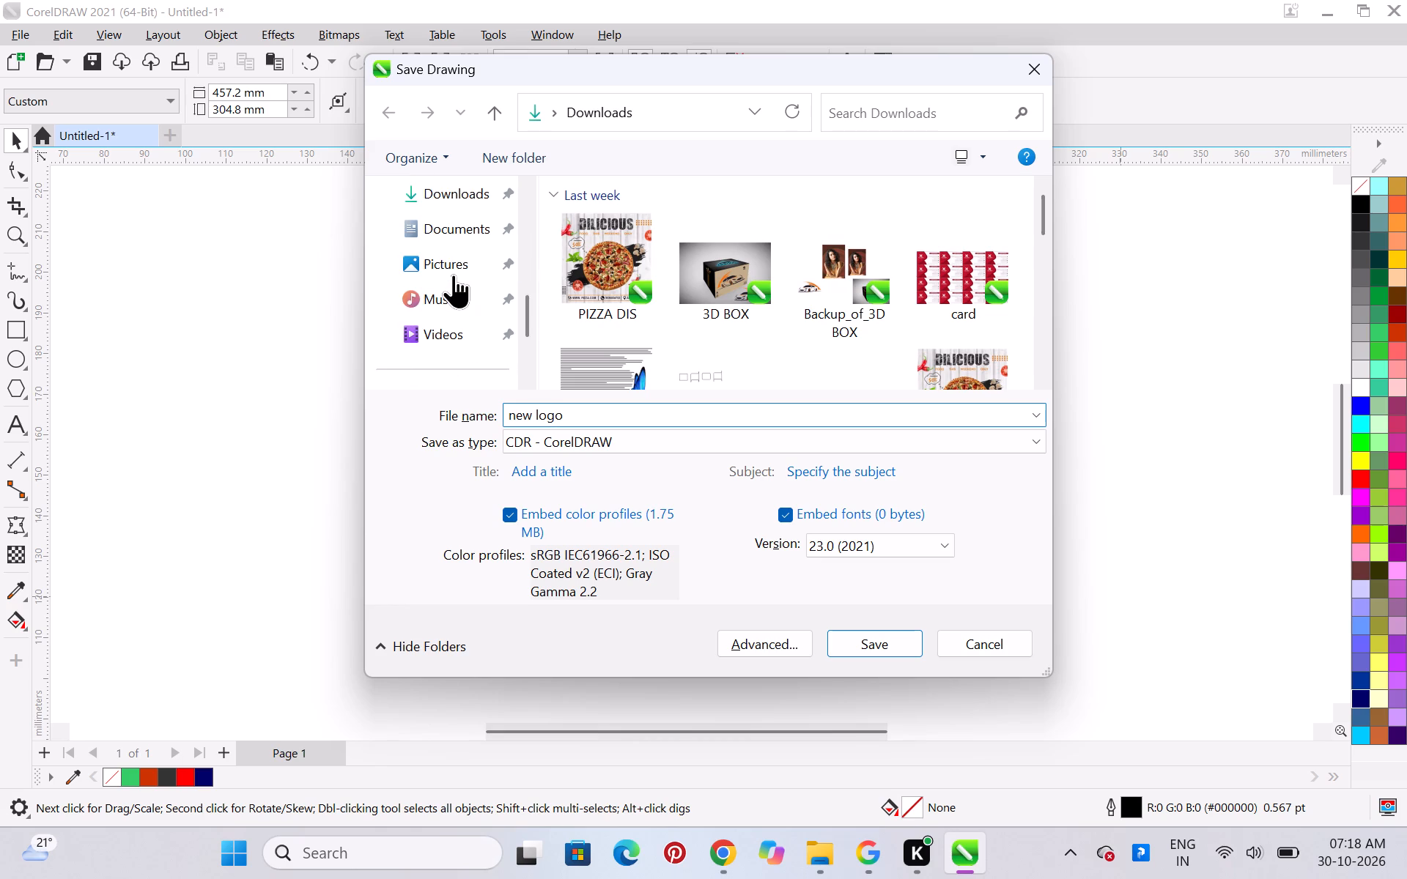
{"action": "left_click", "coordinate": [479, 200]}
{"action": "left_click", "coordinate": [892, 634]}
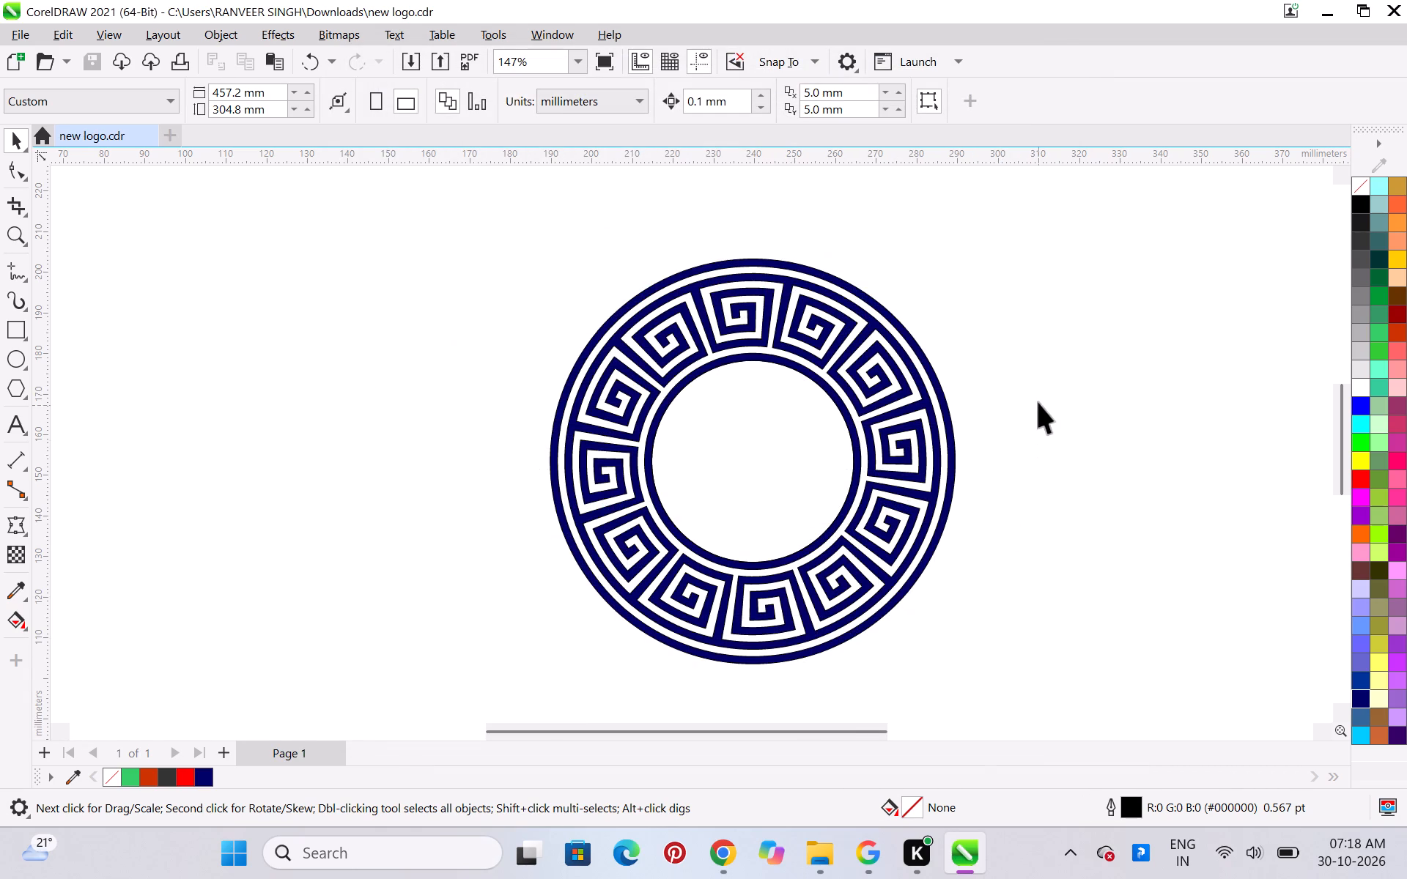
Paste the copied computer logo image and place it beside the Greek-key ring at about X 136.1, Y 159.1 mm.
{"action": "left_click", "coordinate": [1046, 385]}
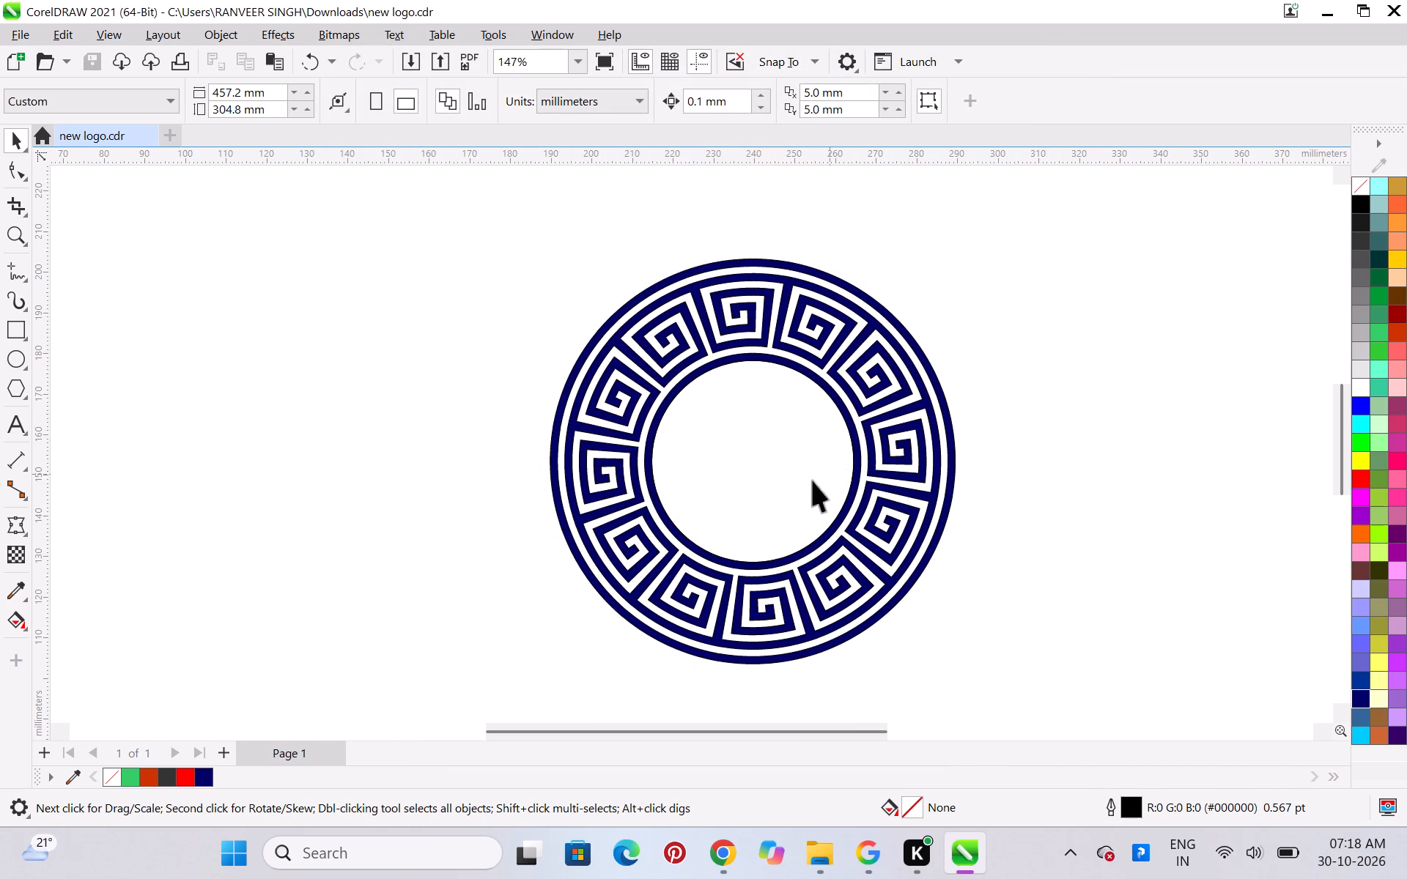
{"action": "left_click", "coordinate": [813, 481]}
{"action": "left_click", "coordinate": [1019, 481]}
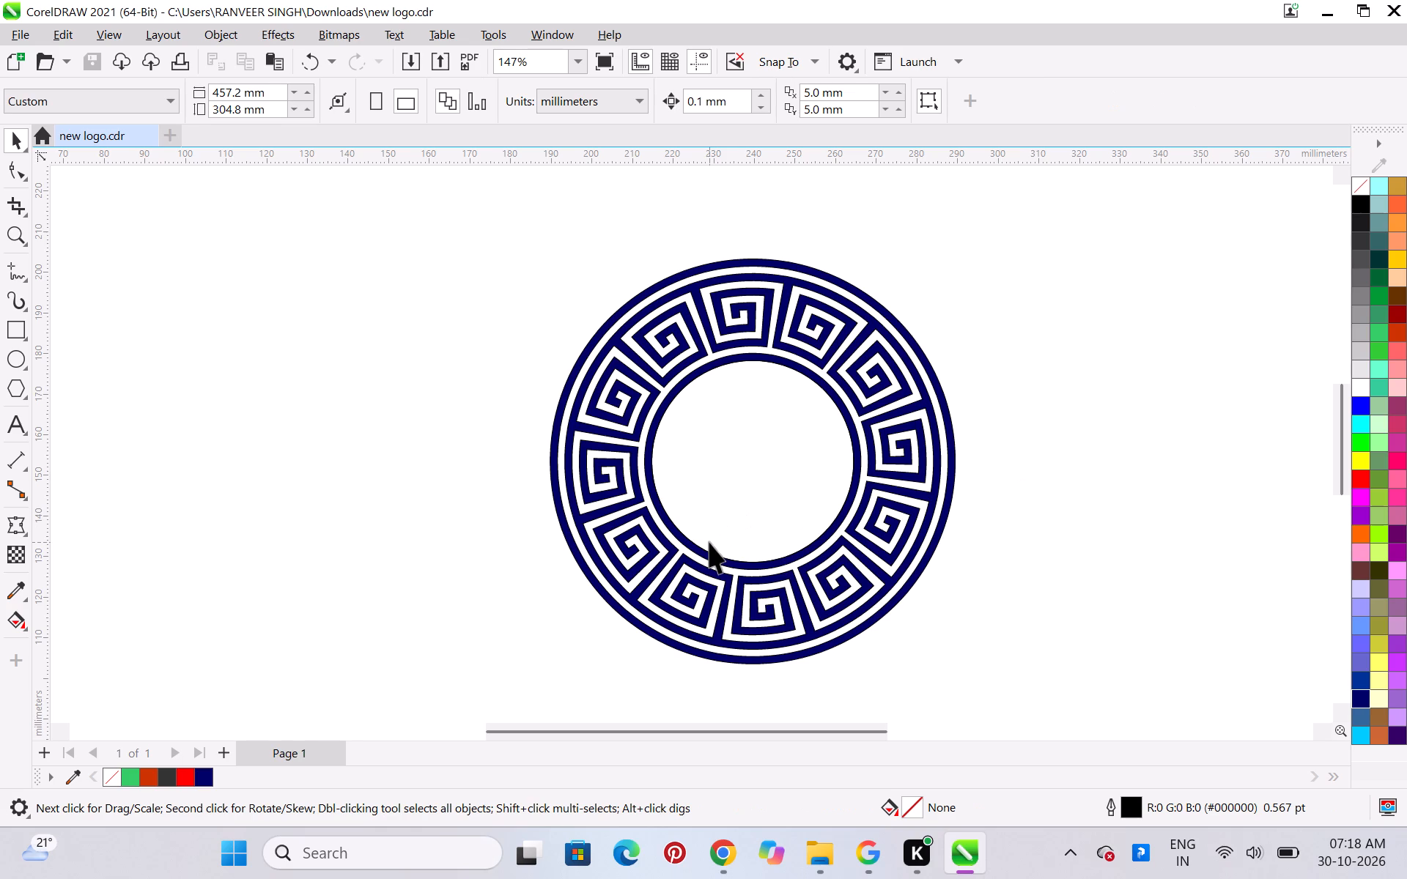
{"action": "key", "text": "ctrl+v"}
{"action": "left_click_drag", "start_coordinate": [727, 479], "coordinate": [351, 452]}
{"action": "double_click", "coordinate": [1007, 264]}
Group the Greek-key ring with its inner circle and lock the group.
{"action": "left_click_drag", "start_coordinate": [503, 239], "coordinate": [1009, 688]}
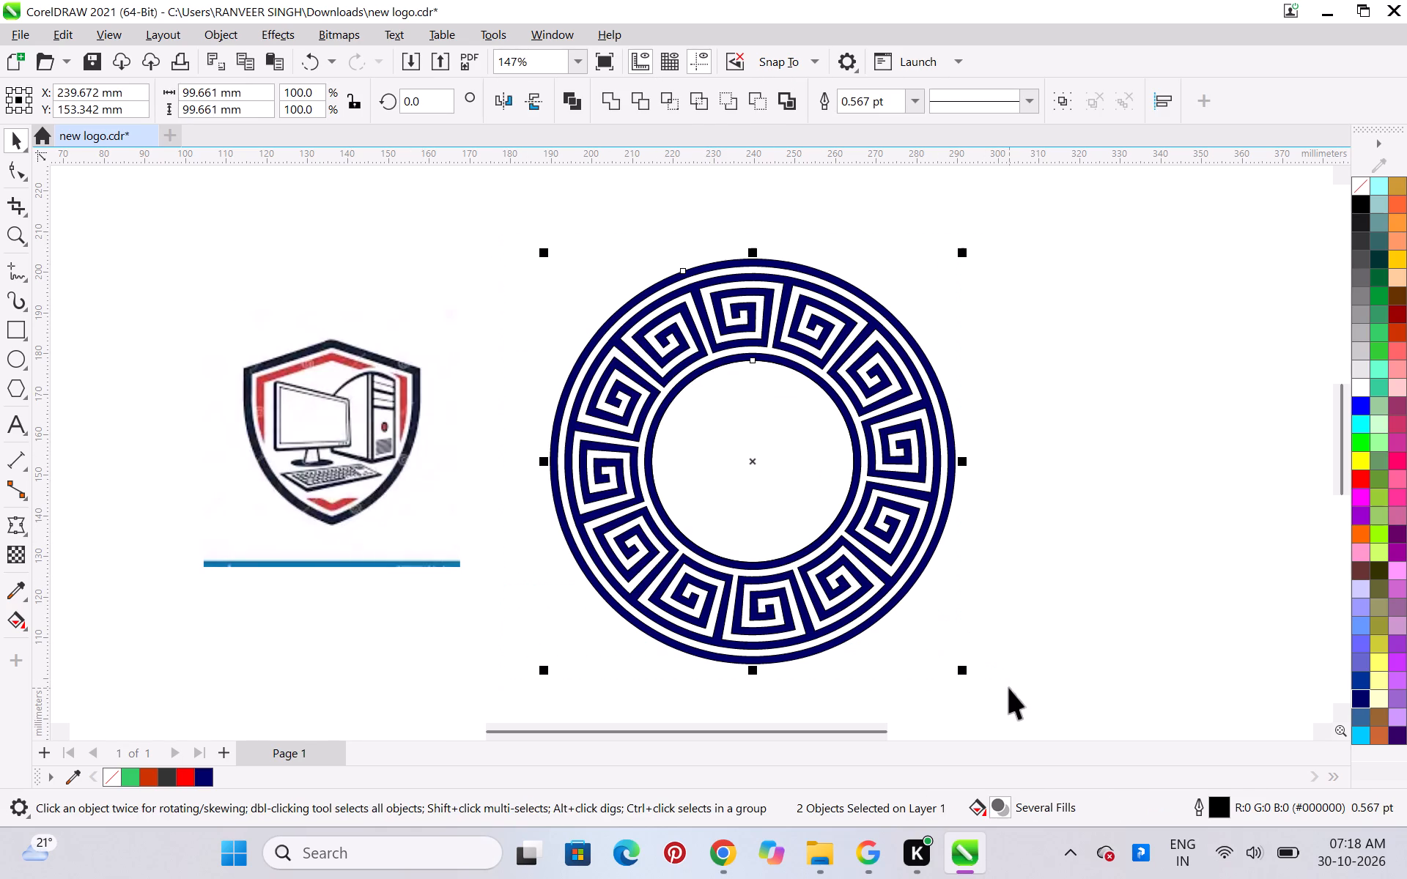
{"action": "key", "text": "ctrl+g"}
{"action": "right_click", "coordinate": [721, 476]}
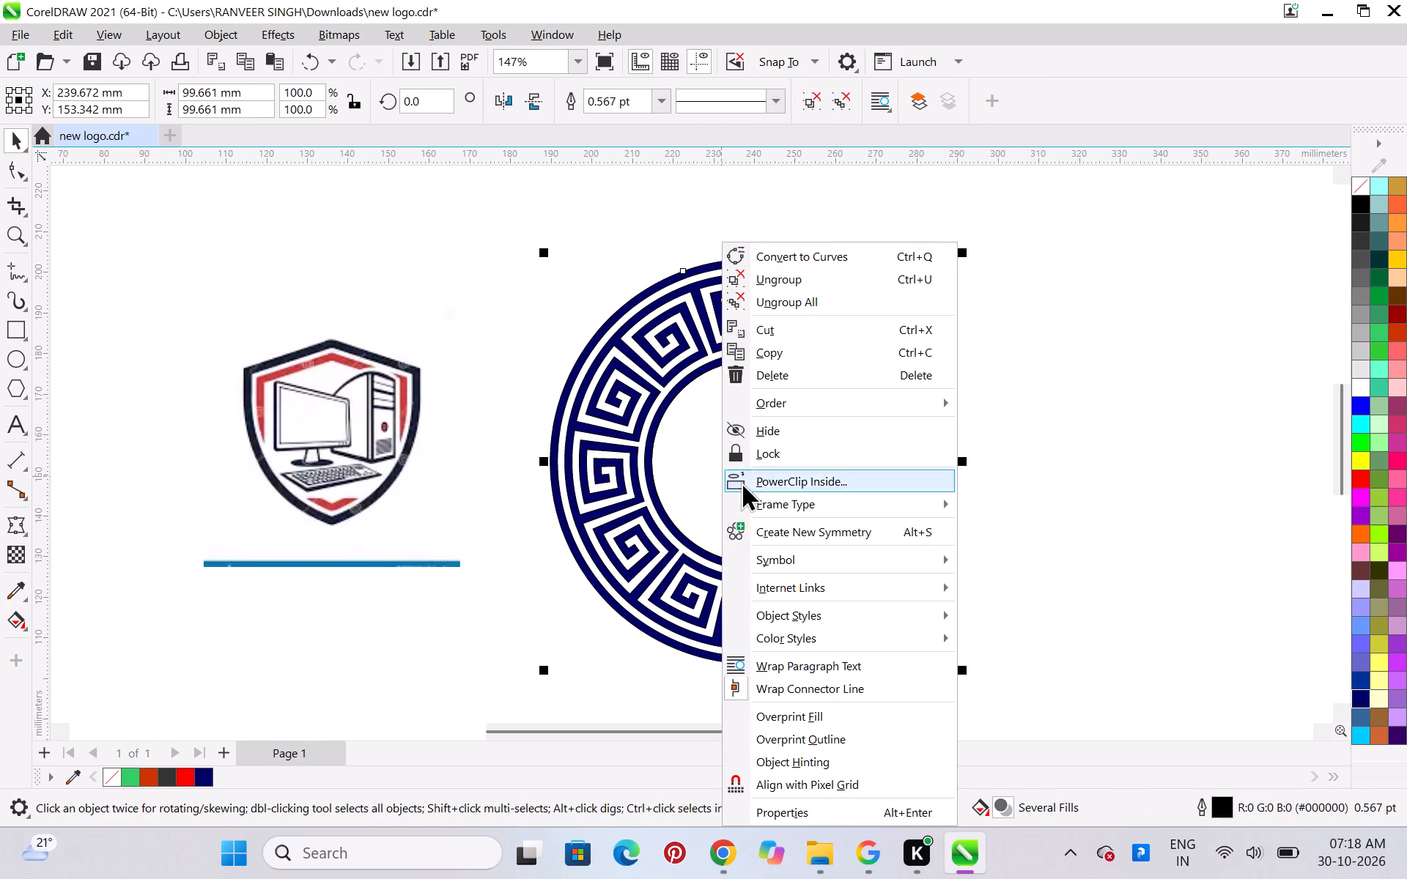
{"action": "left_click", "coordinate": [783, 458]}
{"action": "left_click", "coordinate": [1068, 408]}
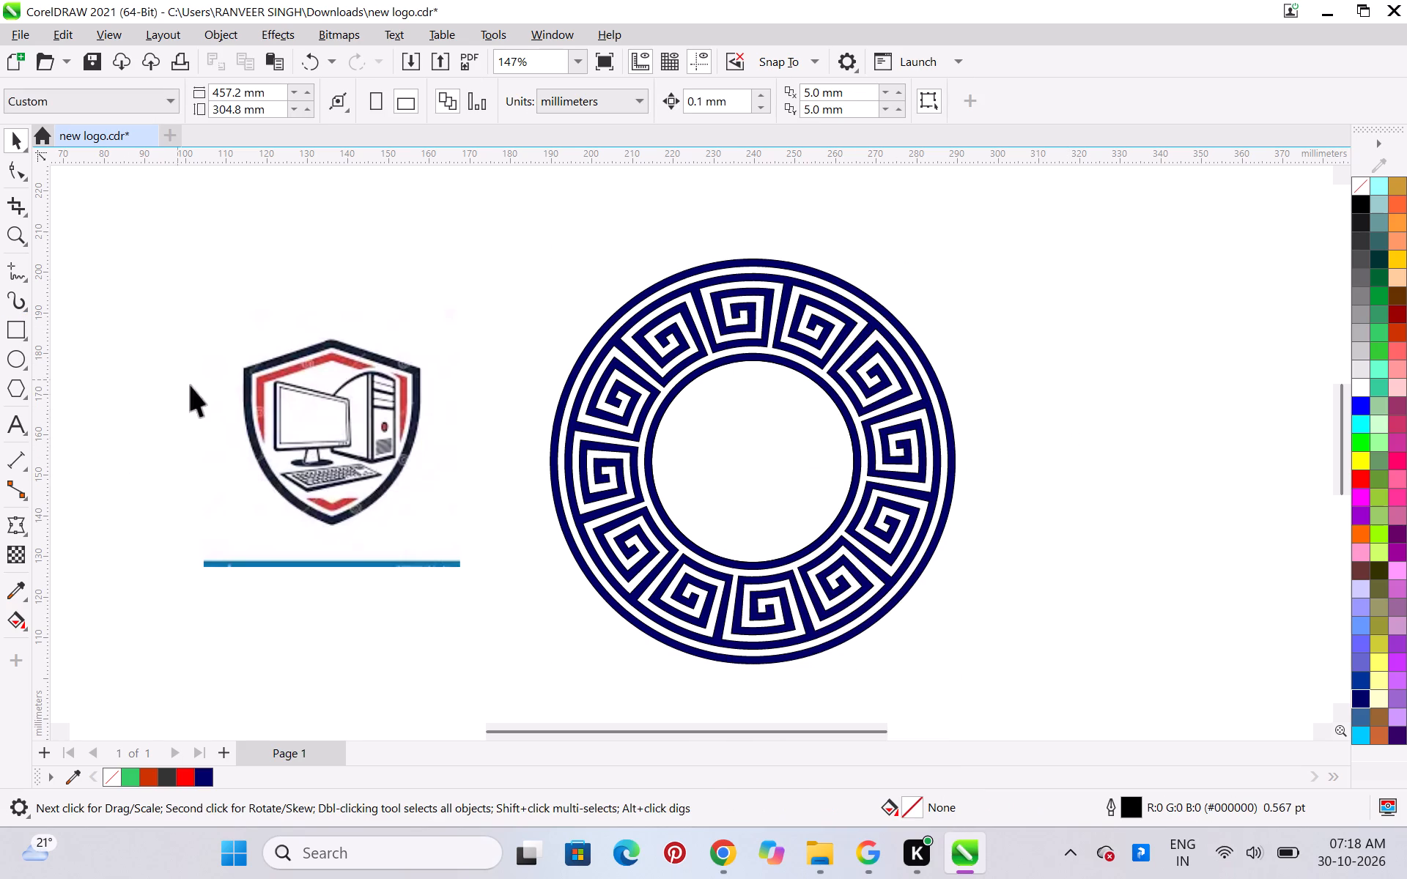
Crop the pasted image to about 51.2 × 49.9 mm around the shield, removing the blue line beneath it.
{"action": "left_click", "coordinate": [314, 420]}
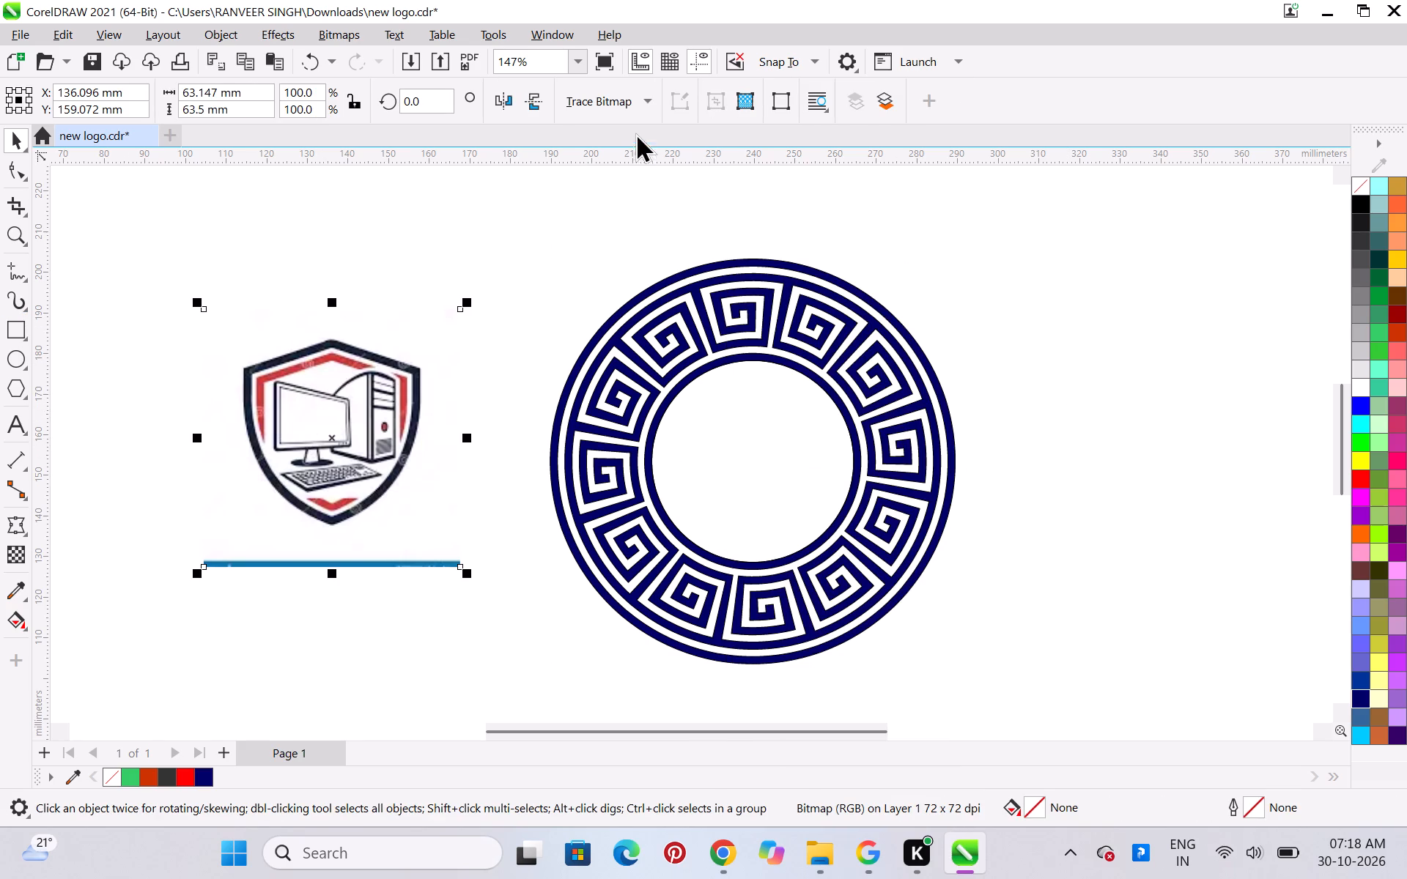
{"action": "left_click", "coordinate": [10, 207]}
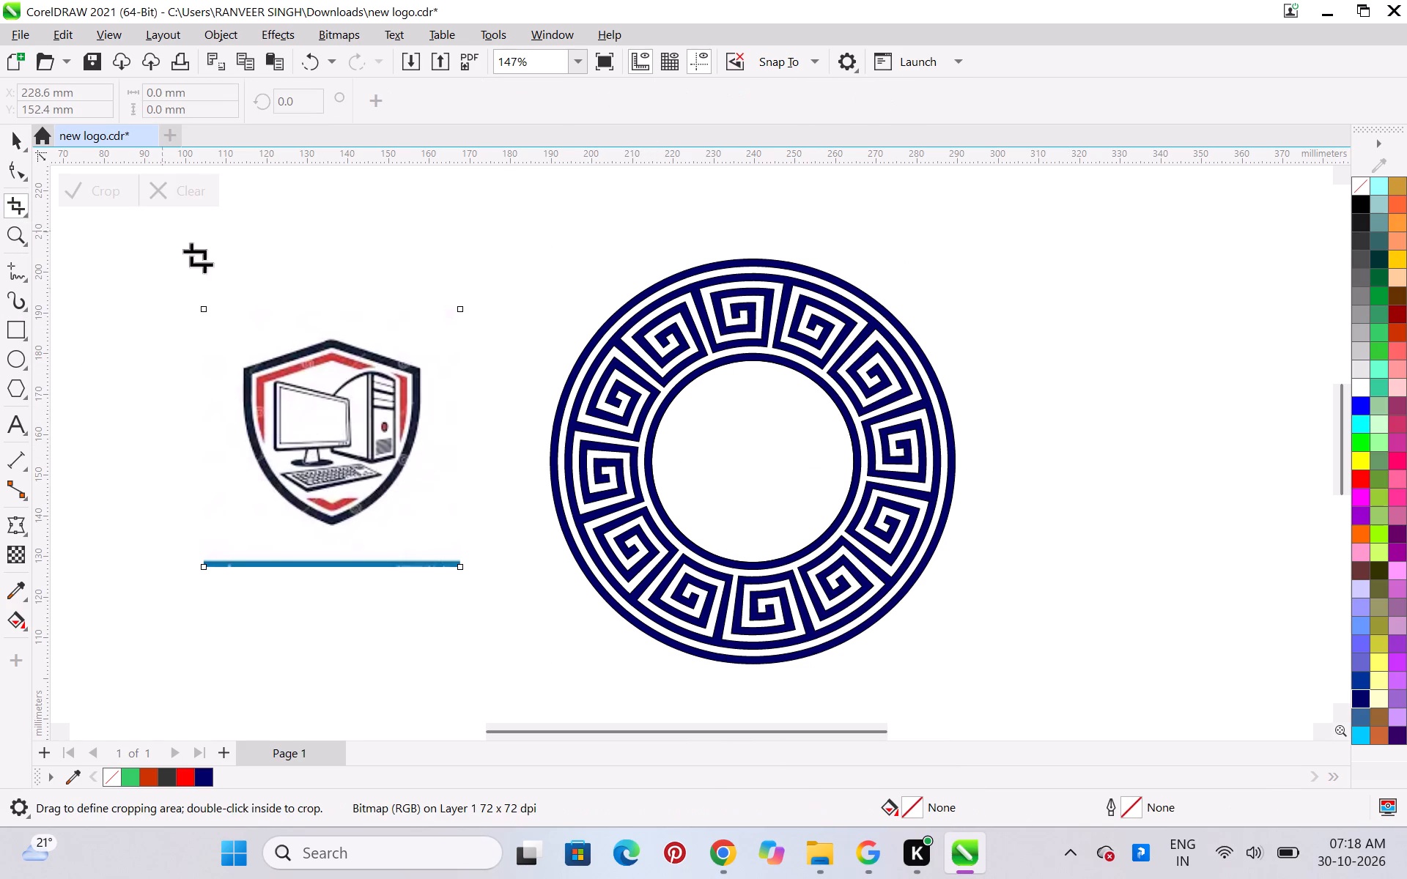
{"action": "left_click_drag", "start_coordinate": [229, 328], "coordinate": [428, 503]}
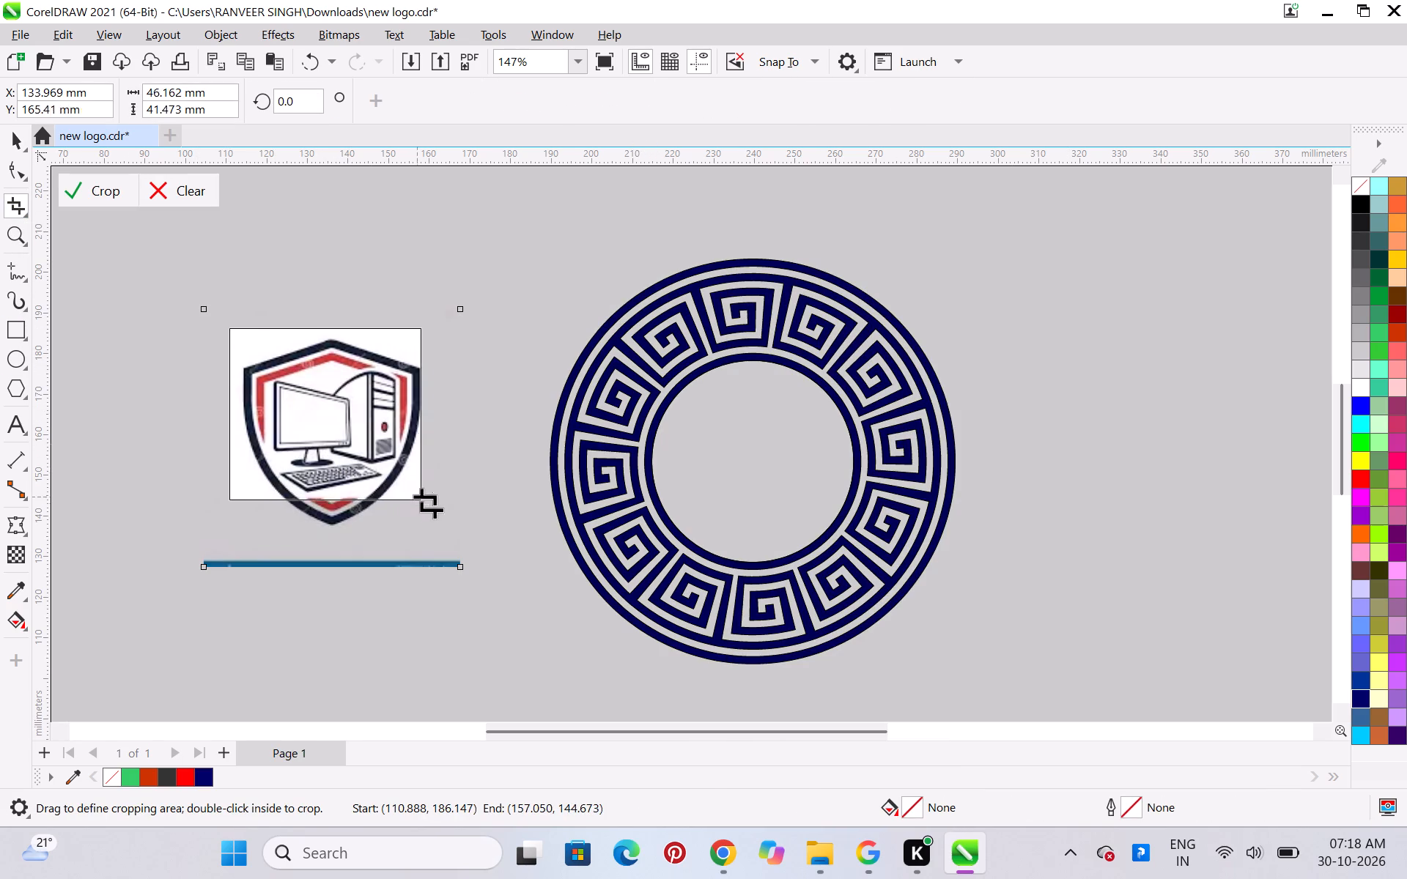
{"action": "left_click_drag", "start_coordinate": [428, 503], "coordinate": [437, 531]}
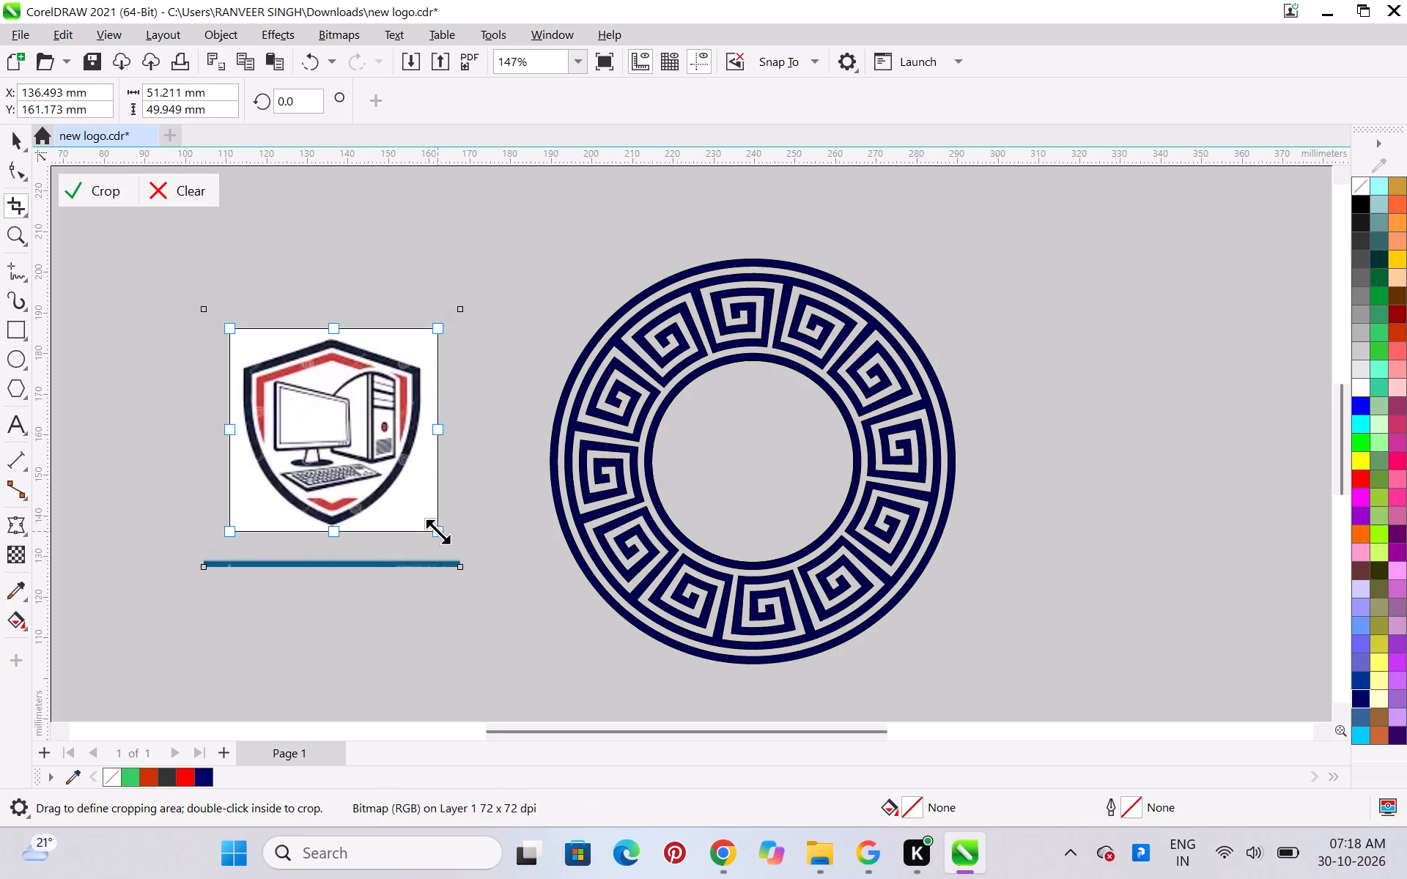
{"action": "left_click", "coordinate": [111, 184]}
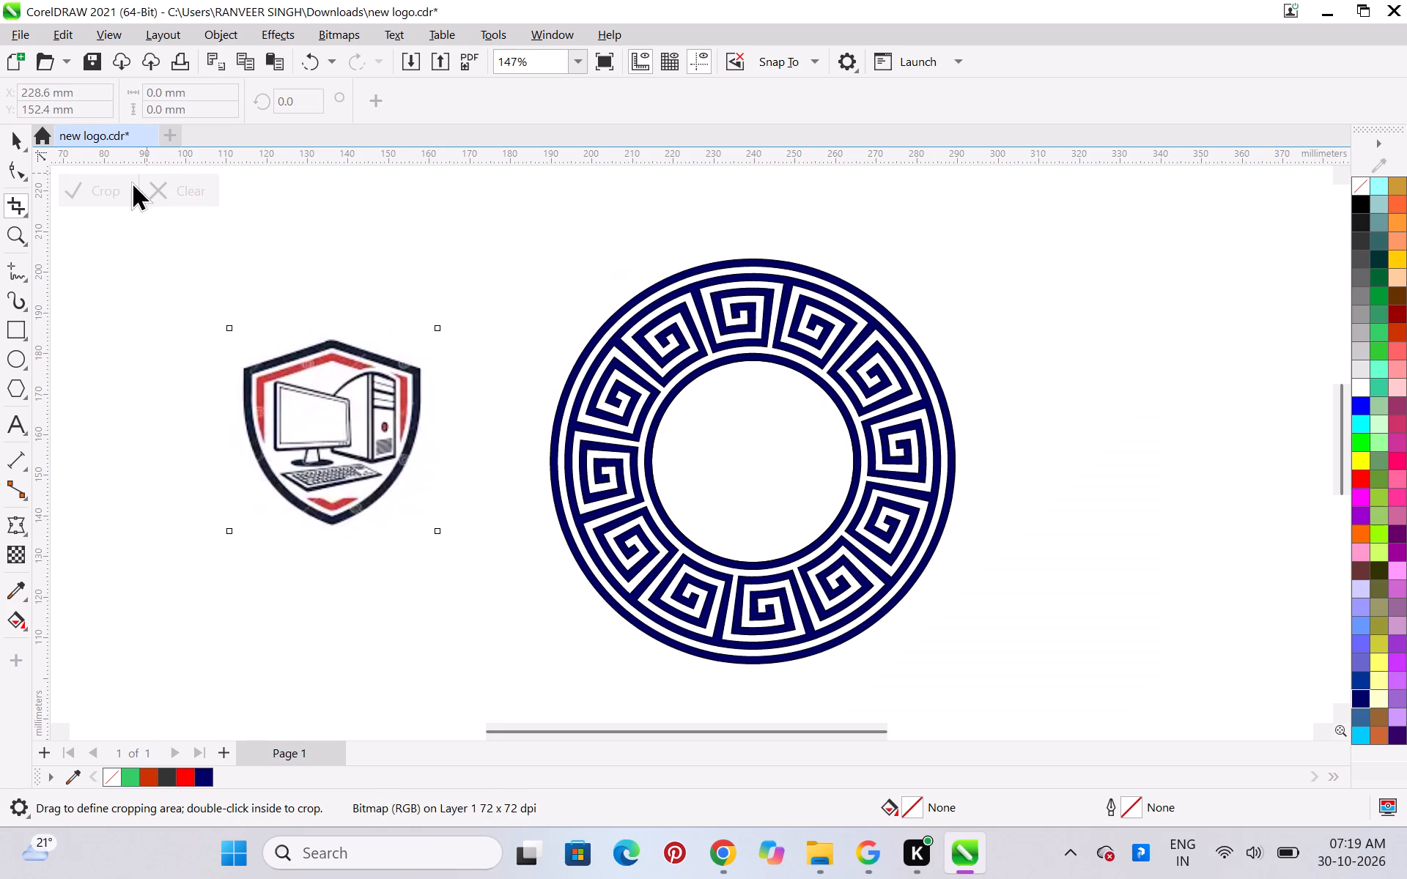
{"action": "left_click", "coordinate": [12, 130]}
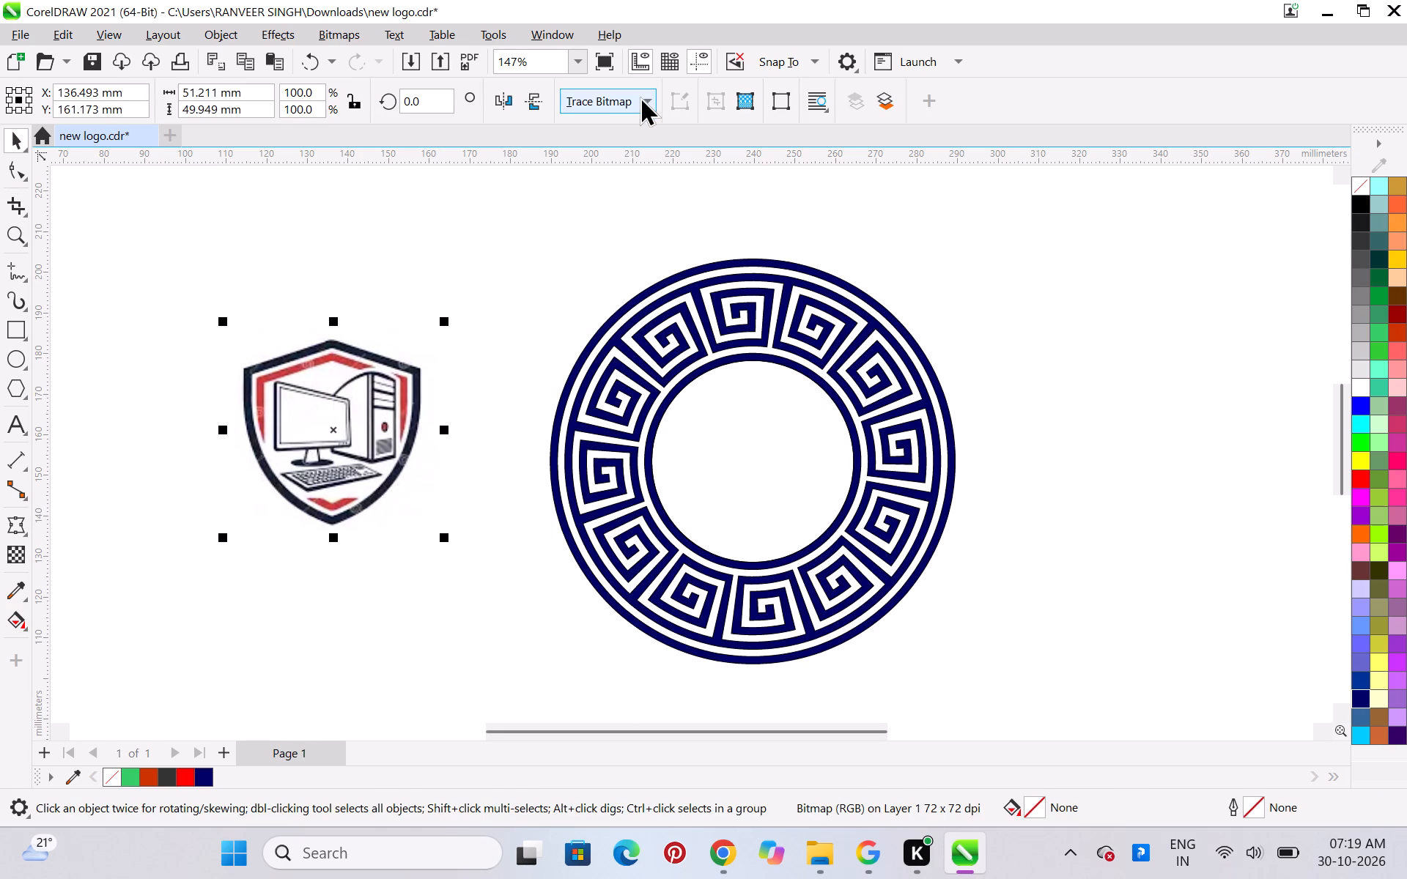
Open an Outline Trace of the cropped computer logo using the Logo preset.
{"action": "left_click", "coordinate": [640, 96]}
{"action": "left_click", "coordinate": [638, 169]}
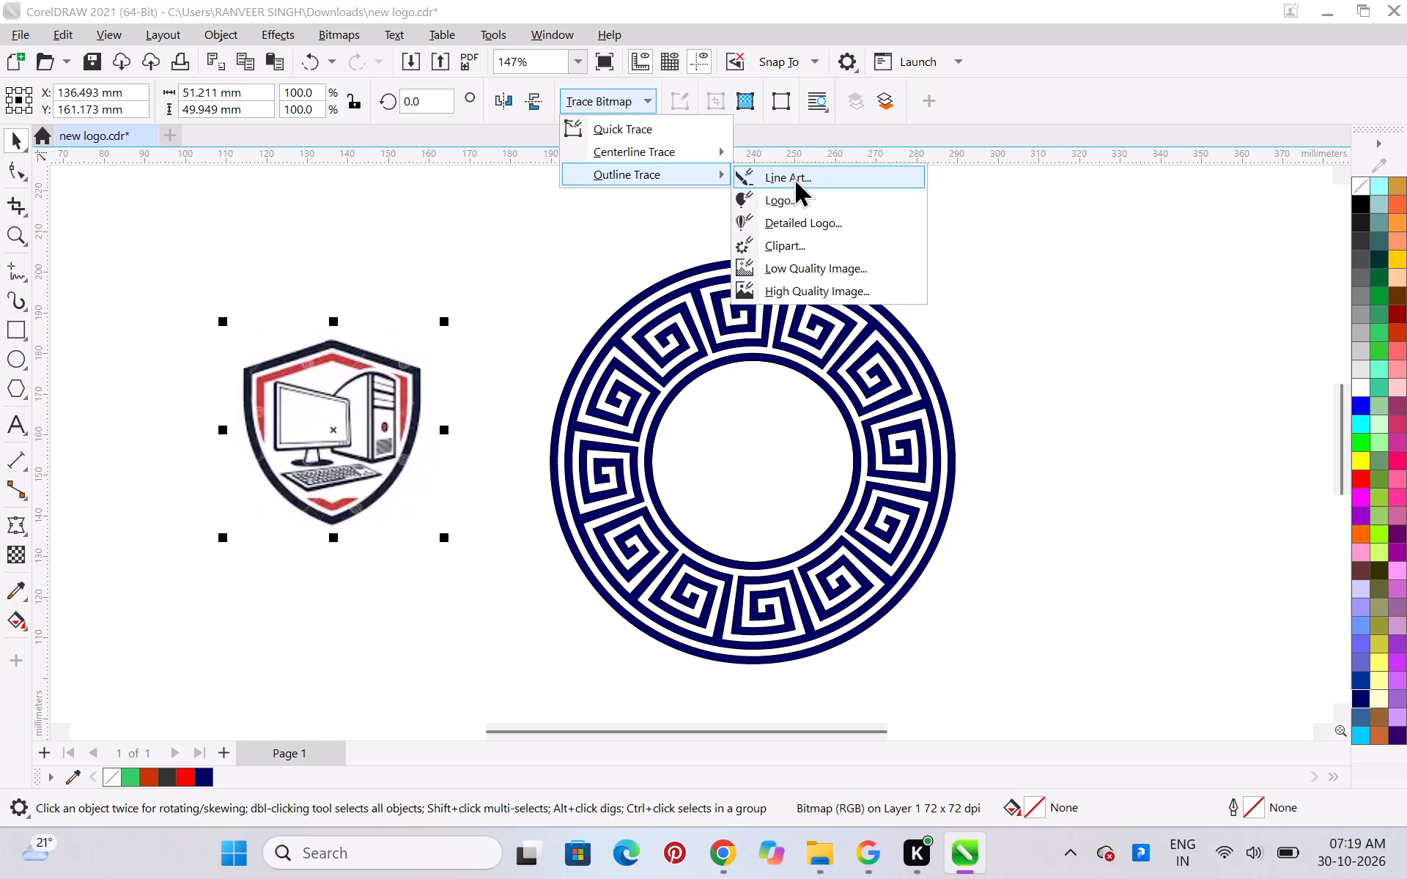
{"action": "left_click", "coordinate": [793, 190]}
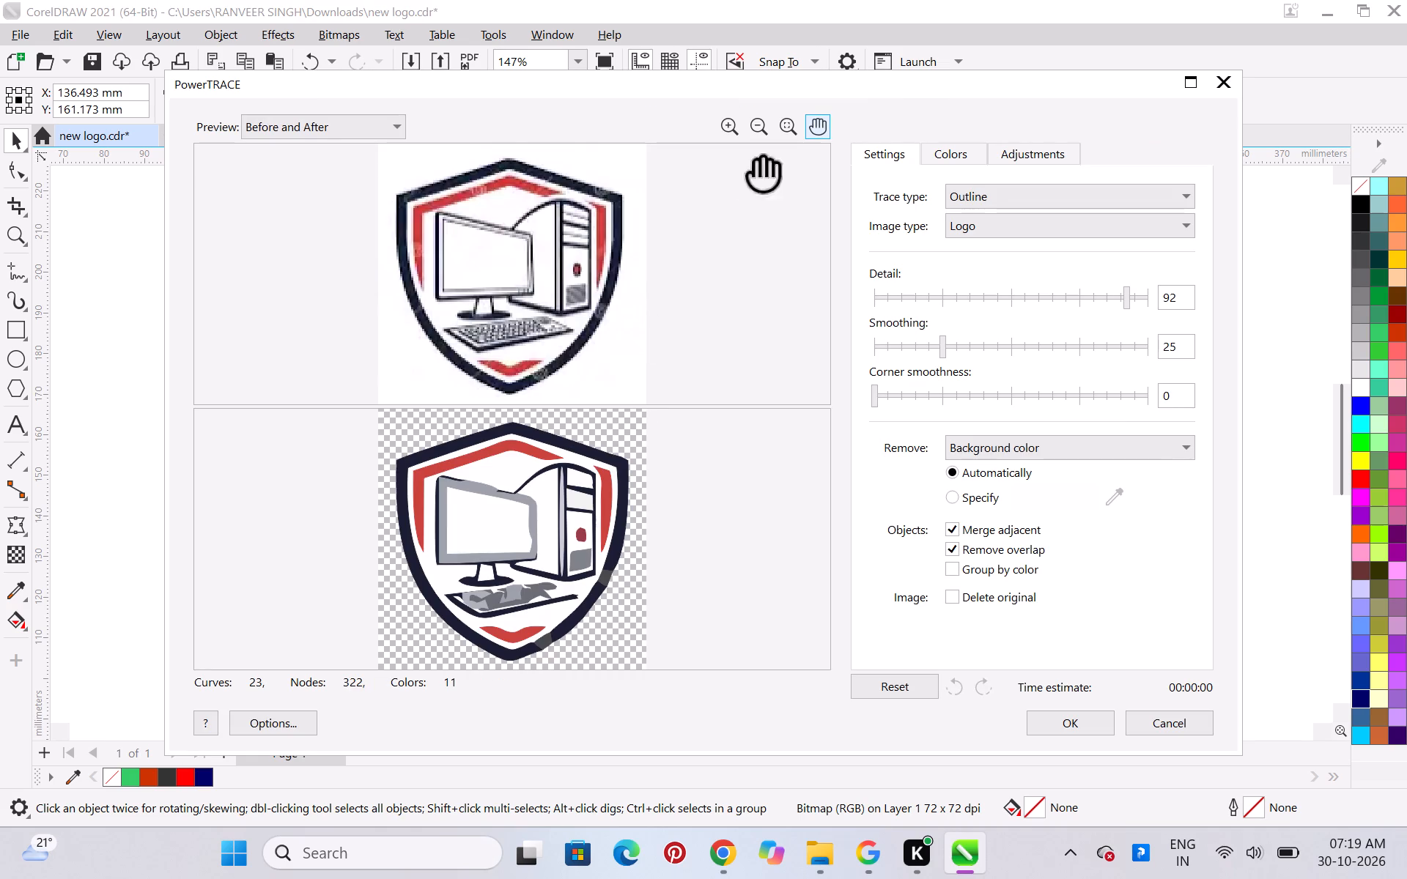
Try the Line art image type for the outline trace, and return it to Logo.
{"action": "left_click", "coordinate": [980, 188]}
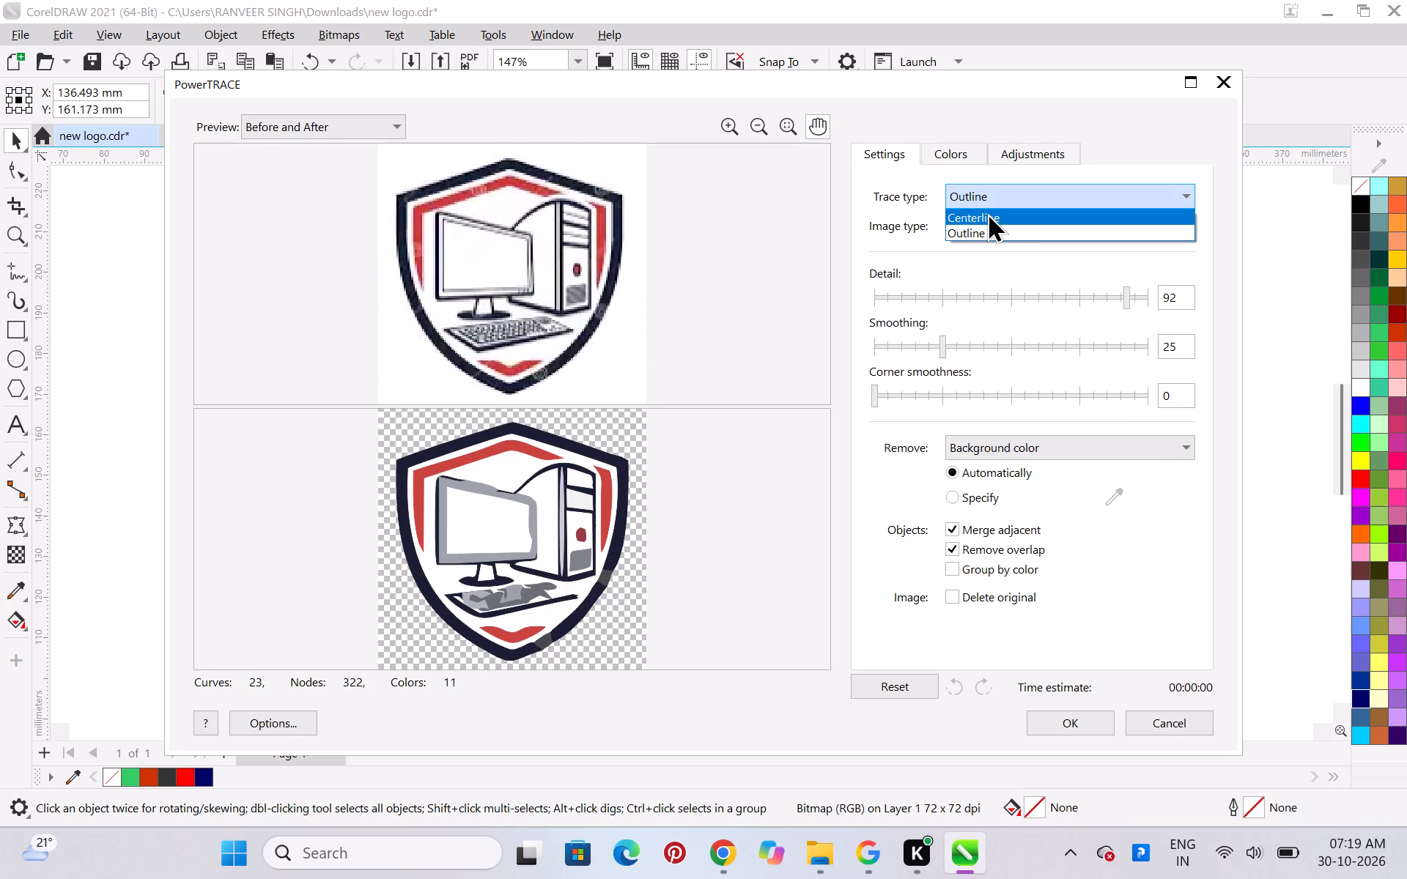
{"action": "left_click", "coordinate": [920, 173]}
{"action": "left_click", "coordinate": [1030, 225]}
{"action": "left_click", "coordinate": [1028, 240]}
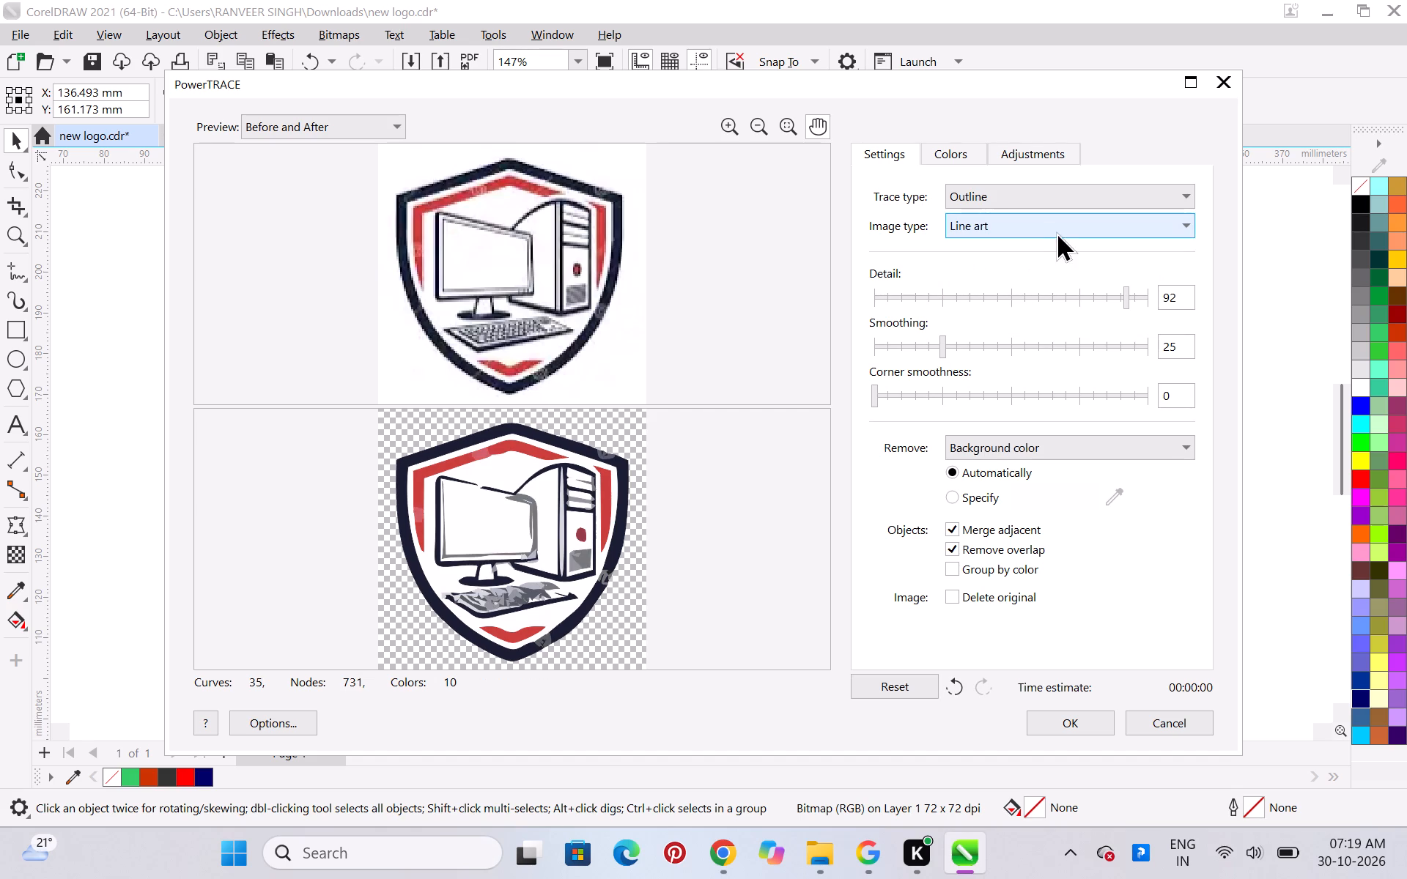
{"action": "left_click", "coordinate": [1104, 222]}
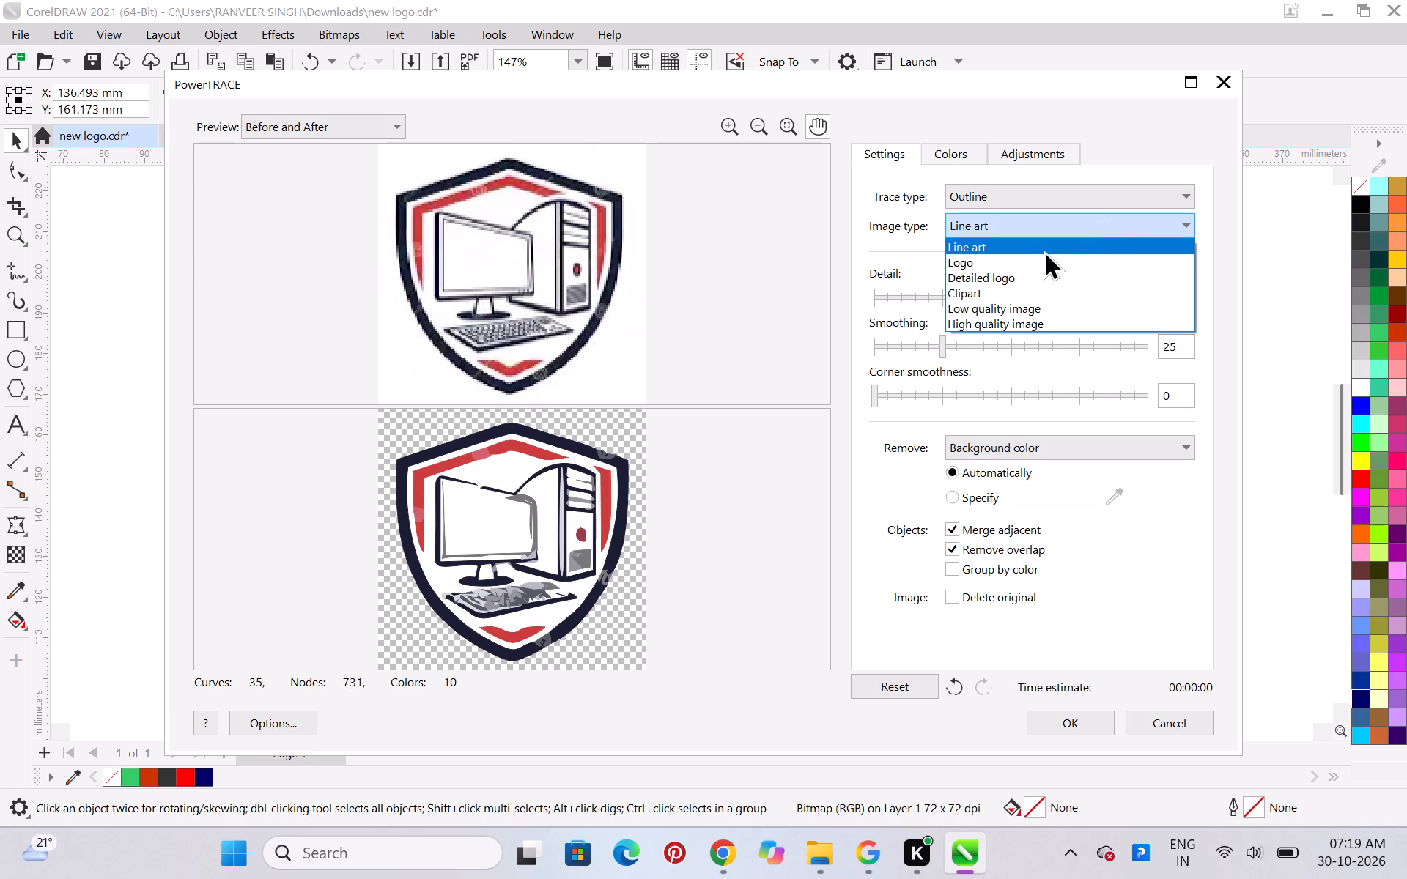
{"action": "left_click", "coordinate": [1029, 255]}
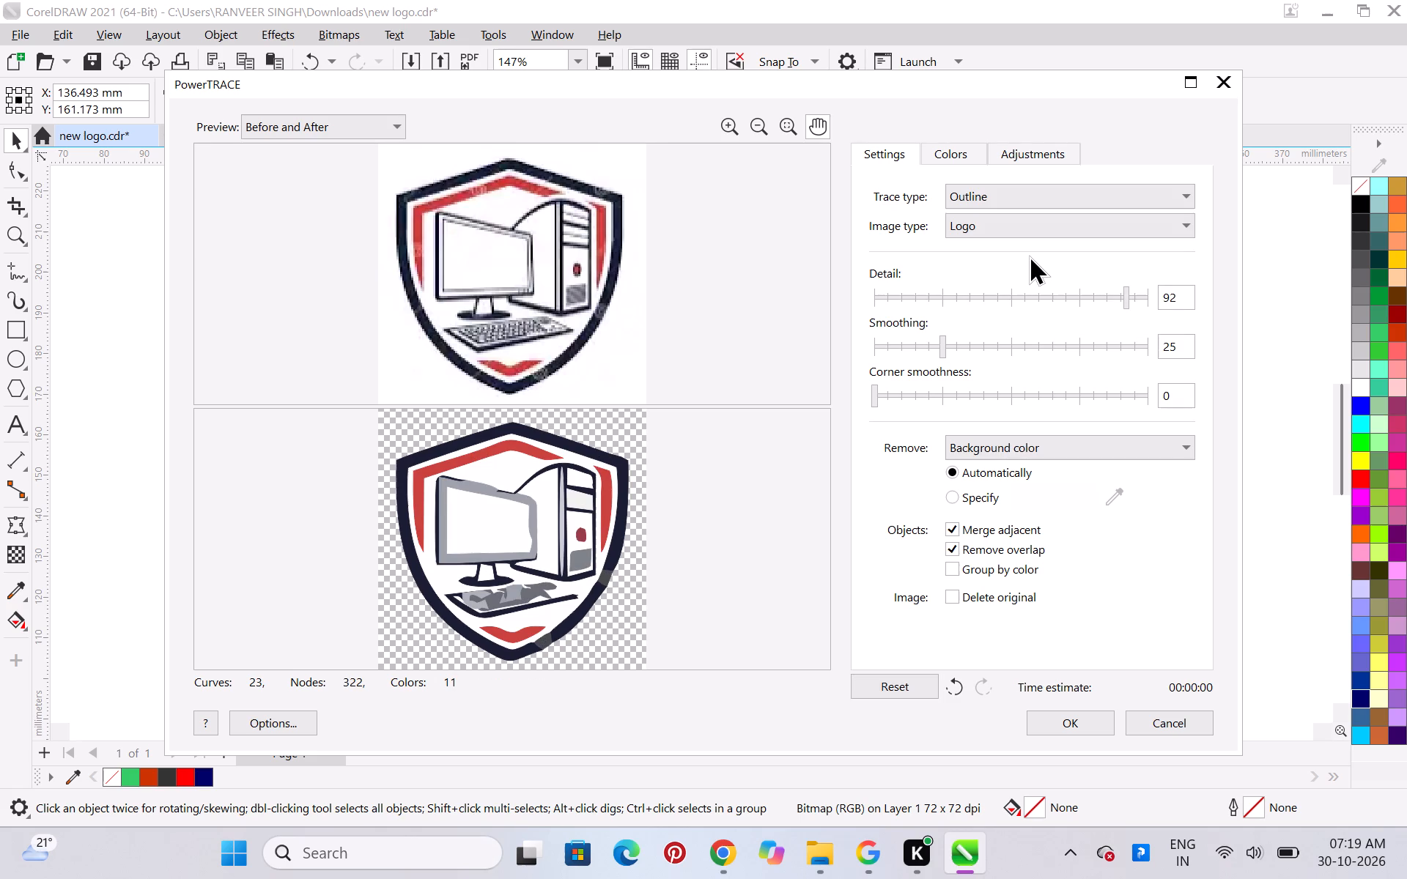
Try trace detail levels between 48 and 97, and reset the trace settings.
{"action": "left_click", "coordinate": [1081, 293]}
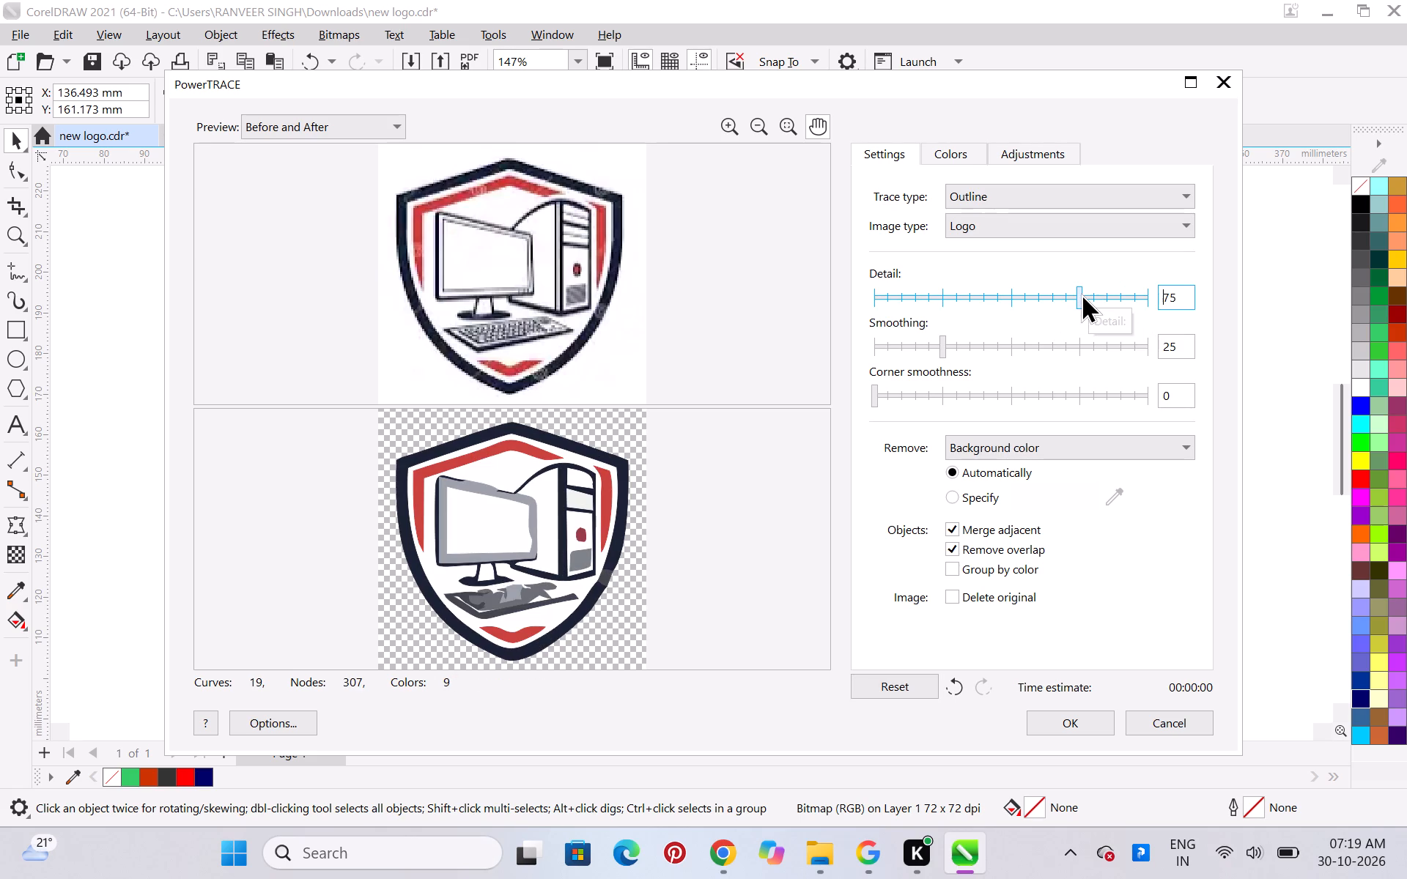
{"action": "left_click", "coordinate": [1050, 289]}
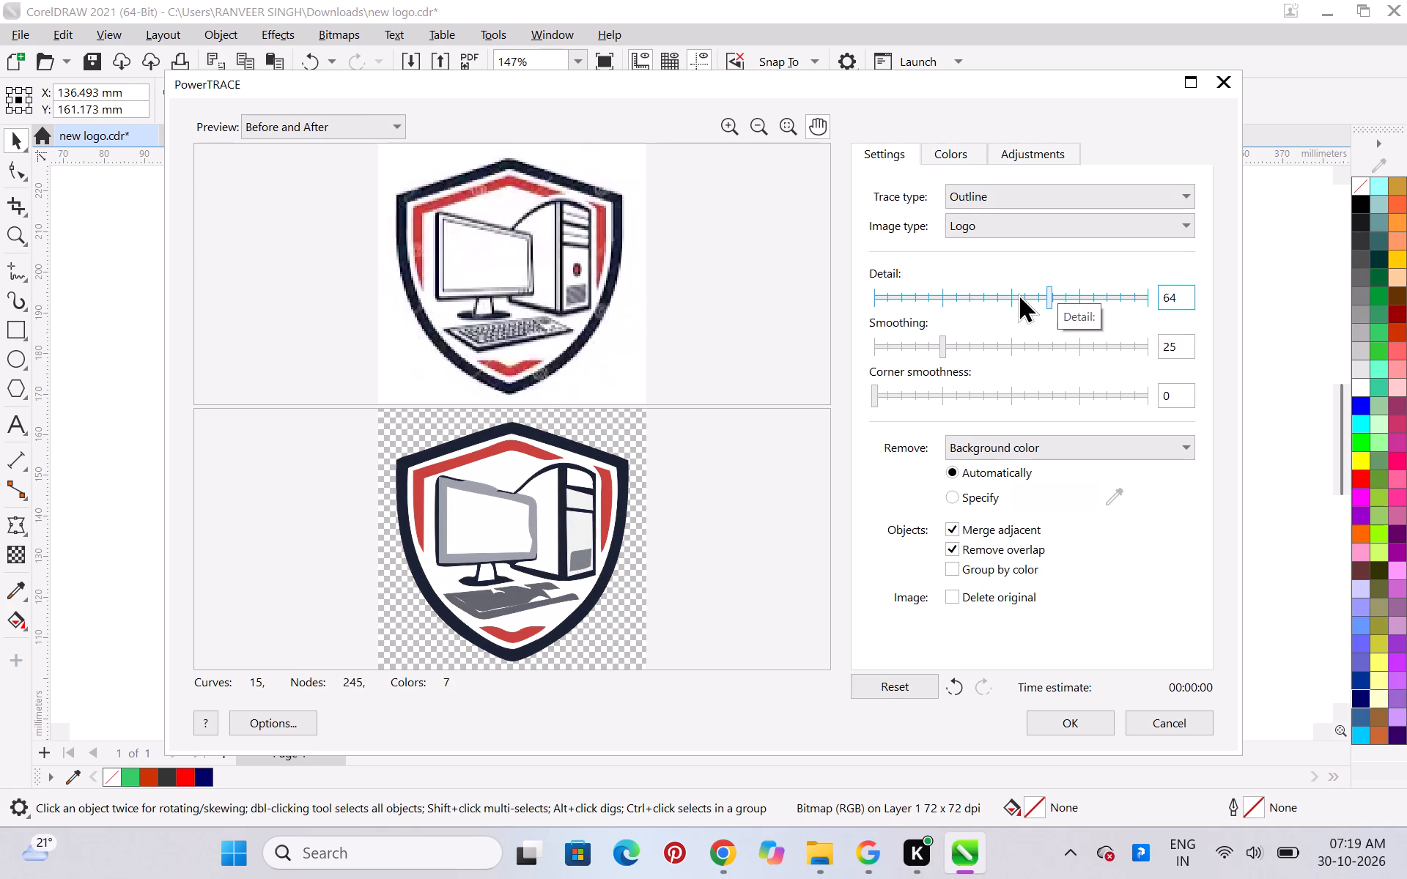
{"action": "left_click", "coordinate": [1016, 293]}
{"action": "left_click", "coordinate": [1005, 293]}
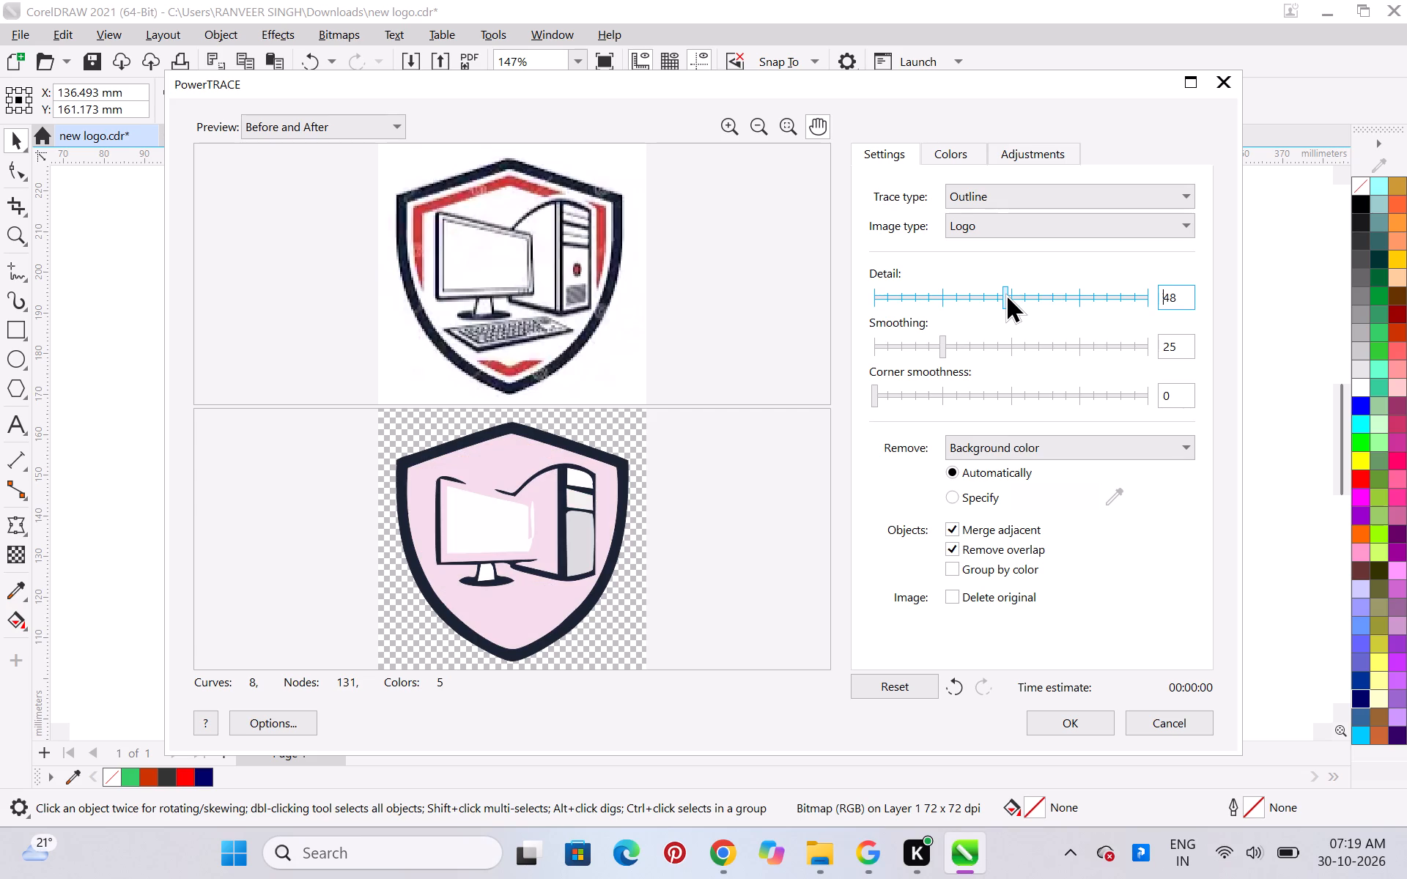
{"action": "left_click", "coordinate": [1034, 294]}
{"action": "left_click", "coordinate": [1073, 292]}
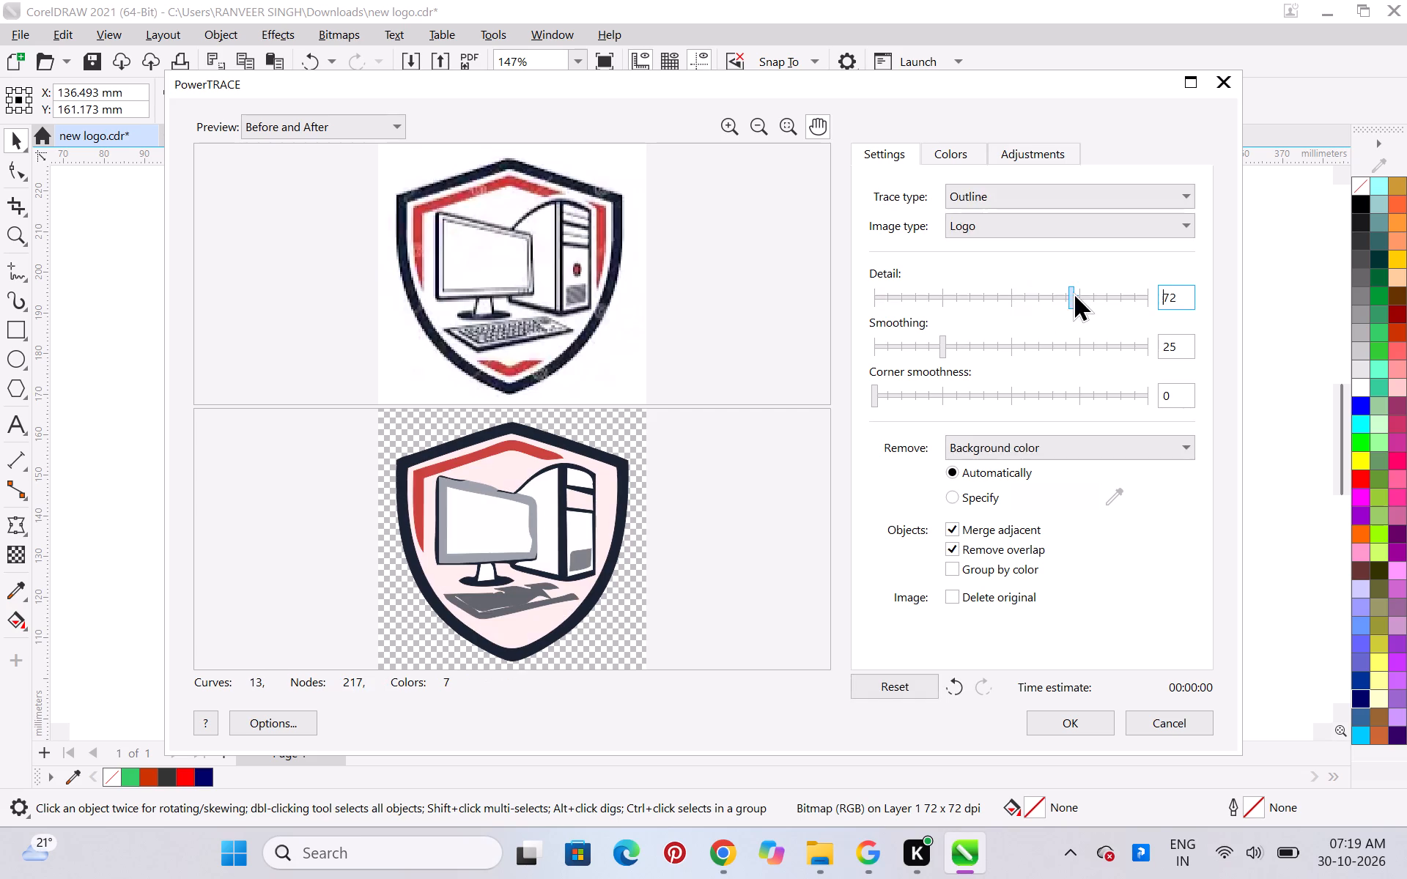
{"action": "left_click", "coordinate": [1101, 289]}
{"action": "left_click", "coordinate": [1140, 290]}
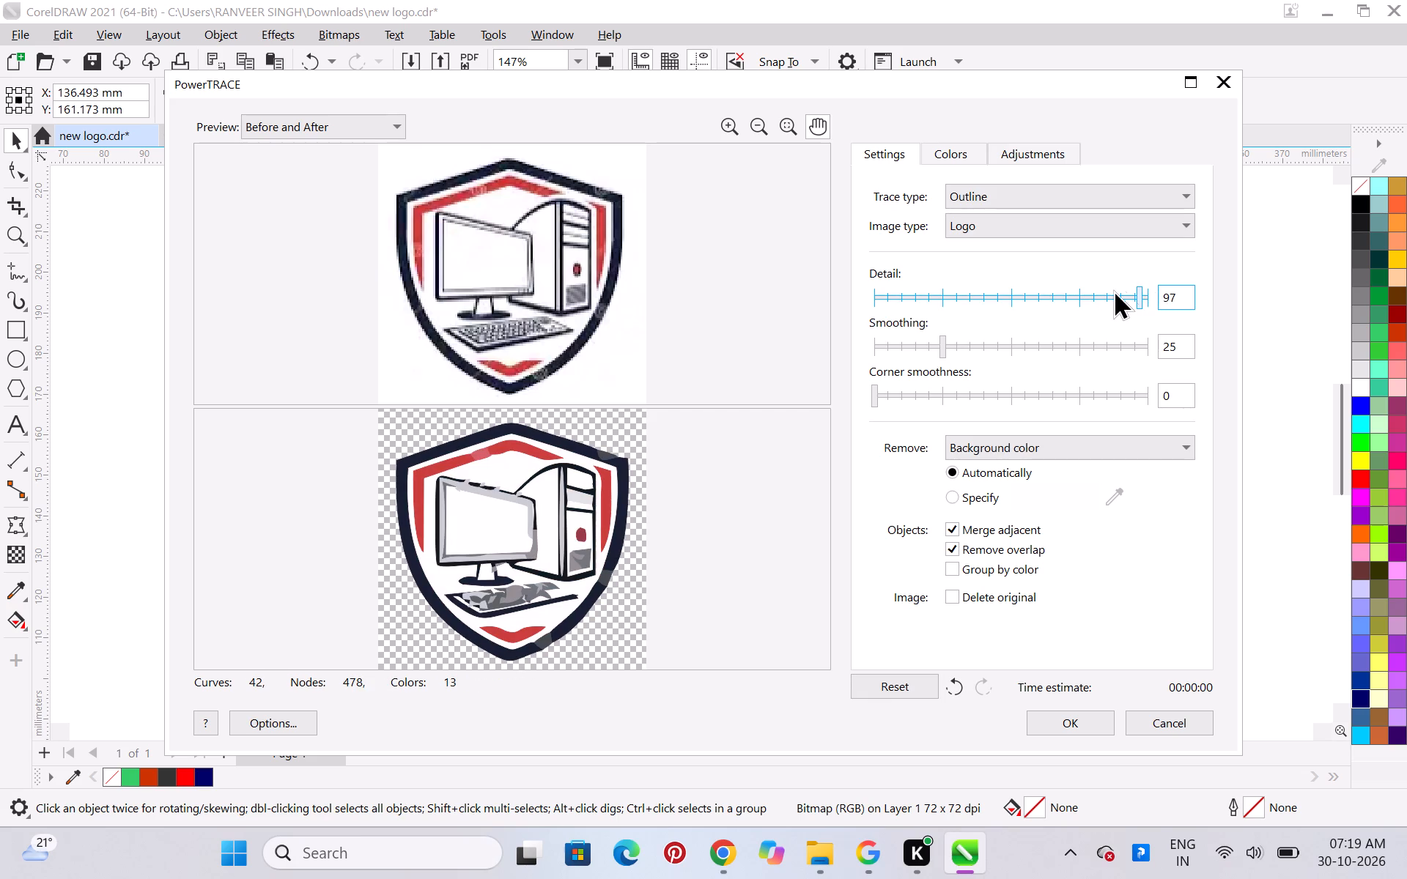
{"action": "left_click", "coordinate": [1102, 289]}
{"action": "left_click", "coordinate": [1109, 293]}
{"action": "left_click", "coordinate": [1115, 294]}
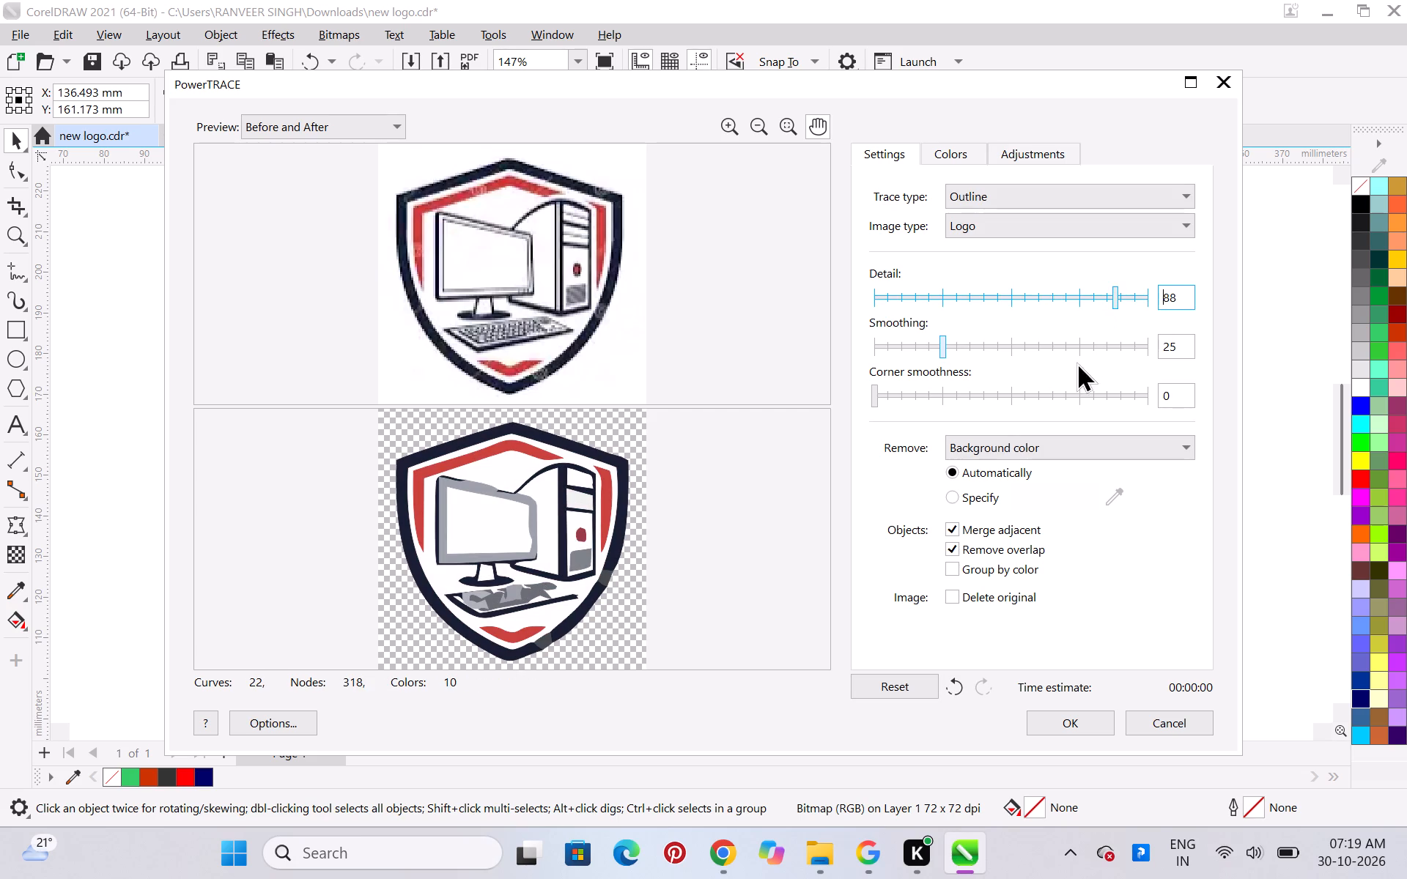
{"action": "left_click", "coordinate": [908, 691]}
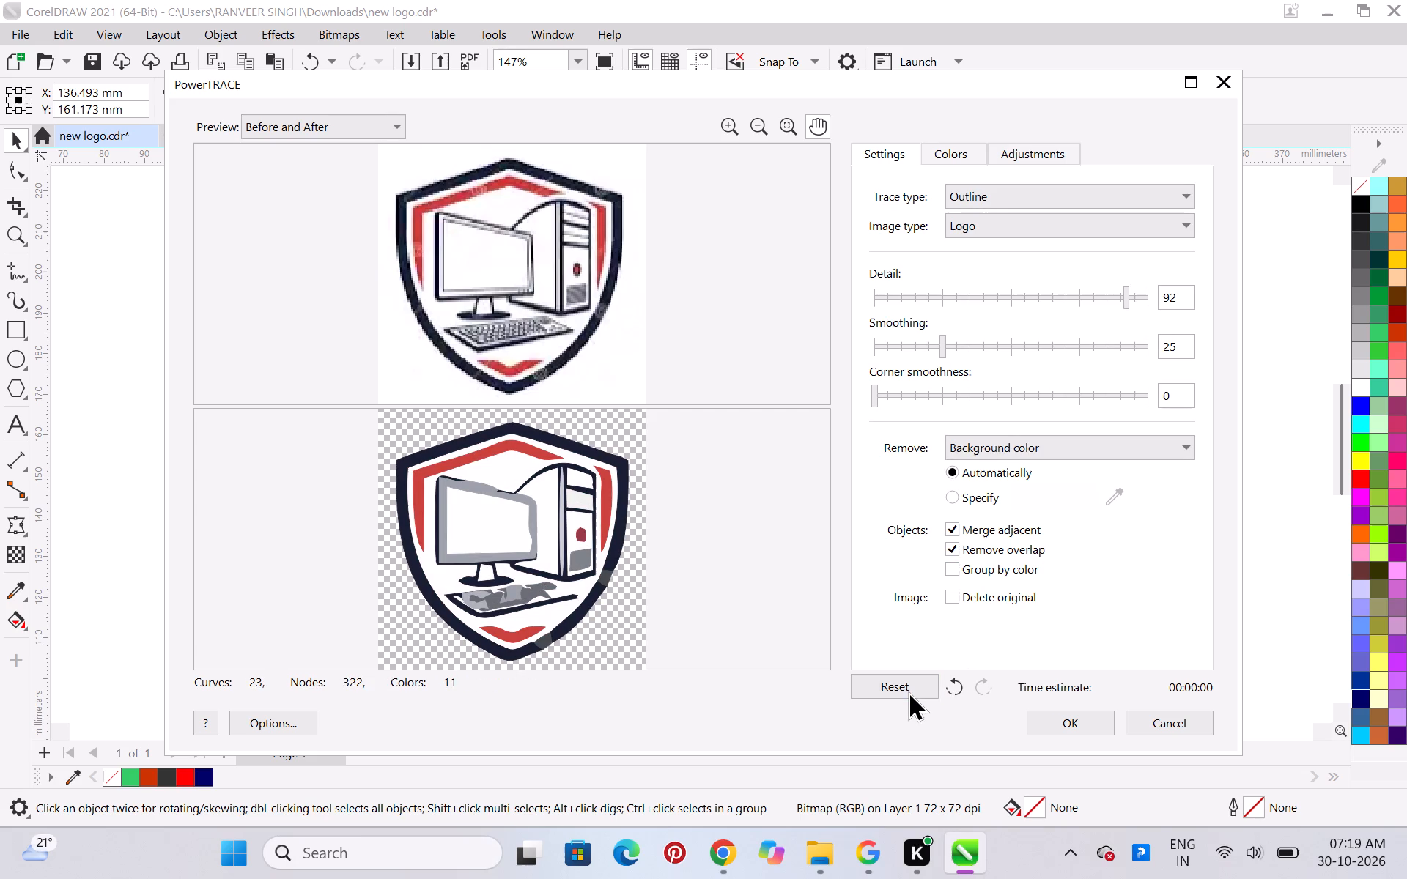
Apply the Logo outline trace with the background colour removed and the original image kept.
{"action": "scroll", "coordinate": [914, 593], "scroll_direction": "down", "scroll_amount": 5}
{"action": "scroll", "coordinate": [517, 453], "scroll_direction": "down", "scroll_amount": 5}
{"action": "left_click_drag", "start_coordinate": [522, 459], "coordinate": [558, 390]}
{"action": "left_click_drag", "start_coordinate": [558, 390], "coordinate": [596, 344]}
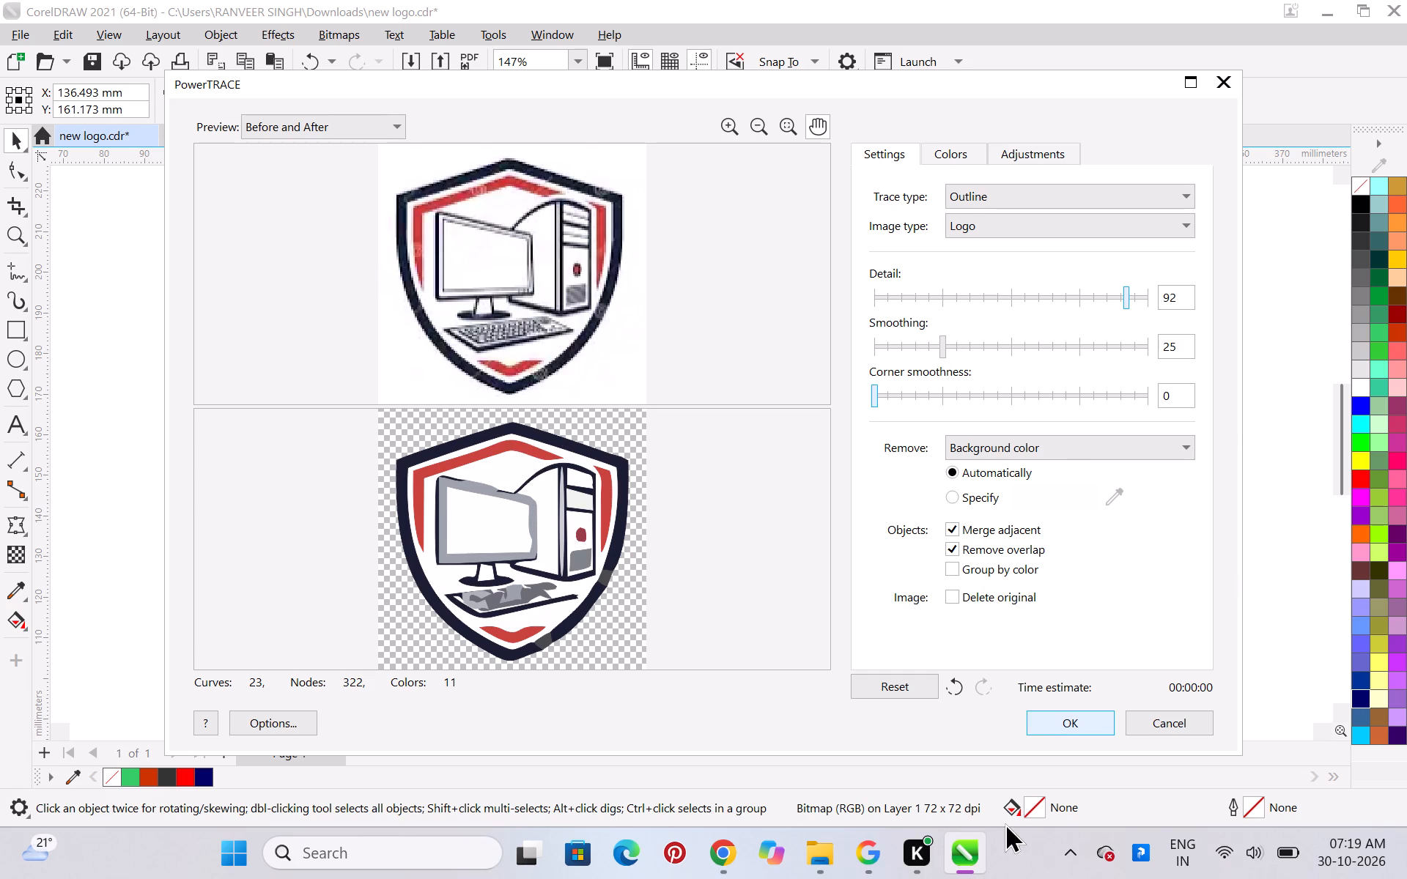
{"action": "left_click", "coordinate": [1085, 711]}
Move the traced shield logo off the original image to about X 182.9, Y 193.4 mm.
{"action": "left_click_drag", "start_coordinate": [322, 417], "coordinate": [327, 416]}
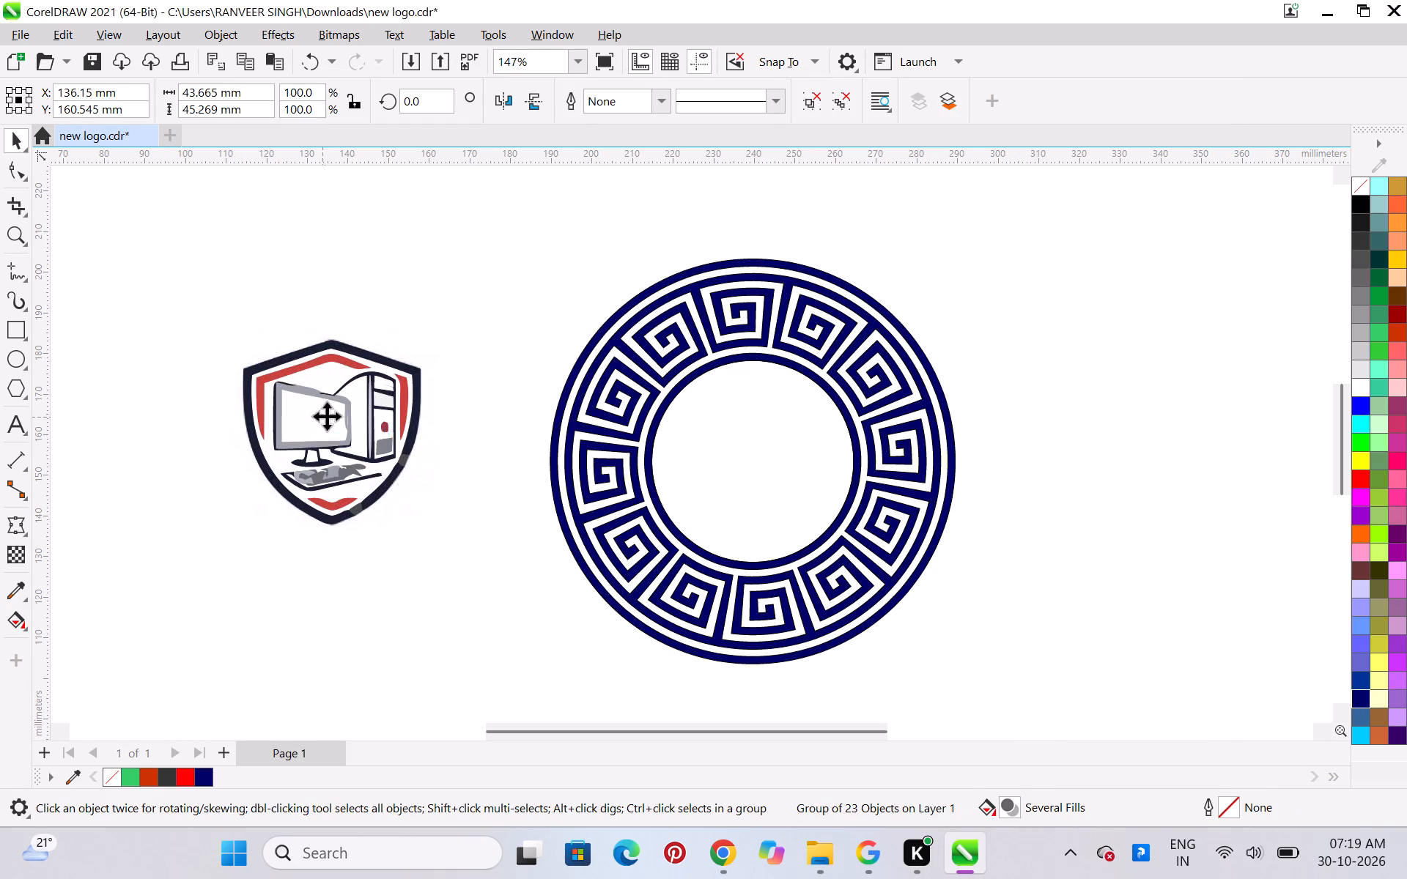
{"action": "left_click_drag", "start_coordinate": [327, 416], "coordinate": [512, 283]}
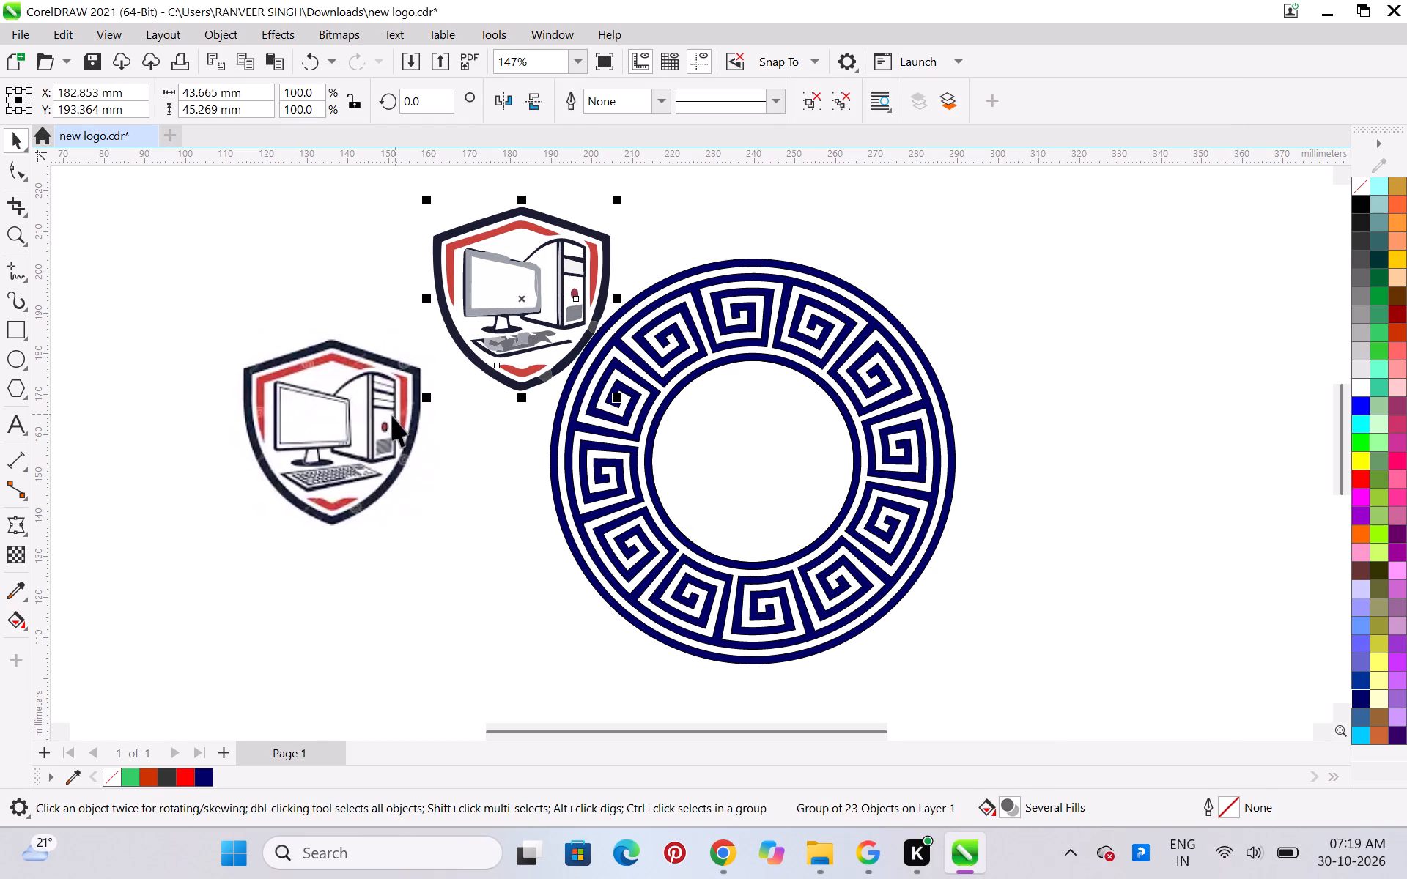
Delete the original shield logo bitmap, keeping the traced vector copy.
{"action": "left_click", "coordinate": [390, 410]}
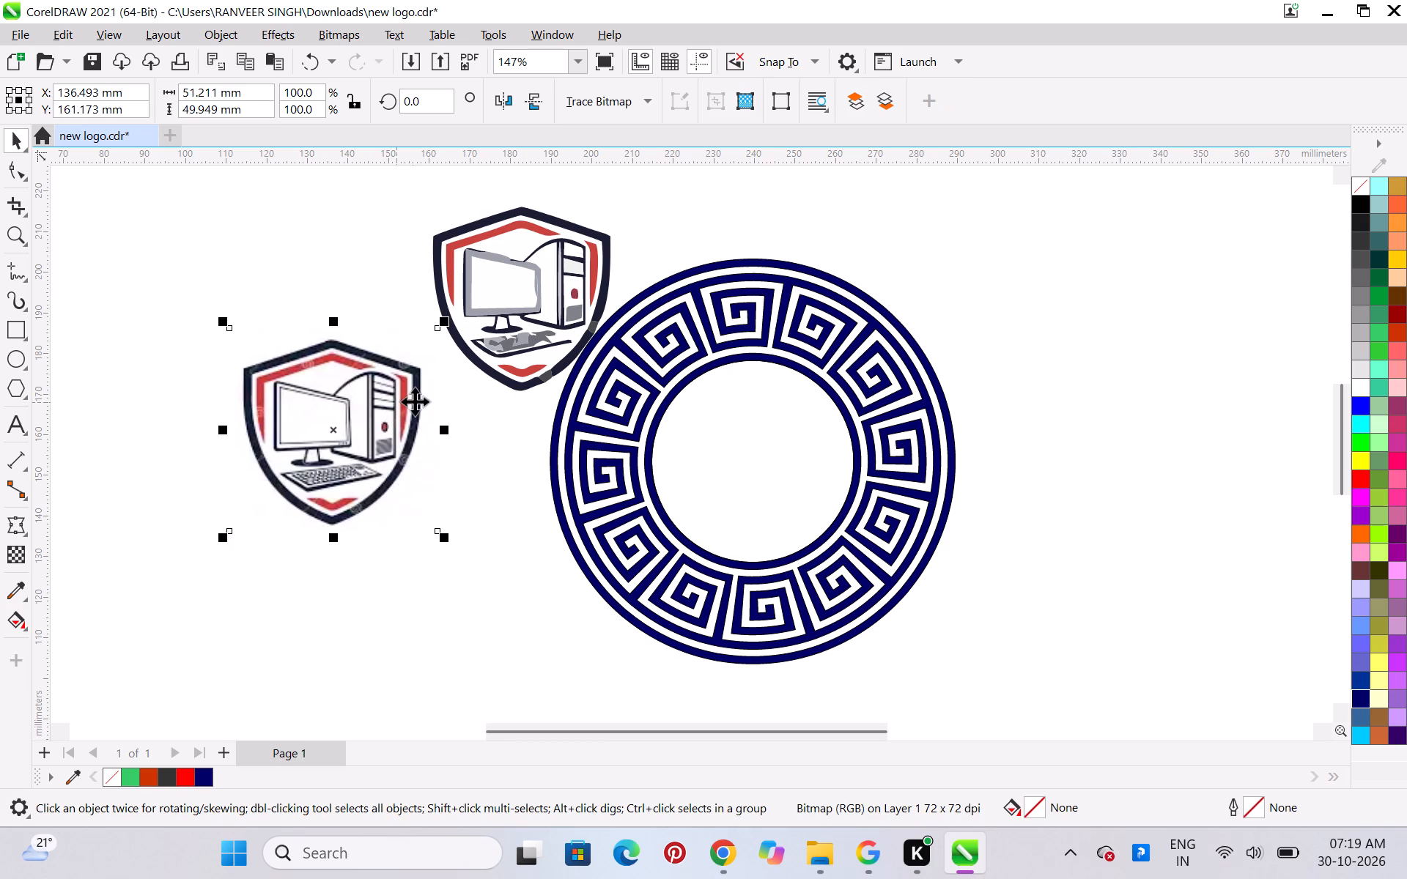
{"action": "key", "text": "Delete"}
{"action": "left_click", "coordinate": [525, 327]}
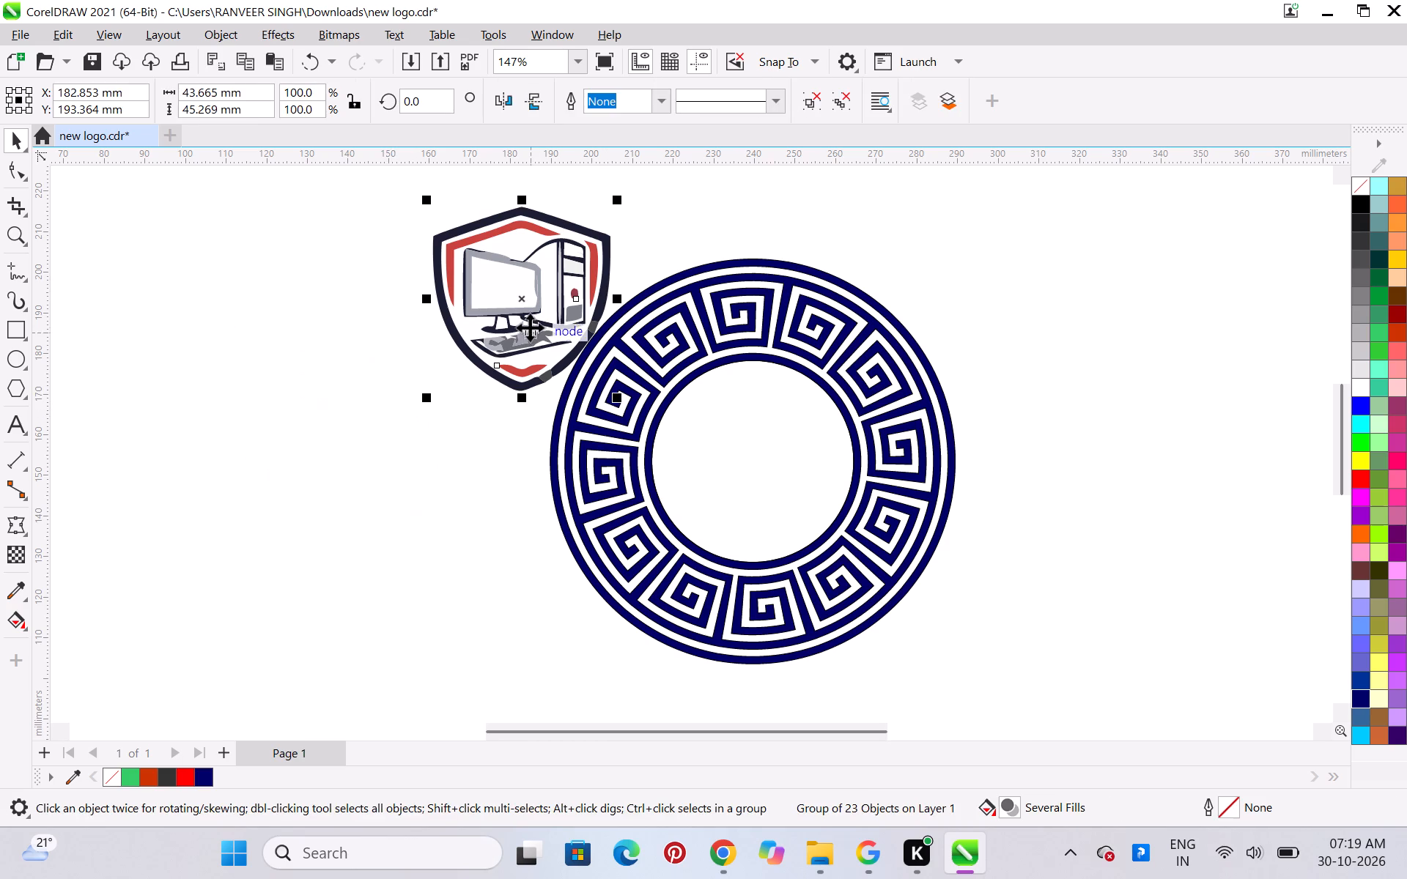
Unlock the group holding the Greek-key ring and inner circle, and ungroup it.
{"action": "left_click", "coordinate": [890, 384]}
{"action": "right_click", "coordinate": [573, 491]}
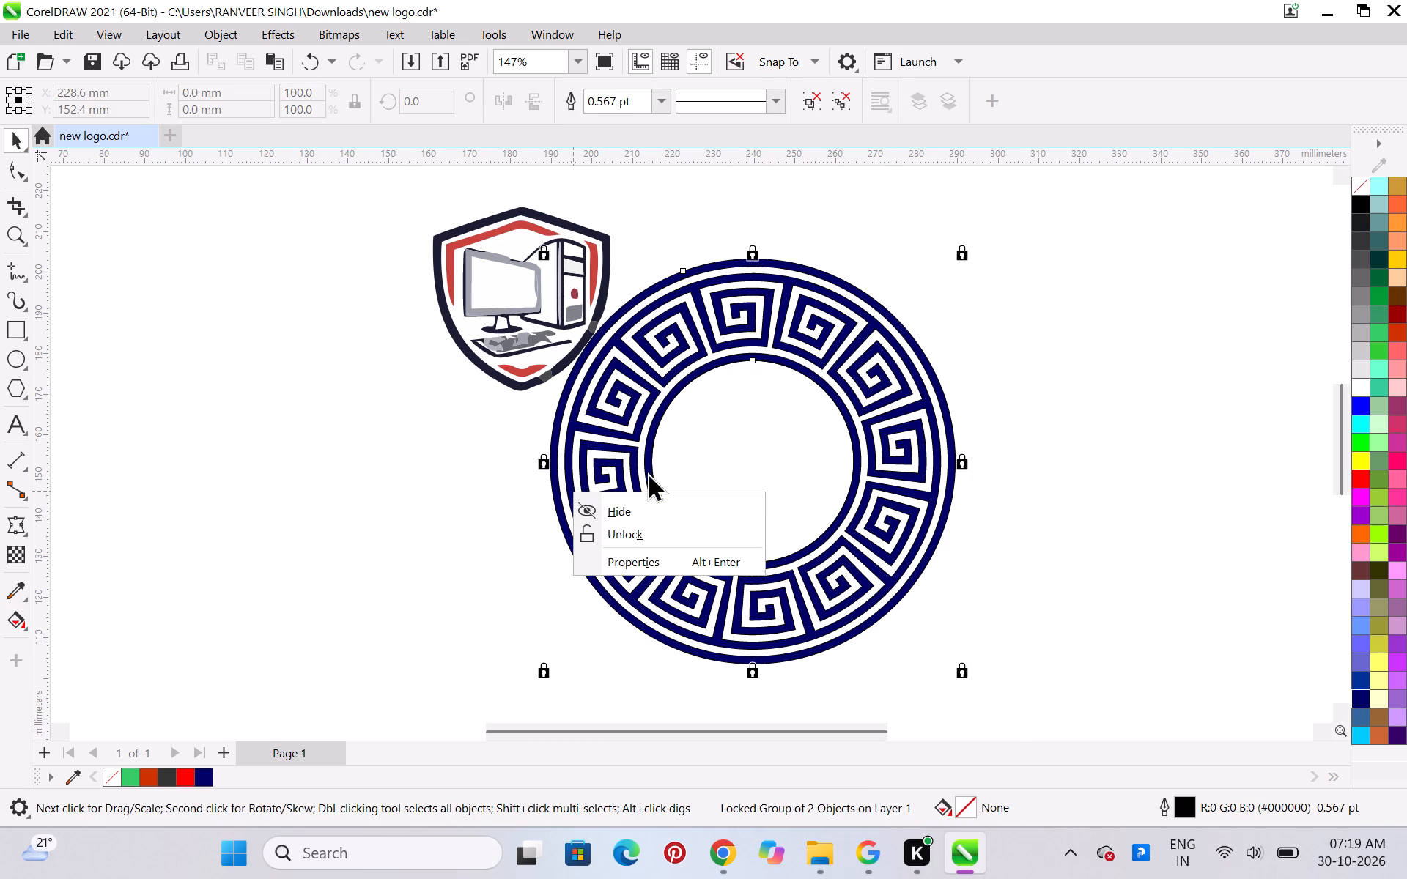
{"action": "left_click", "coordinate": [660, 524]}
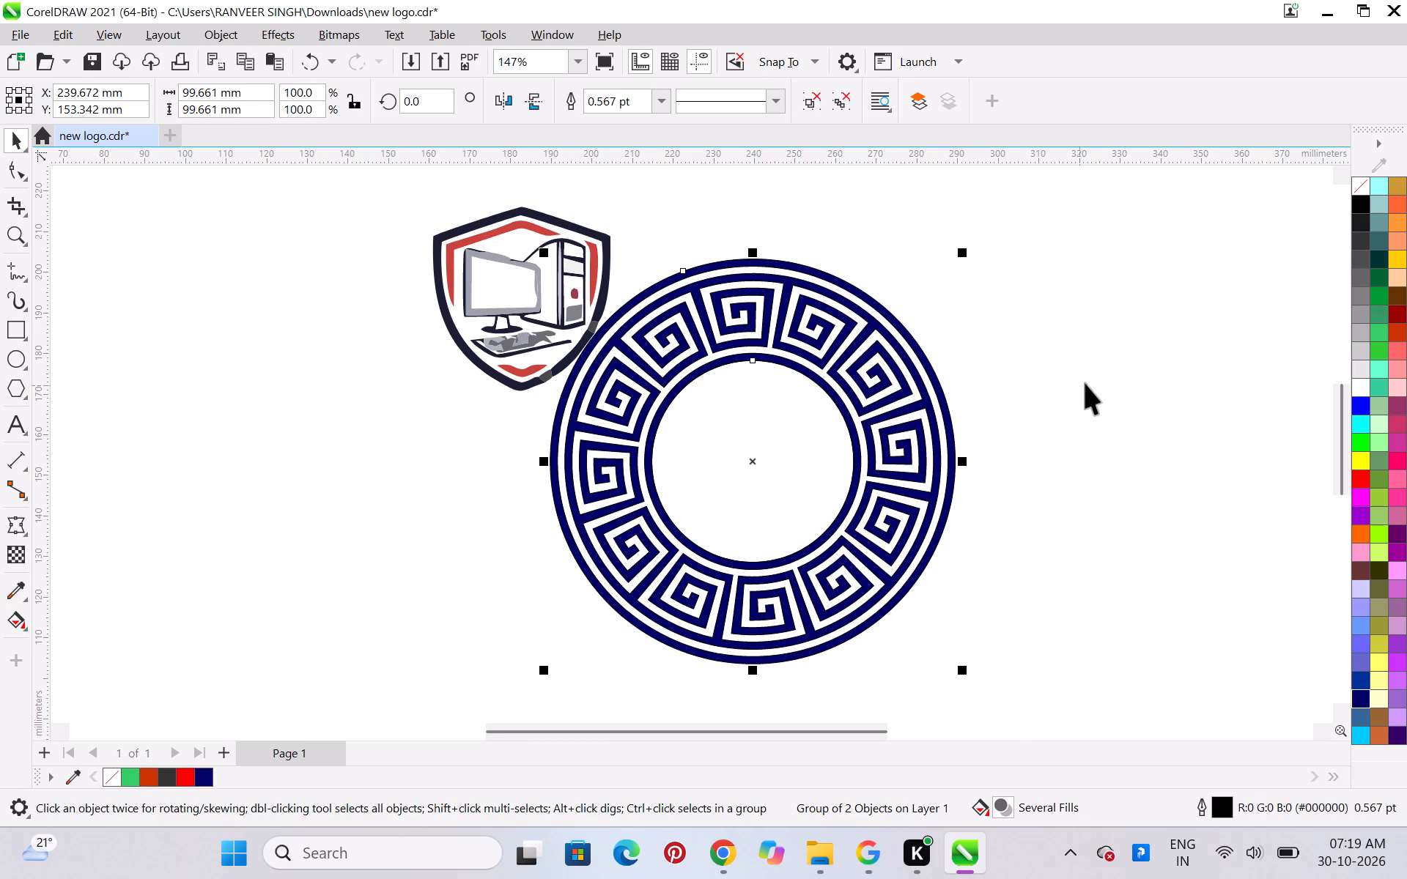
{"action": "left_click", "coordinate": [1088, 382]}
{"action": "left_click", "coordinate": [689, 466]}
{"action": "key", "text": "ctrl+u"}
{"action": "left_click", "coordinate": [1025, 400]}
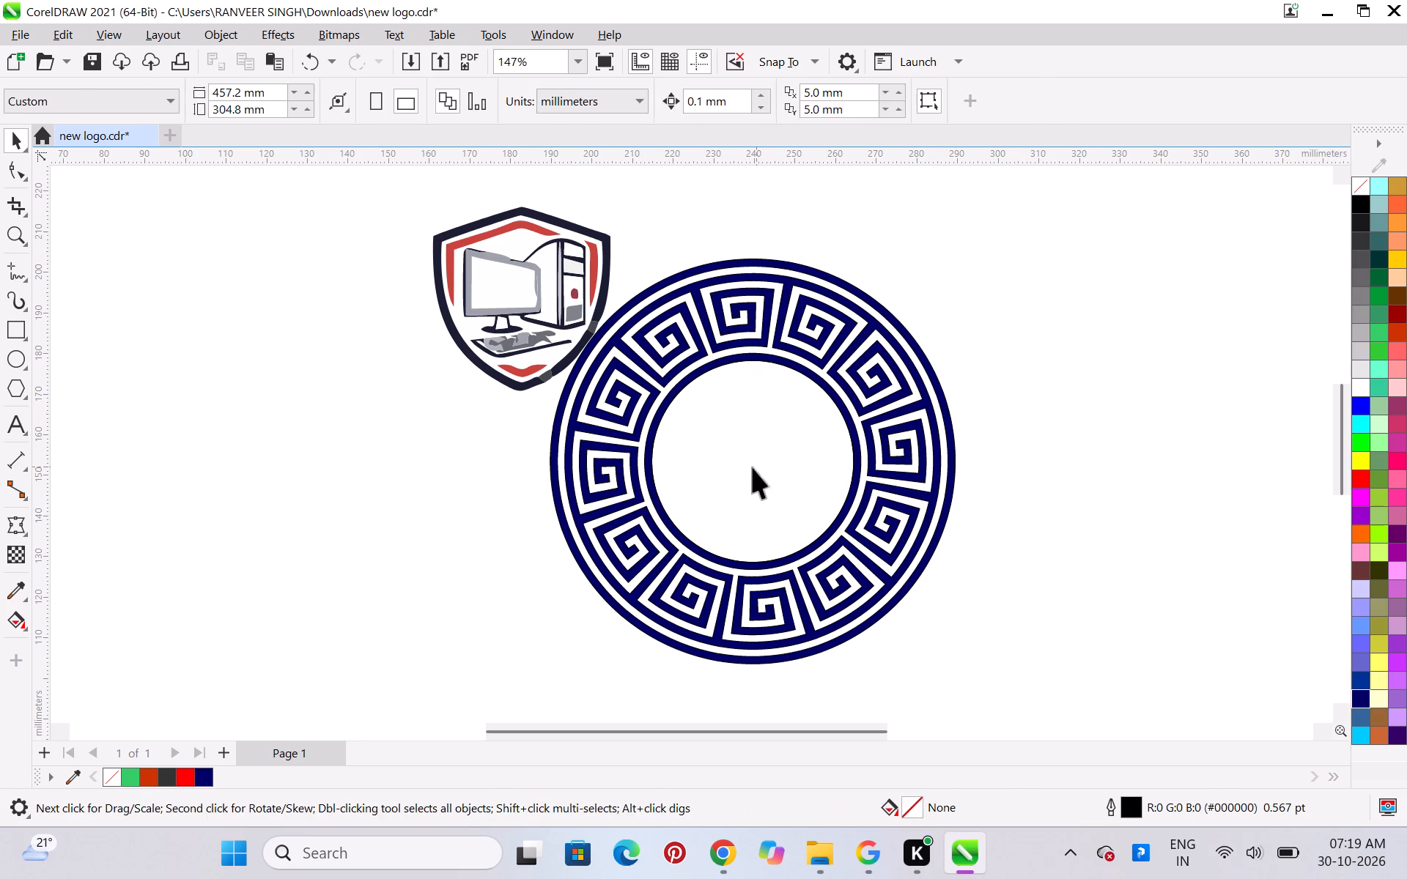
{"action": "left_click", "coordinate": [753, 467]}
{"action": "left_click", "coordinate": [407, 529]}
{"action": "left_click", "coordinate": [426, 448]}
Apply an Envelope to the traced shield logo, using the inner circle as the source shape.
{"action": "left_click", "coordinate": [284, 33]}
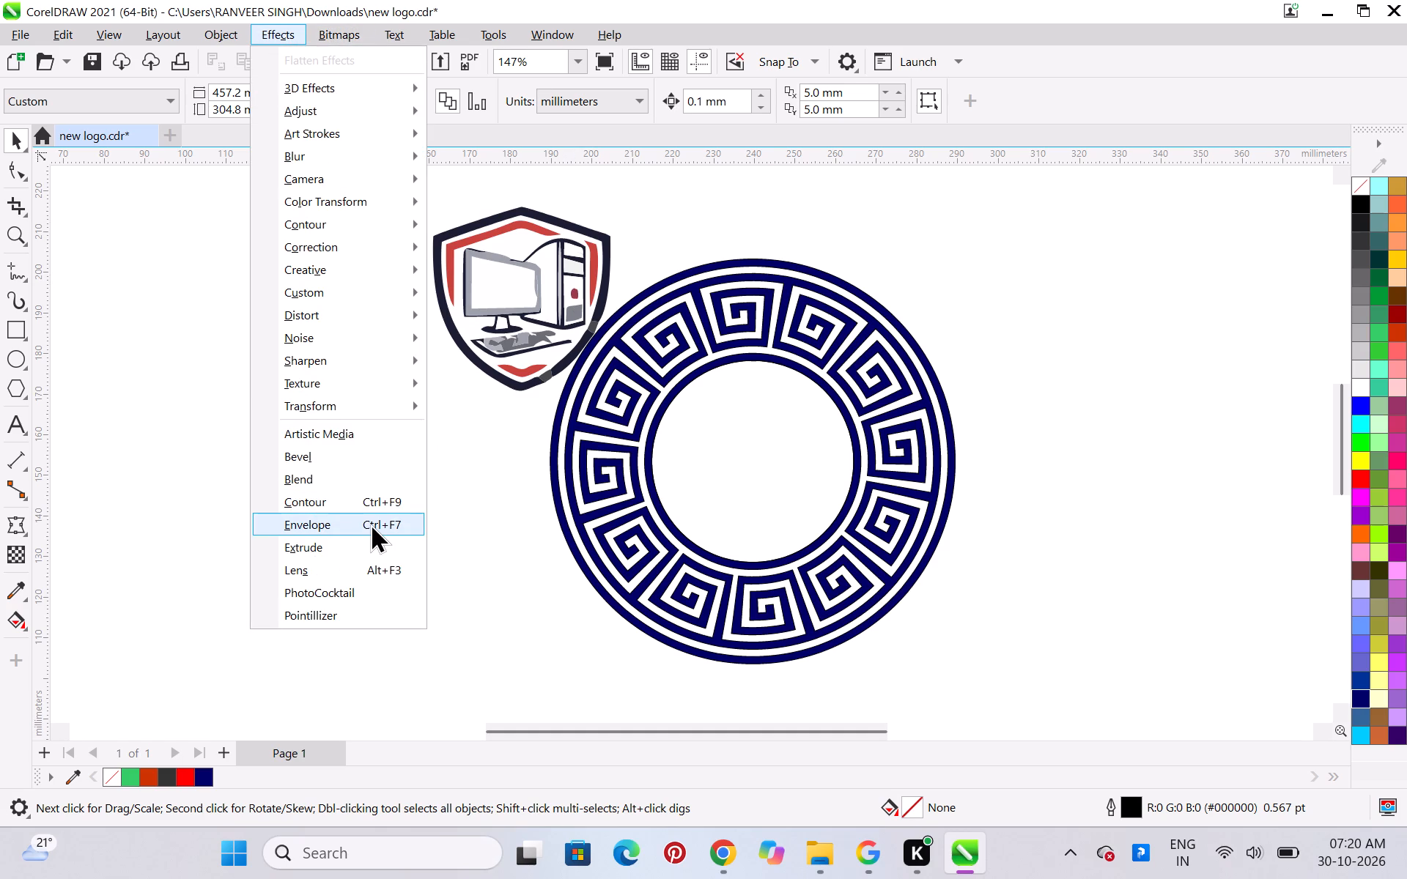
{"action": "left_click", "coordinate": [370, 523]}
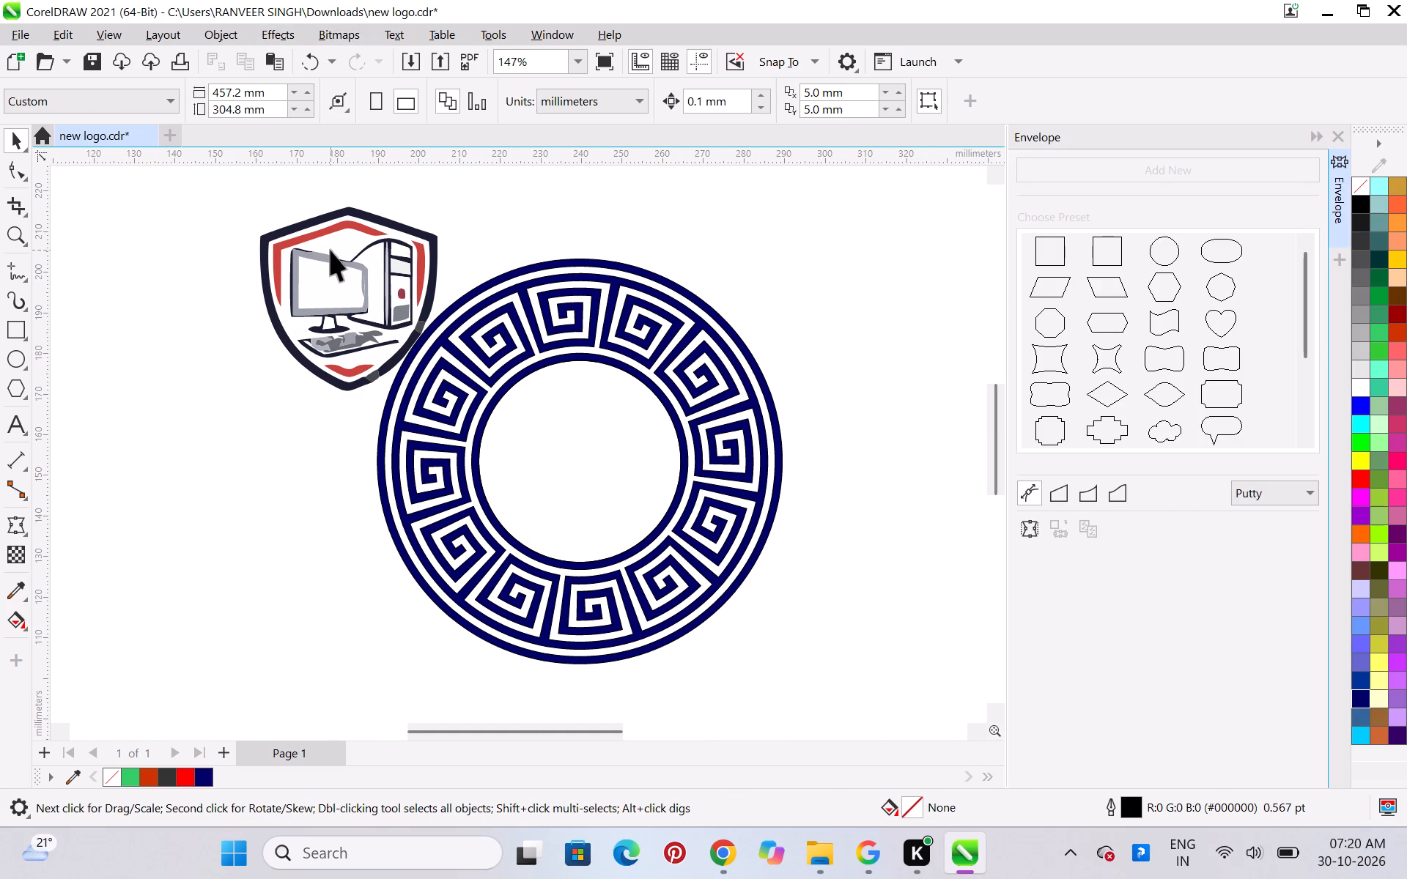
{"action": "left_click", "coordinate": [330, 248]}
{"action": "left_click", "coordinate": [1064, 522]}
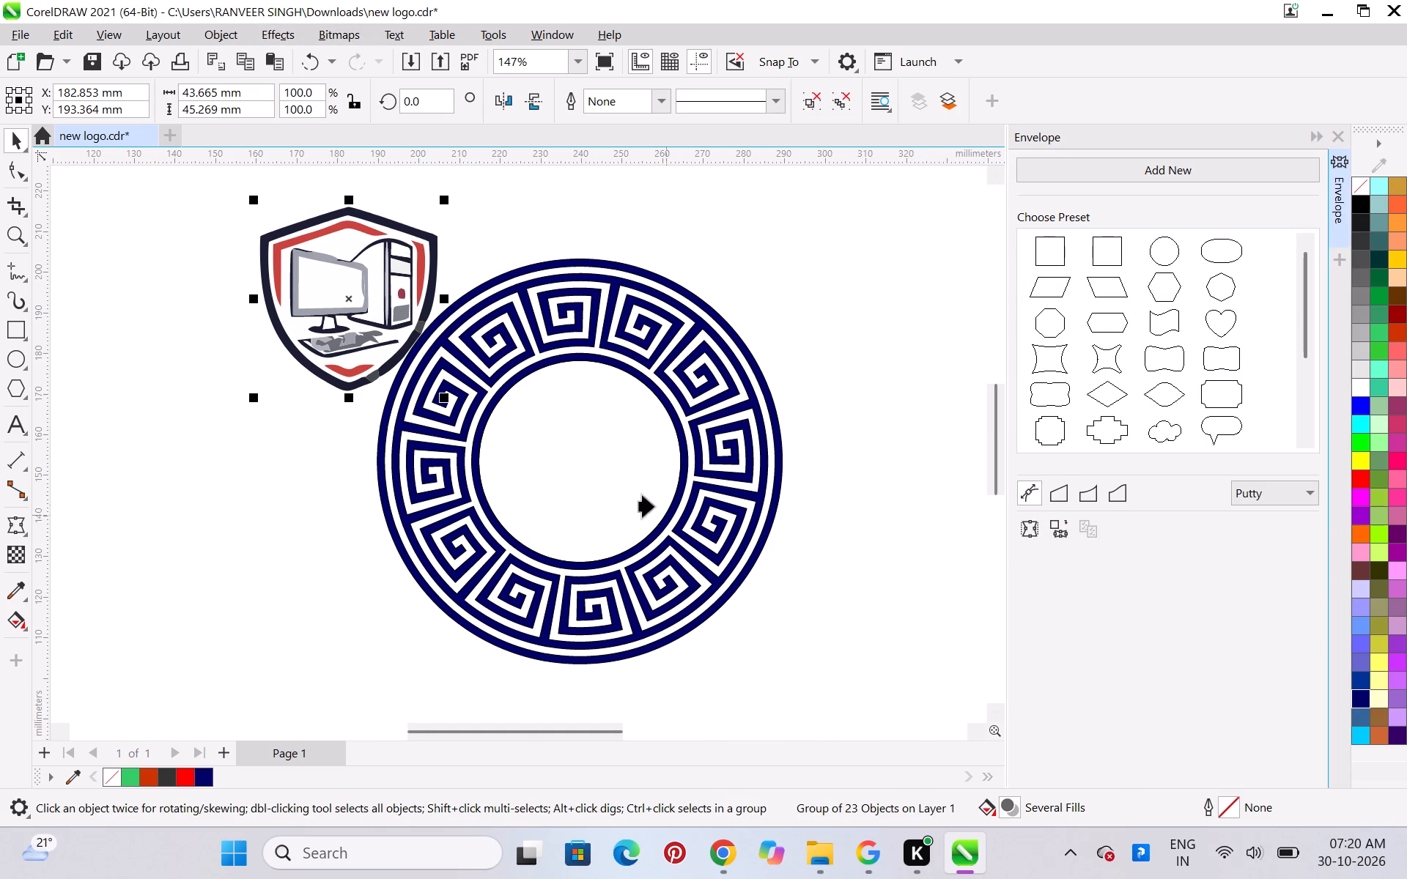
{"action": "left_click", "coordinate": [626, 484]}
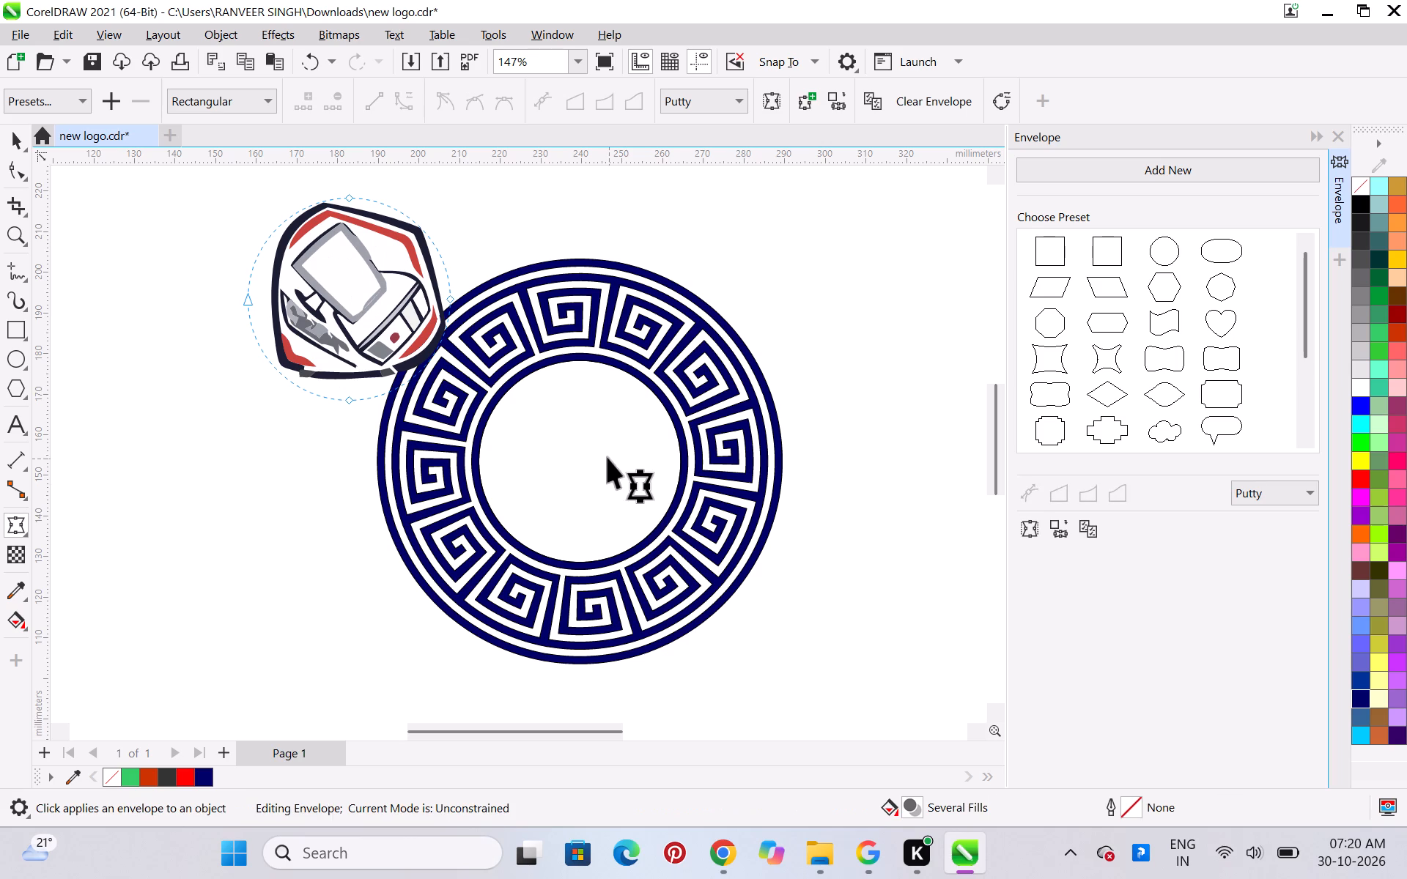
{"action": "left_click", "coordinate": [1343, 129]}
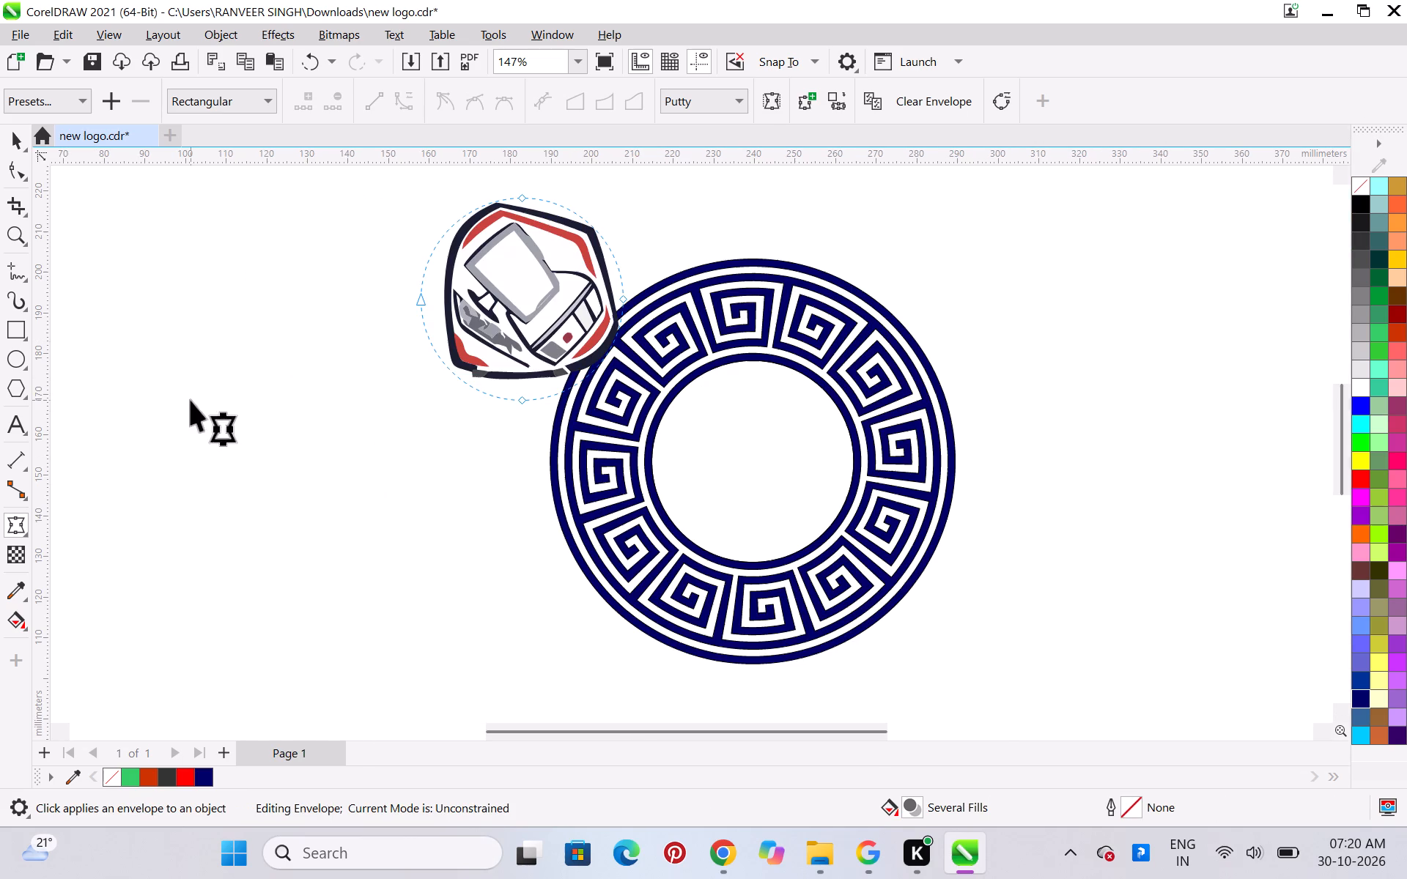
{"action": "left_click", "coordinate": [12, 137]}
{"action": "left_click", "coordinate": [257, 491]}
Align the enveloped logo to the centre of the inner circle, horizontally and vertically.
{"action": "left_click", "coordinate": [471, 341]}
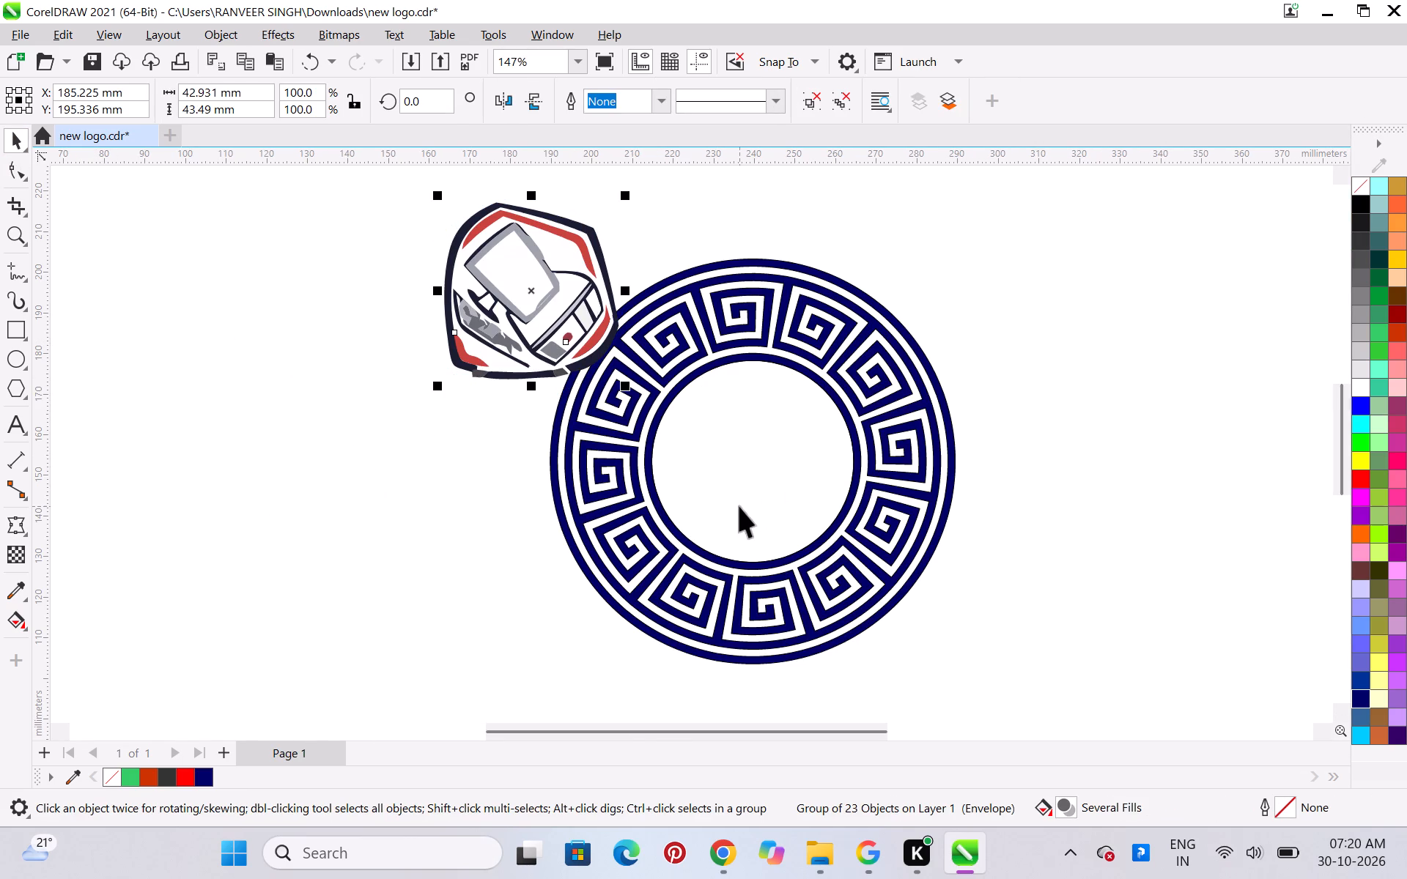
{"action": "left_click", "coordinate": [739, 506], "text": "shift"}
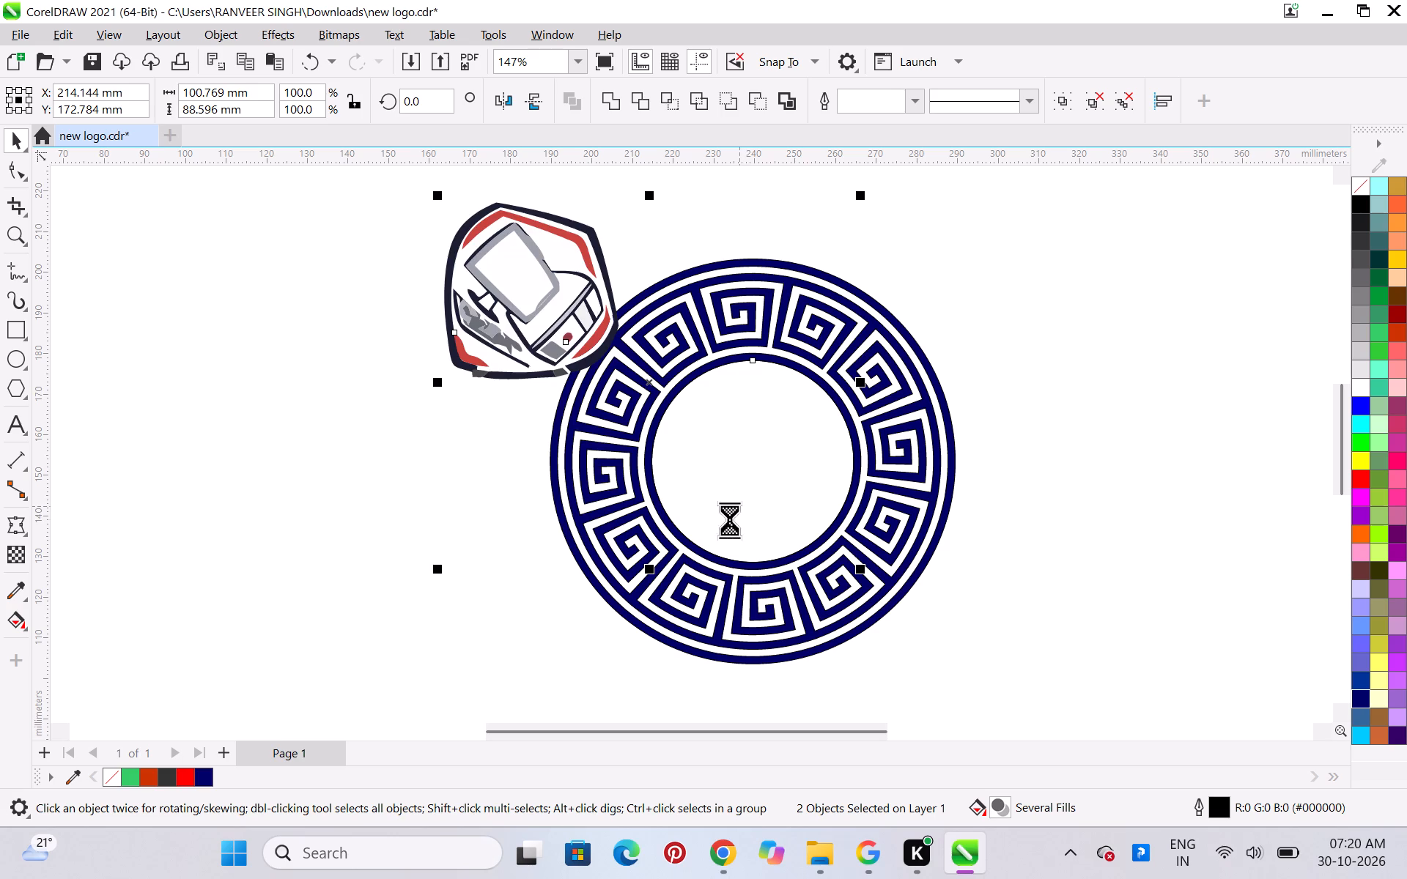
{"action": "key", "text": "e"}
{"action": "key", "text": "c"}
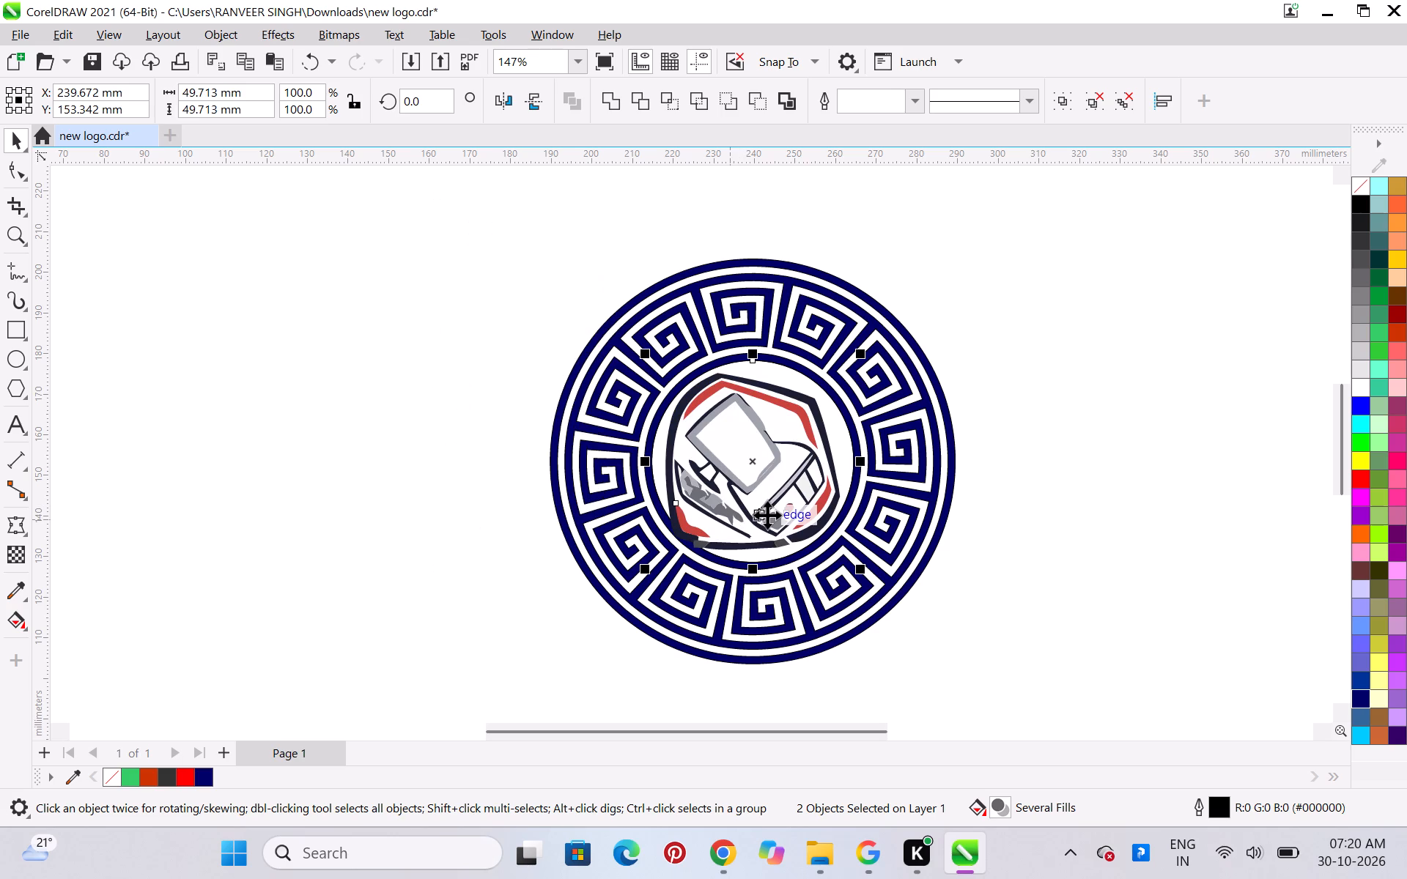
{"action": "left_click", "coordinate": [1107, 398]}
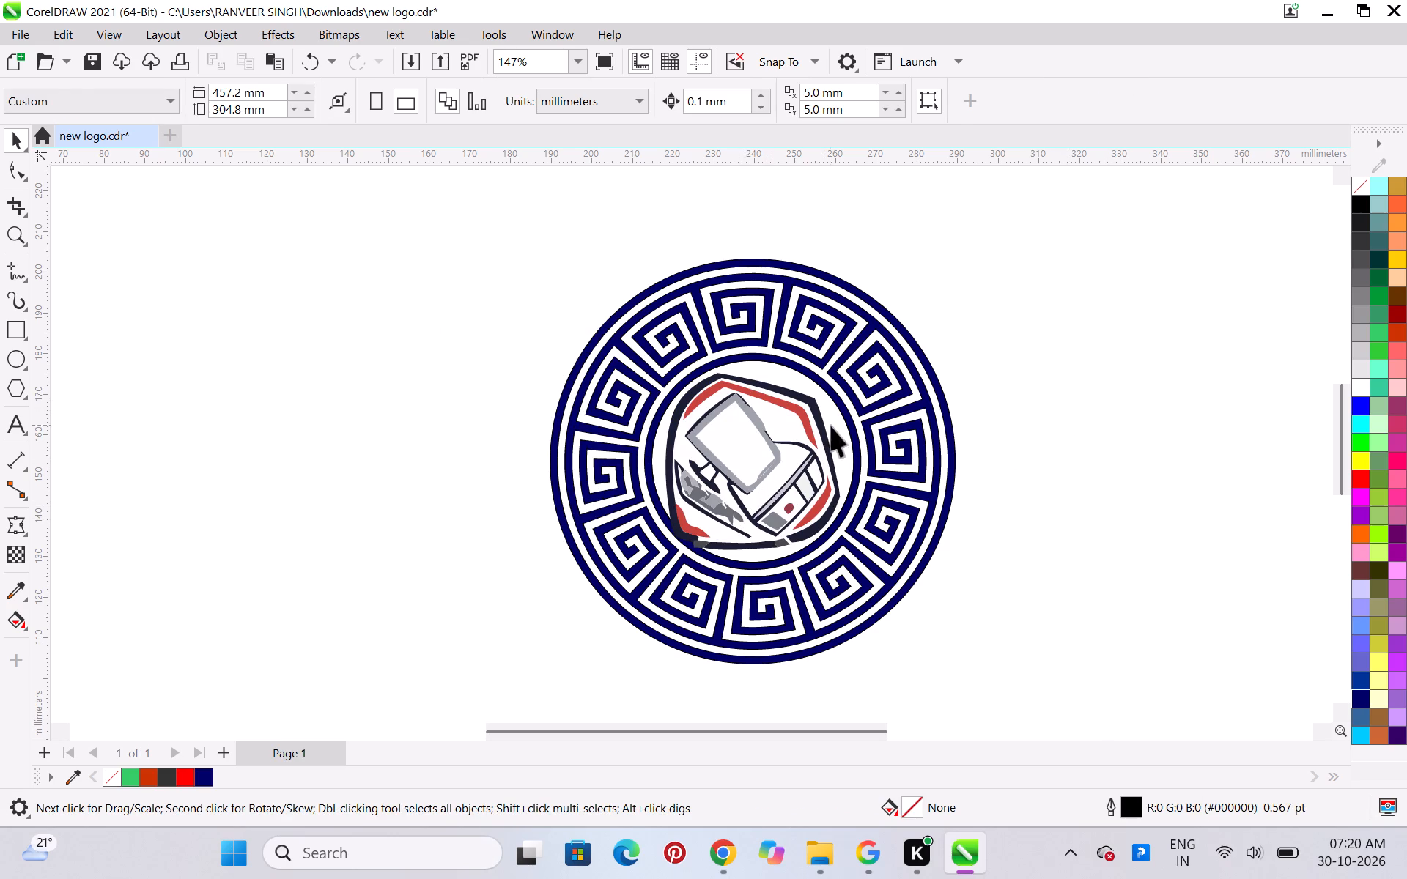
Delete the separate inner circle that surrounds the logo.
{"action": "left_click", "coordinate": [842, 432]}
{"action": "key", "text": "Delete"}
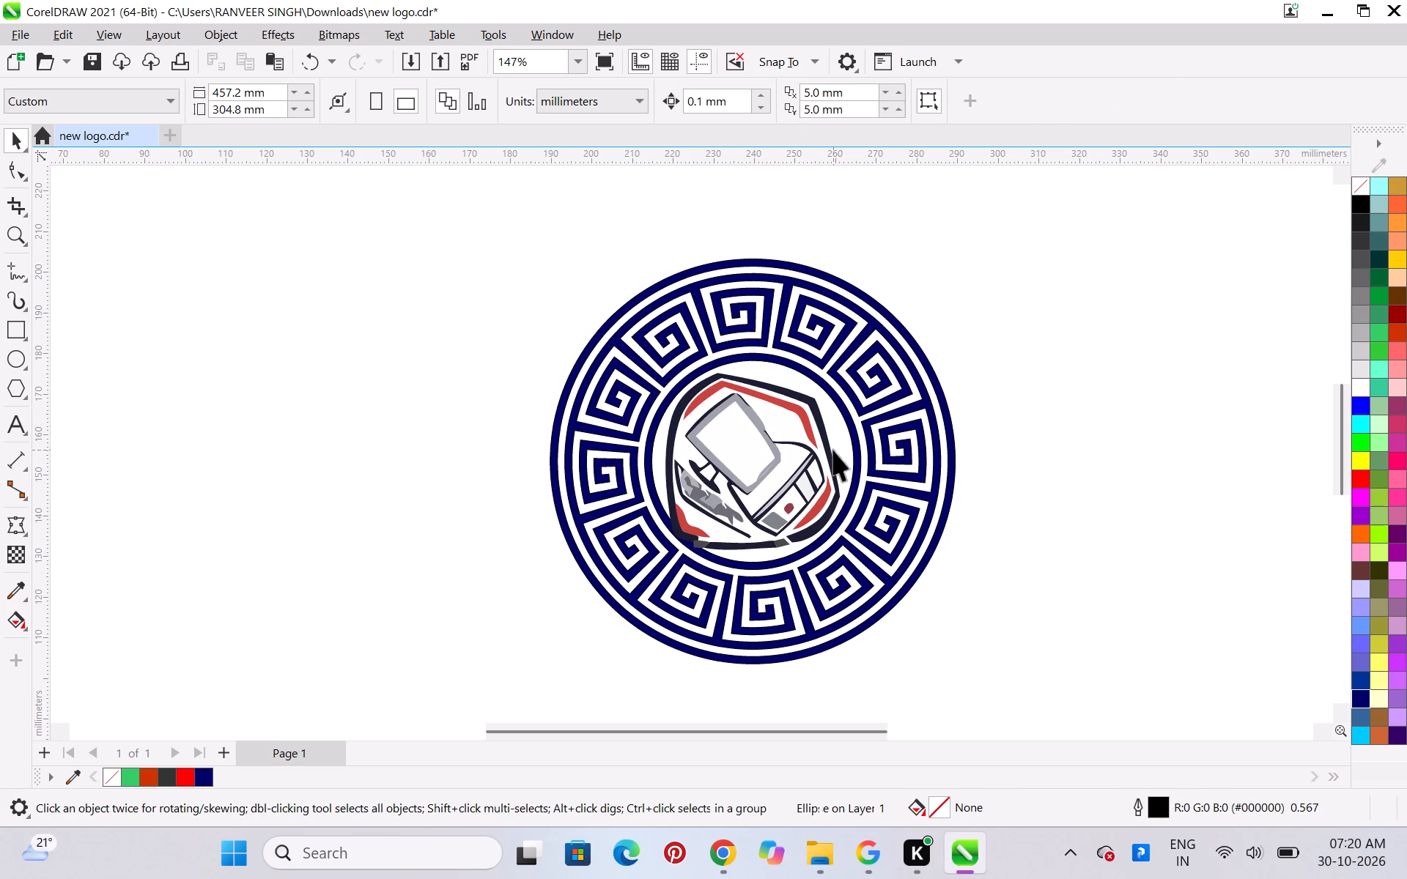
{"action": "left_click", "coordinate": [1122, 445]}
Rotate the logo about 44° counterclockwise so the computer stands upright inside the ring.
{"action": "left_click", "coordinate": [728, 457]}
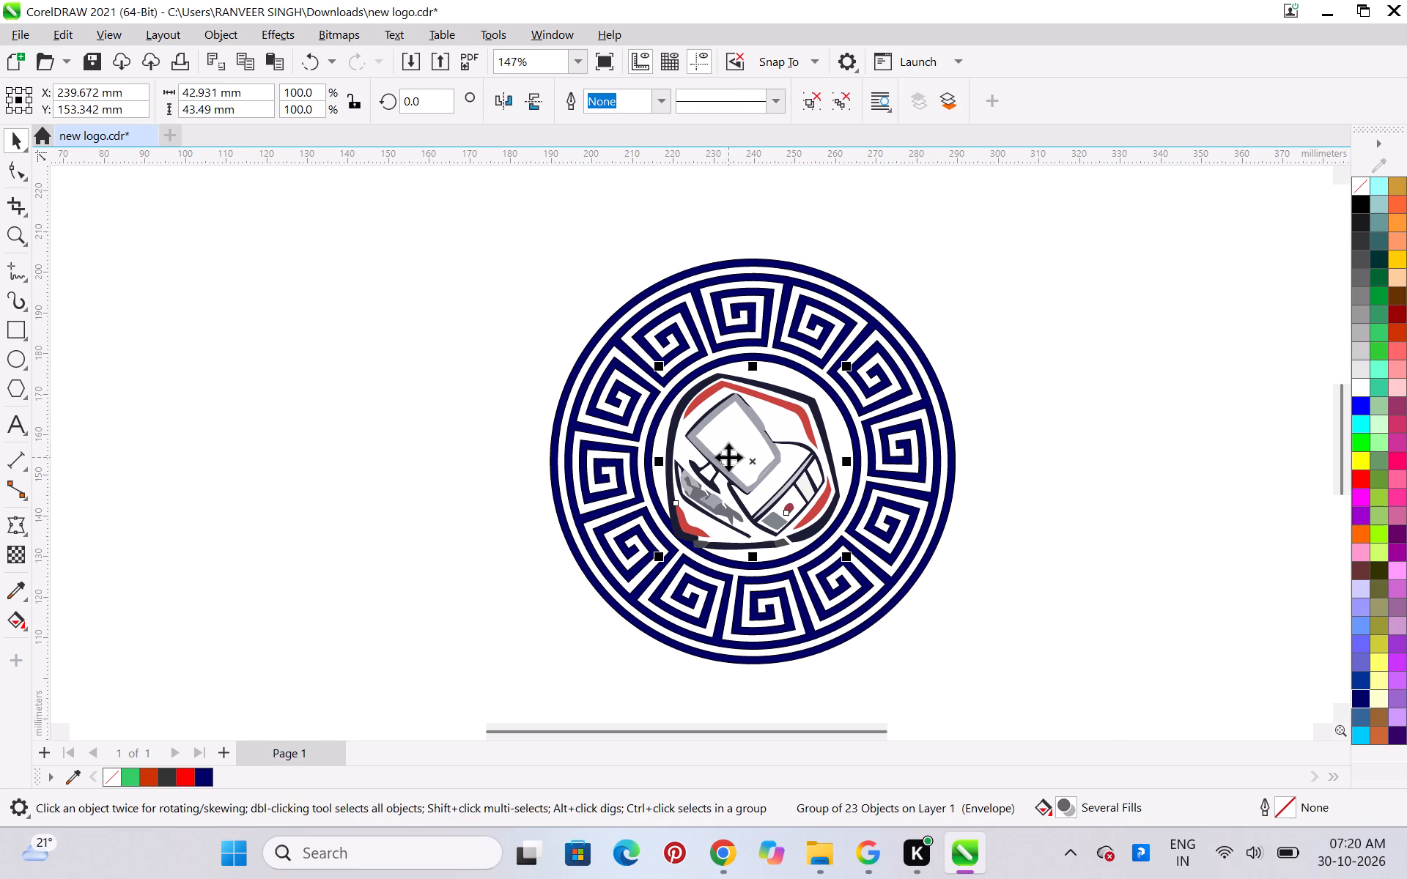
{"action": "left_click", "coordinate": [728, 457]}
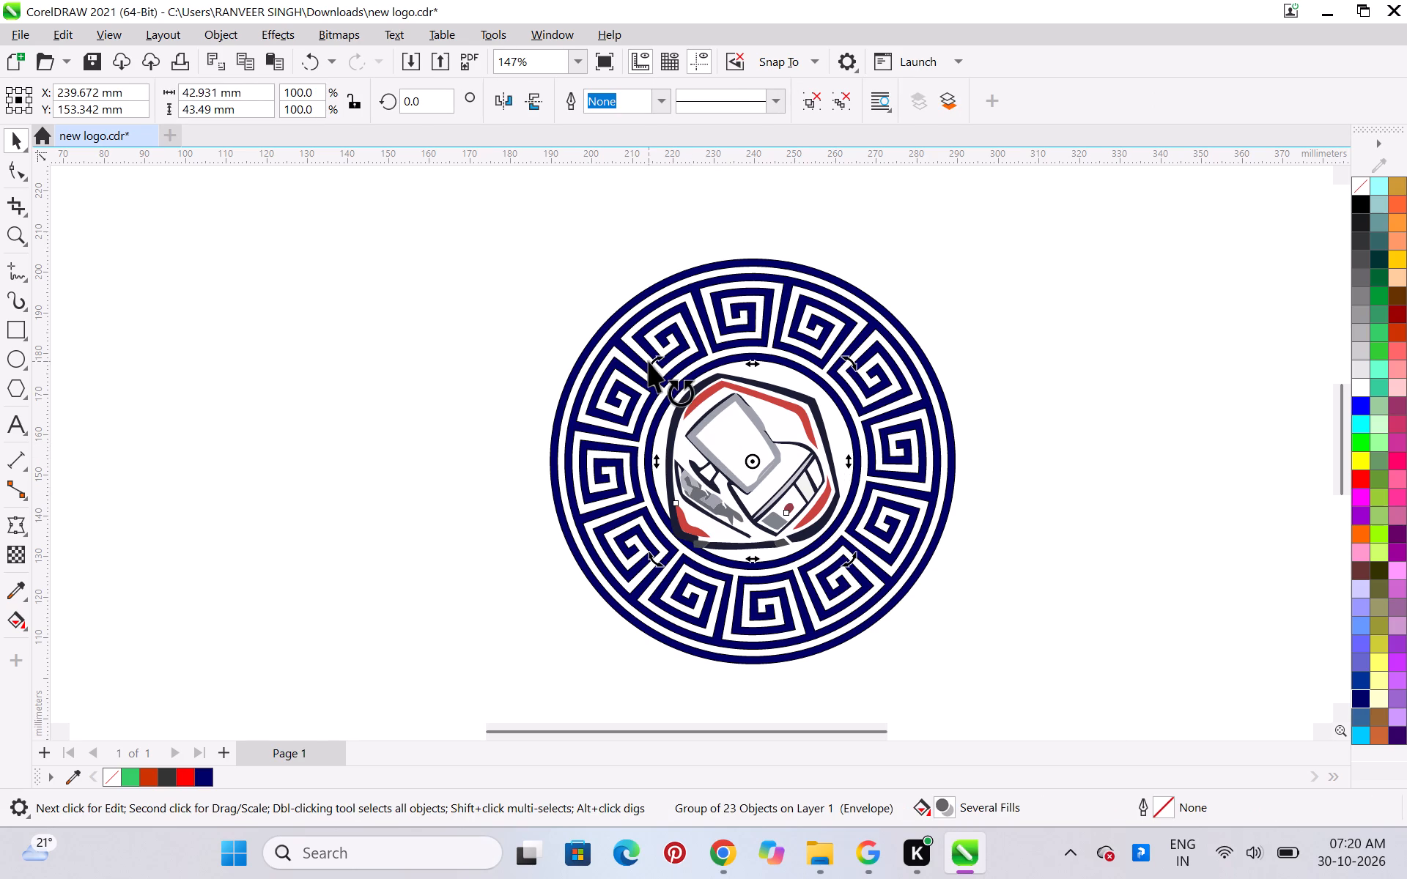
{"action": "left_click_drag", "start_coordinate": [649, 361], "coordinate": [632, 459]}
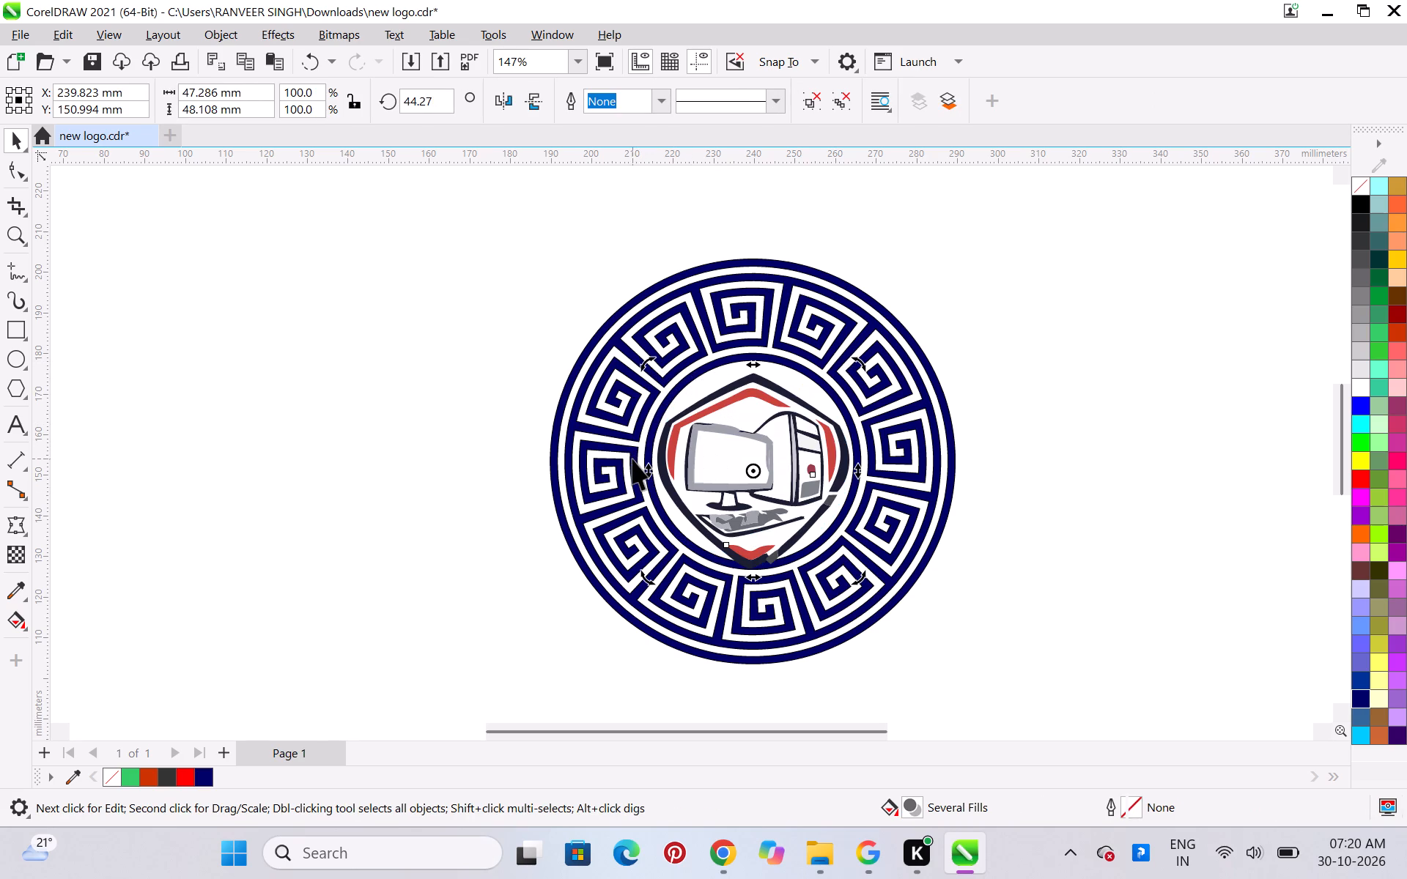
Scale the logo down slightly about its centre so it clears the ring's inner edge.
{"action": "scroll", "coordinate": [689, 503], "scroll_direction": "down", "scroll_amount": 3}
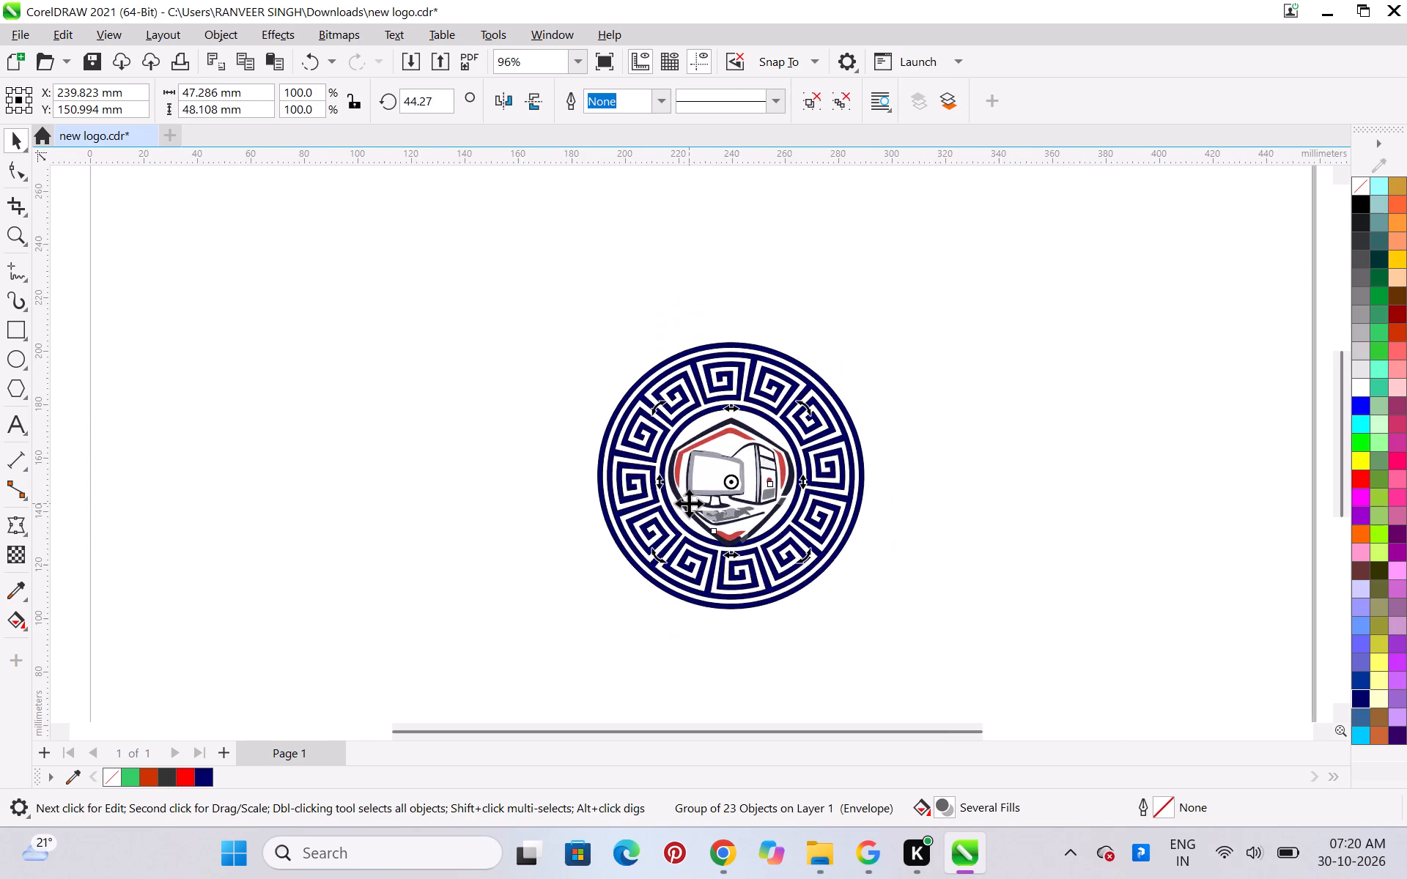
{"action": "scroll", "coordinate": [721, 483], "scroll_direction": "up", "scroll_amount": 11}
{"action": "scroll", "coordinate": [721, 483], "scroll_direction": "down", "scroll_amount": 4}
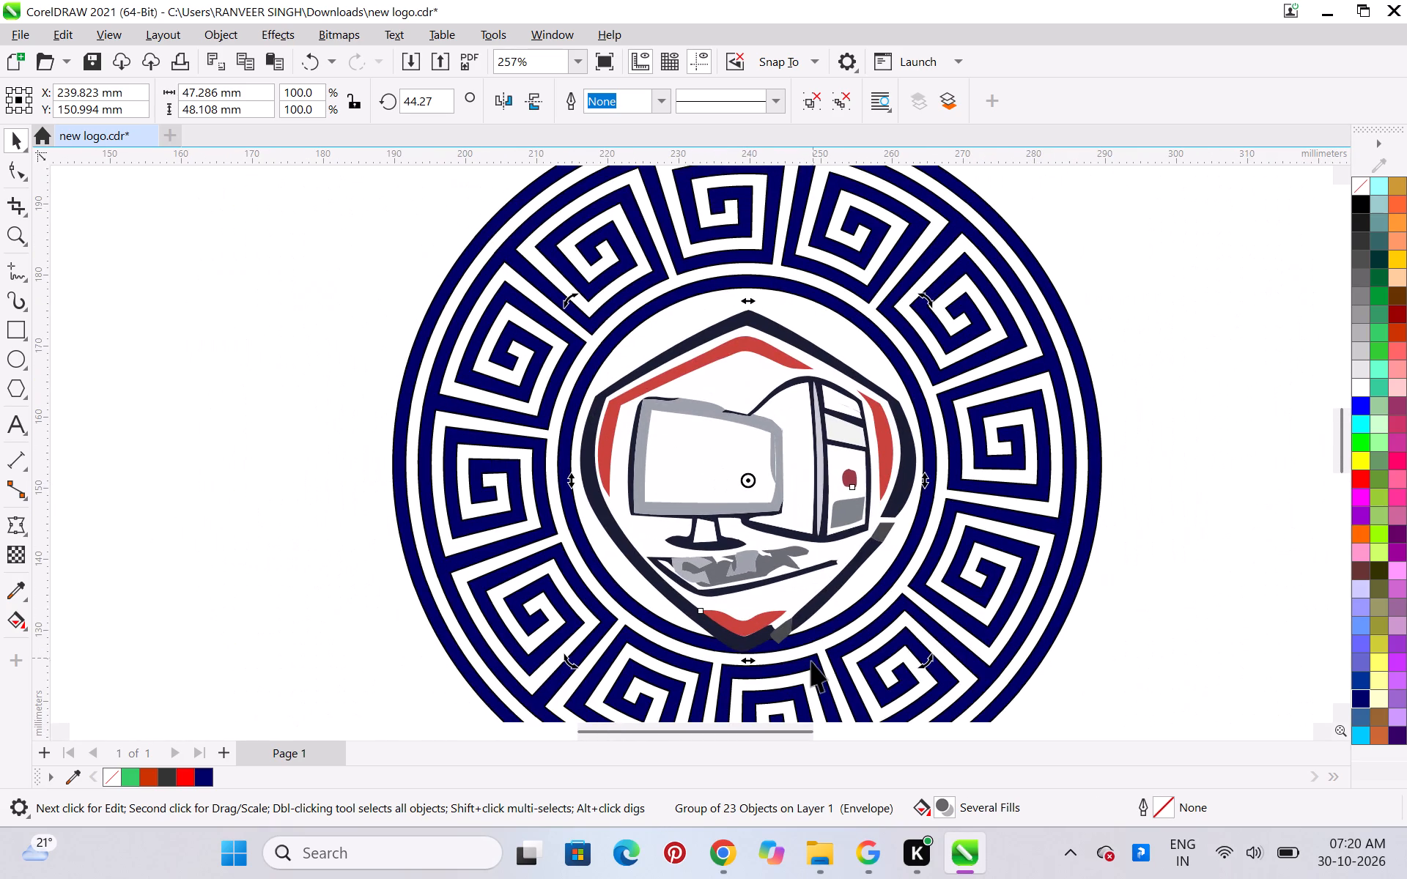
{"action": "left_click", "coordinate": [1212, 438]}
{"action": "left_click", "coordinate": [761, 501]}
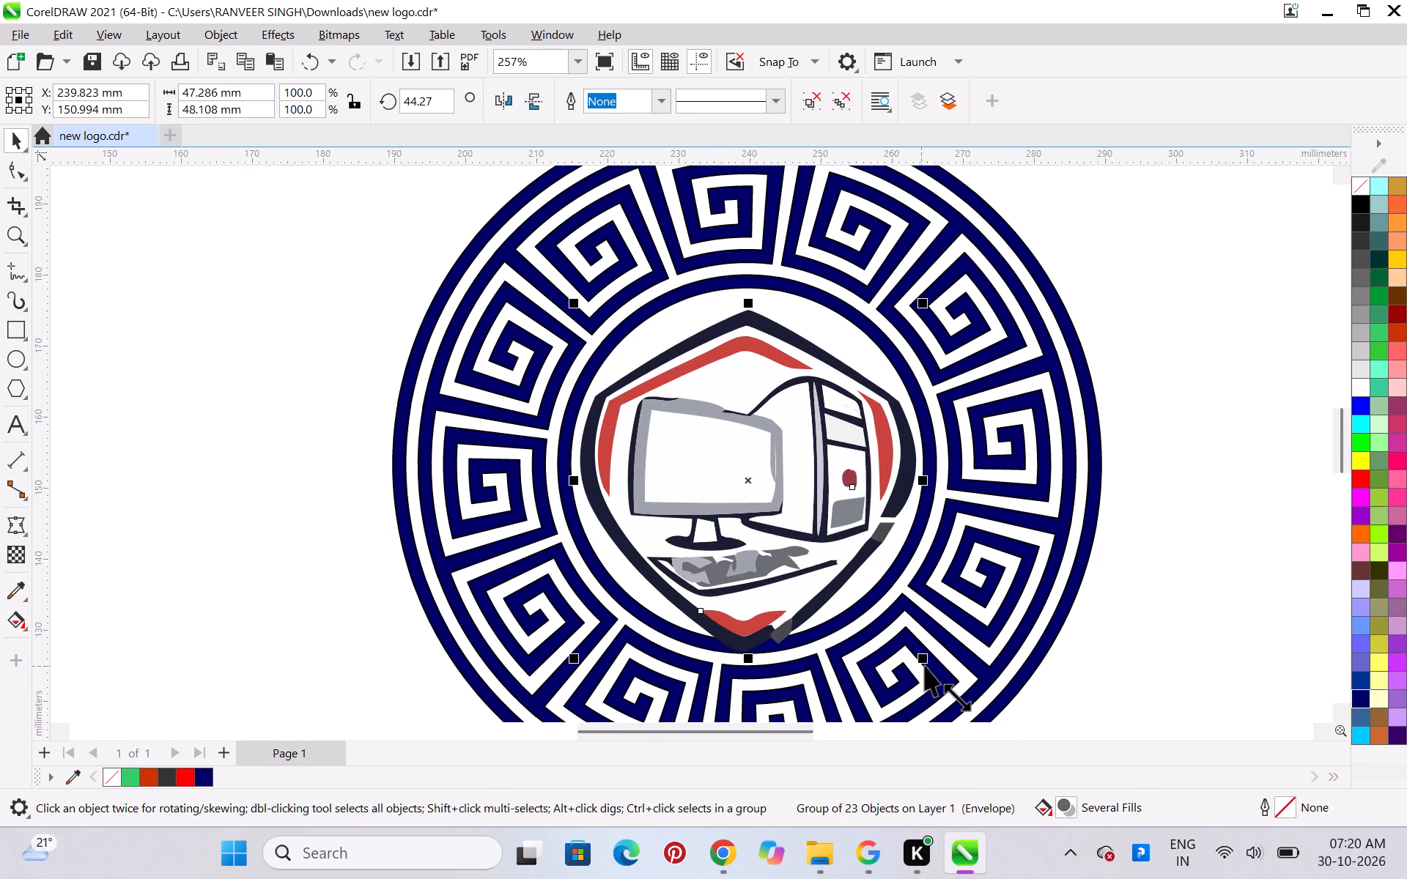
{"action": "left_click_drag", "start_coordinate": [925, 659], "coordinate": [919, 637], "text": "shift"}
{"action": "left_click", "coordinate": [1219, 377]}
Examine how the shield logo fits inside the Greek-key ring, up close and as a whole emblem.
{"action": "scroll", "coordinate": [1208, 377], "scroll_direction": "down", "scroll_amount": 6}
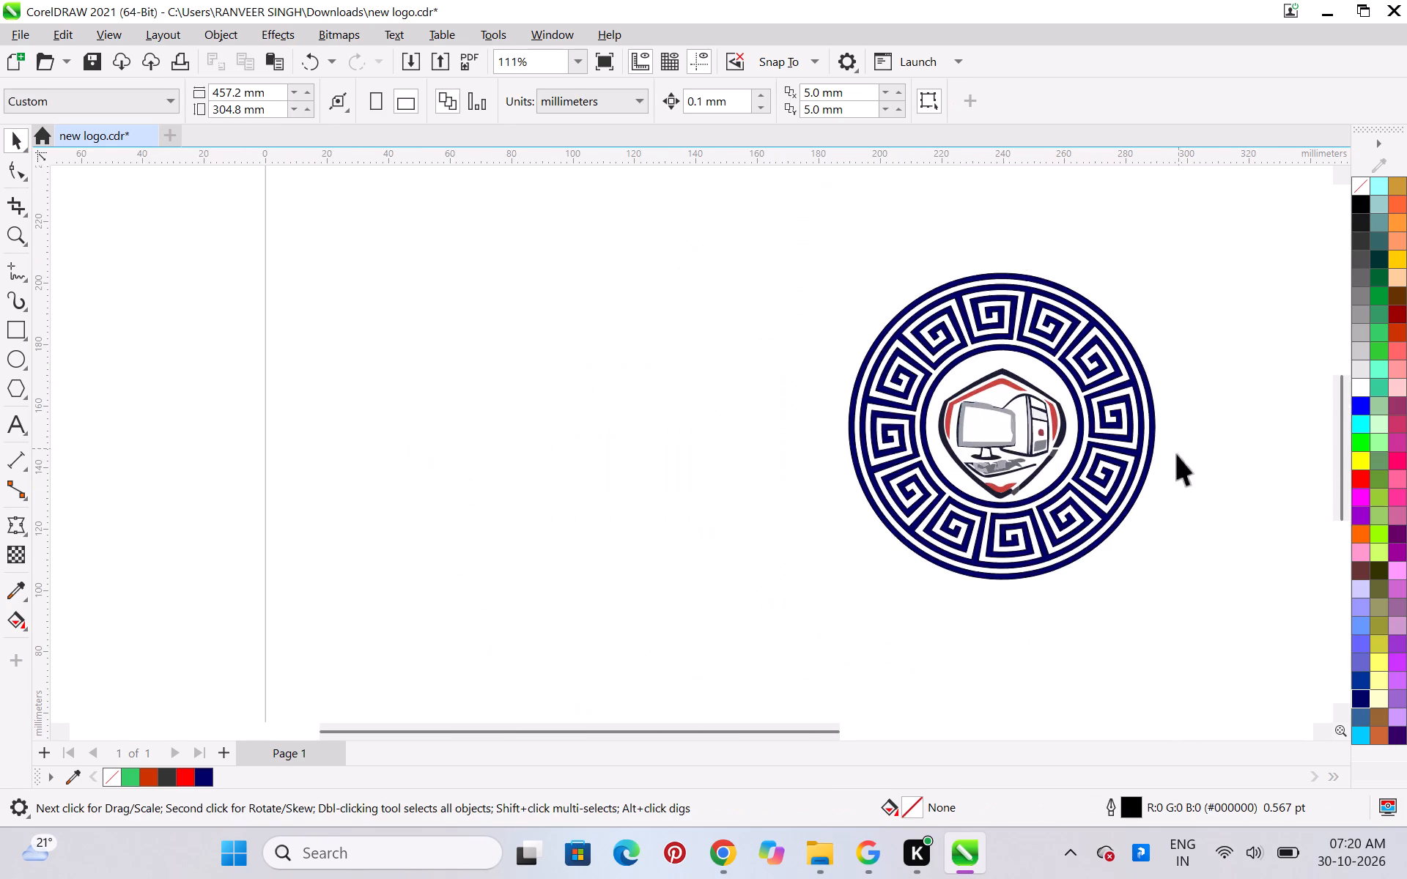
{"action": "scroll", "coordinate": [1190, 536], "scroll_direction": "up", "scroll_amount": 3}
{"action": "scroll", "coordinate": [1190, 536], "scroll_direction": "down", "scroll_amount": 2}
{"action": "scroll", "coordinate": [1365, 360], "scroll_direction": "up", "scroll_amount": 2}
{"action": "scroll", "coordinate": [1216, 384], "scroll_direction": "down", "scroll_amount": 1}
{"action": "scroll", "coordinate": [1216, 377], "scroll_direction": "up", "scroll_amount": 5}
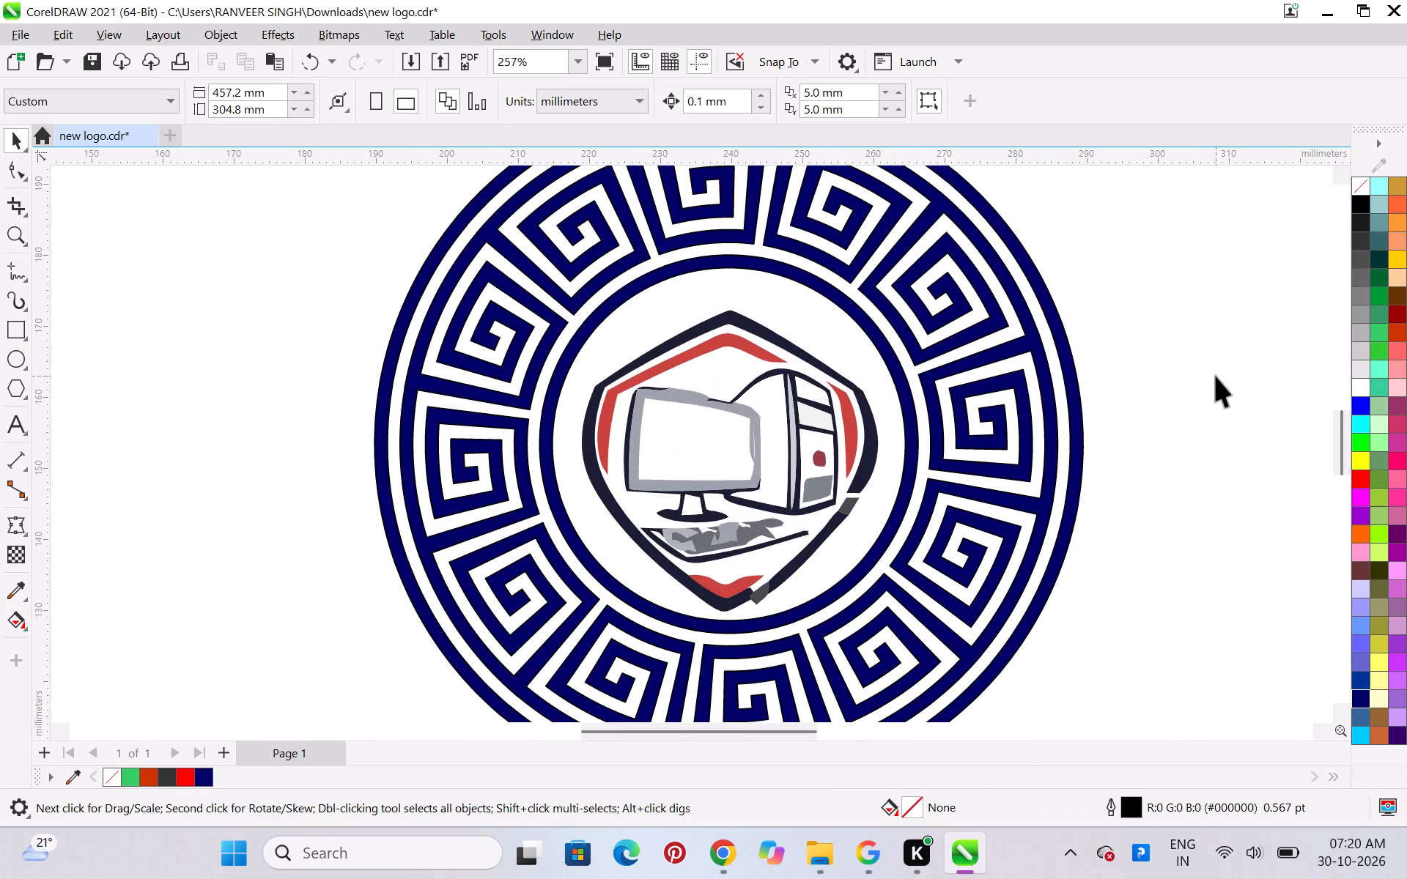
{"action": "scroll", "coordinate": [1060, 510], "scroll_direction": "down", "scroll_amount": 2}
{"action": "scroll", "coordinate": [1142, 414], "scroll_direction": "up", "scroll_amount": 2}
{"action": "scroll", "coordinate": [1129, 449], "scroll_direction": "down", "scroll_amount": 3}
{"action": "scroll", "coordinate": [1104, 576], "scroll_direction": "up", "scroll_amount": 3}
{"action": "scroll", "coordinate": [1104, 579], "scroll_direction": "down", "scroll_amount": 2}
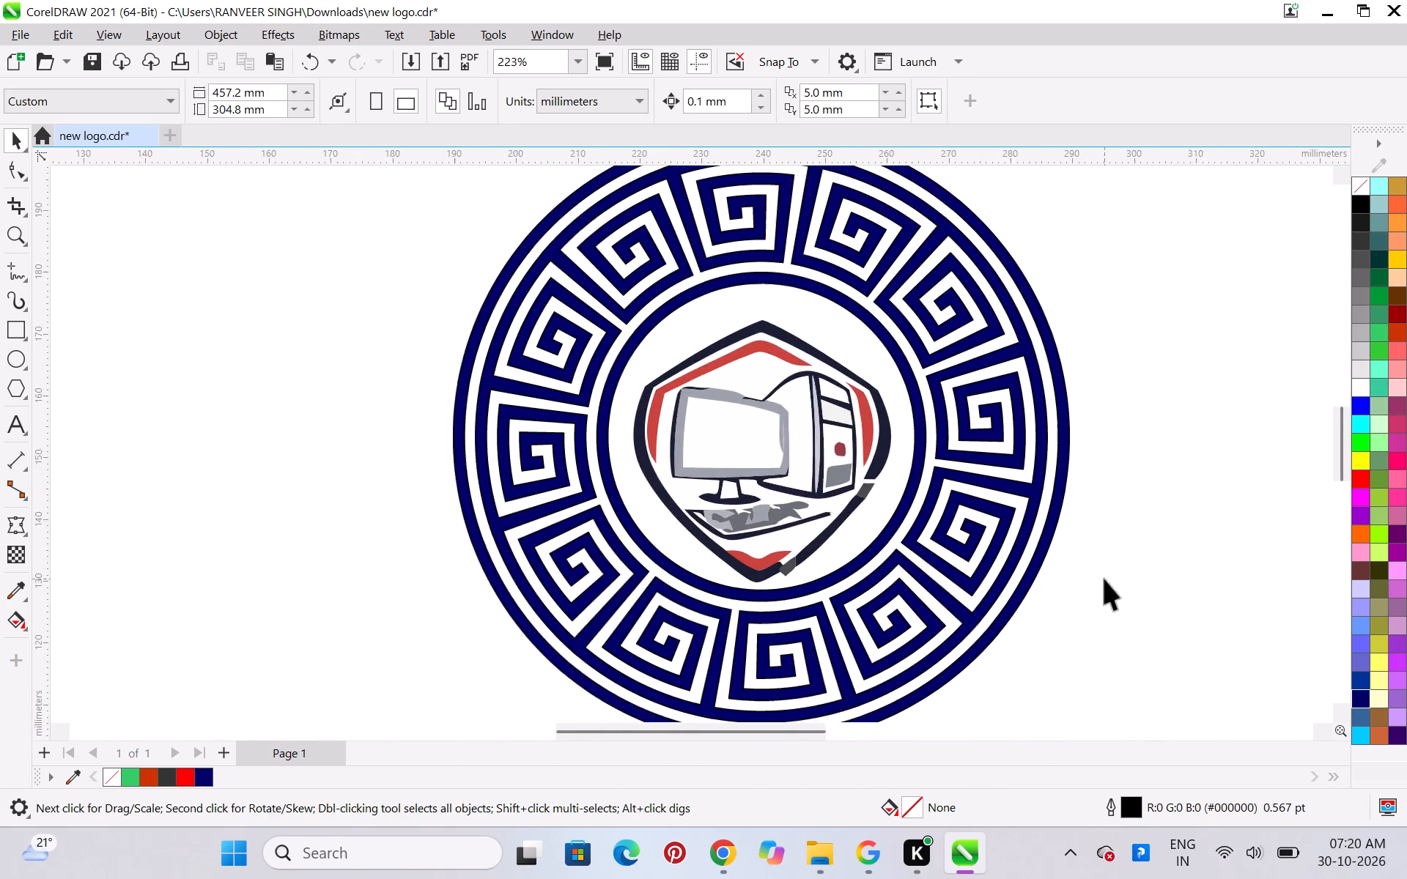
{"action": "left_click", "coordinate": [851, 475]}
{"action": "left_click", "coordinate": [1178, 434]}
{"action": "scroll", "coordinate": [1178, 435], "scroll_direction": "down", "scroll_amount": 6}
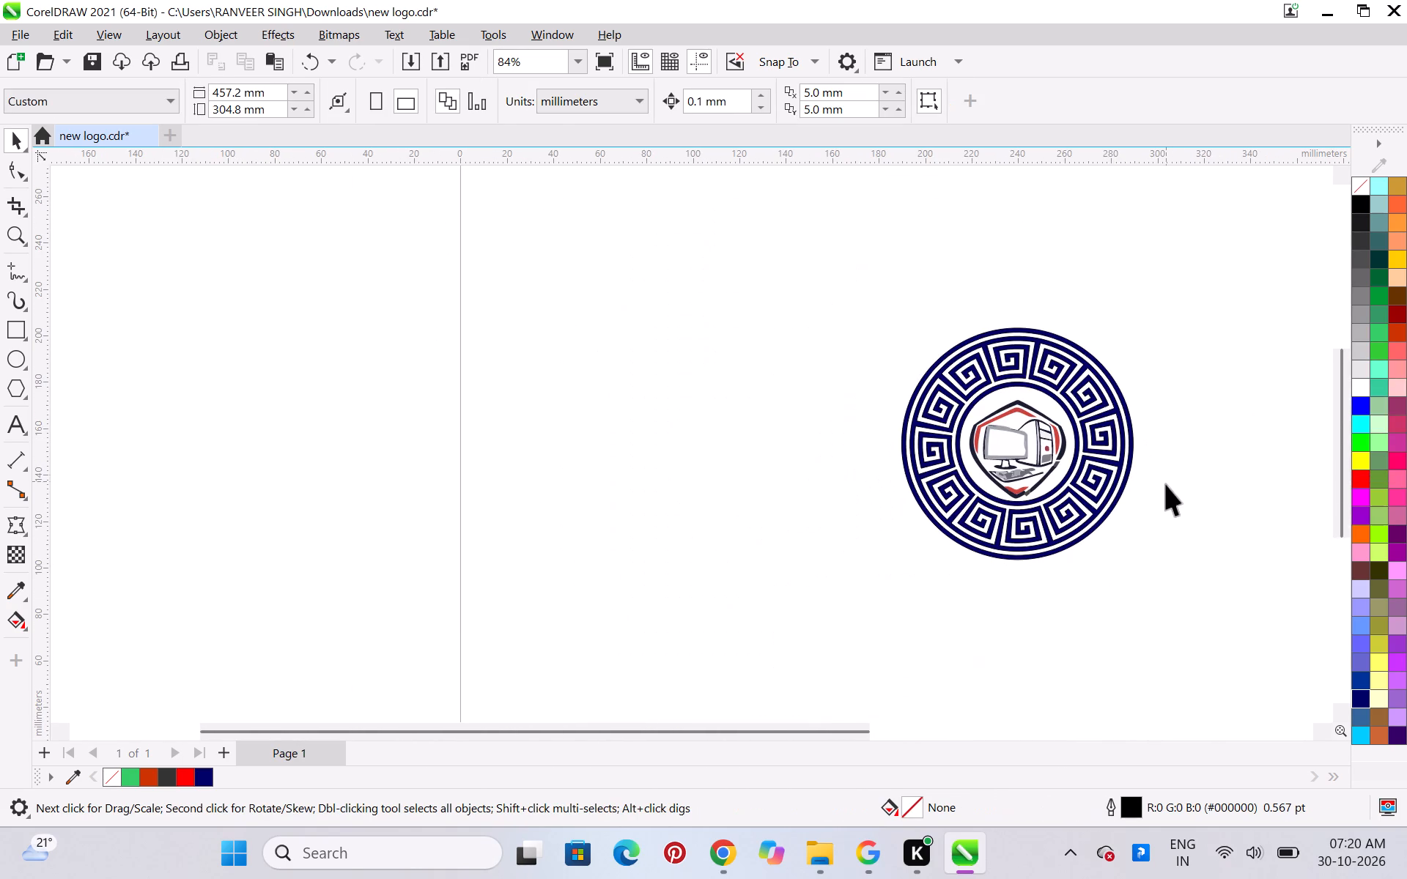
{"action": "scroll", "coordinate": [1183, 501], "scroll_direction": "up", "scroll_amount": 1}
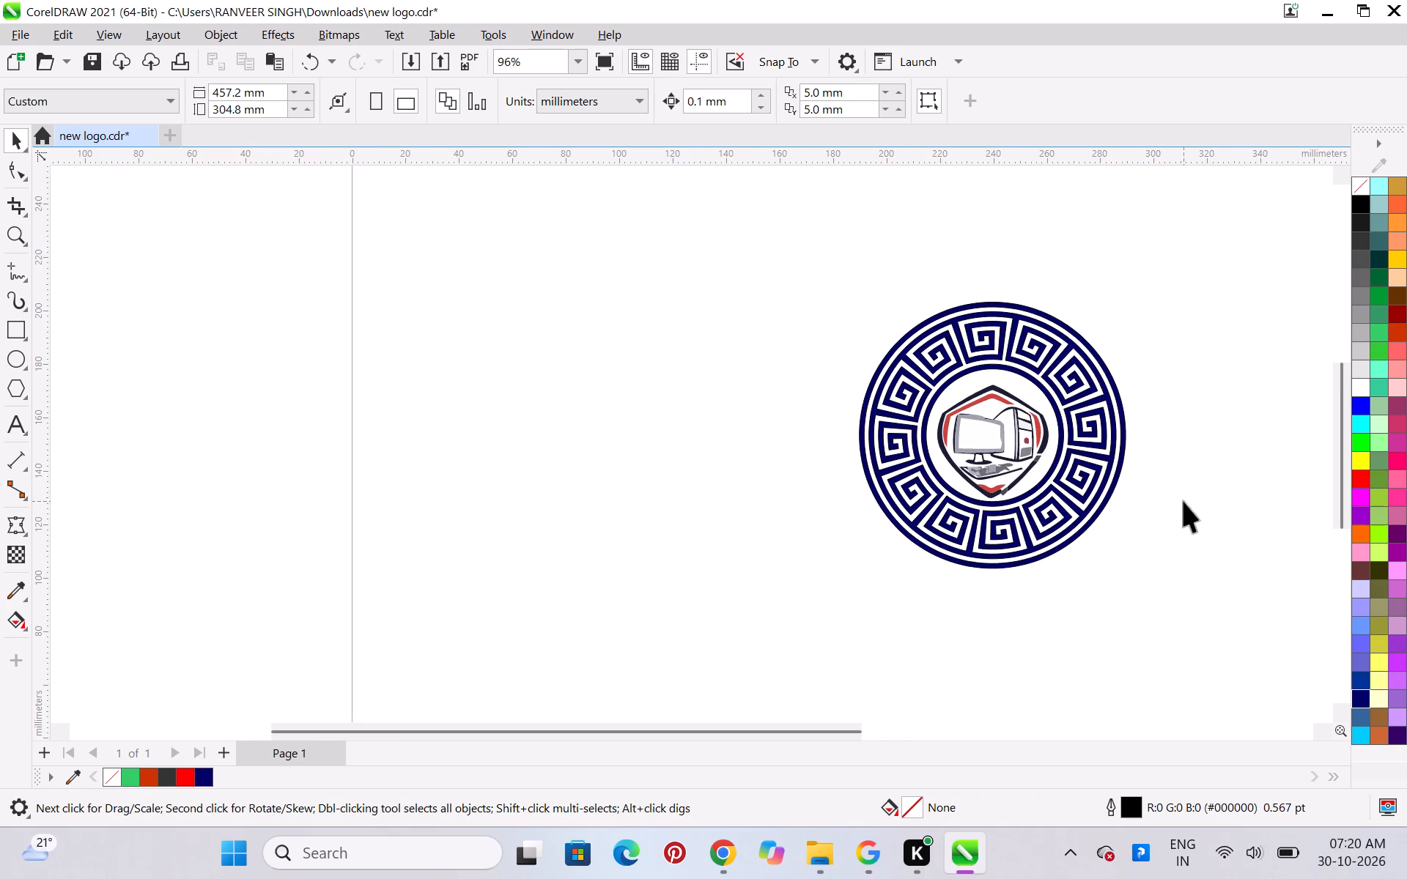
{"action": "scroll", "coordinate": [1185, 502], "scroll_direction": "down", "scroll_amount": 2}
{"action": "scroll", "coordinate": [1194, 481], "scroll_direction": "up", "scroll_amount": 3}
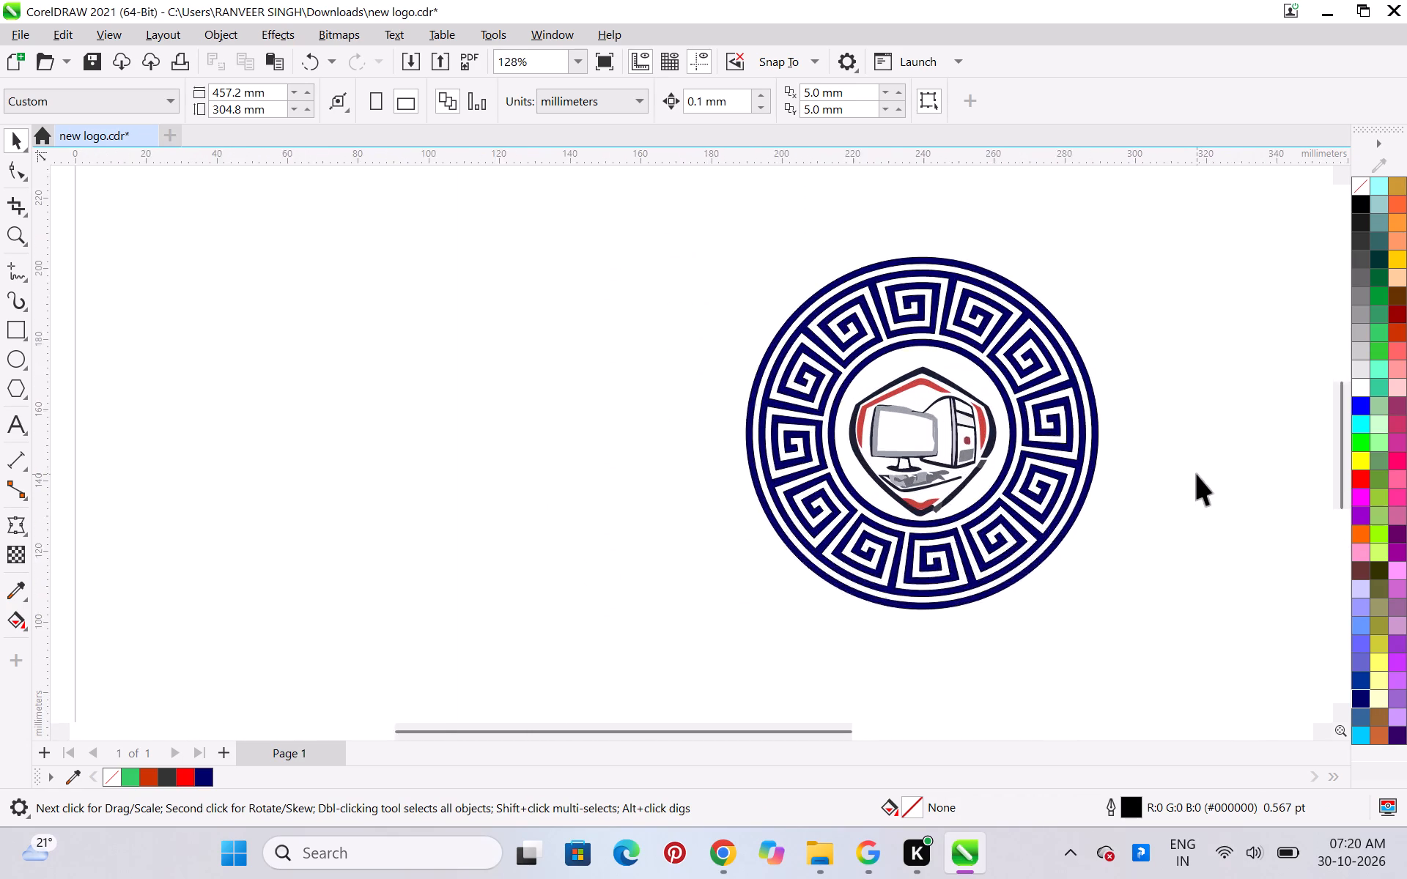
{"action": "scroll", "coordinate": [1197, 474], "scroll_direction": "up", "scroll_amount": 2}
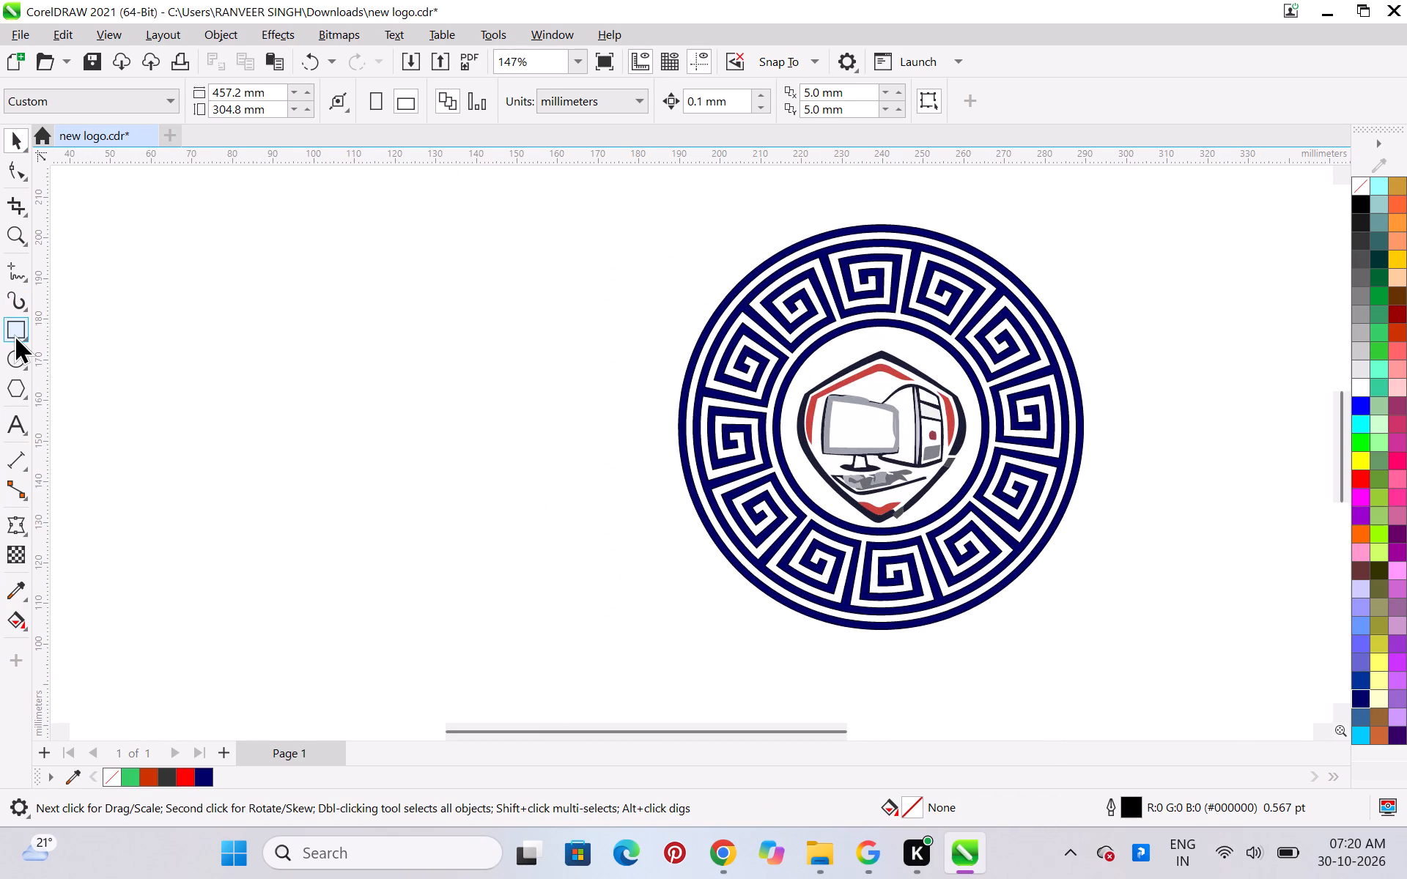
Draw a rectangle about 112.2 by 101.9 mm around the emblem.
{"action": "left_click", "coordinate": [14, 334]}
{"action": "left_click_drag", "start_coordinate": [643, 212], "coordinate": [964, 379]}
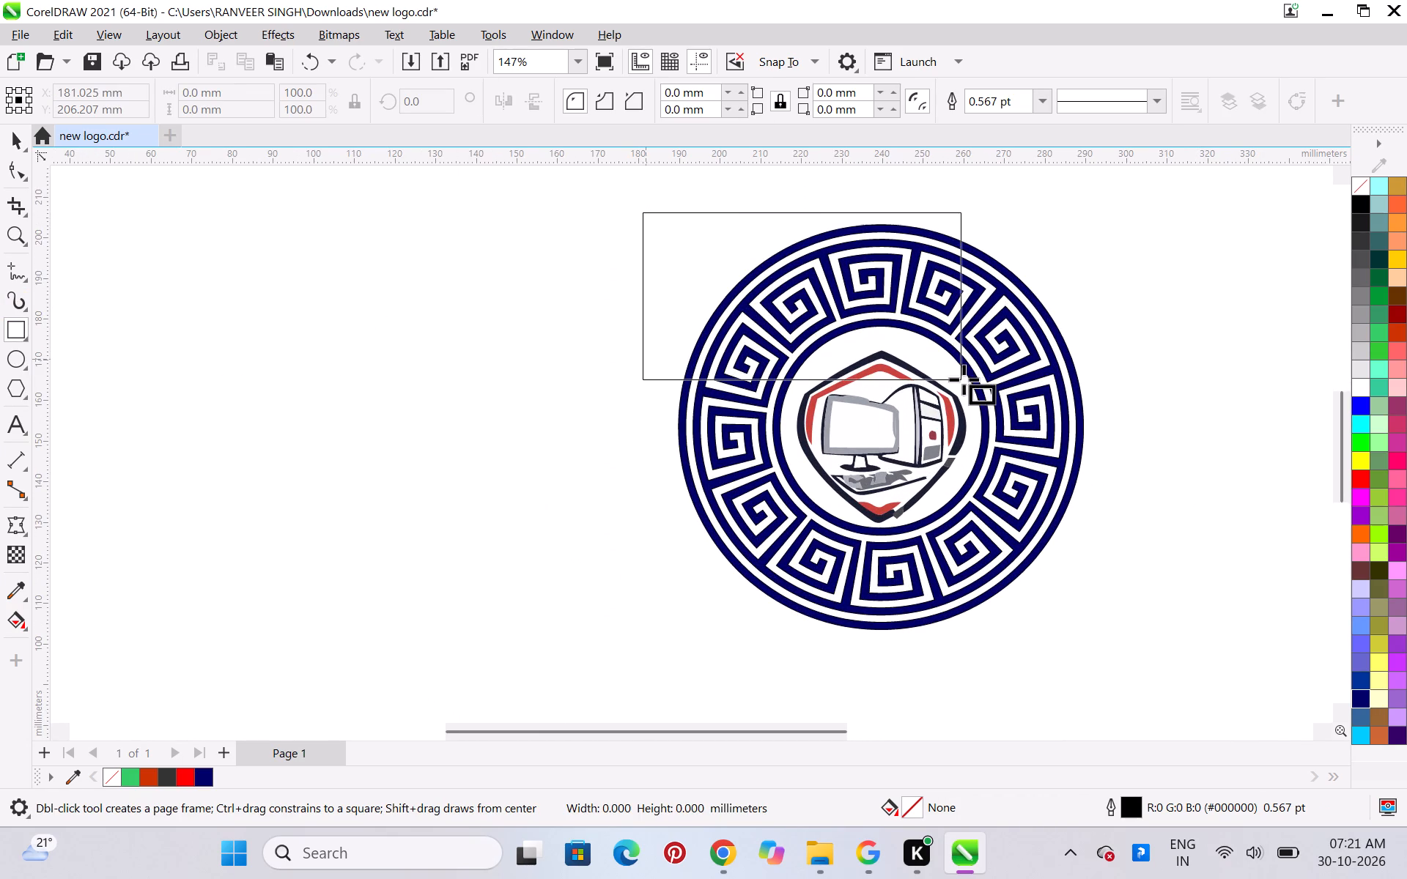
{"action": "left_click_drag", "start_coordinate": [964, 379], "coordinate": [1098, 626]}
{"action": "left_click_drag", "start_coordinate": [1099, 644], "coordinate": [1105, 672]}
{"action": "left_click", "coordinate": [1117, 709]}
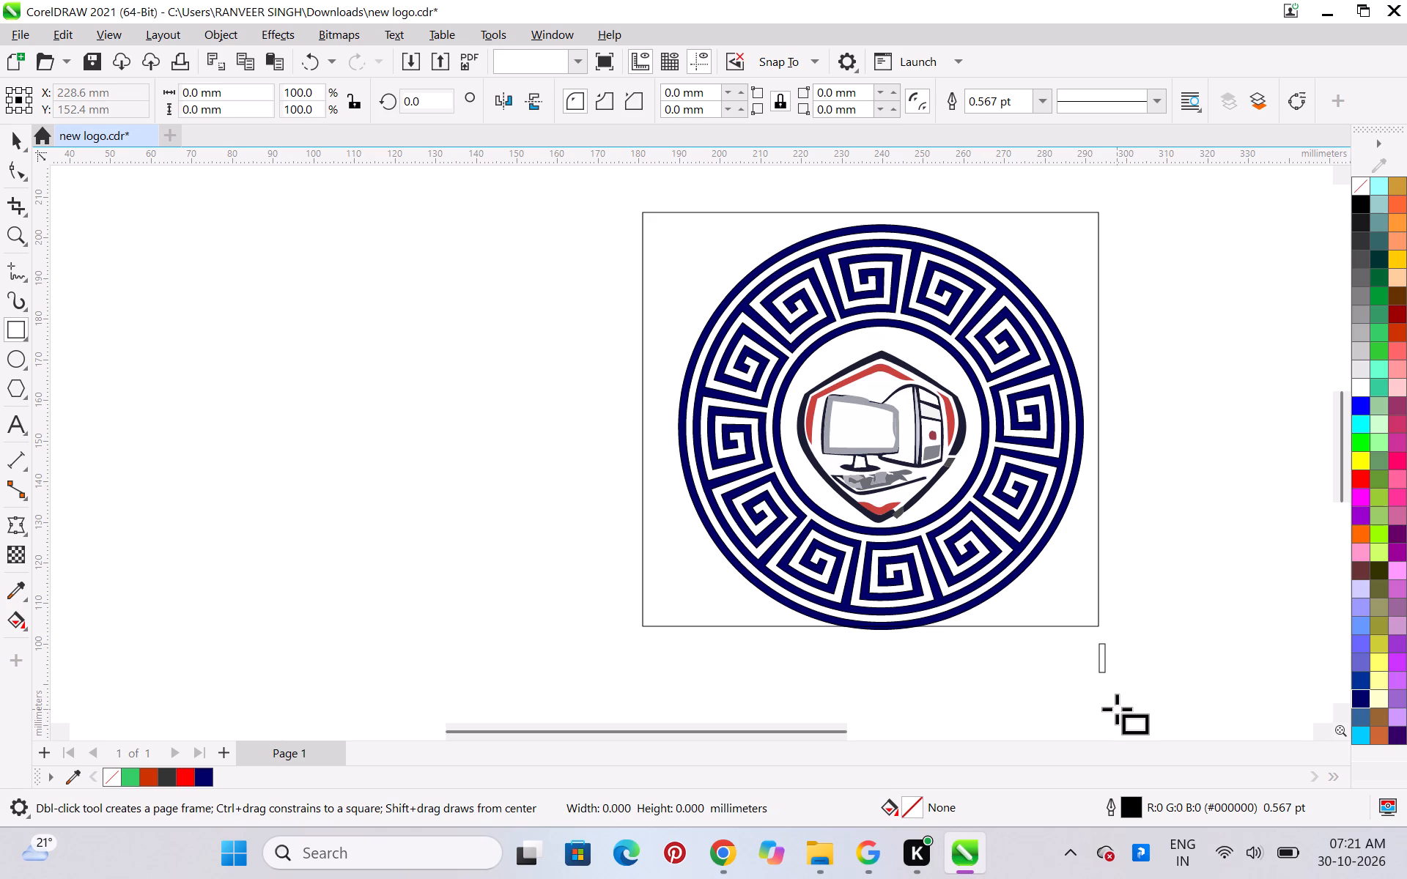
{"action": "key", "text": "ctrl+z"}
Enlarge the rectangle around the emblem about its centre to roughly 120.5 by 109.4 mm.
{"action": "key", "text": "ctrl+space"}
{"action": "left_click", "coordinate": [1083, 574]}
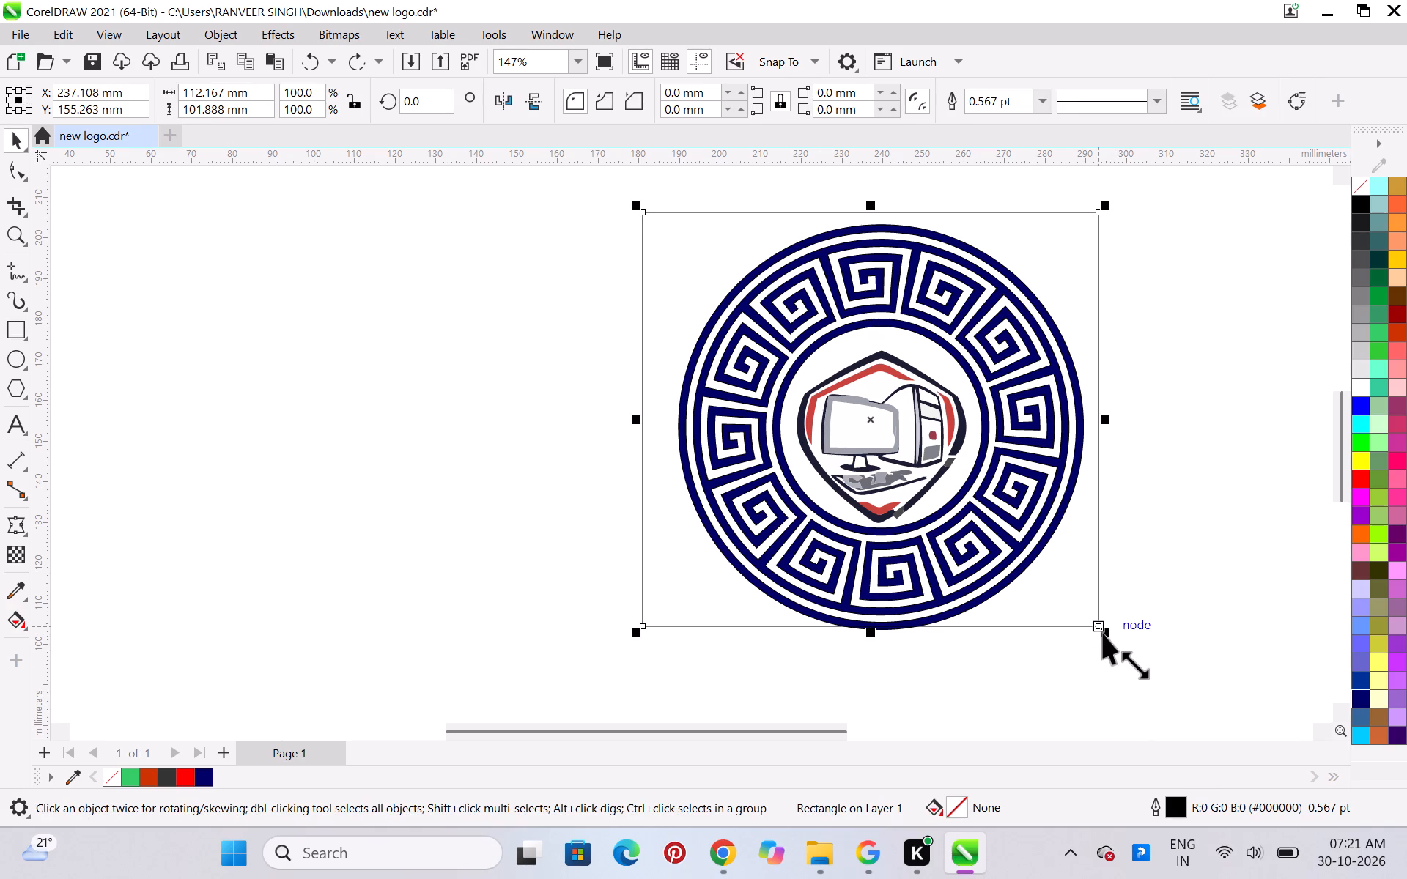
{"action": "left_click_drag", "start_coordinate": [1103, 633], "coordinate": [1118, 653]}
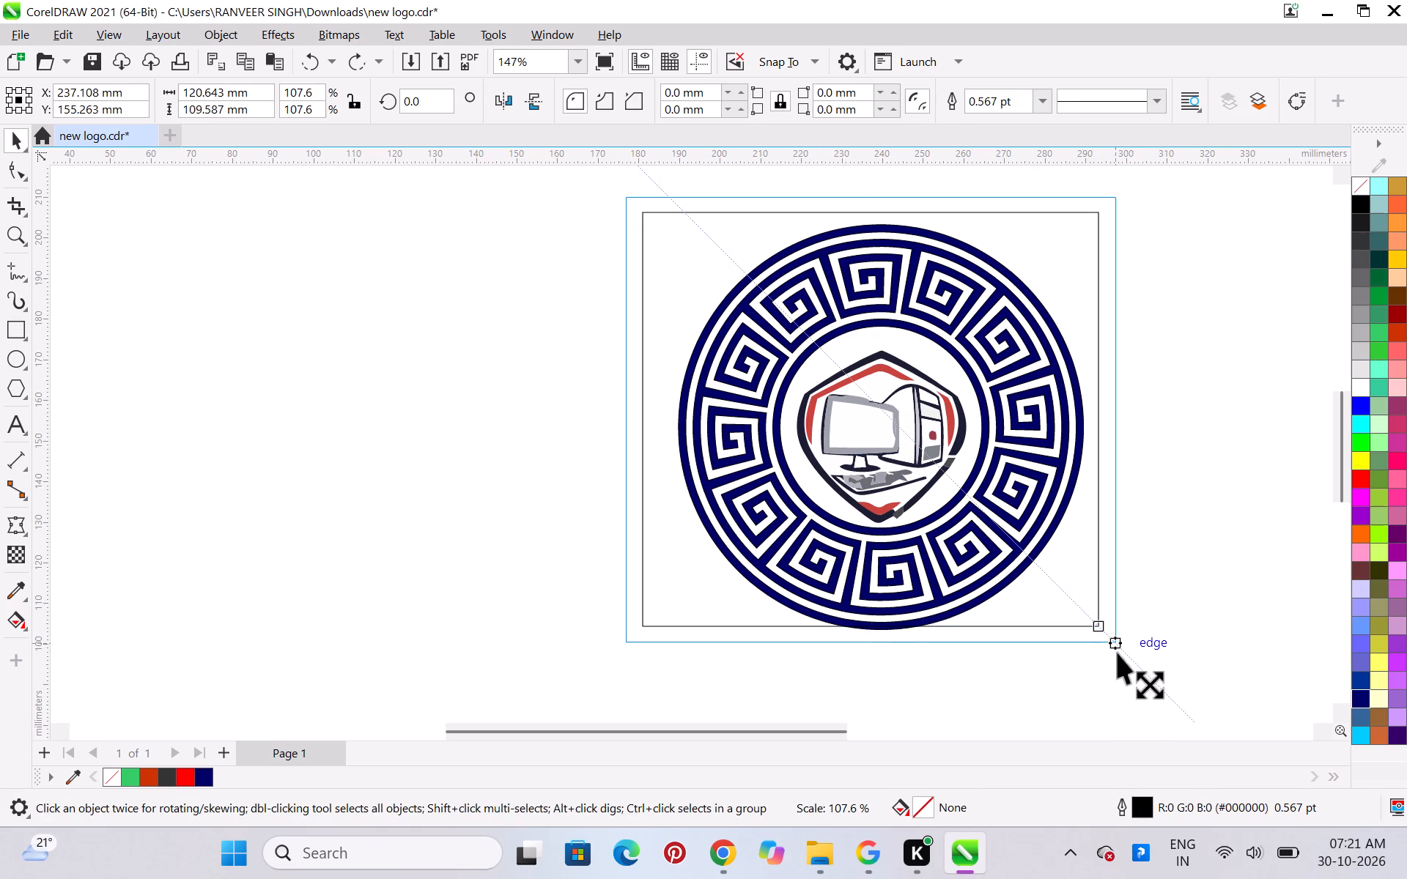
{"action": "left_click_drag", "start_coordinate": [1118, 653], "coordinate": [1120, 666]}
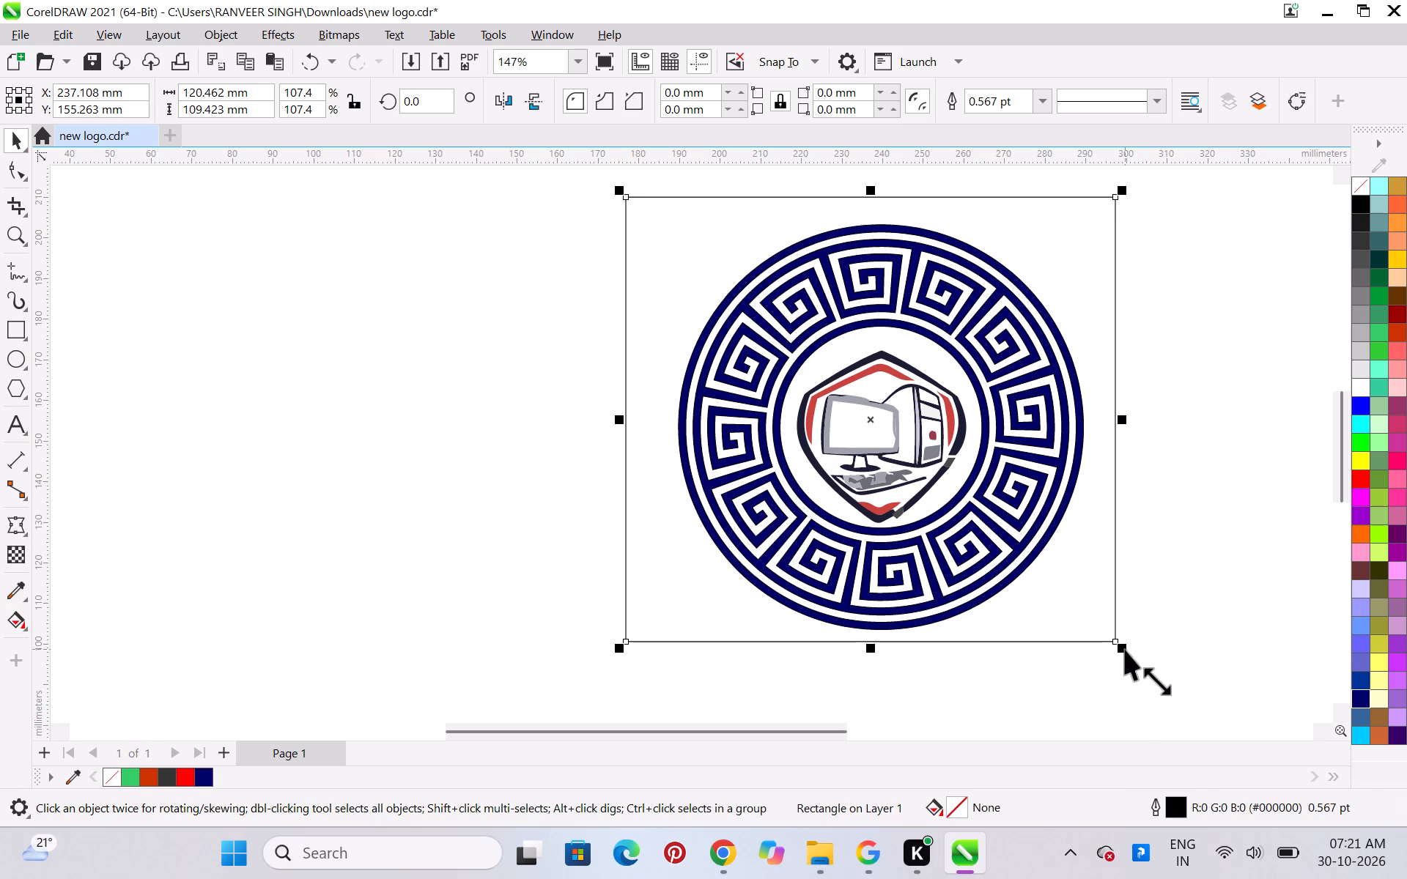
Create a concentric enlarged copy of the rectangle, about 125.9 by 114.4 mm.
{"action": "left_click_drag", "start_coordinate": [1125, 649], "coordinate": [1134, 661], "text": "shift"}
{"action": "right_click", "coordinate": [1134, 661], "text": "shift"}
{"action": "left_click", "coordinate": [1186, 593]}
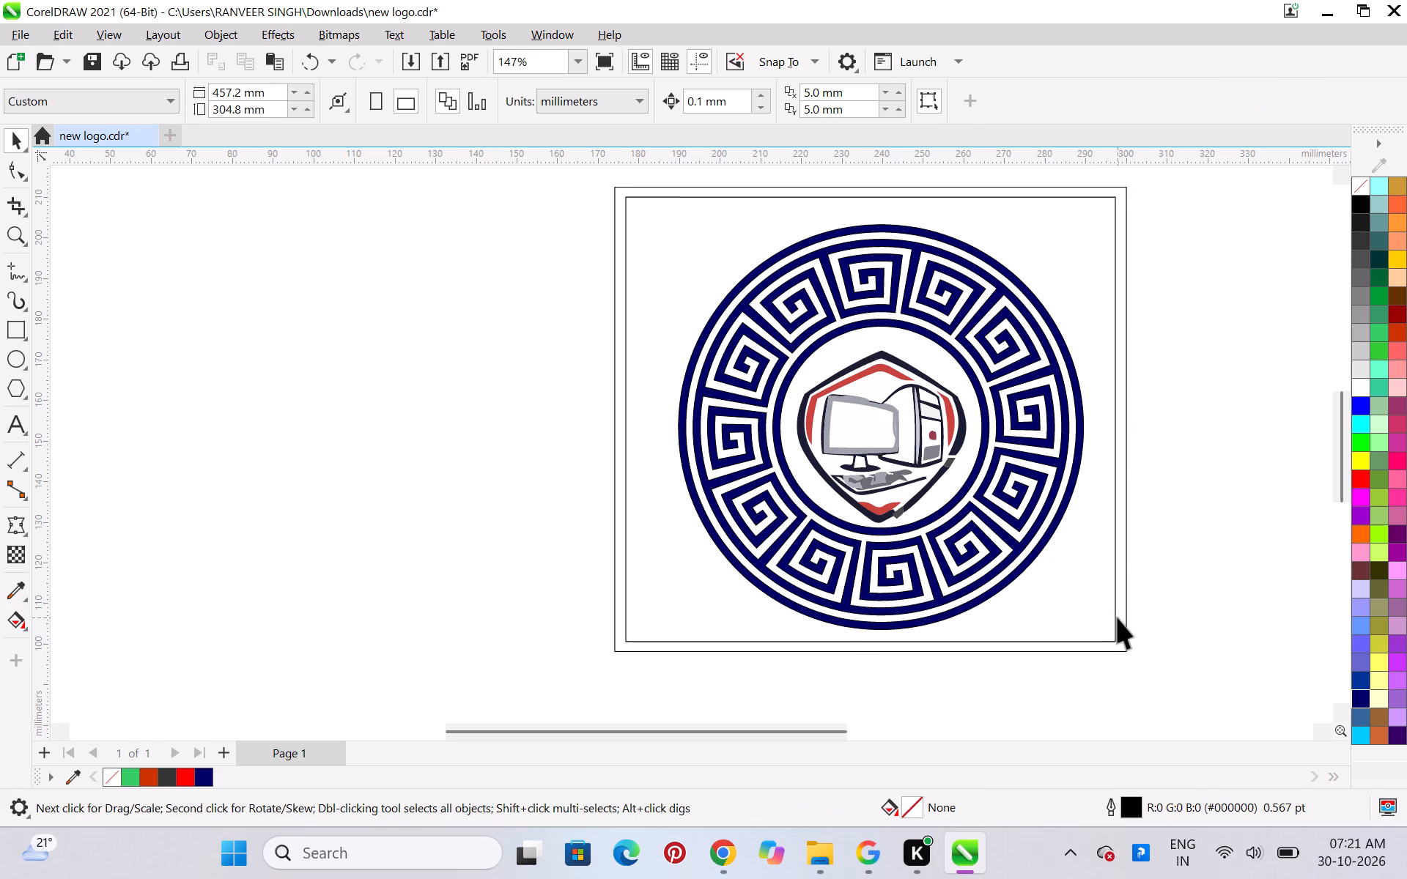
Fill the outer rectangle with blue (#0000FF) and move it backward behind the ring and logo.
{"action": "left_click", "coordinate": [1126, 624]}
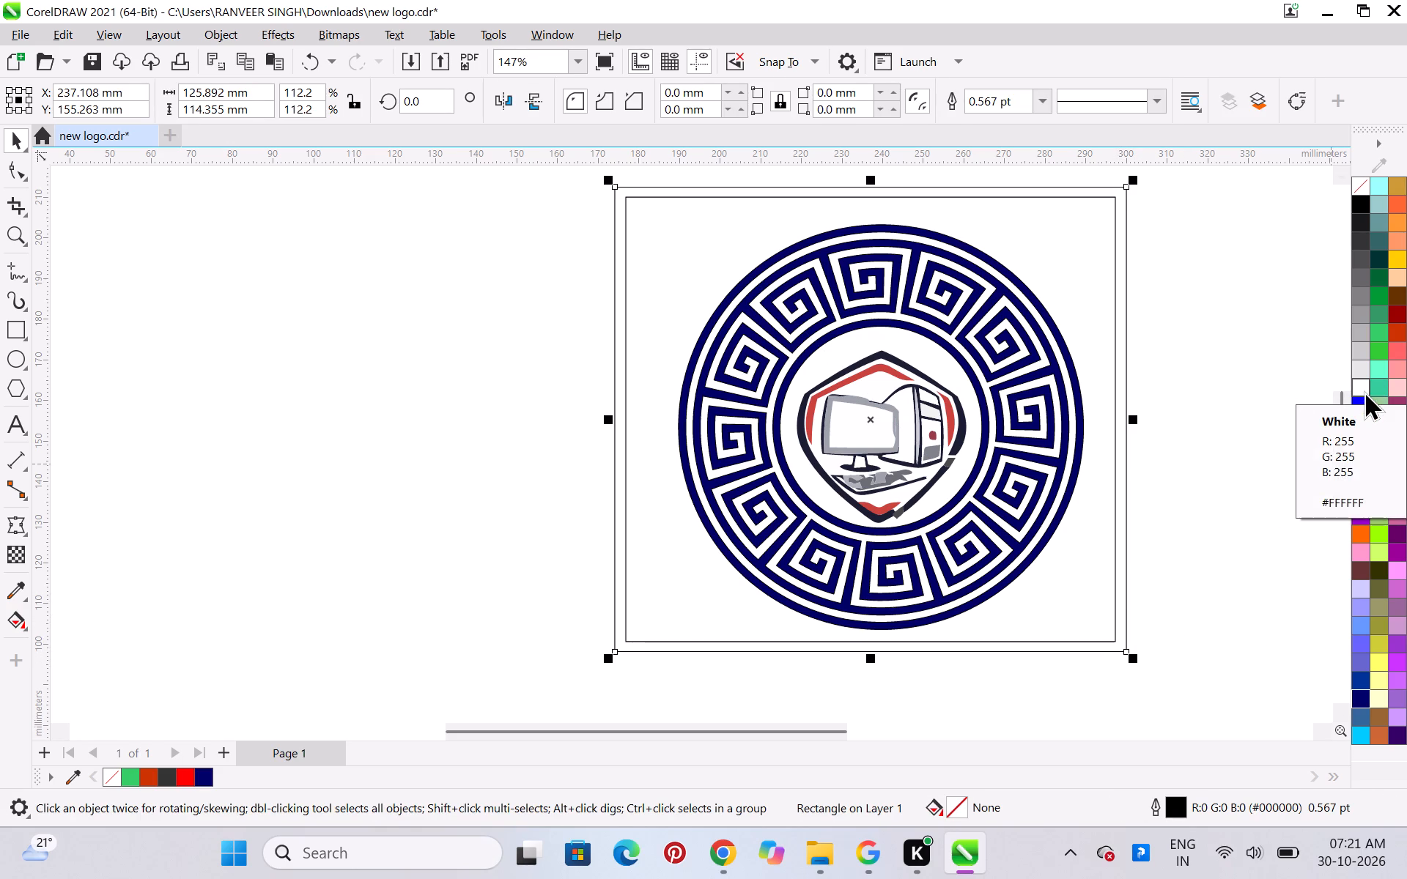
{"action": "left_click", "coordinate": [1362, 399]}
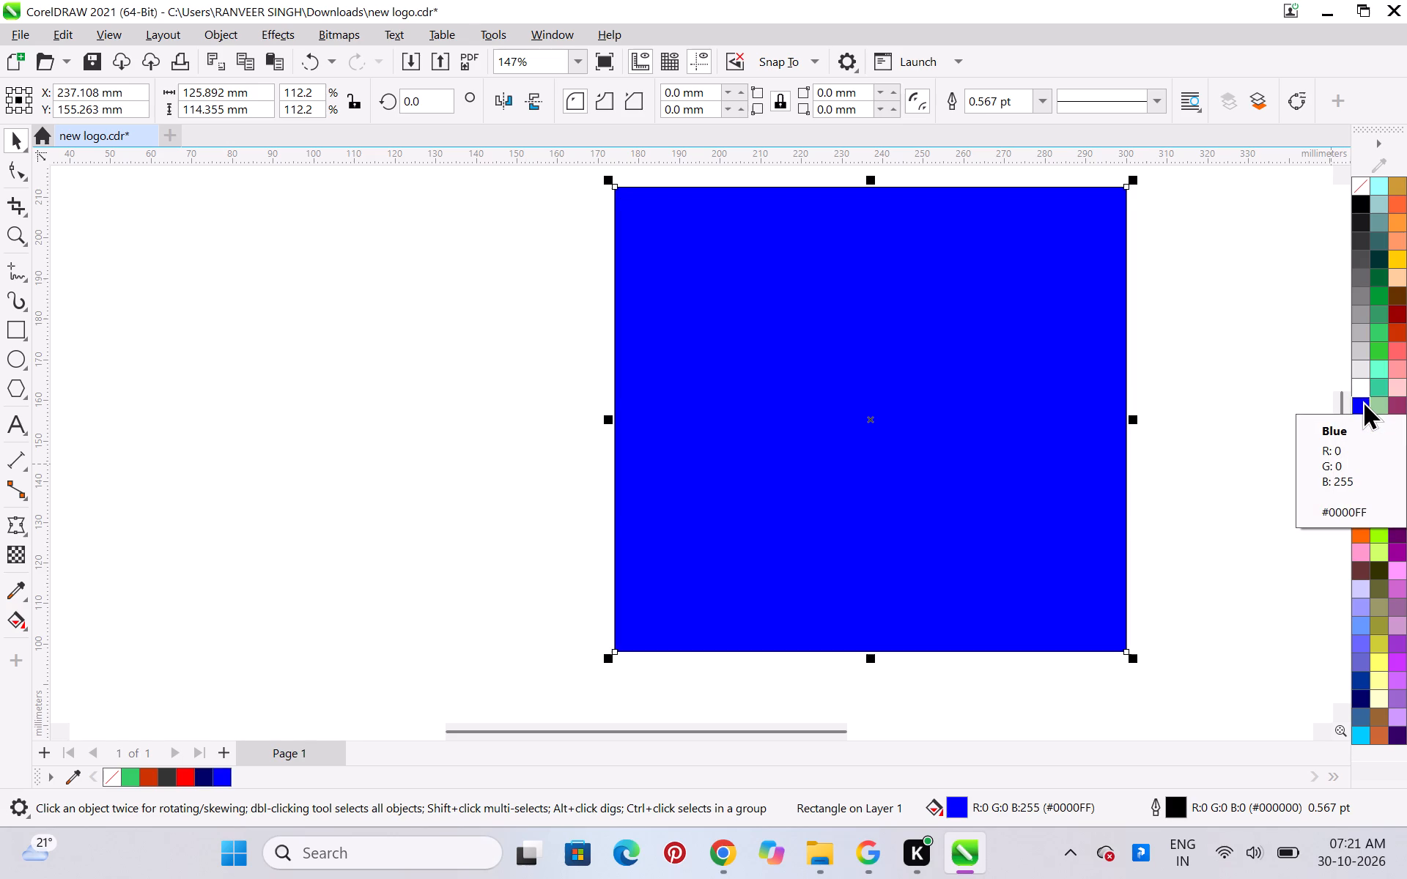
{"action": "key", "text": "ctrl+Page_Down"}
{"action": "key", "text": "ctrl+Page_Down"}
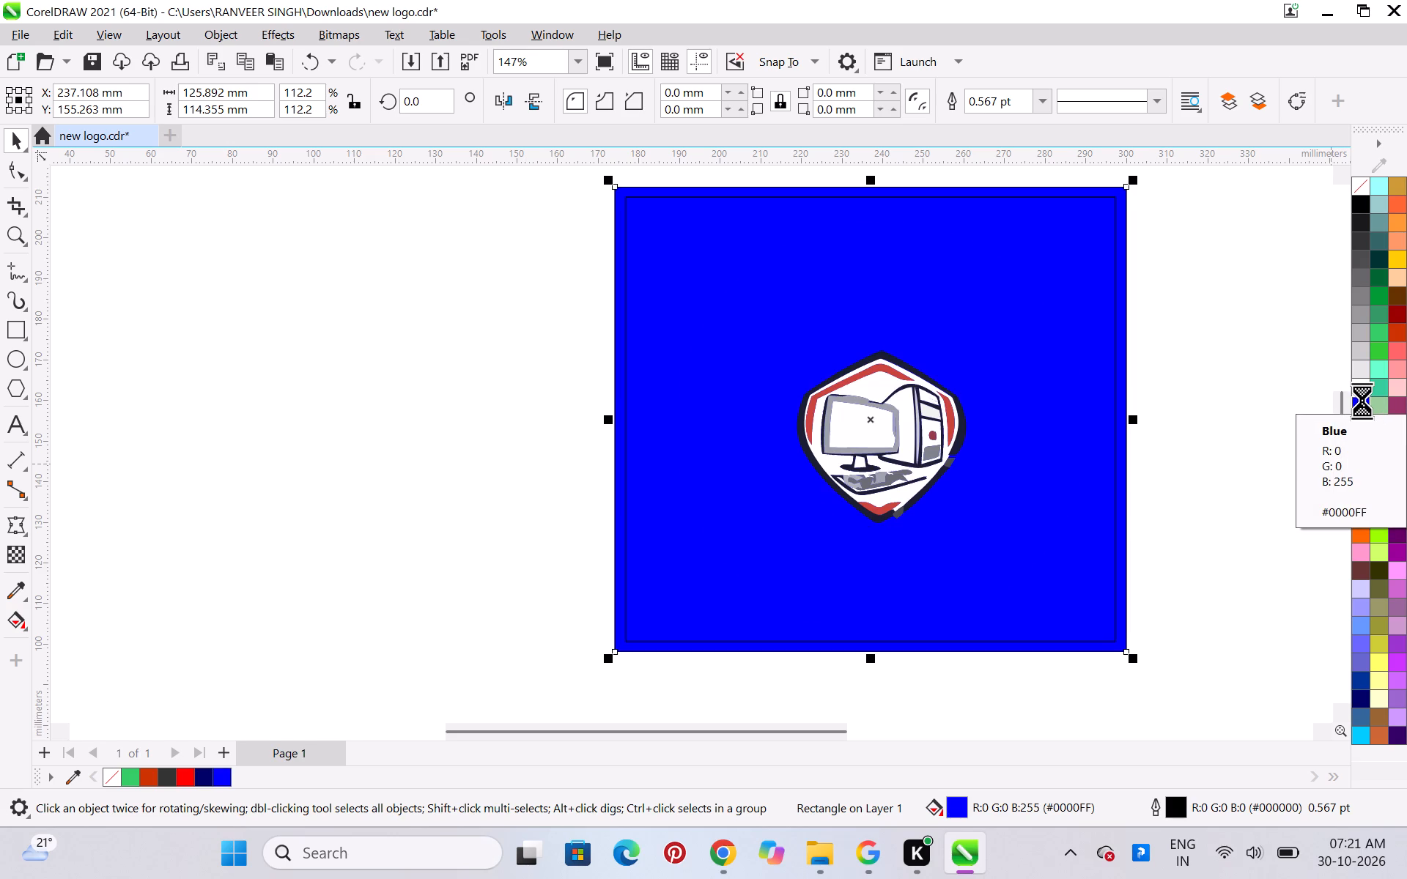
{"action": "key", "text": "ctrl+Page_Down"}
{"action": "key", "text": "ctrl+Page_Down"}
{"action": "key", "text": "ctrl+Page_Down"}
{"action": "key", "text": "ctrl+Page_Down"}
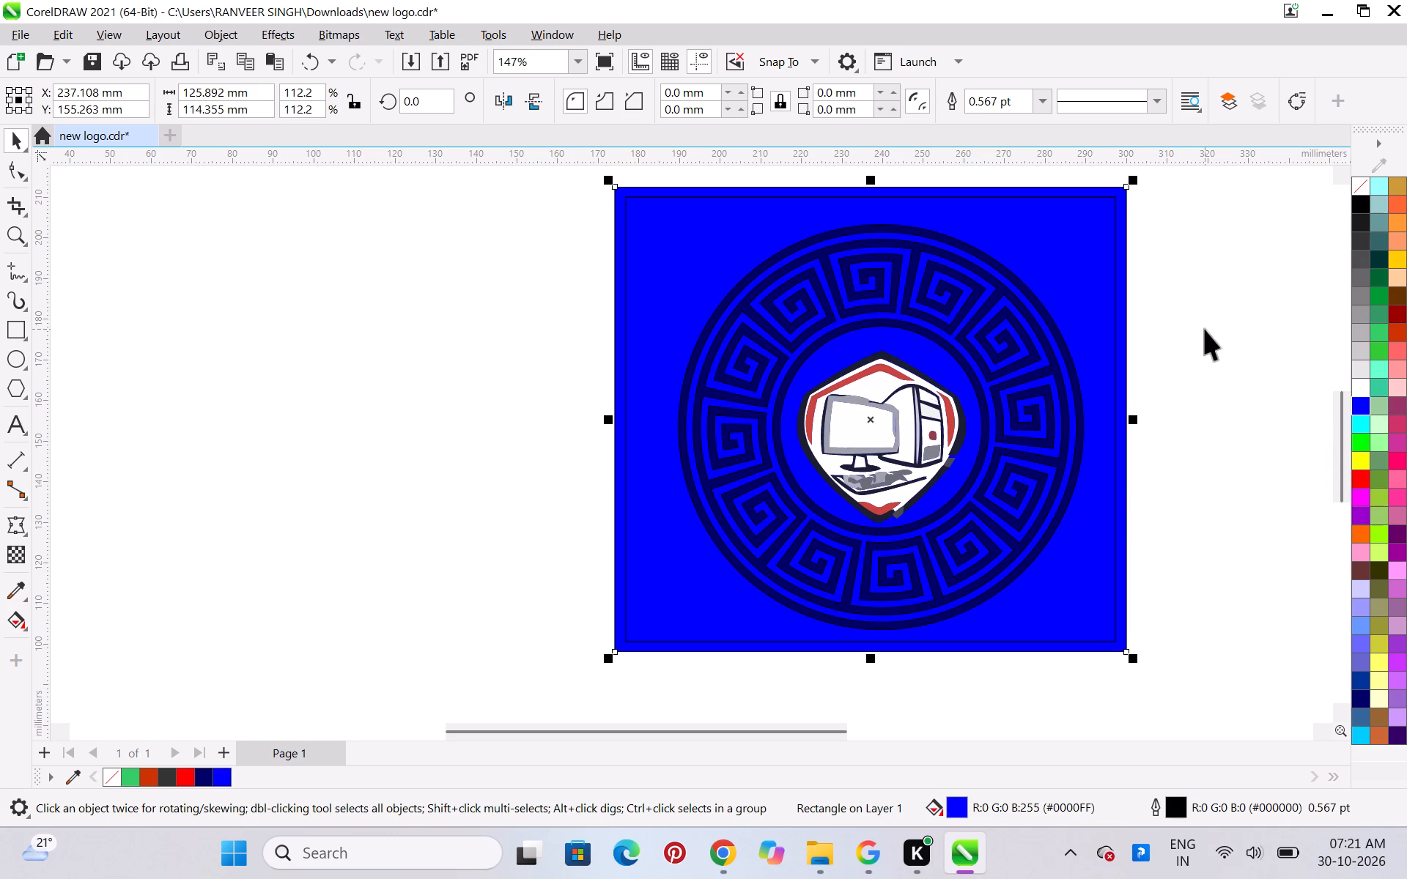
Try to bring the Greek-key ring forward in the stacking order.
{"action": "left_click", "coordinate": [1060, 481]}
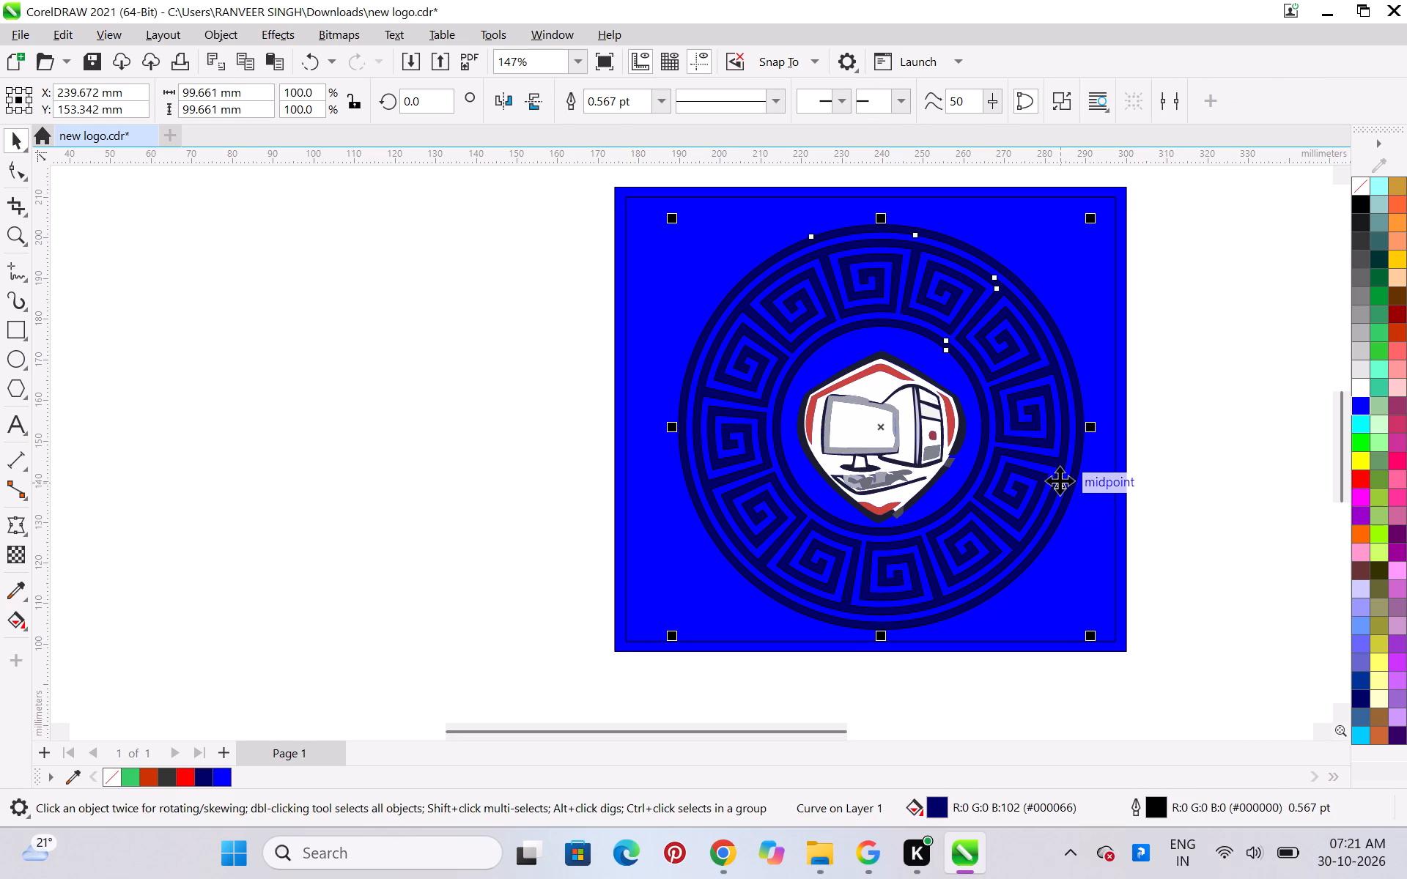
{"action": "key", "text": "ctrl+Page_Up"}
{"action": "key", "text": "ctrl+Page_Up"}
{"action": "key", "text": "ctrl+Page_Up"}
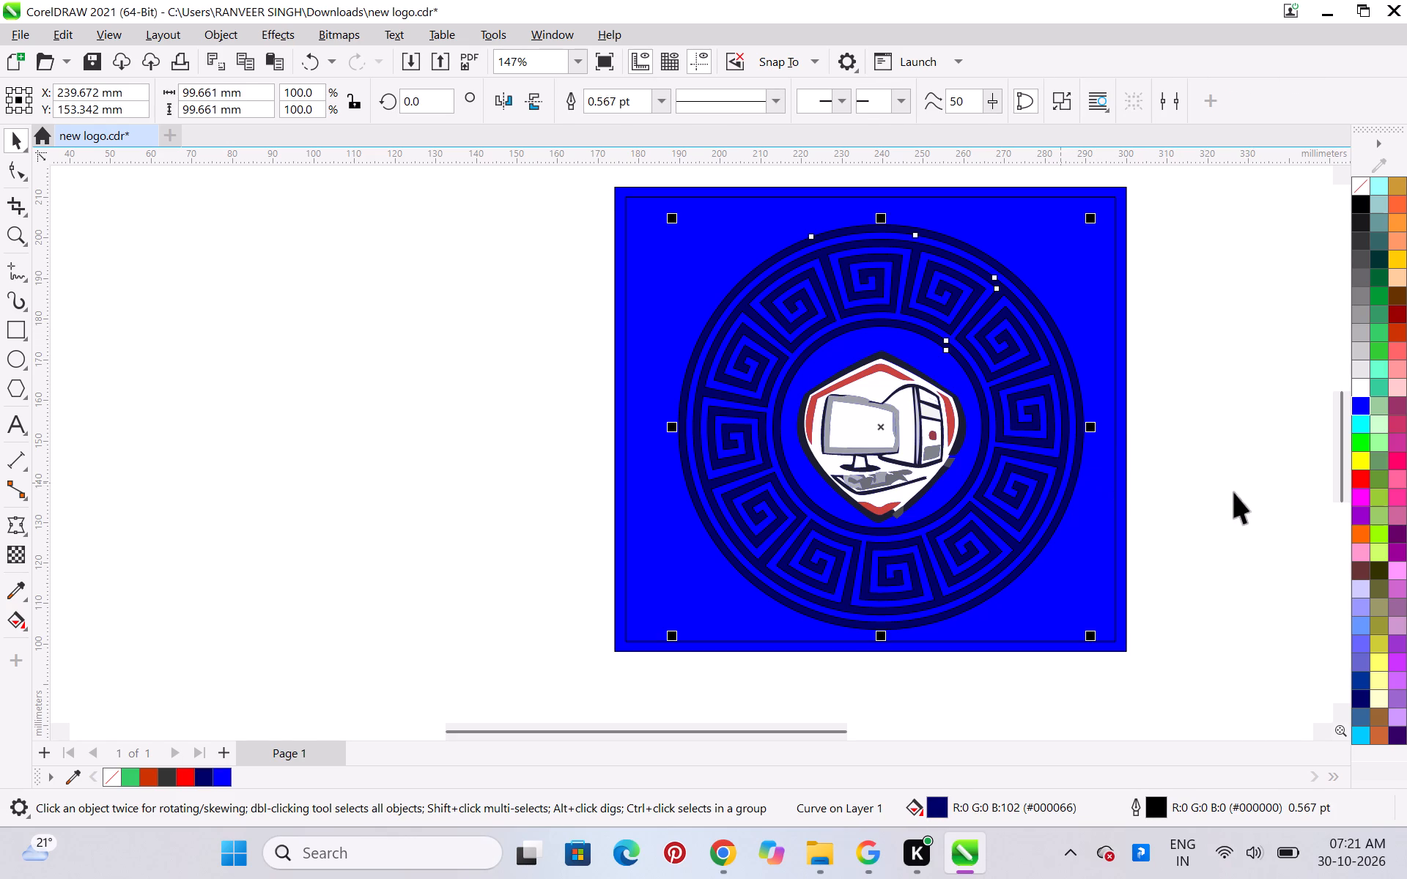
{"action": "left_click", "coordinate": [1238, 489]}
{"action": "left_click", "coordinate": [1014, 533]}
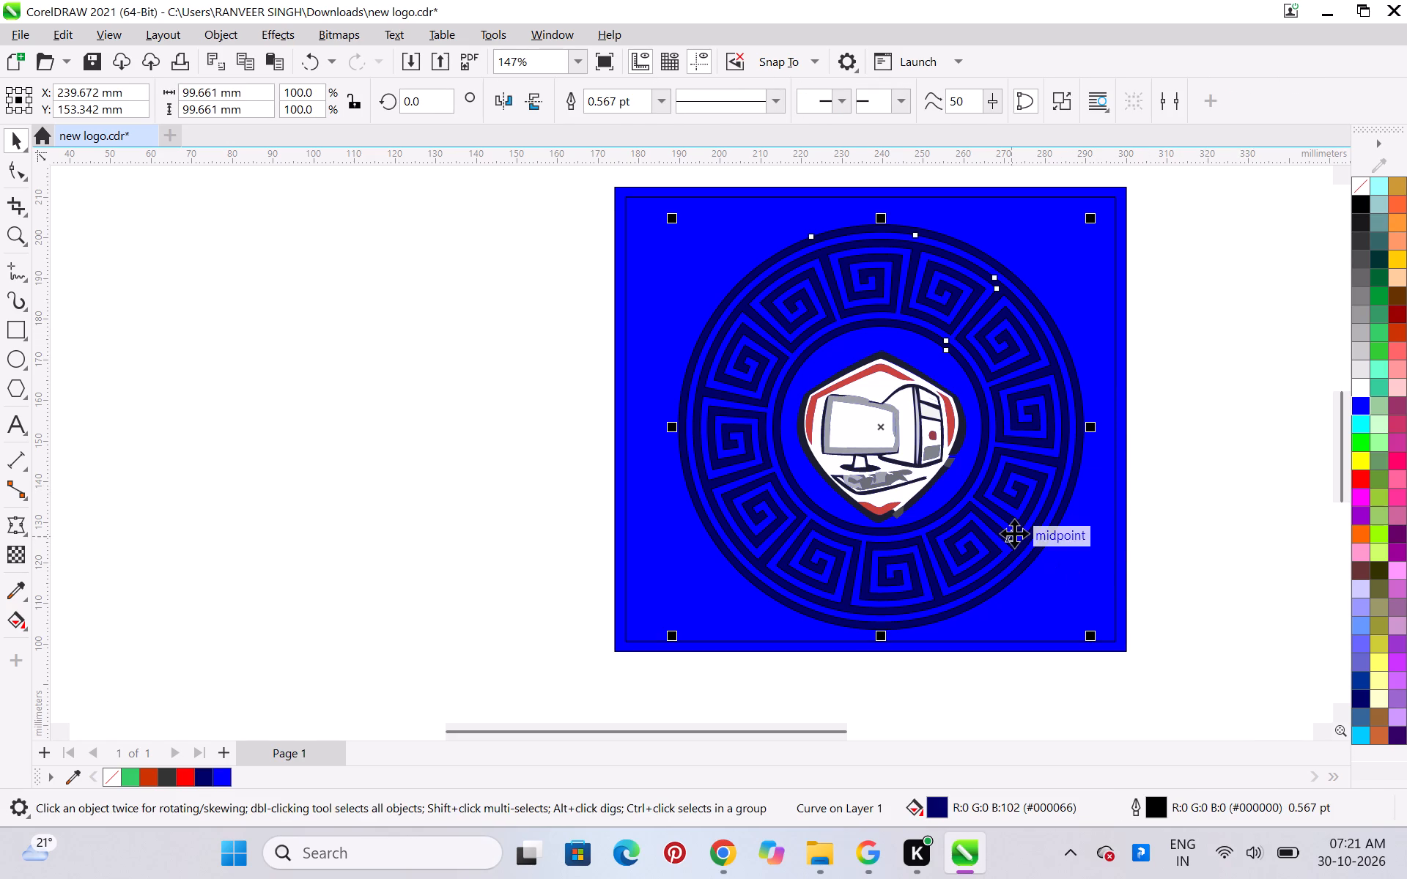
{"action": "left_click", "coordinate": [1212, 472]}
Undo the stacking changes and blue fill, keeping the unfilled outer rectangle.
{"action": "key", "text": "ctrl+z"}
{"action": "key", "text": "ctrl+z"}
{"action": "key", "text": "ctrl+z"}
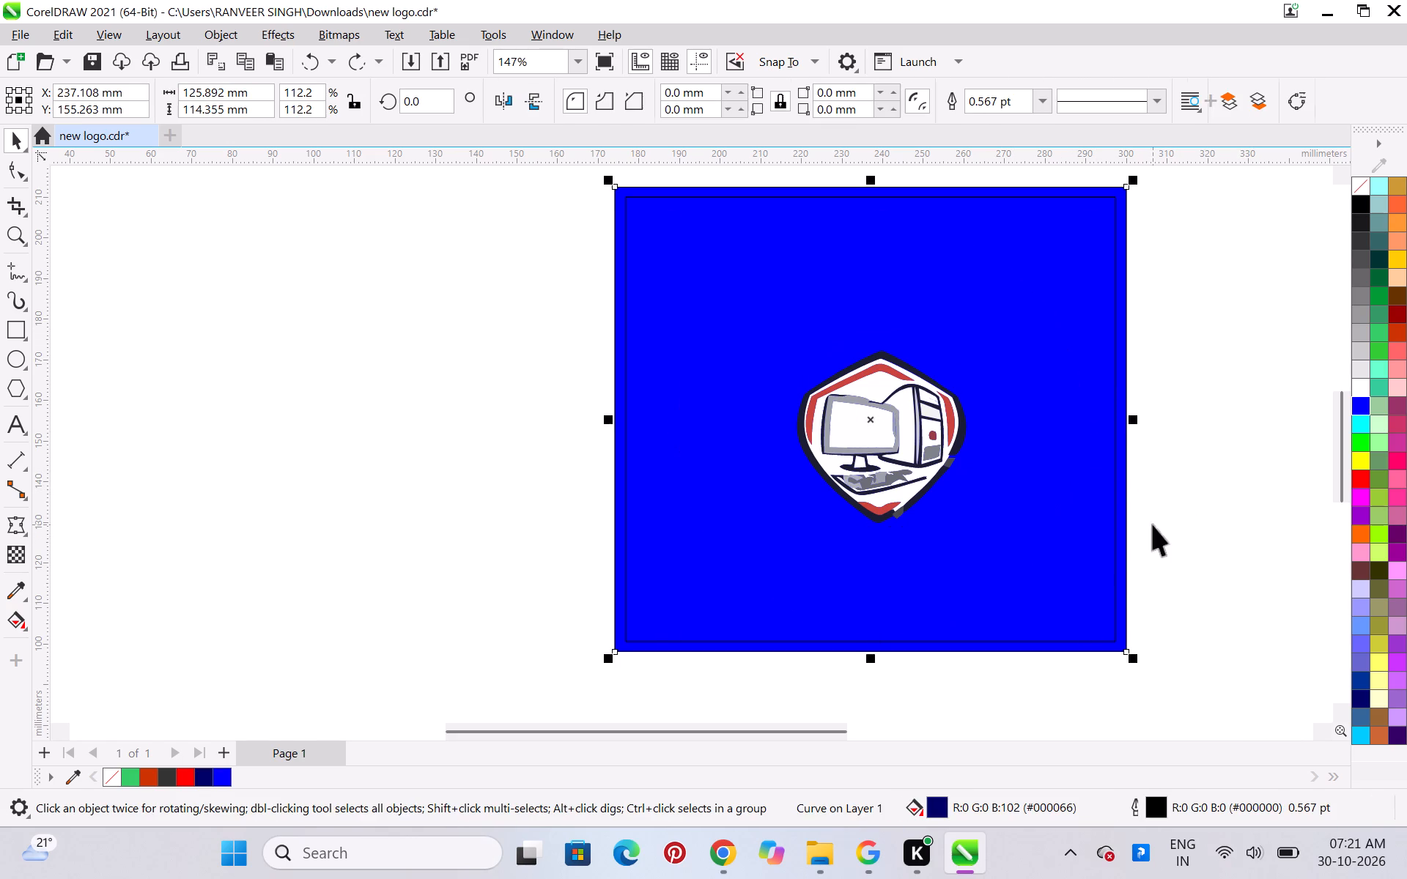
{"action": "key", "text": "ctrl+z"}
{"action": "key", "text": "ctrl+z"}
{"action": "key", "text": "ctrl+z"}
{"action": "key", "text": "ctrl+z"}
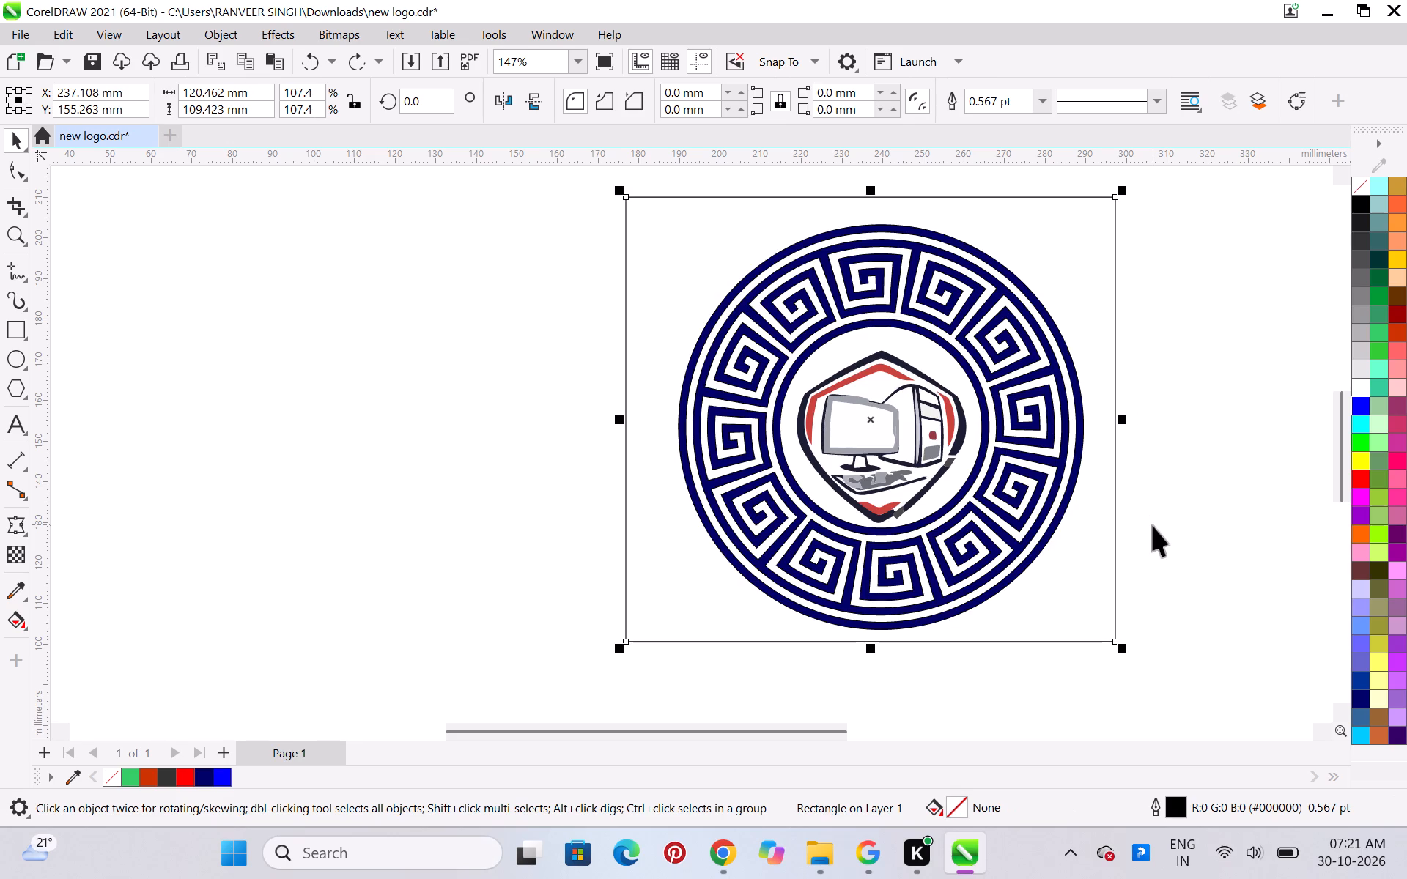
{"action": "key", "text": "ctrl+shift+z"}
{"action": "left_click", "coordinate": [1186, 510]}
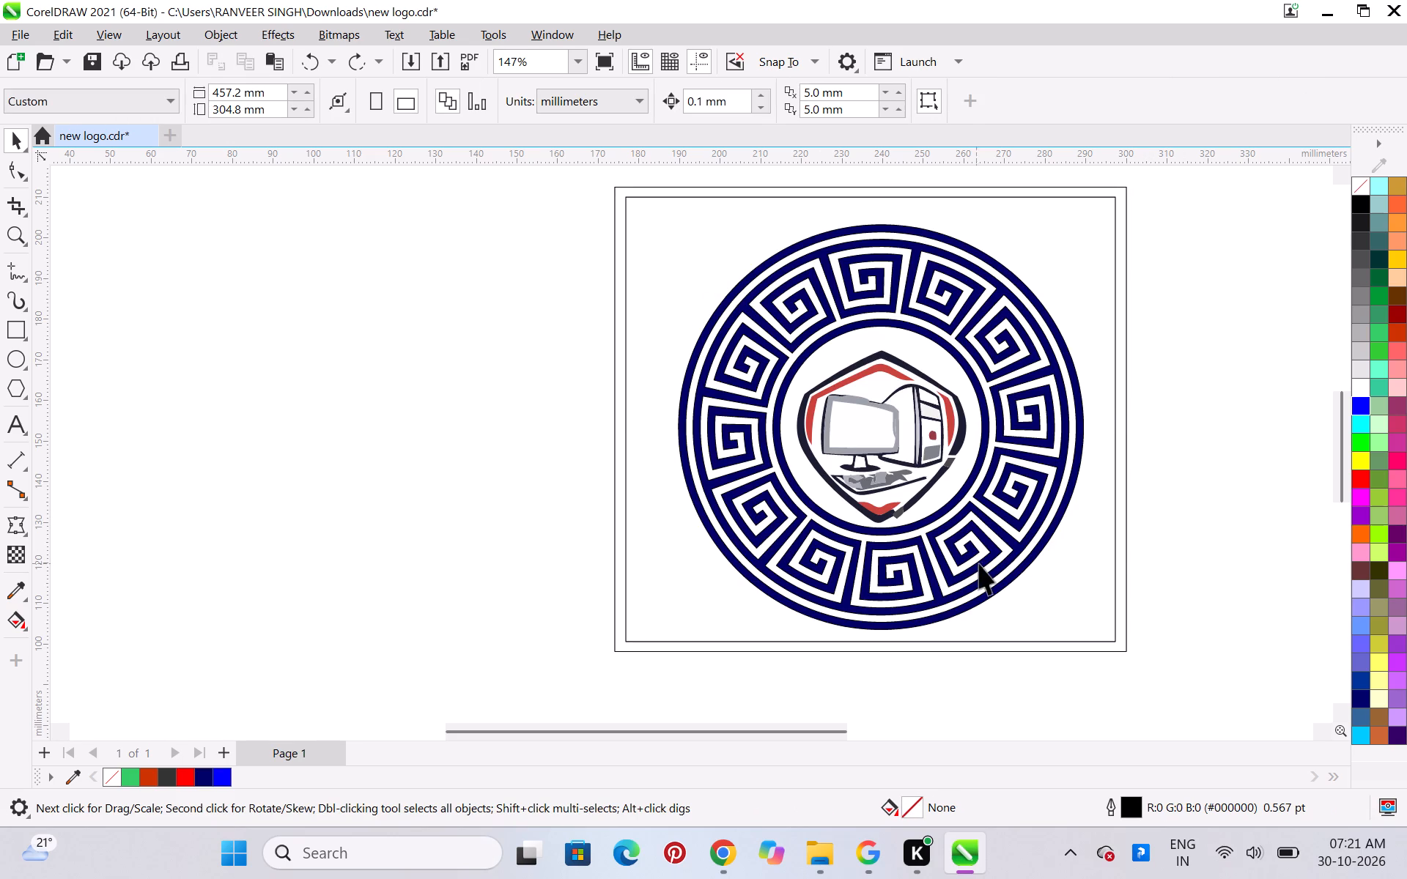
Set the outer rectangle's outline colour to navy (#000066).
{"action": "scroll", "coordinate": [1196, 497], "scroll_direction": "down", "scroll_amount": 4}
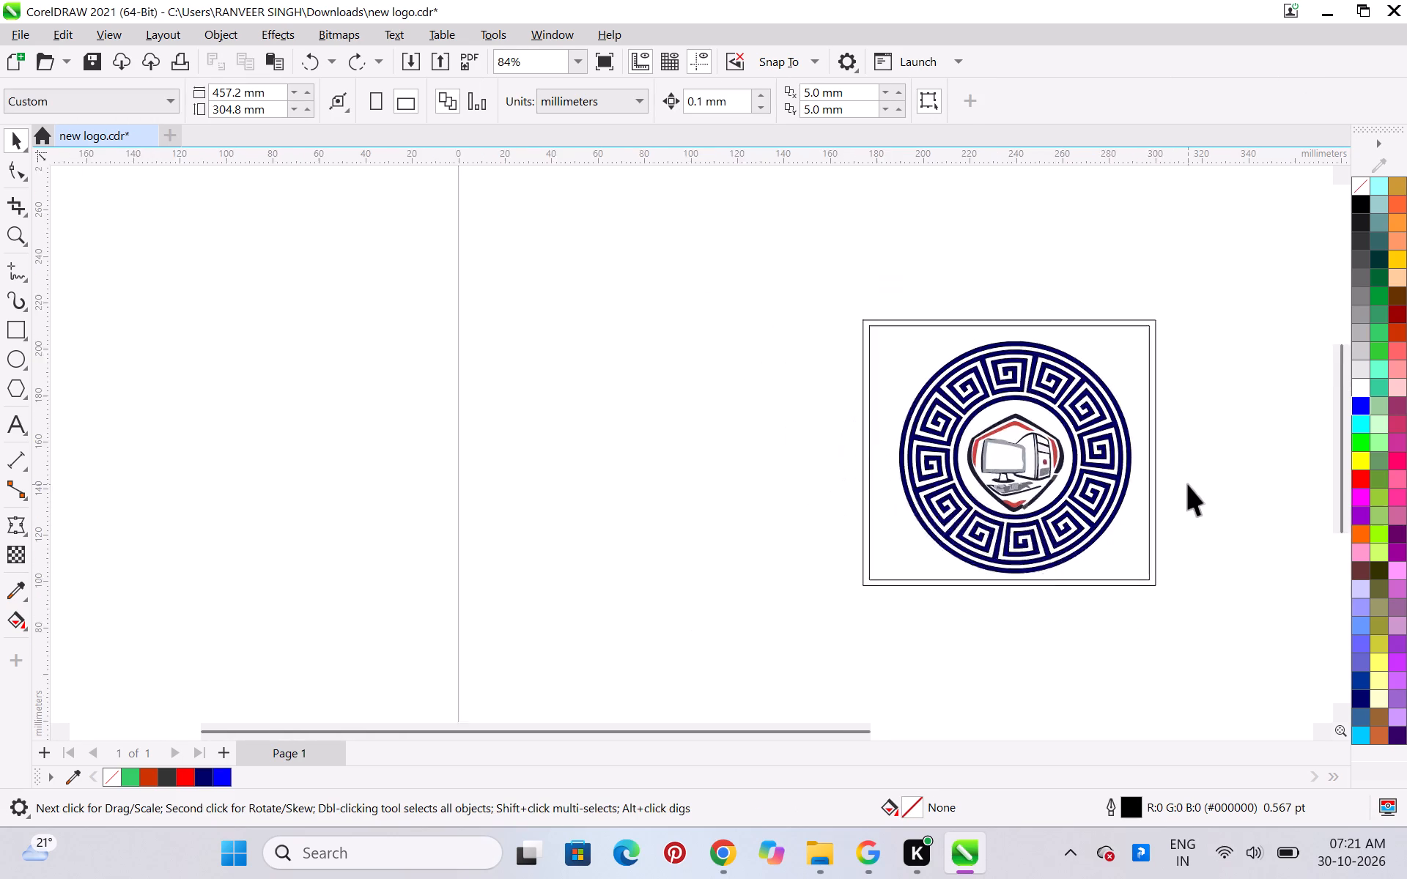
{"action": "scroll", "coordinate": [1188, 484], "scroll_direction": "down", "scroll_amount": 1}
{"action": "scroll", "coordinate": [1194, 472], "scroll_direction": "up", "scroll_amount": 7}
{"action": "scroll", "coordinate": [1194, 472], "scroll_direction": "down", "scroll_amount": 4}
{"action": "scroll", "coordinate": [1194, 472], "scroll_direction": "up", "scroll_amount": 1}
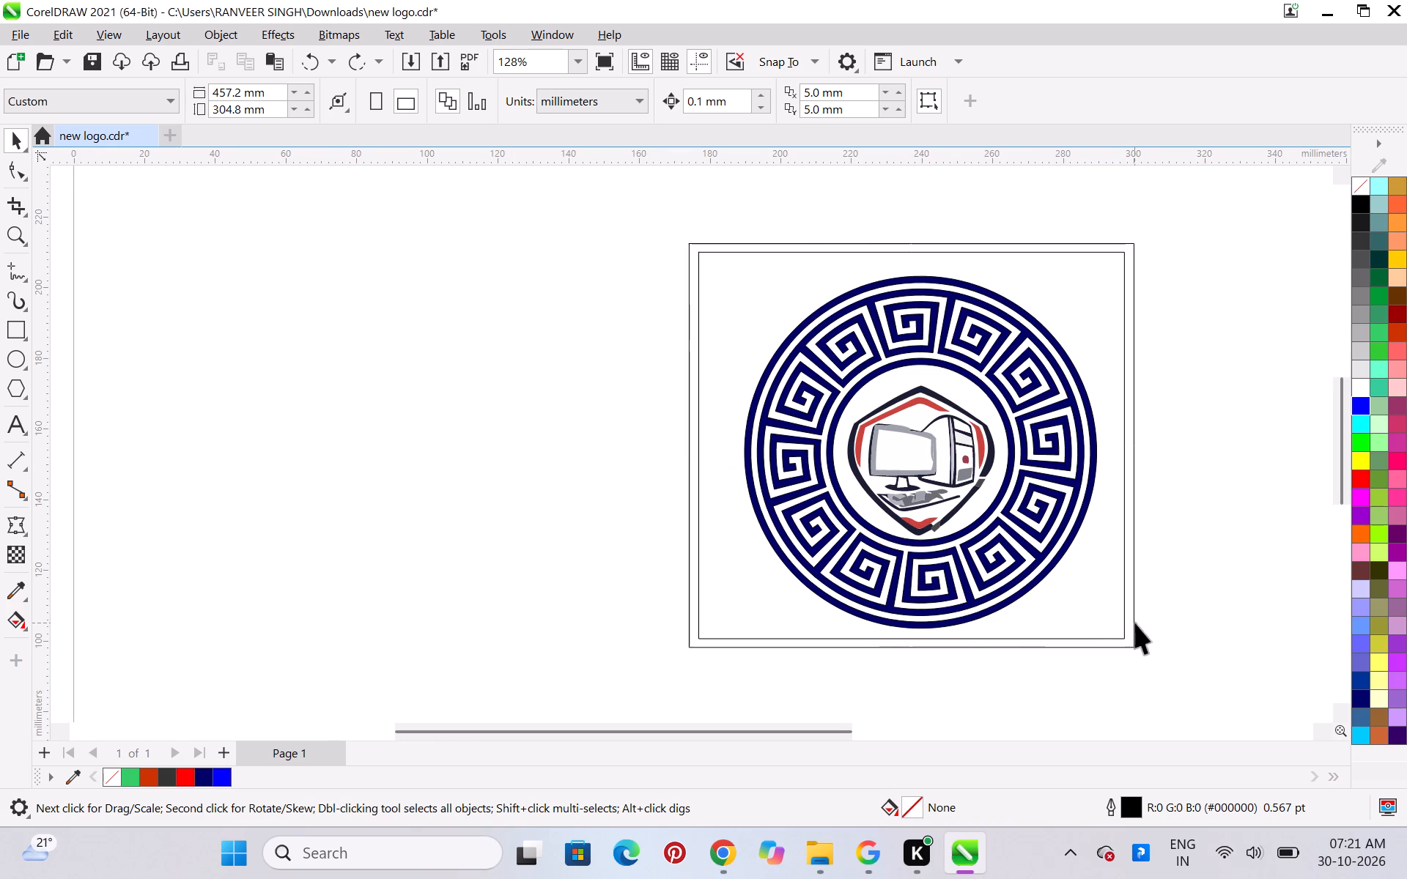
{"action": "left_click", "coordinate": [1135, 623]}
{"action": "left_click", "coordinate": [1268, 409]}
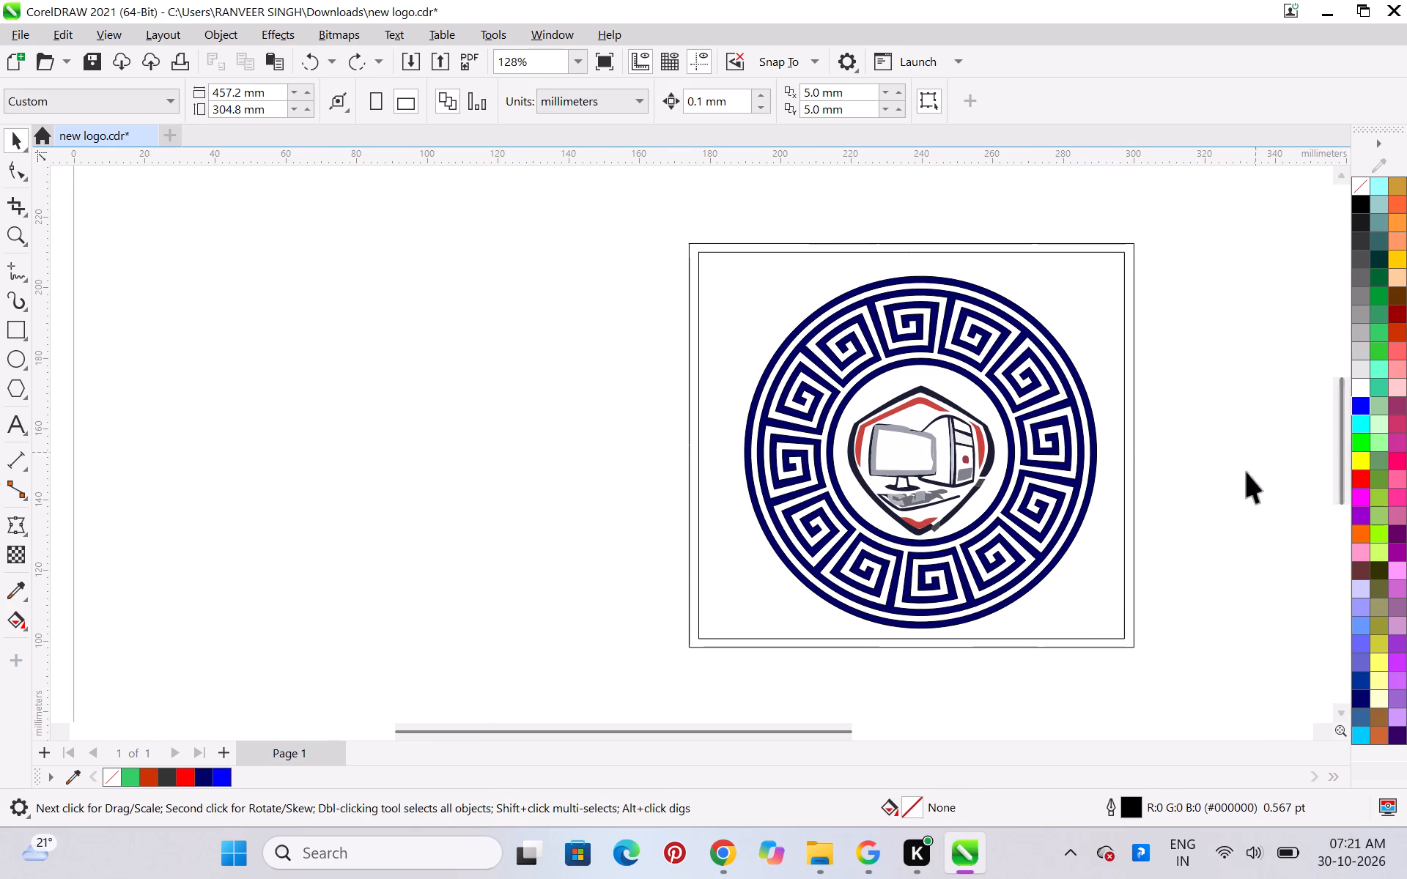
{"action": "left_click", "coordinate": [1136, 563]}
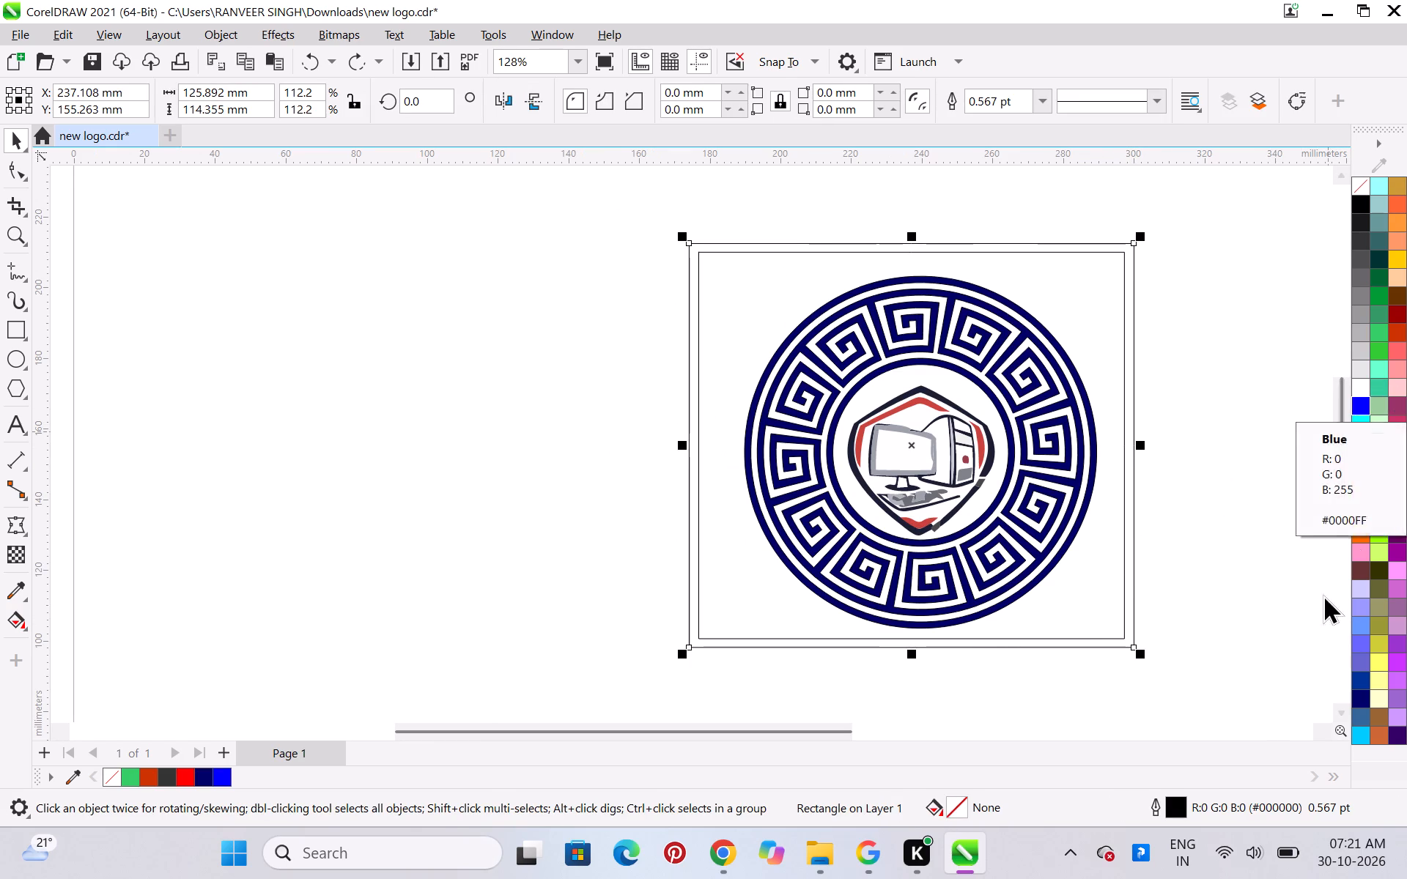
{"action": "right_click", "coordinate": [1362, 700]}
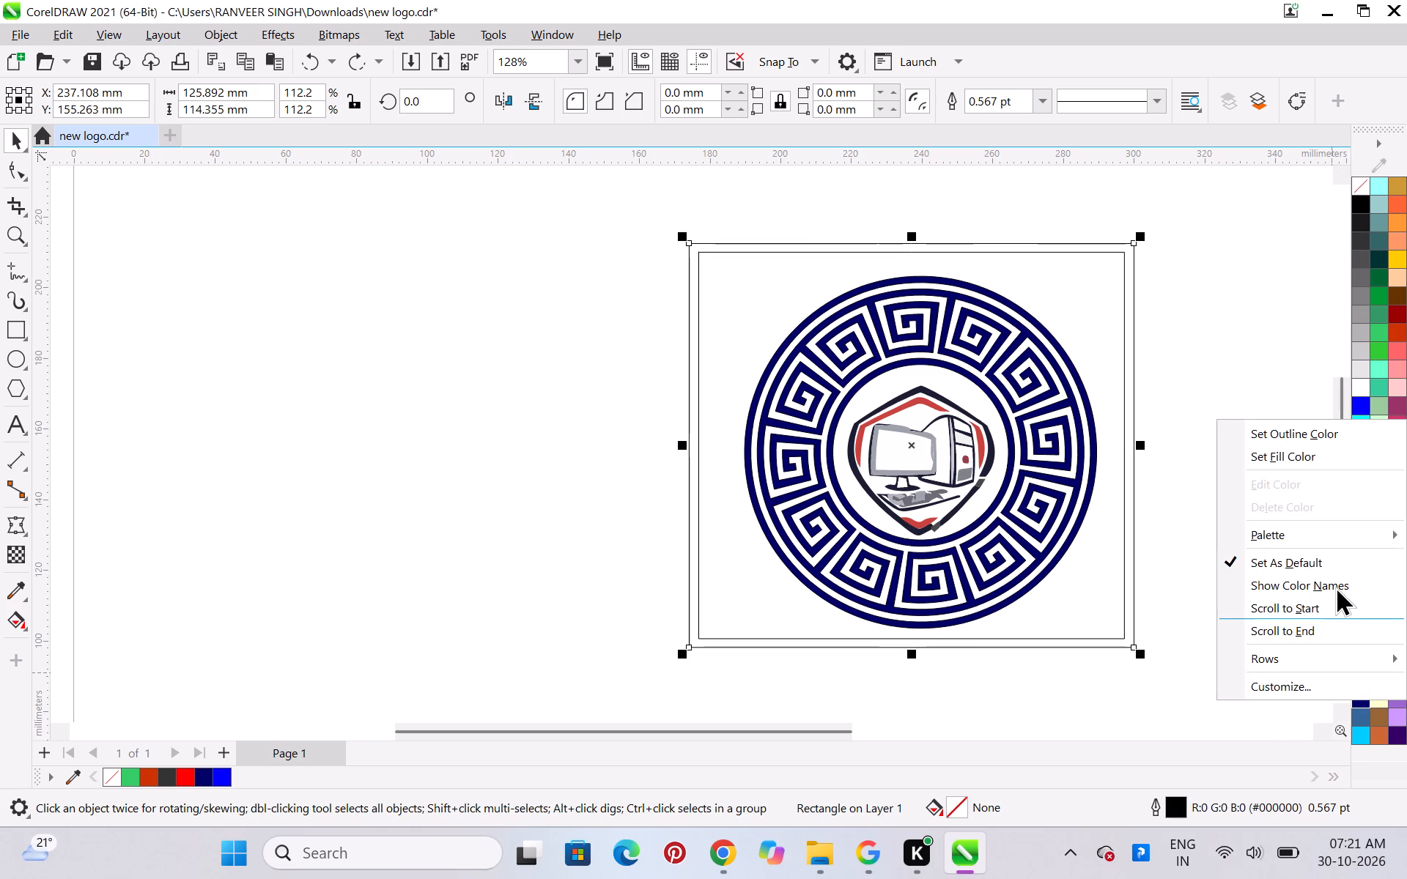
{"action": "left_click", "coordinate": [1342, 428]}
{"action": "left_click", "coordinate": [1235, 544]}
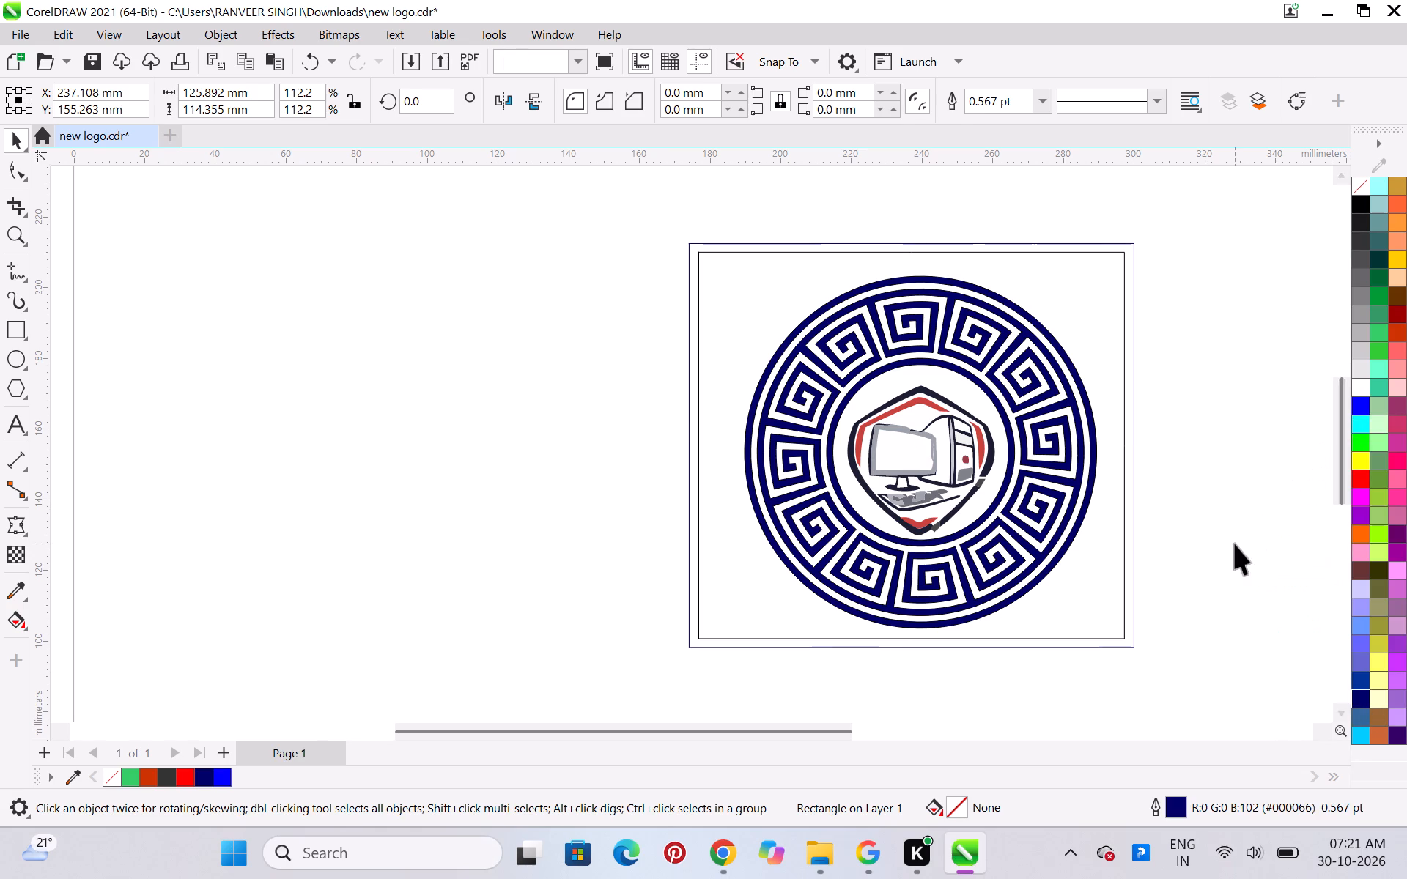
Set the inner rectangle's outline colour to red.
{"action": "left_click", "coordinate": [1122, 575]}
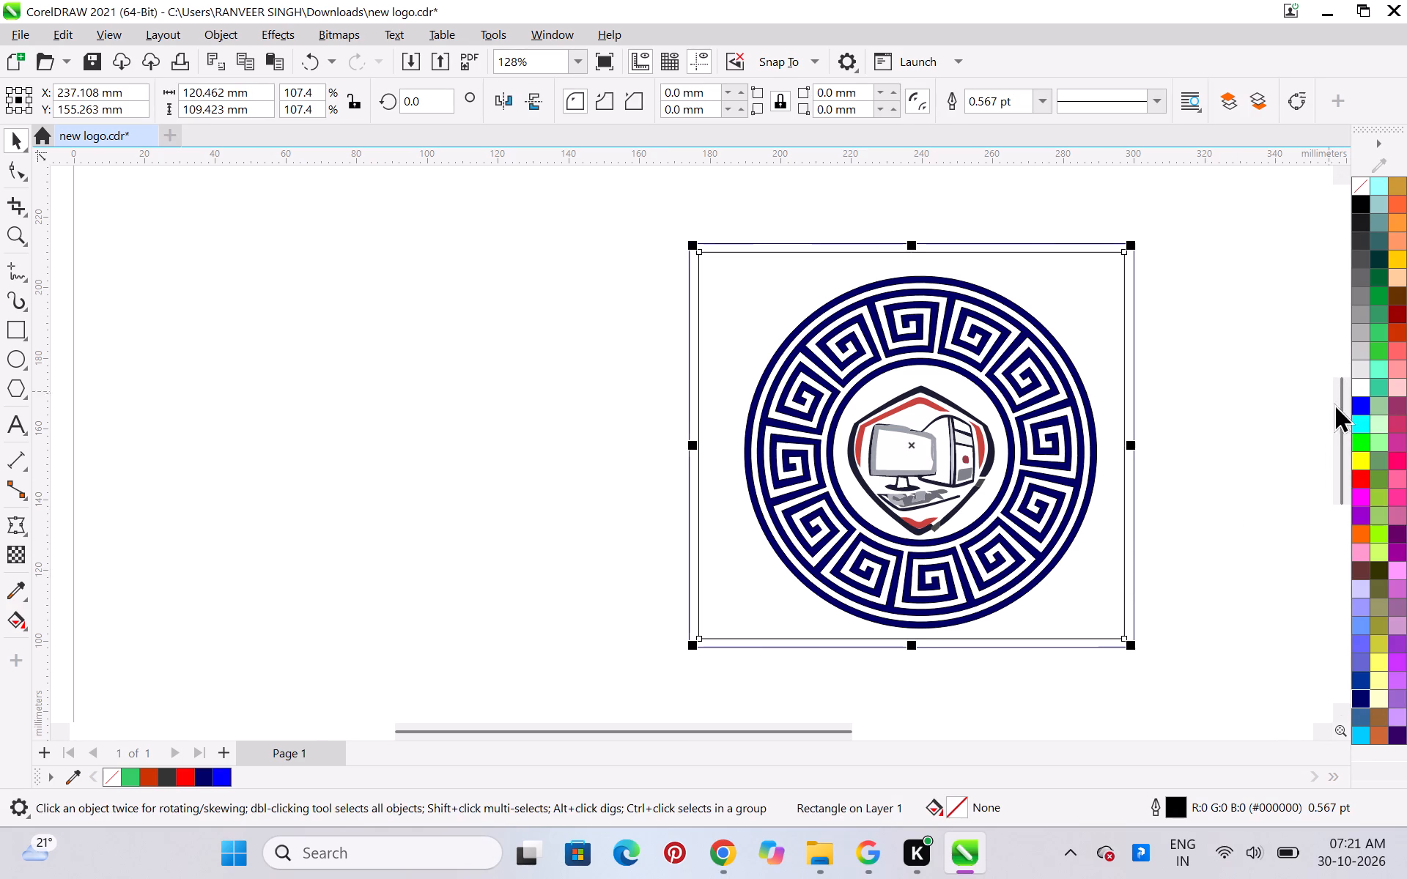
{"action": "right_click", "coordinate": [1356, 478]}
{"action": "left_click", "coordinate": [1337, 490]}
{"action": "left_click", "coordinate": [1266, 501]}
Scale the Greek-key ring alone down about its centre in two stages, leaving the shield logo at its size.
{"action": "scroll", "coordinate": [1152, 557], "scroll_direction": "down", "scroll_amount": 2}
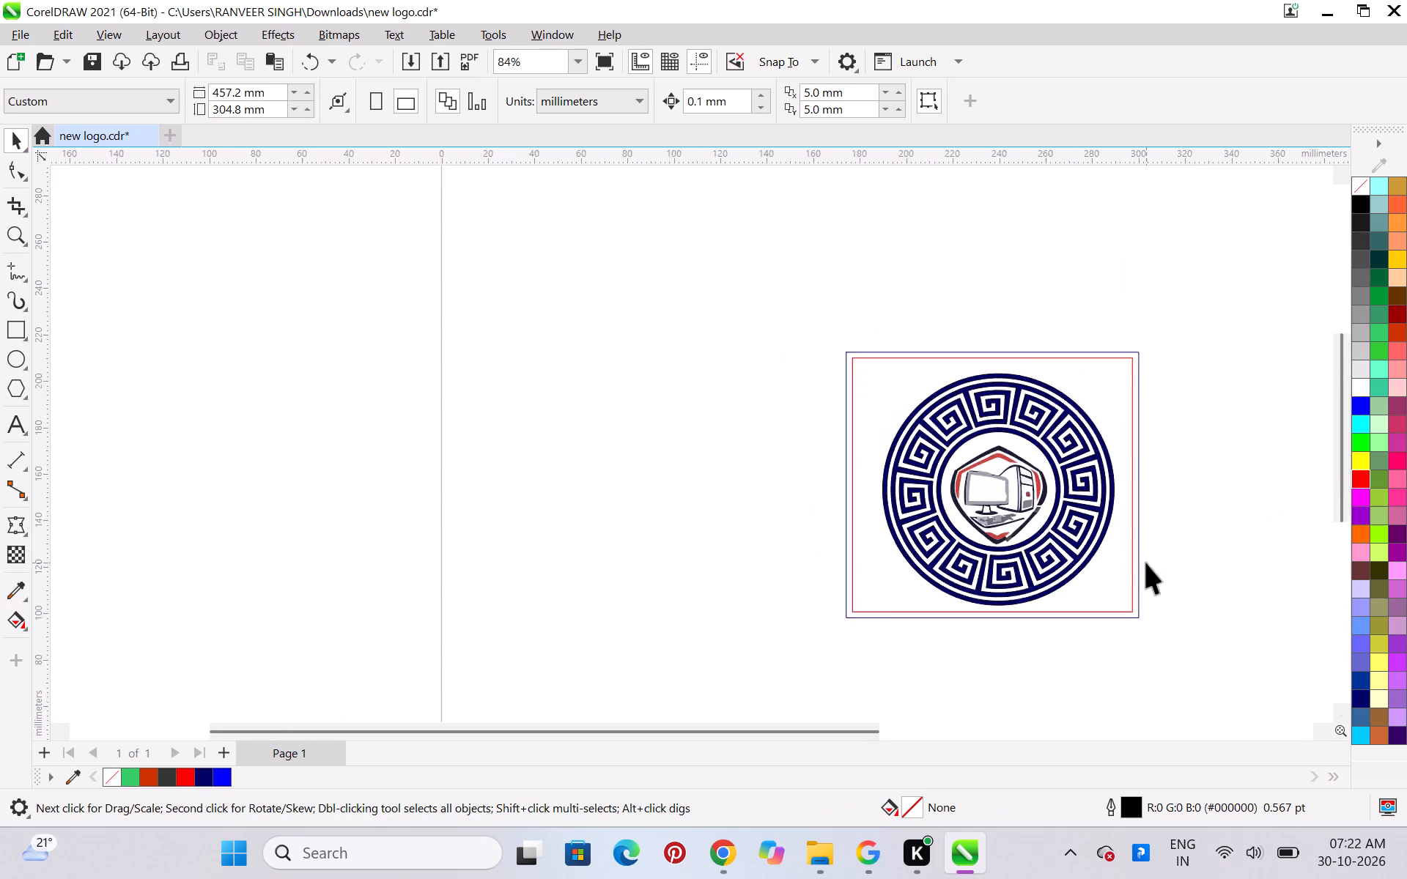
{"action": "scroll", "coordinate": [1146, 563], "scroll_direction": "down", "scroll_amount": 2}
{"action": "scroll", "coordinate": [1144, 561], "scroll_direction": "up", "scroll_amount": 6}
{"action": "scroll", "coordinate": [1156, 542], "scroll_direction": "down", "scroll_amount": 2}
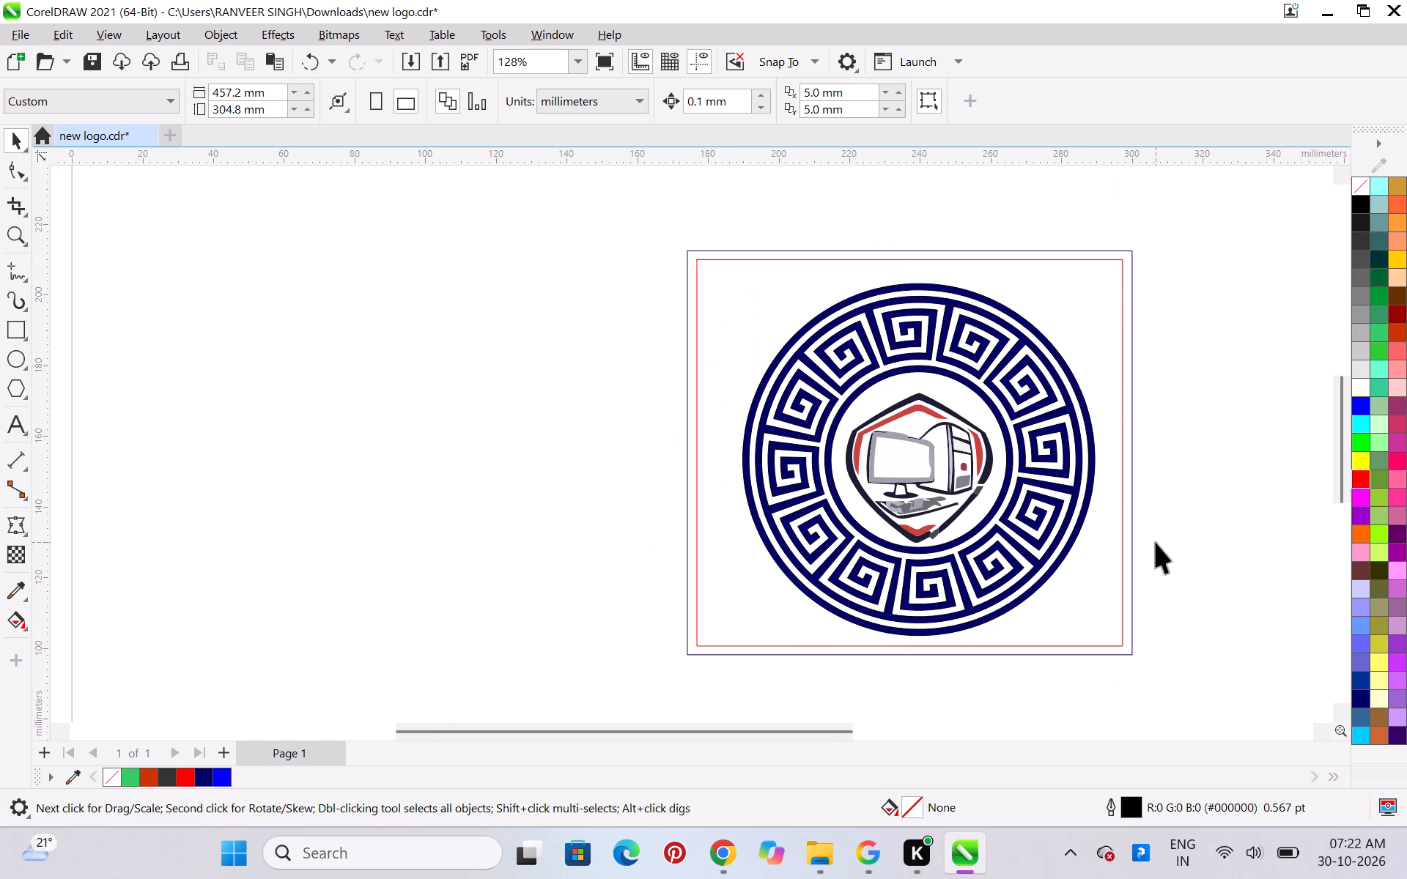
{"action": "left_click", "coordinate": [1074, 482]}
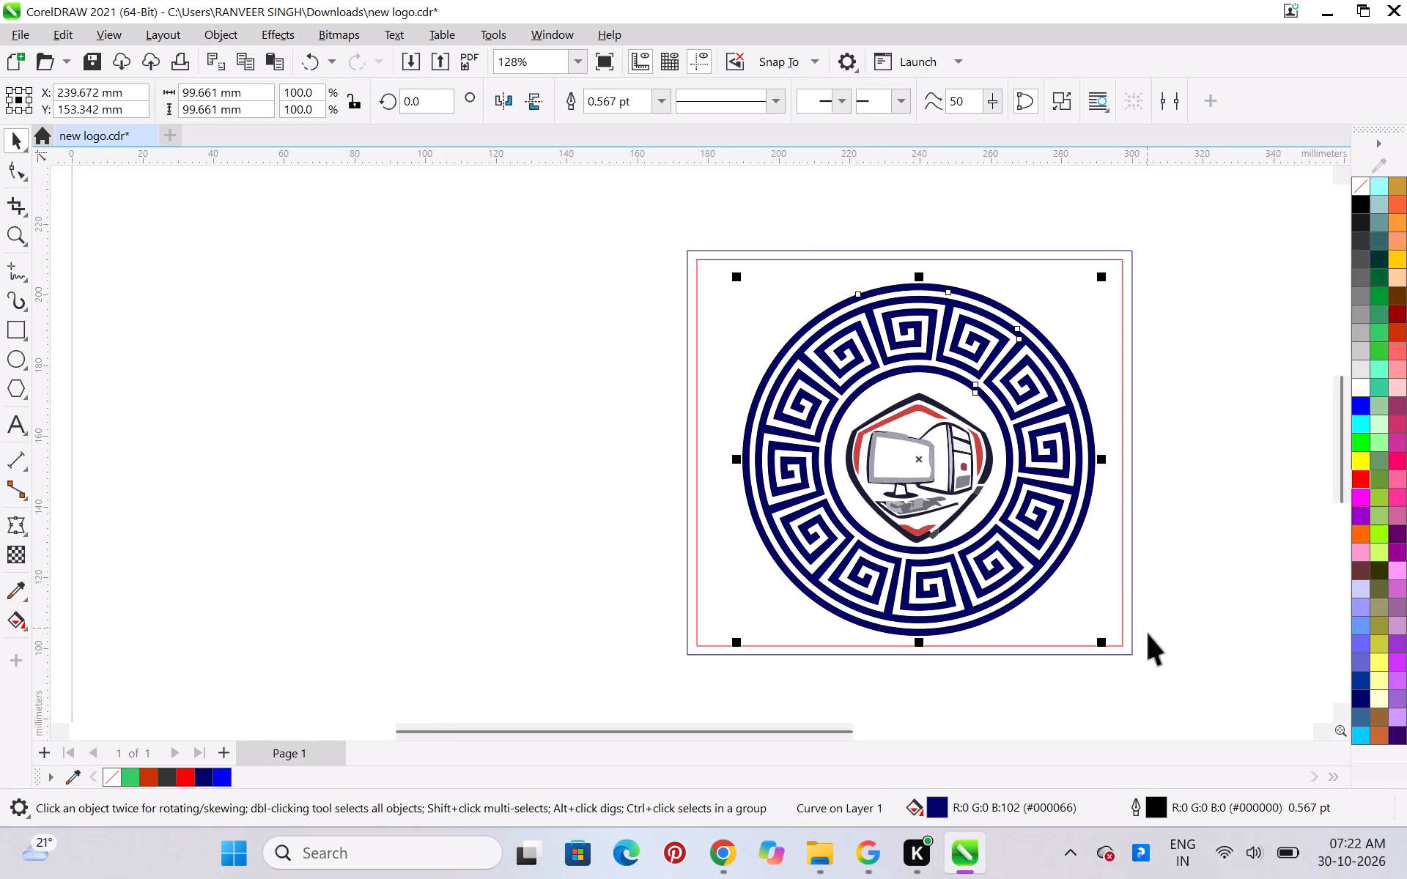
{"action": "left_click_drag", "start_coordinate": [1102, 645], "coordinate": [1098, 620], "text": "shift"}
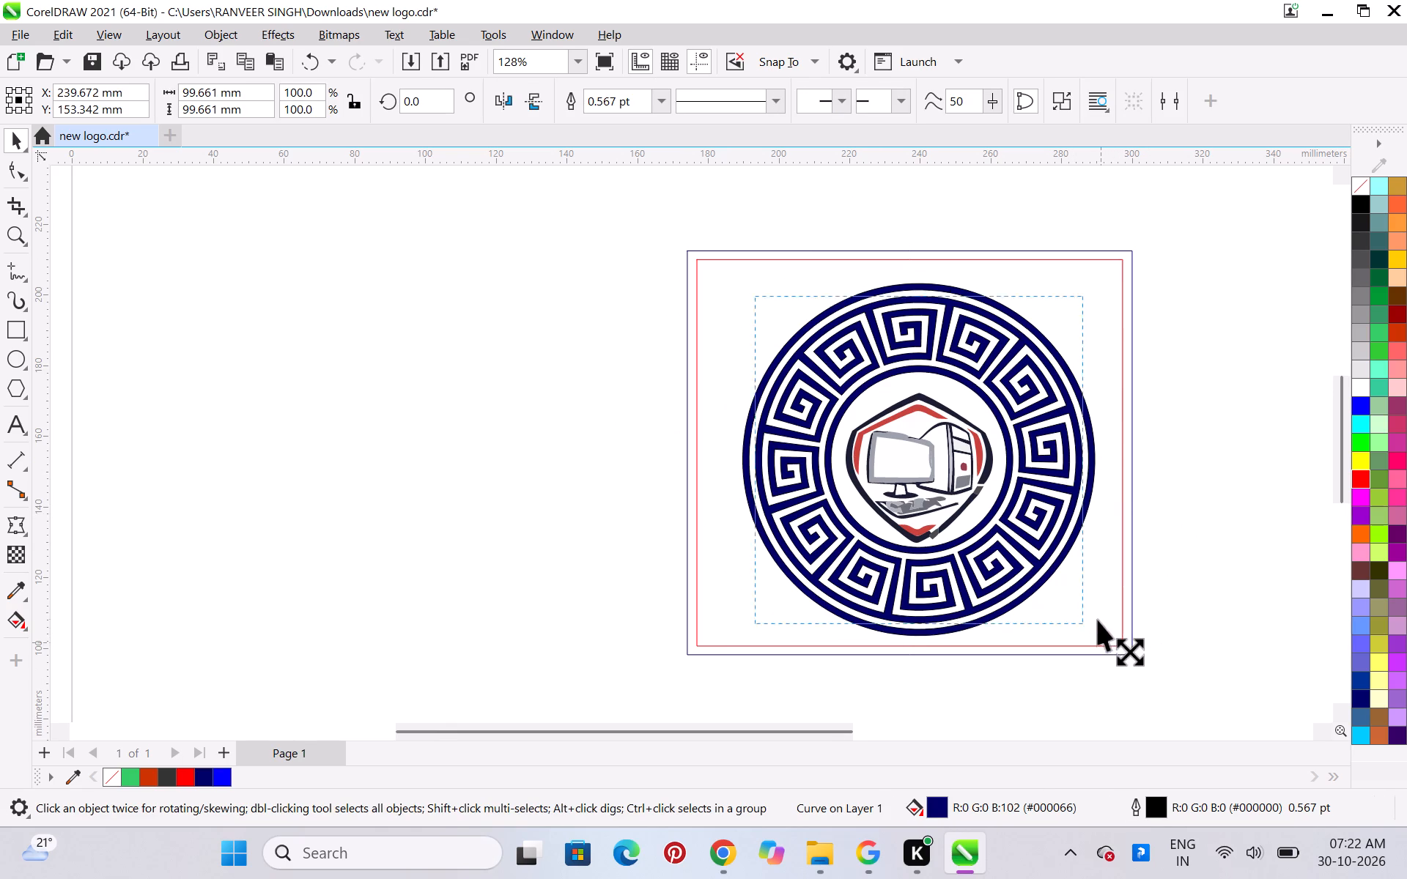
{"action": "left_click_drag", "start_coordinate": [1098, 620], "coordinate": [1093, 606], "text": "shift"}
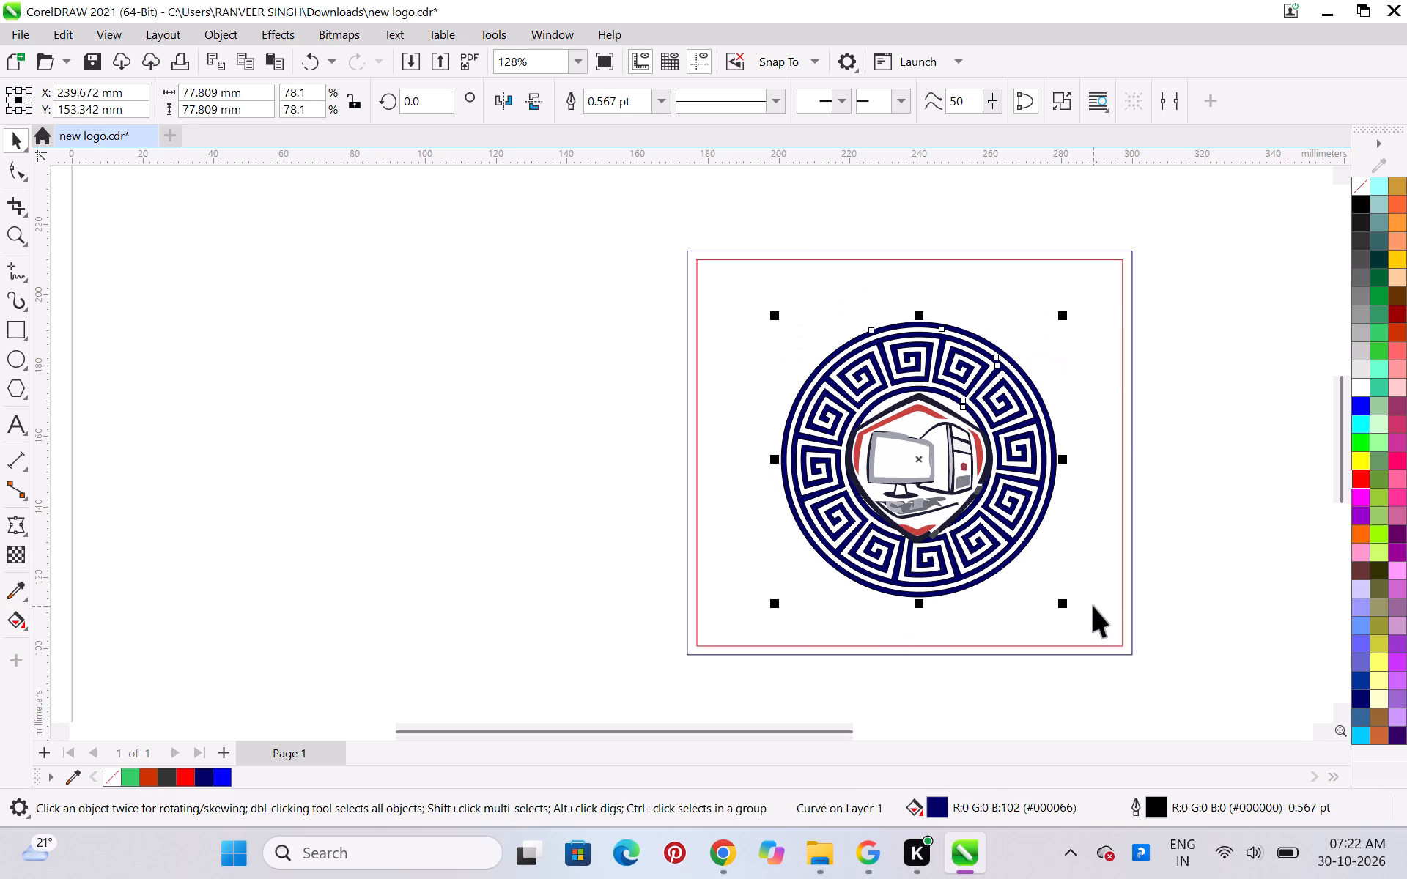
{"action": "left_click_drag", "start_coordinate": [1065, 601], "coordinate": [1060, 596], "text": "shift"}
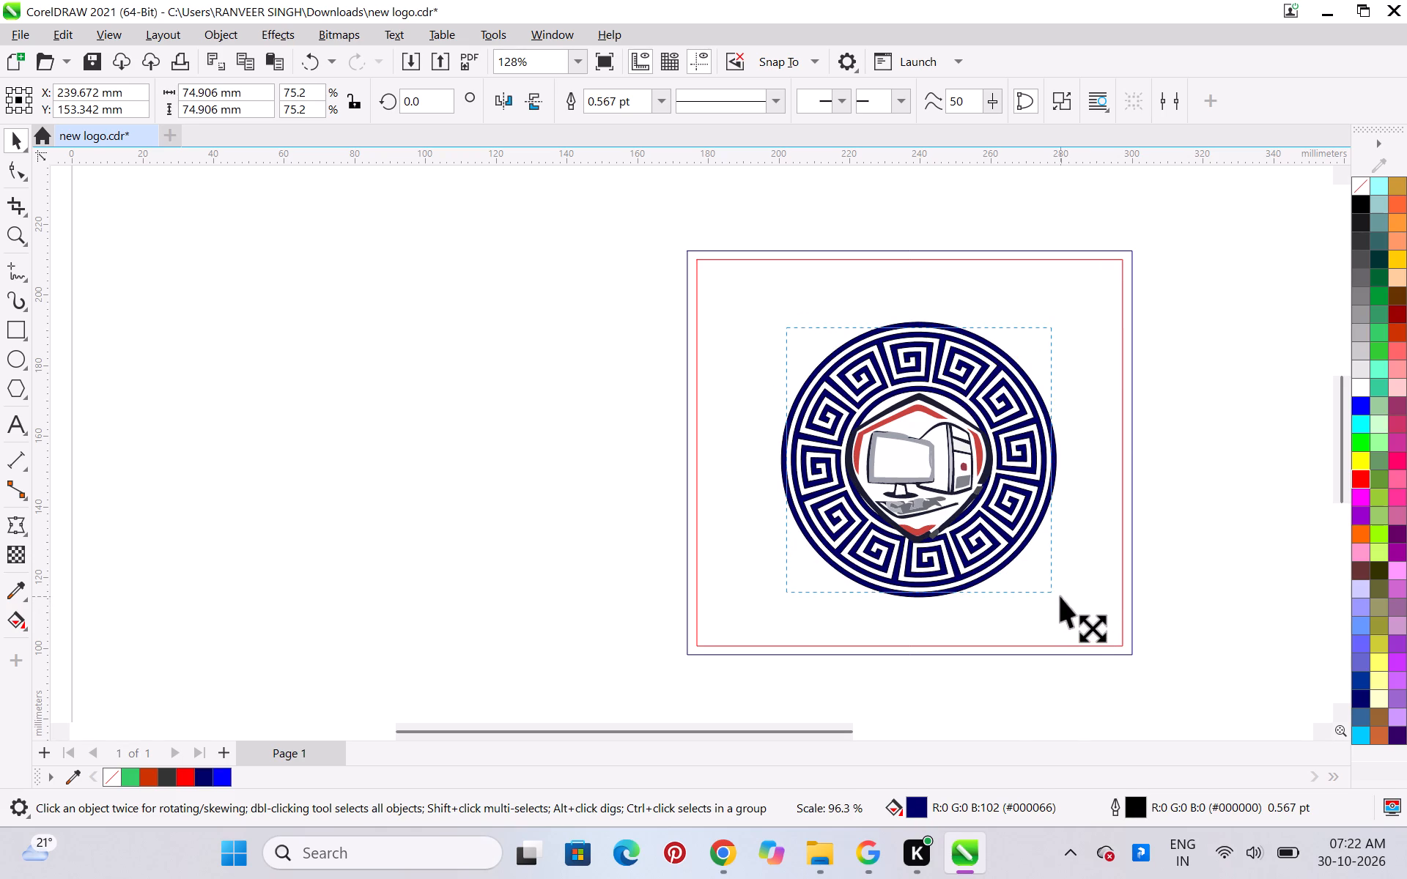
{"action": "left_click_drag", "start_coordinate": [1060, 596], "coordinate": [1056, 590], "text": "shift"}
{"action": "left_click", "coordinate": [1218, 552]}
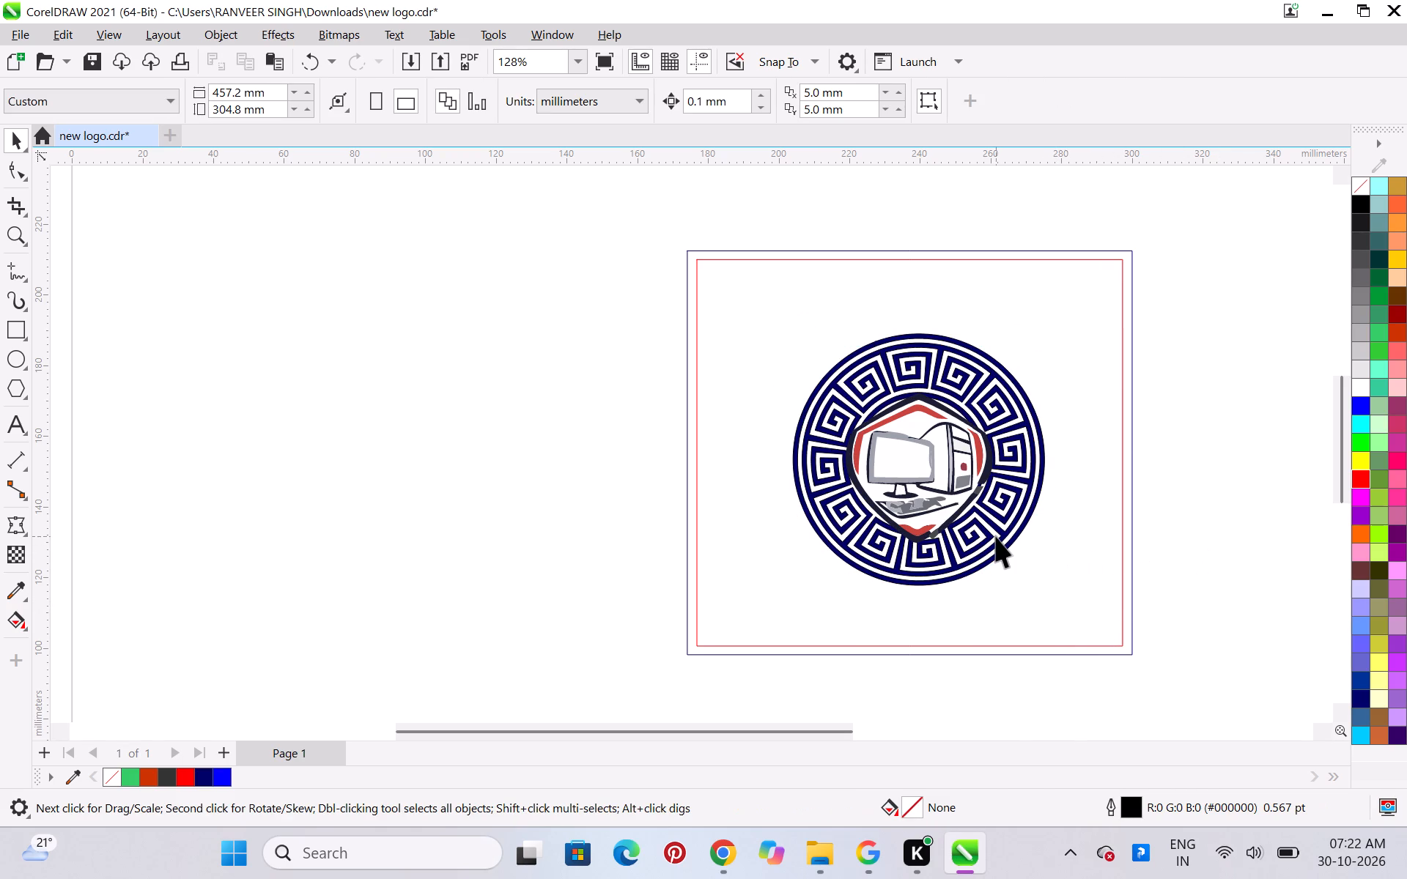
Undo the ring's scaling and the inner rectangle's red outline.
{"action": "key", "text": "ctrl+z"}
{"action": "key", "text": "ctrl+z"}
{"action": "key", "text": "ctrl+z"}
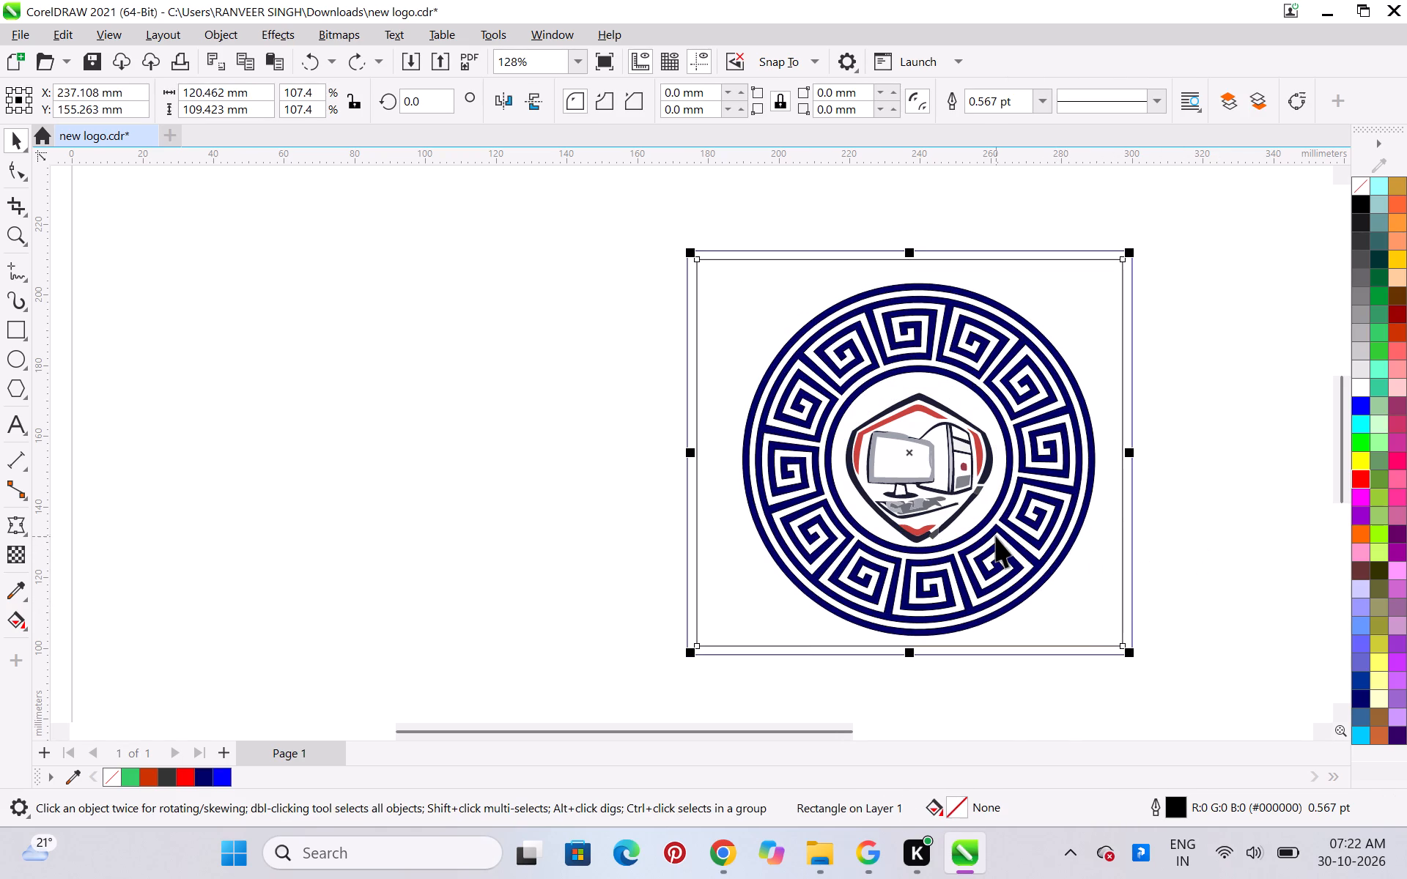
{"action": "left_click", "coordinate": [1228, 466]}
Group the Greek-key ring and the shield logo together.
{"action": "left_click", "coordinate": [873, 364]}
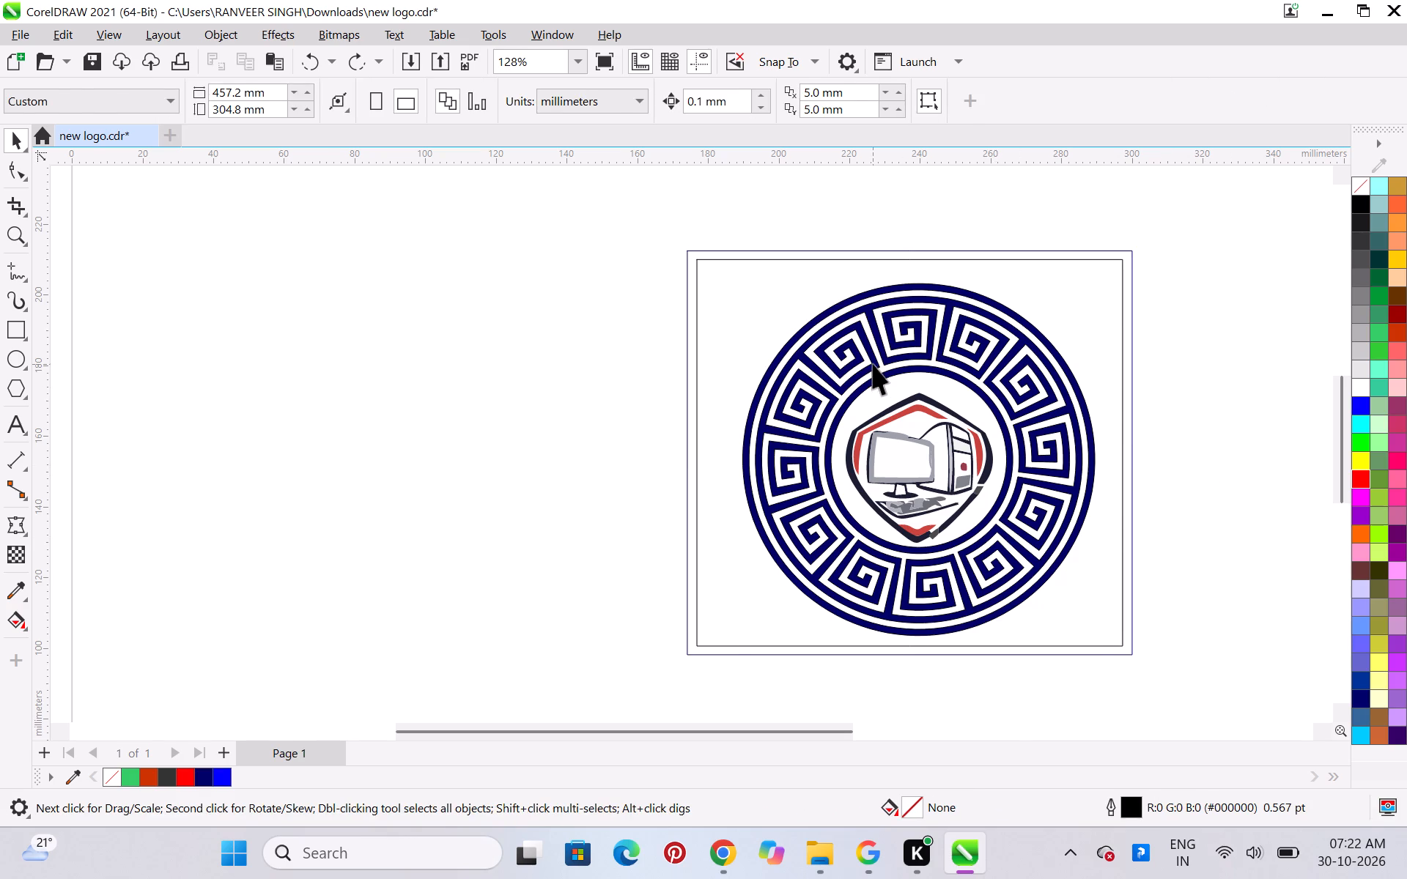
{"action": "left_click", "coordinate": [933, 462], "text": "shift"}
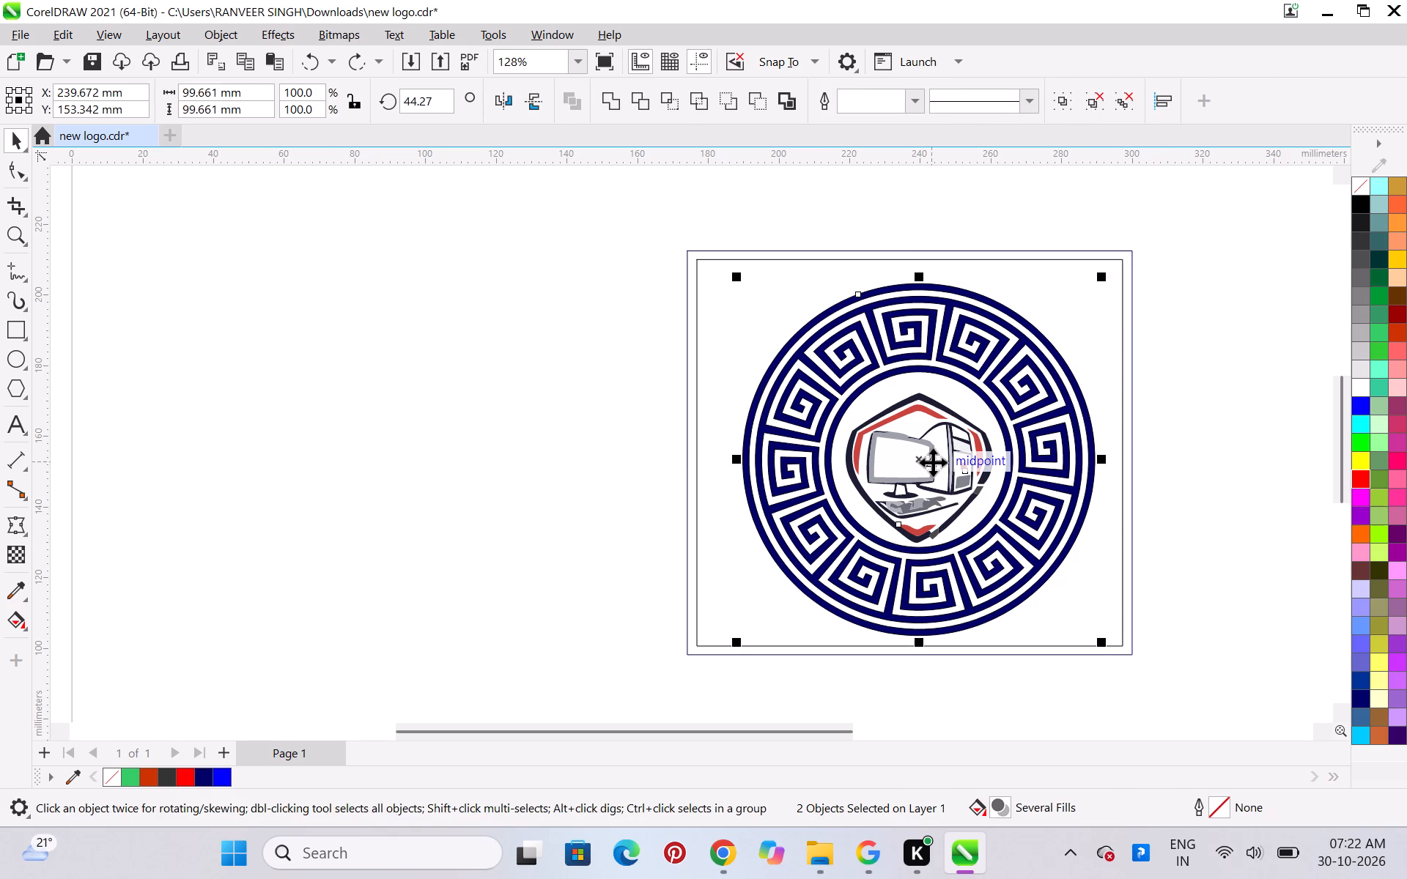
{"action": "key", "text": "ctrl+g"}
{"action": "left_click", "coordinate": [1225, 451]}
Scale the grouped emblem down about its centre to roughly 75.7 mm in diameter inside the rectangles.
{"action": "left_click", "coordinate": [1047, 479]}
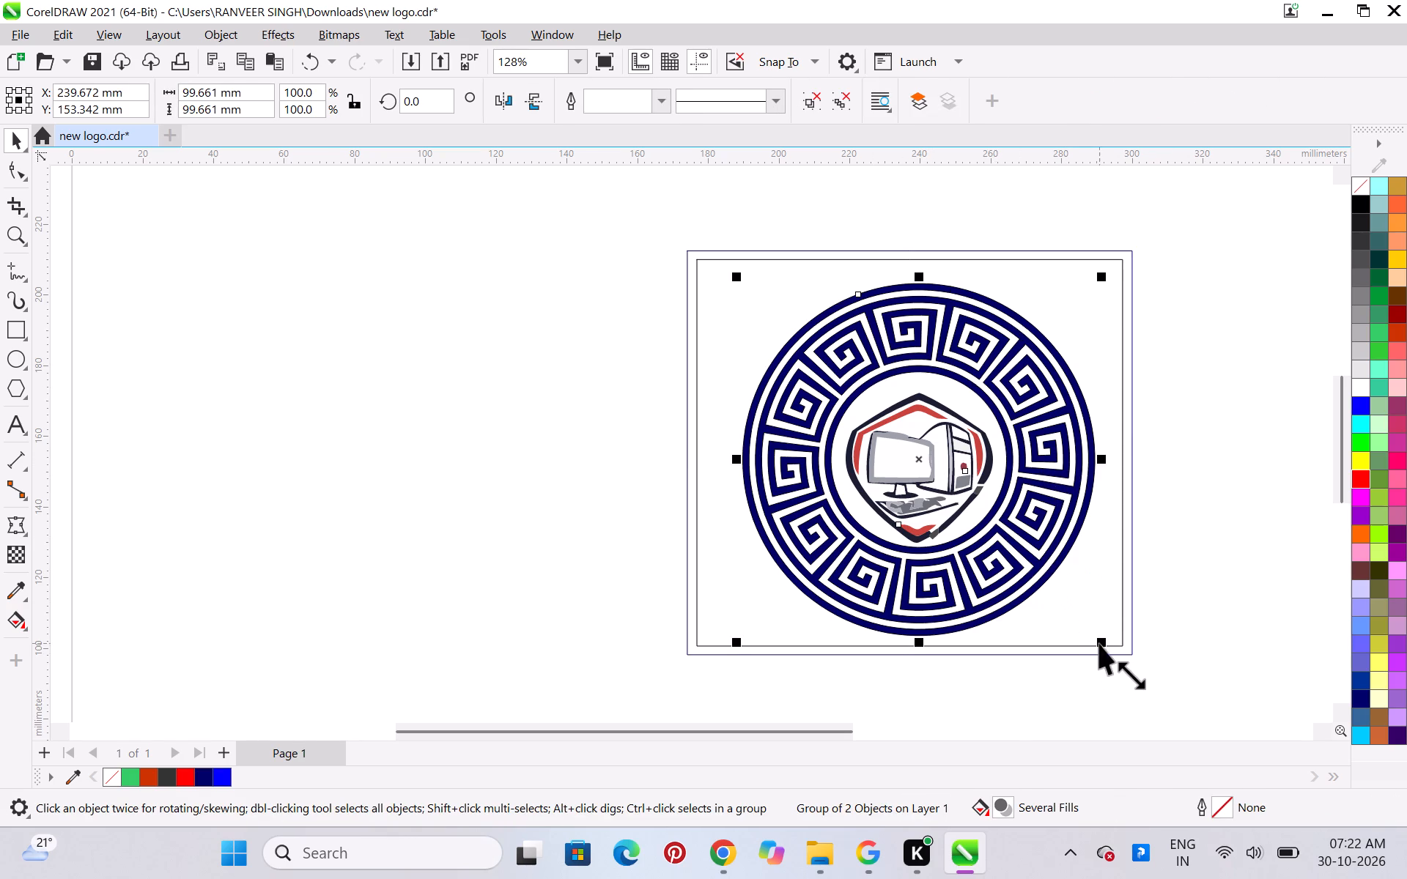
{"action": "left_click_drag", "start_coordinate": [1100, 642], "coordinate": [1063, 574], "text": "shift"}
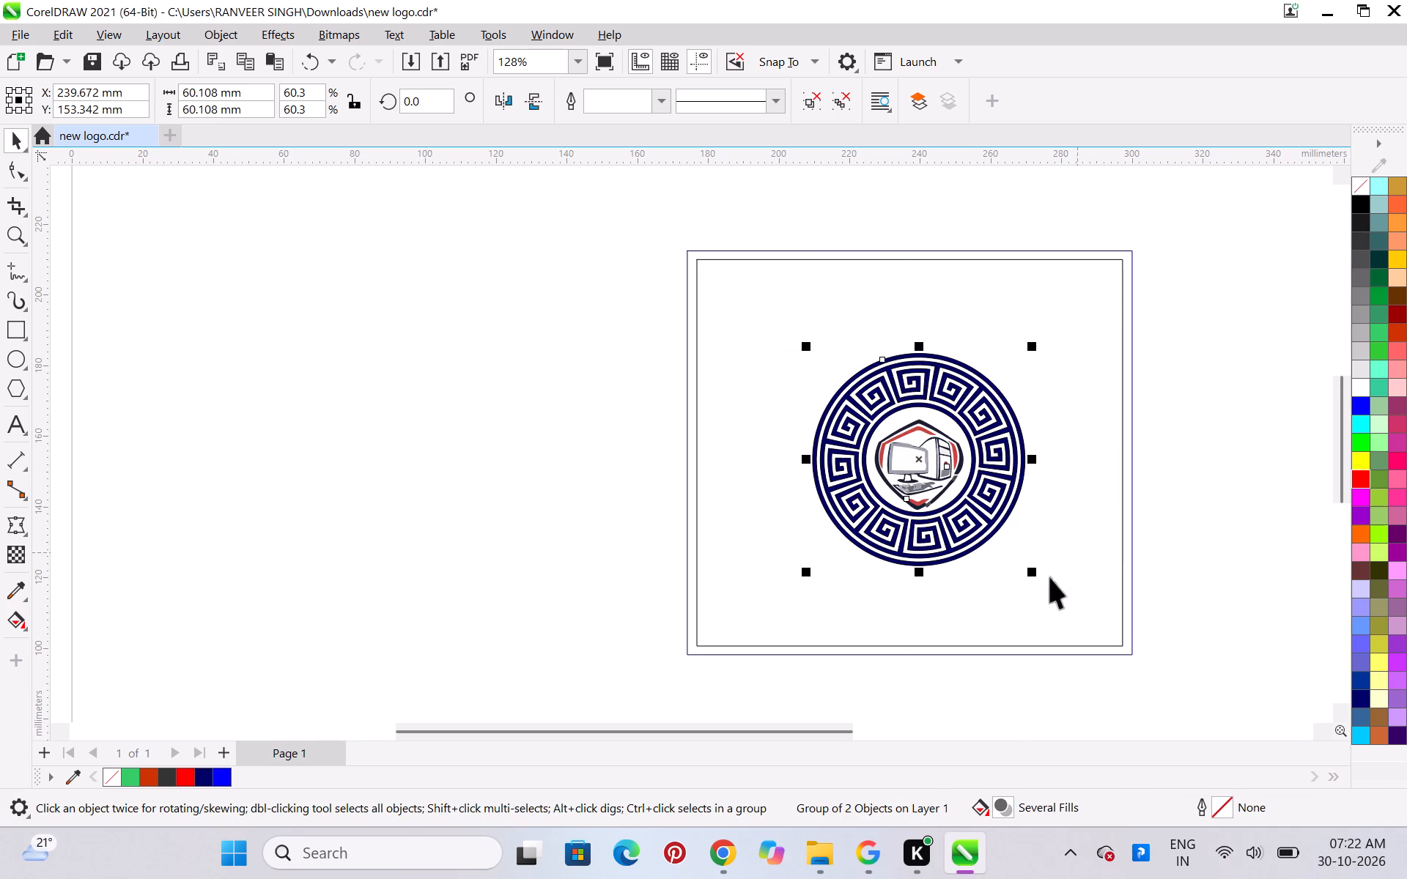
{"action": "left_click_drag", "start_coordinate": [1037, 569], "coordinate": [1067, 597]}
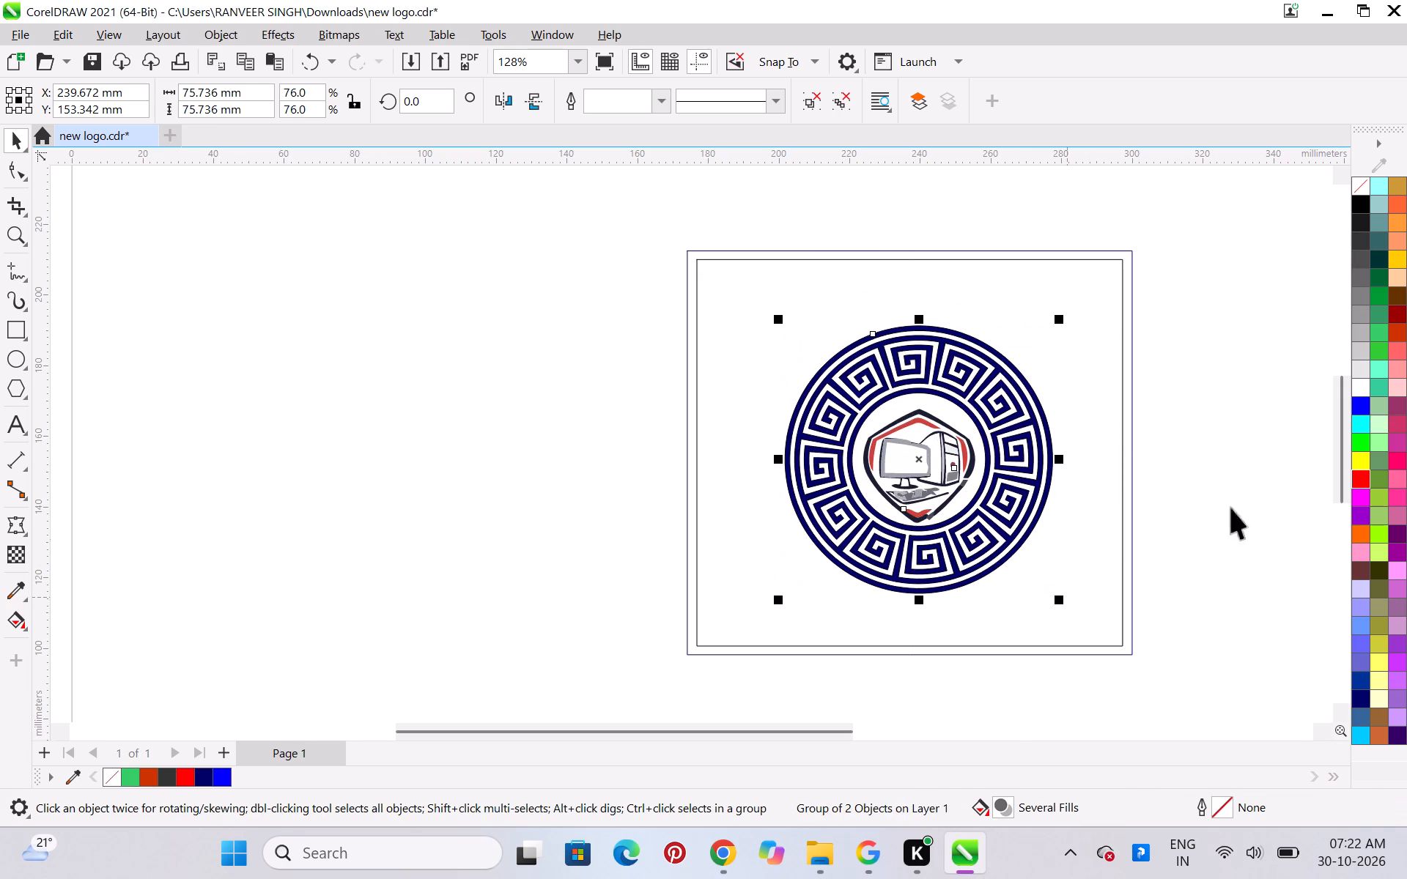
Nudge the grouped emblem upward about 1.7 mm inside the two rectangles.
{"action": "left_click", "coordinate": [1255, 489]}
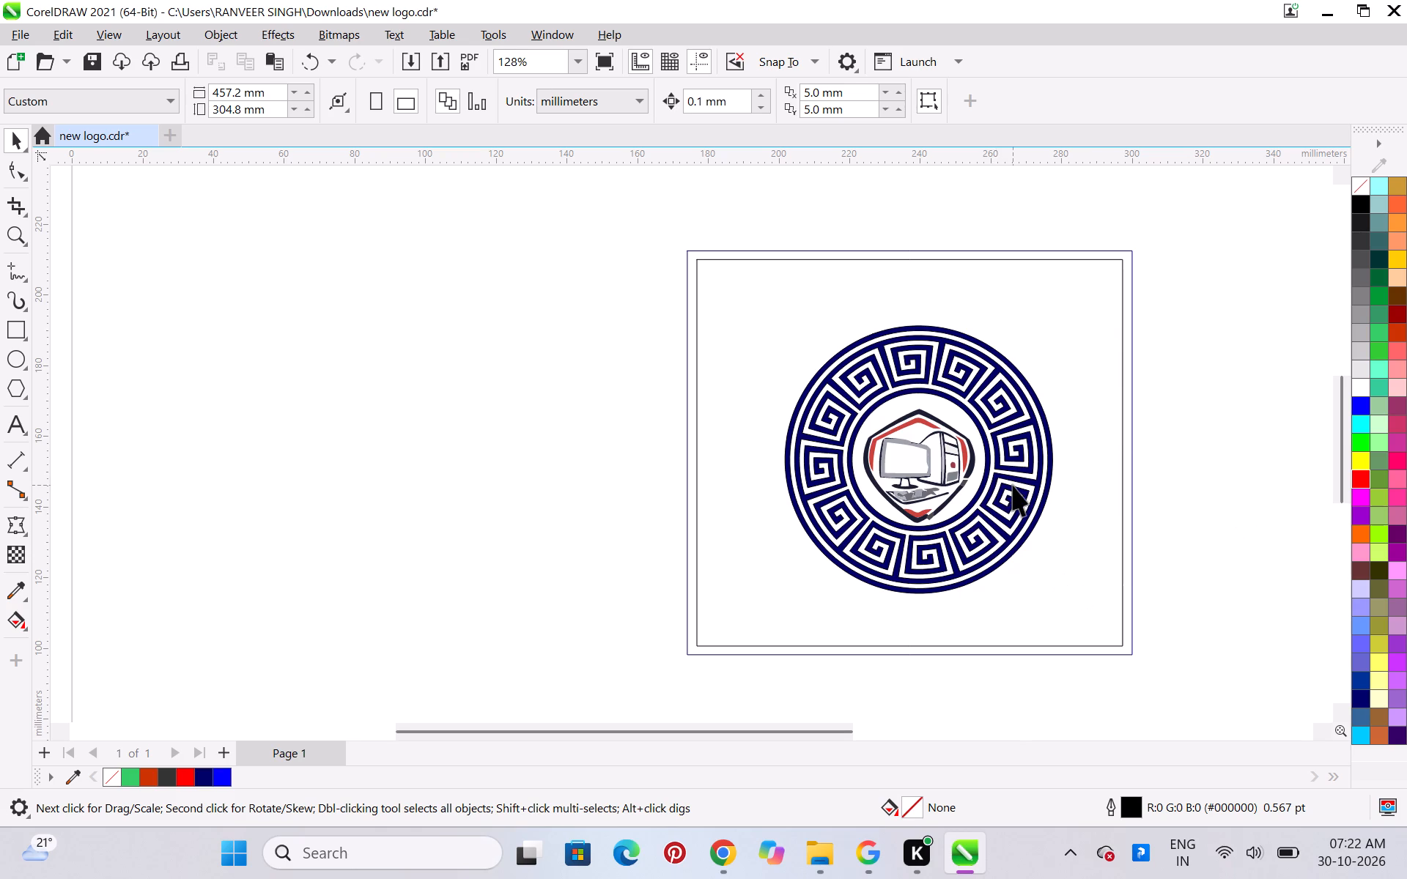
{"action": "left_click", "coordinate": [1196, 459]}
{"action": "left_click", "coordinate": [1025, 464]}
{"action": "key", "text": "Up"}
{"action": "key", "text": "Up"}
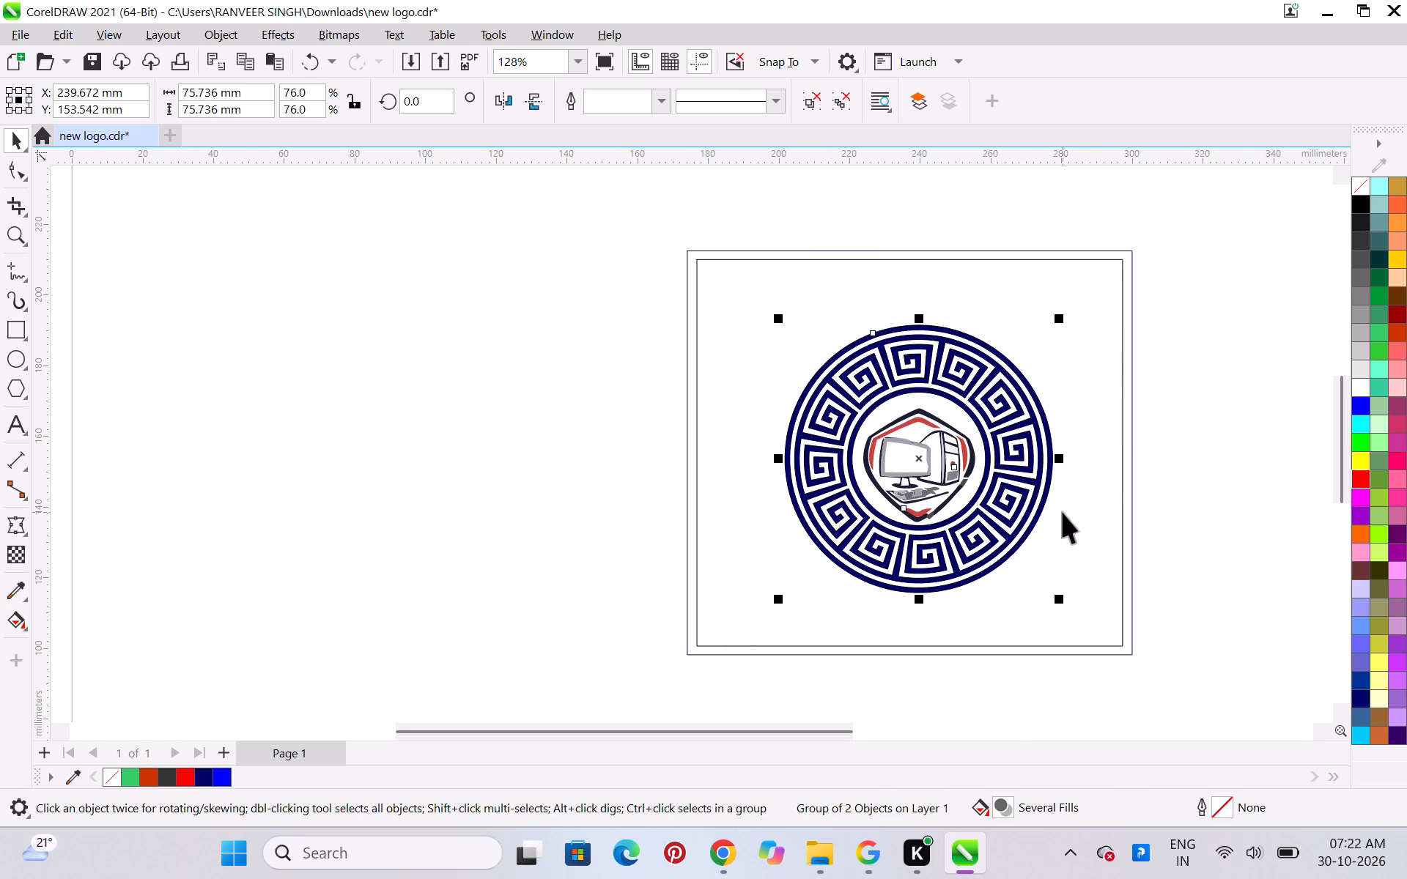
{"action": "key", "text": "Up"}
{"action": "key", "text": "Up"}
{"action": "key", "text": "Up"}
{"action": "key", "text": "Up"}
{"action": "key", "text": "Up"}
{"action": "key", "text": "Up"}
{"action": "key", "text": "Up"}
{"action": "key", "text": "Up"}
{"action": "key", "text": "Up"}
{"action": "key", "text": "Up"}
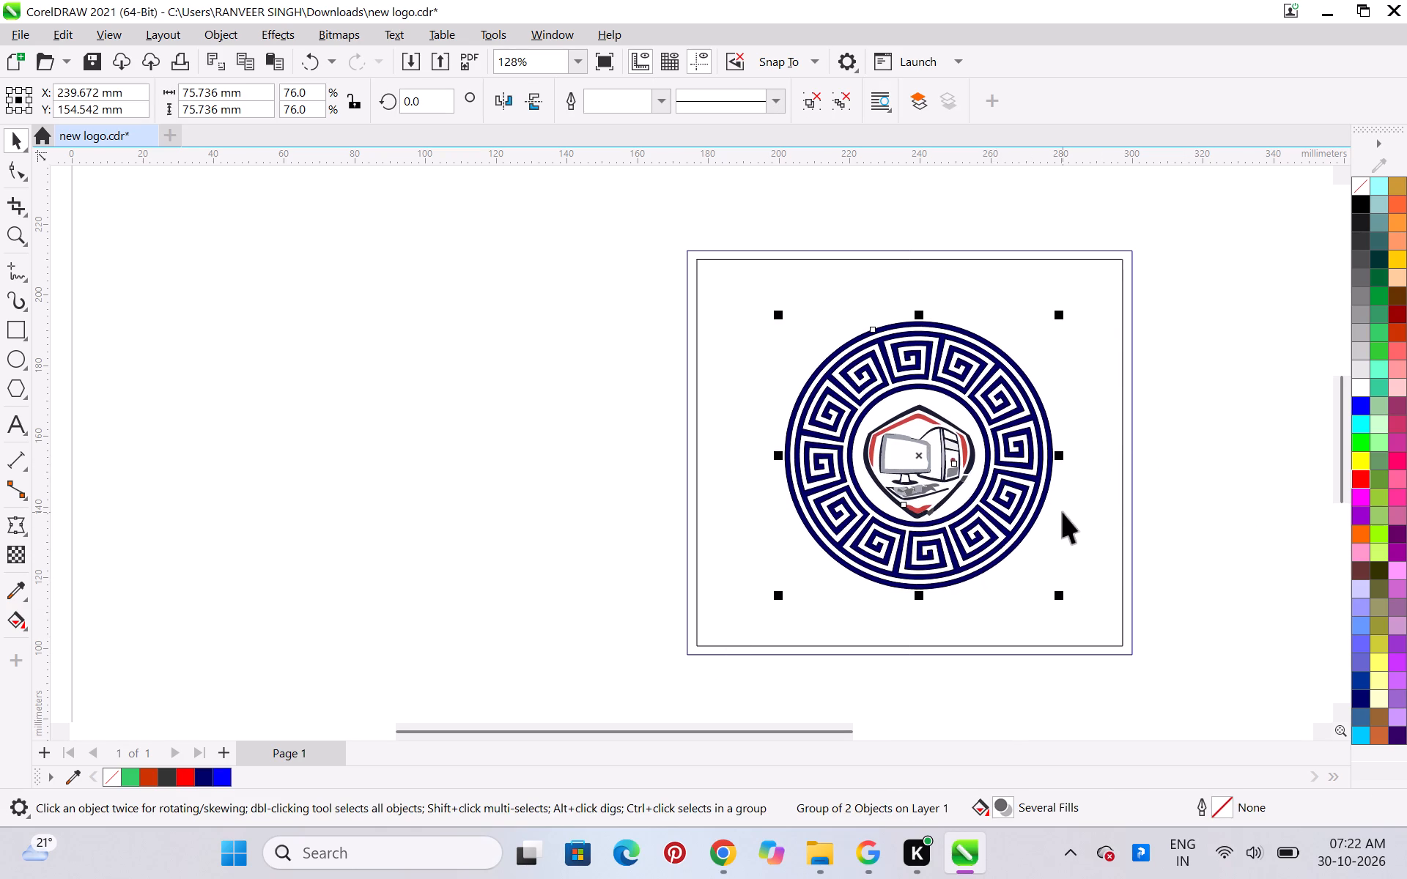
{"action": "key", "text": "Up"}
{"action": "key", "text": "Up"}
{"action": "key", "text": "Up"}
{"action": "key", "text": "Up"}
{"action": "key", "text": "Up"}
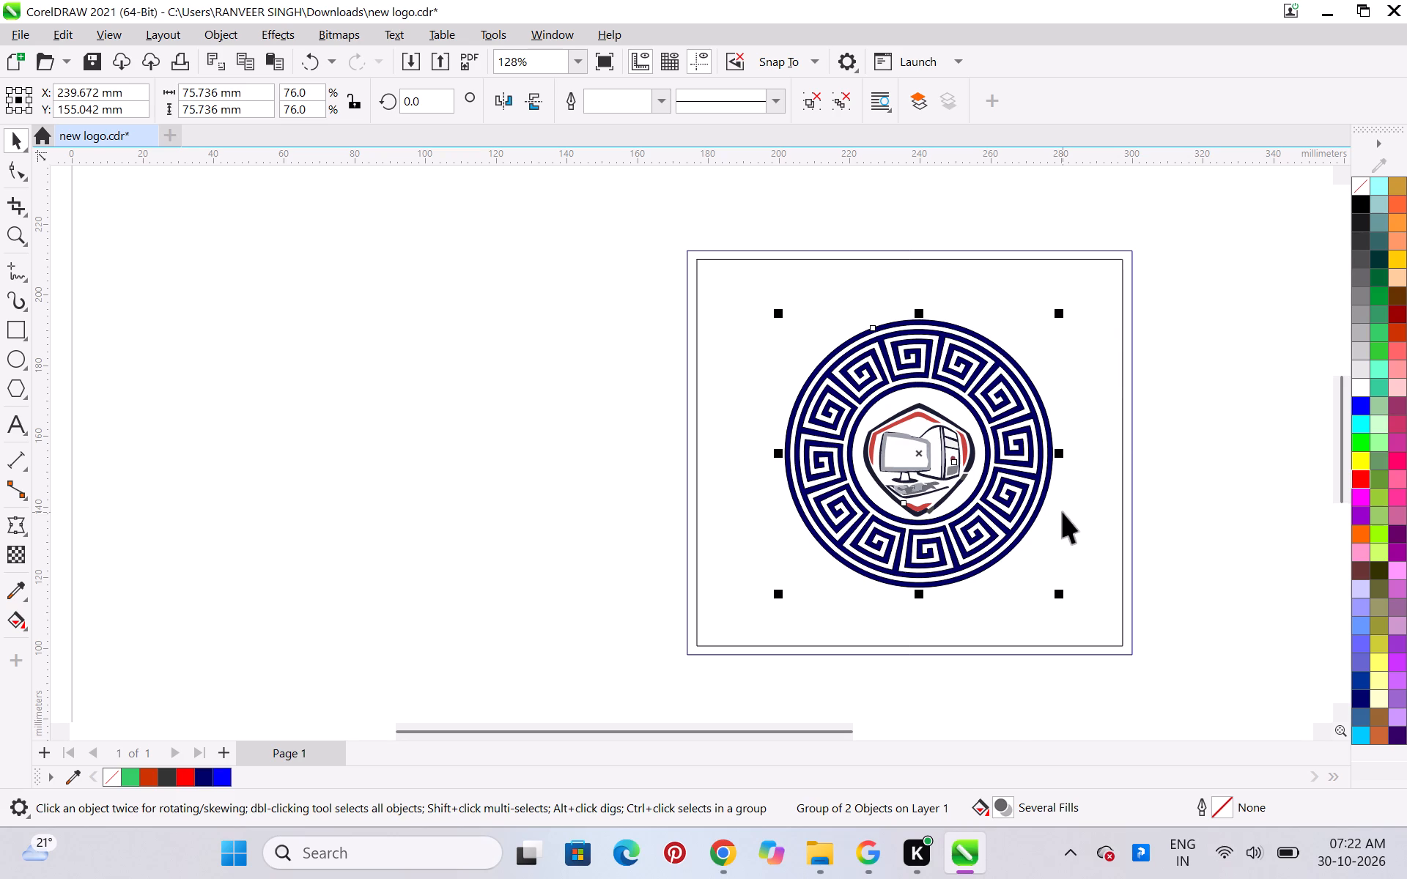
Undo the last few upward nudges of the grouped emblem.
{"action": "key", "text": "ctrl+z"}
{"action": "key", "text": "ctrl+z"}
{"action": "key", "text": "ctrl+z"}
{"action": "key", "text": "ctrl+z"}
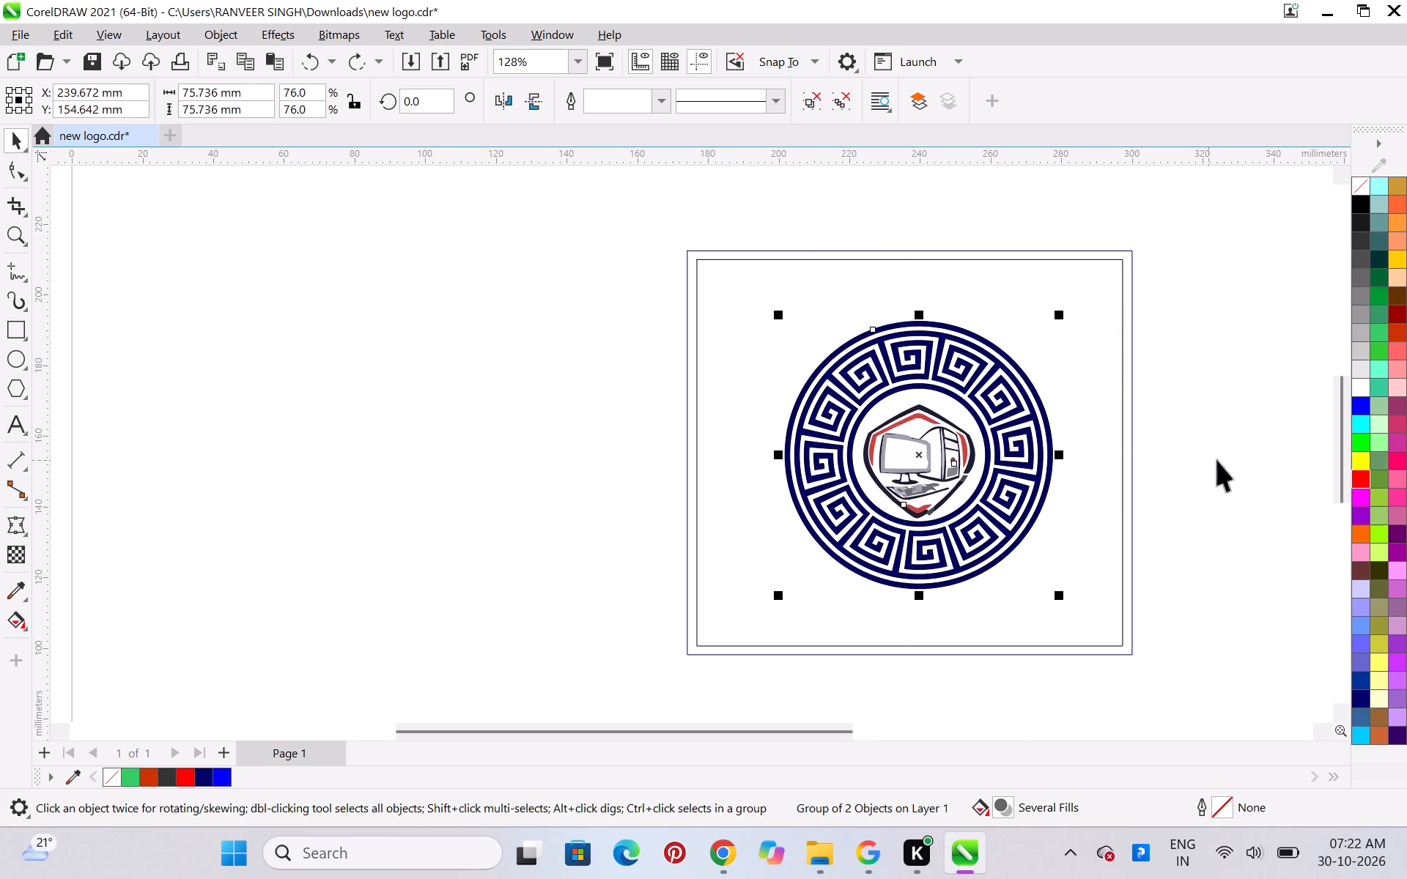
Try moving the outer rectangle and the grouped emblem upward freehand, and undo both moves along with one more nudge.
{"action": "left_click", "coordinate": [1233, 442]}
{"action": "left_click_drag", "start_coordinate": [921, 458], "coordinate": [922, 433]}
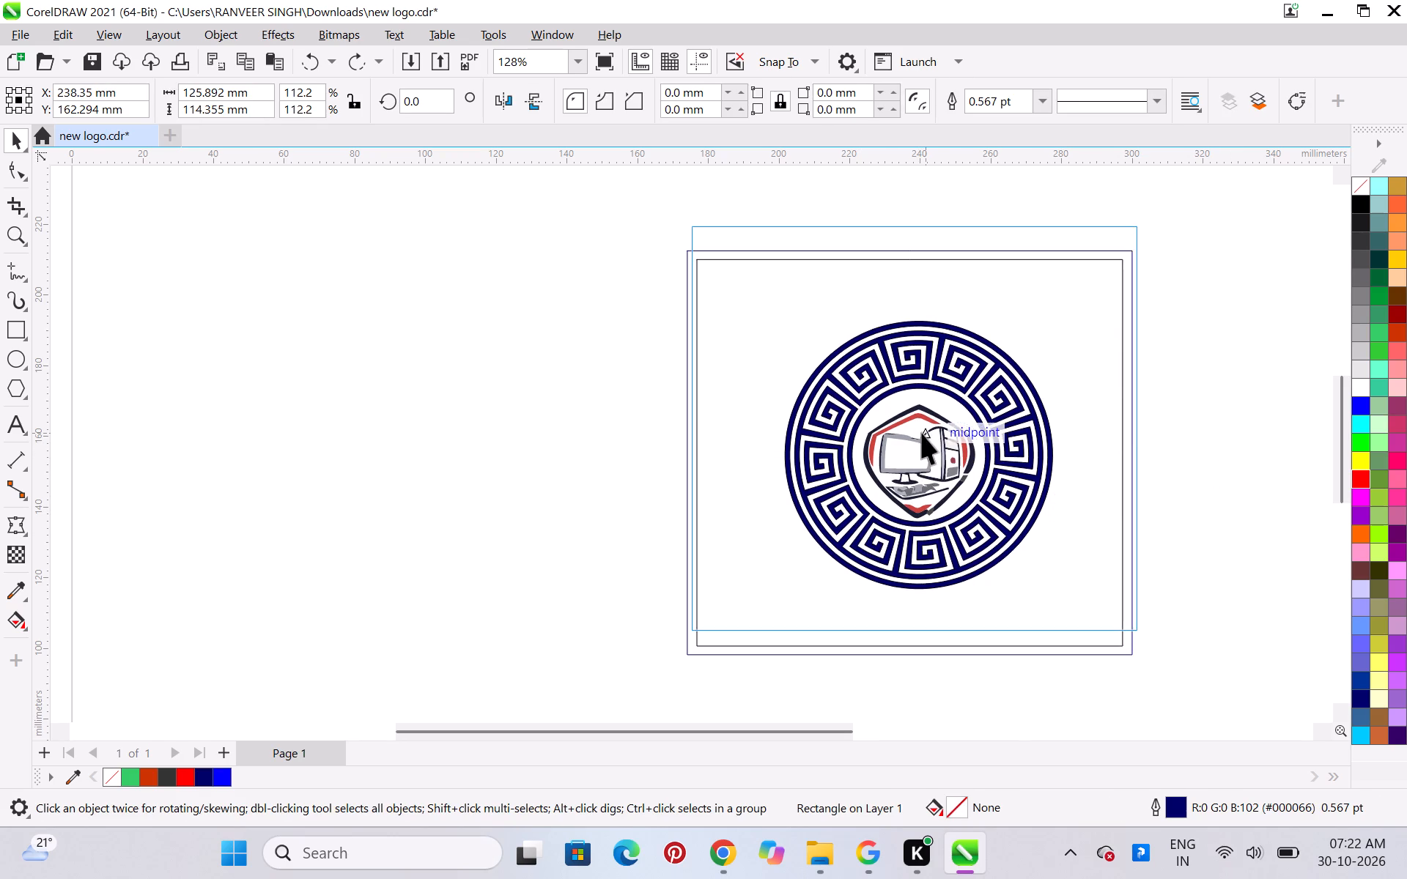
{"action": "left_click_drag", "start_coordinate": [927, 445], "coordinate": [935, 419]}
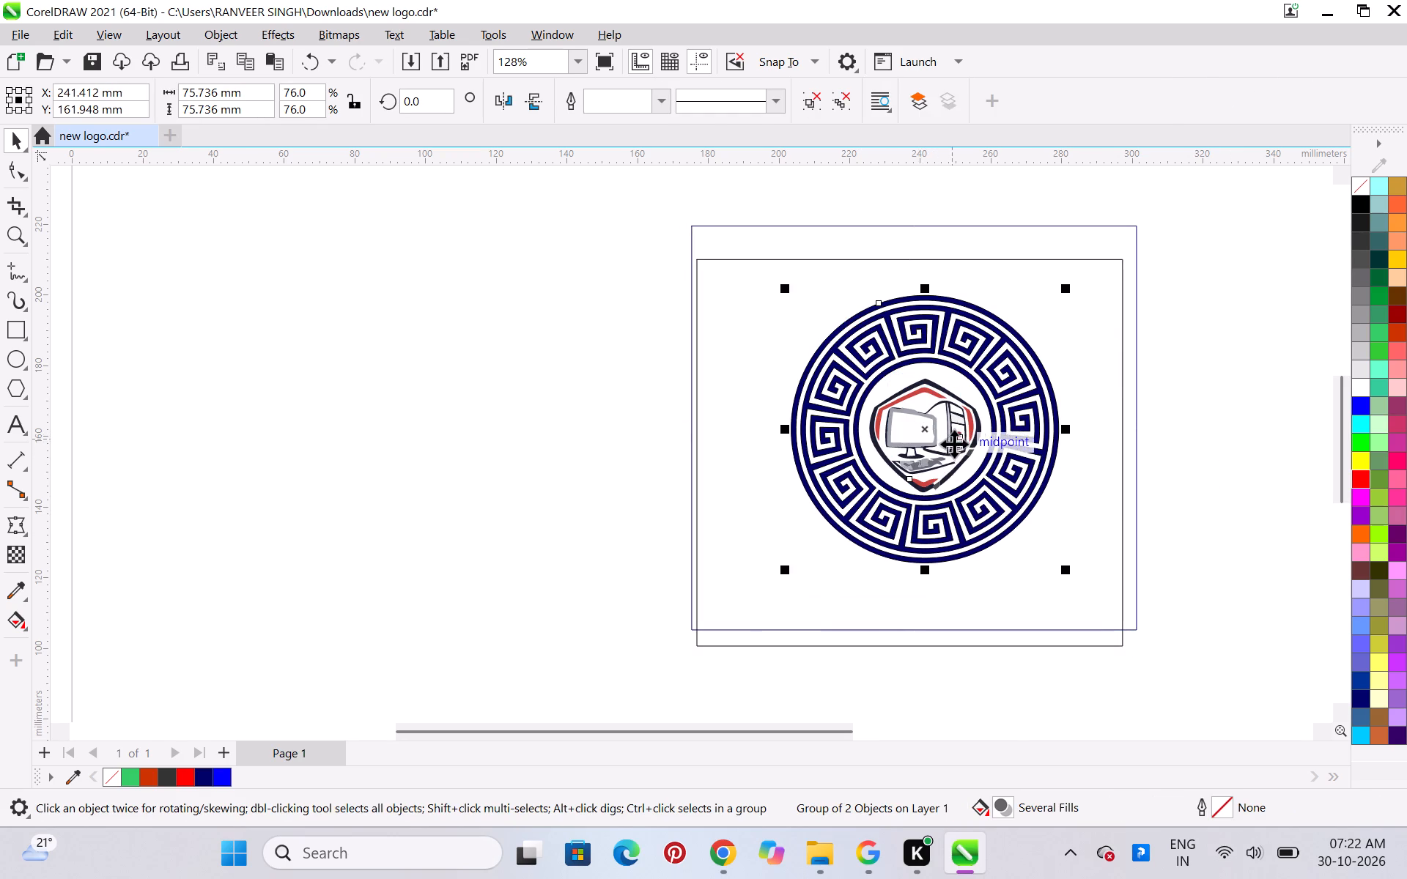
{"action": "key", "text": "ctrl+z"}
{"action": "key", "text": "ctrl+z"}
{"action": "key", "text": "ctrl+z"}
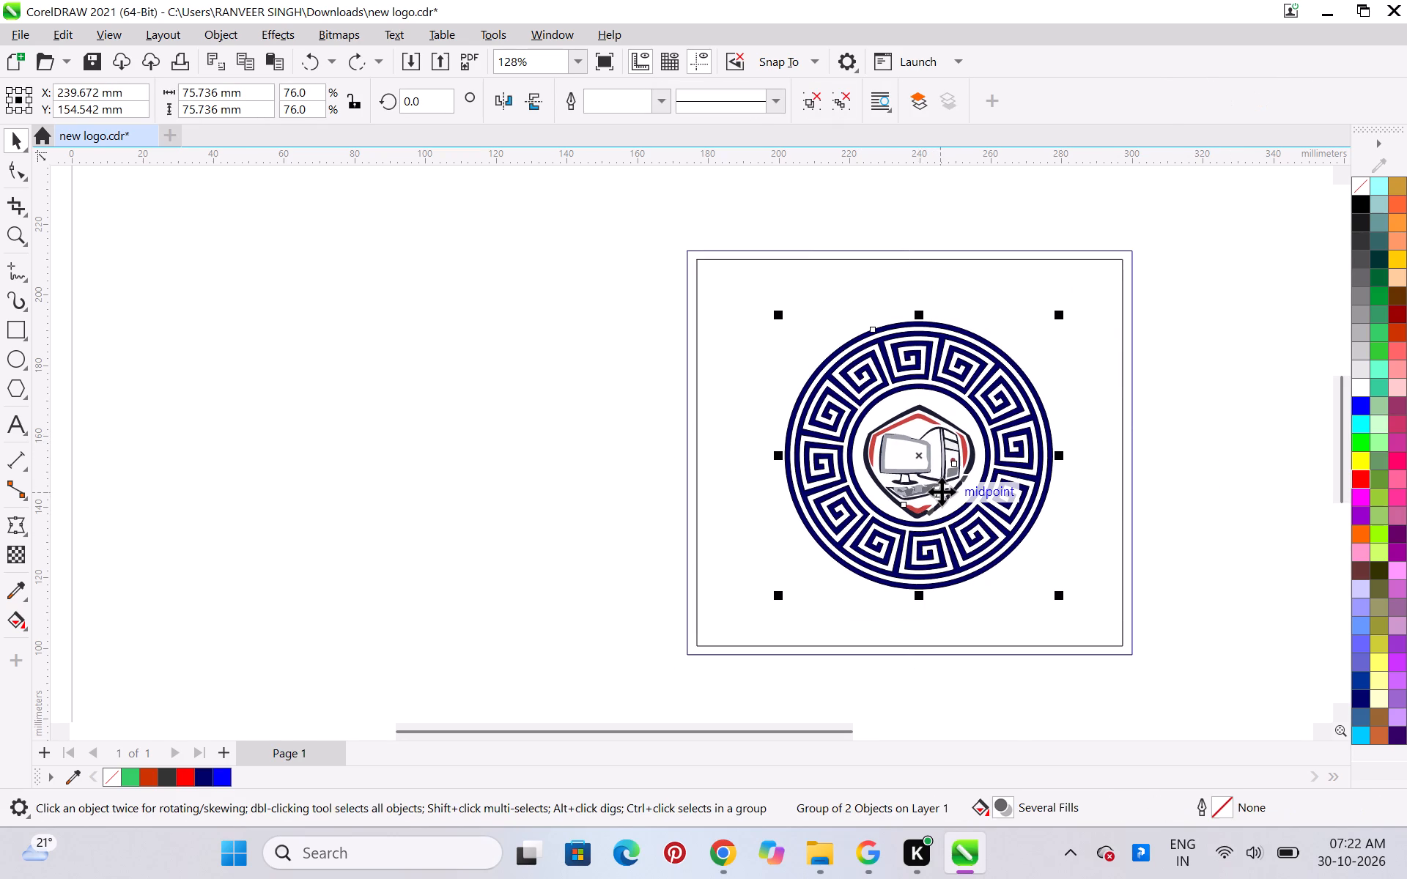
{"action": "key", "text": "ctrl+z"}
Move the grouped emblem up about 5 mm inside the rectangles, leaving more space beneath it.
{"action": "left_click", "coordinate": [1253, 471]}
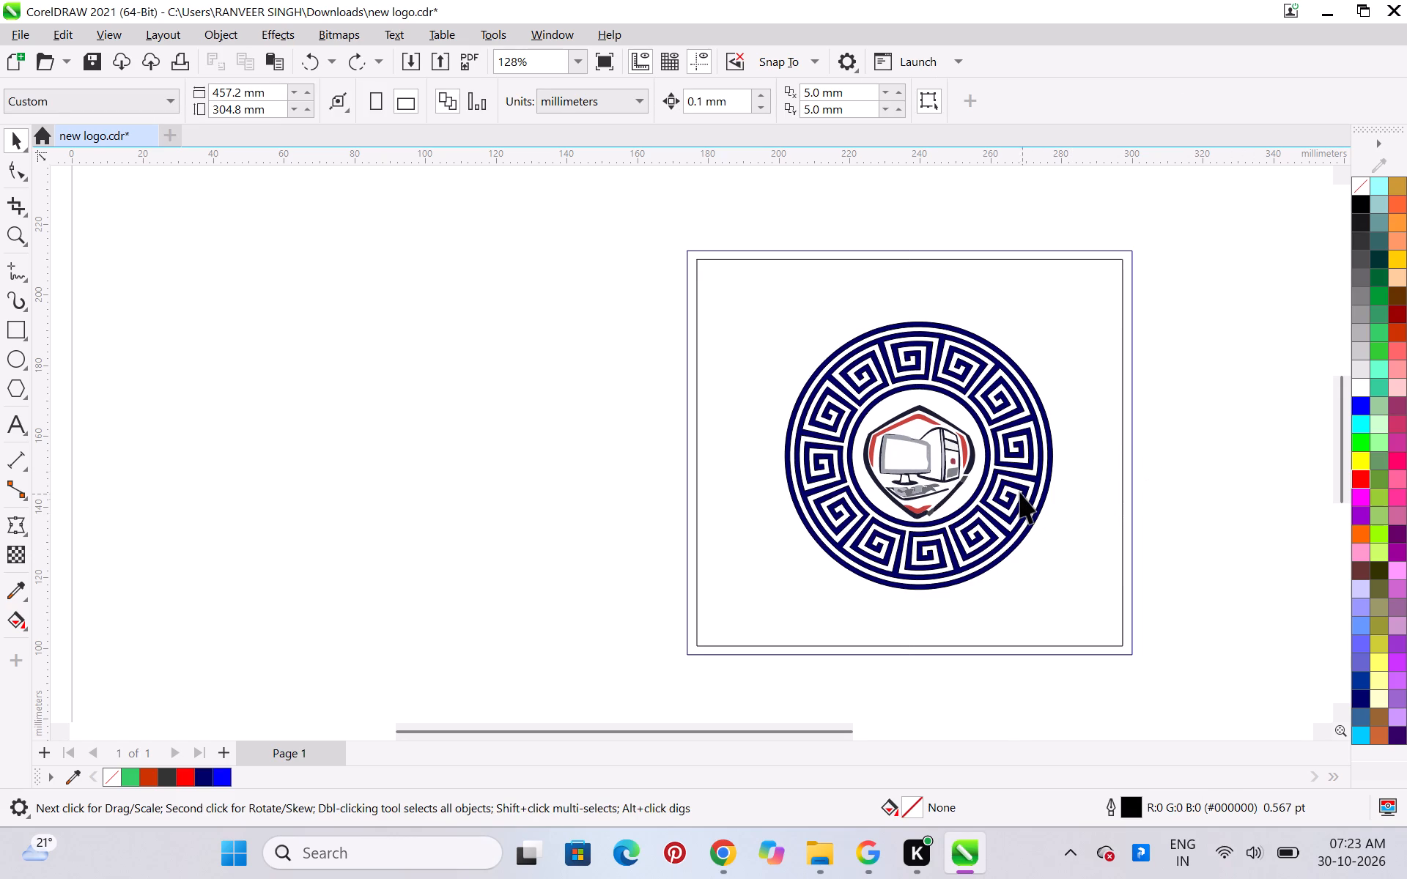
{"action": "left_click", "coordinate": [1020, 492]}
{"action": "left_click_drag", "start_coordinate": [1019, 503], "coordinate": [1019, 502]}
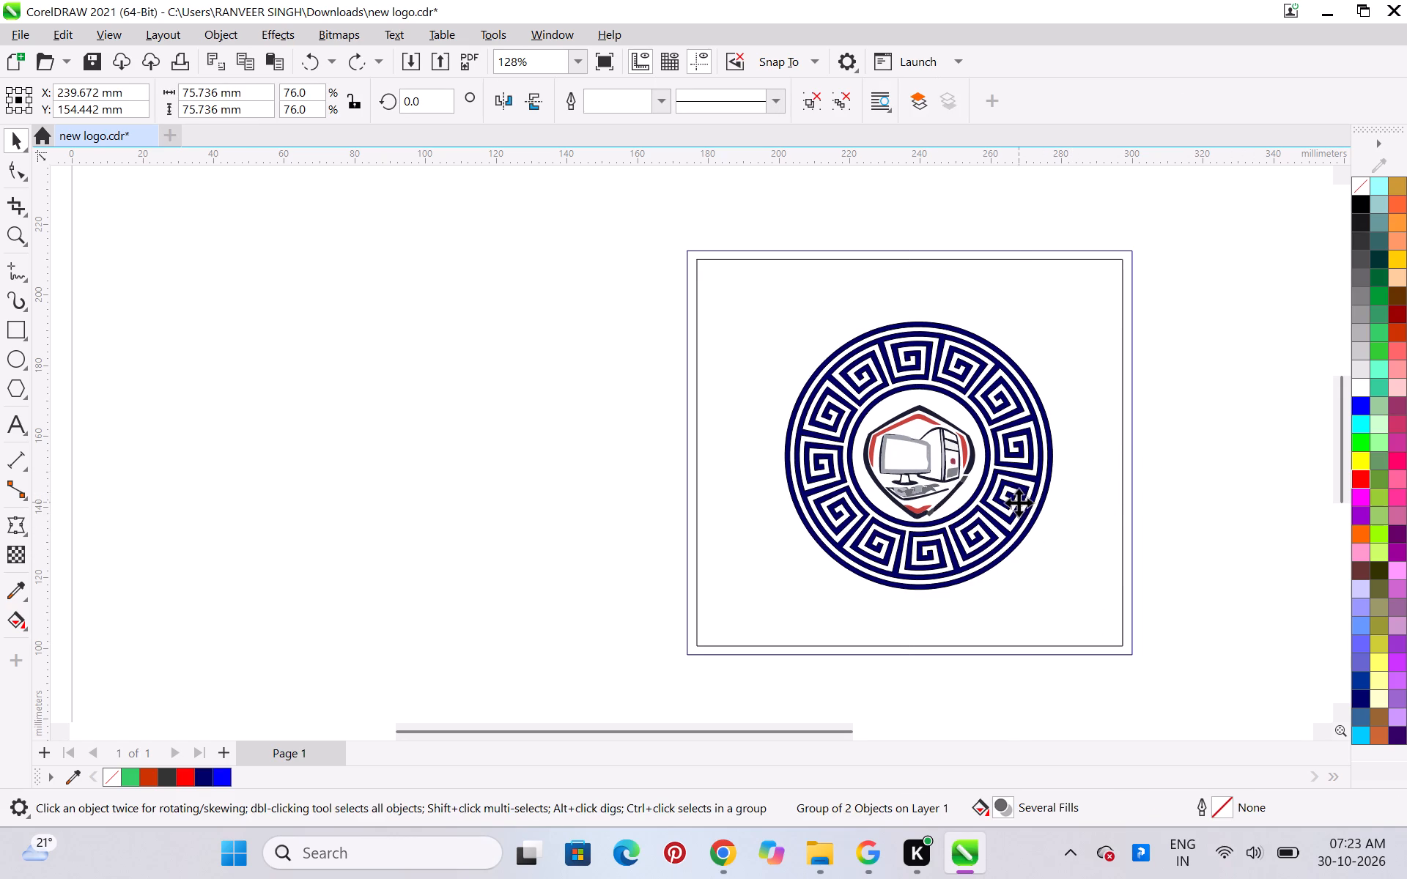
{"action": "left_click_drag", "start_coordinate": [1019, 502], "coordinate": [1019, 479]}
{"action": "left_click_drag", "start_coordinate": [1016, 469], "coordinate": [1016, 478]}
{"action": "left_click", "coordinate": [1203, 429]}
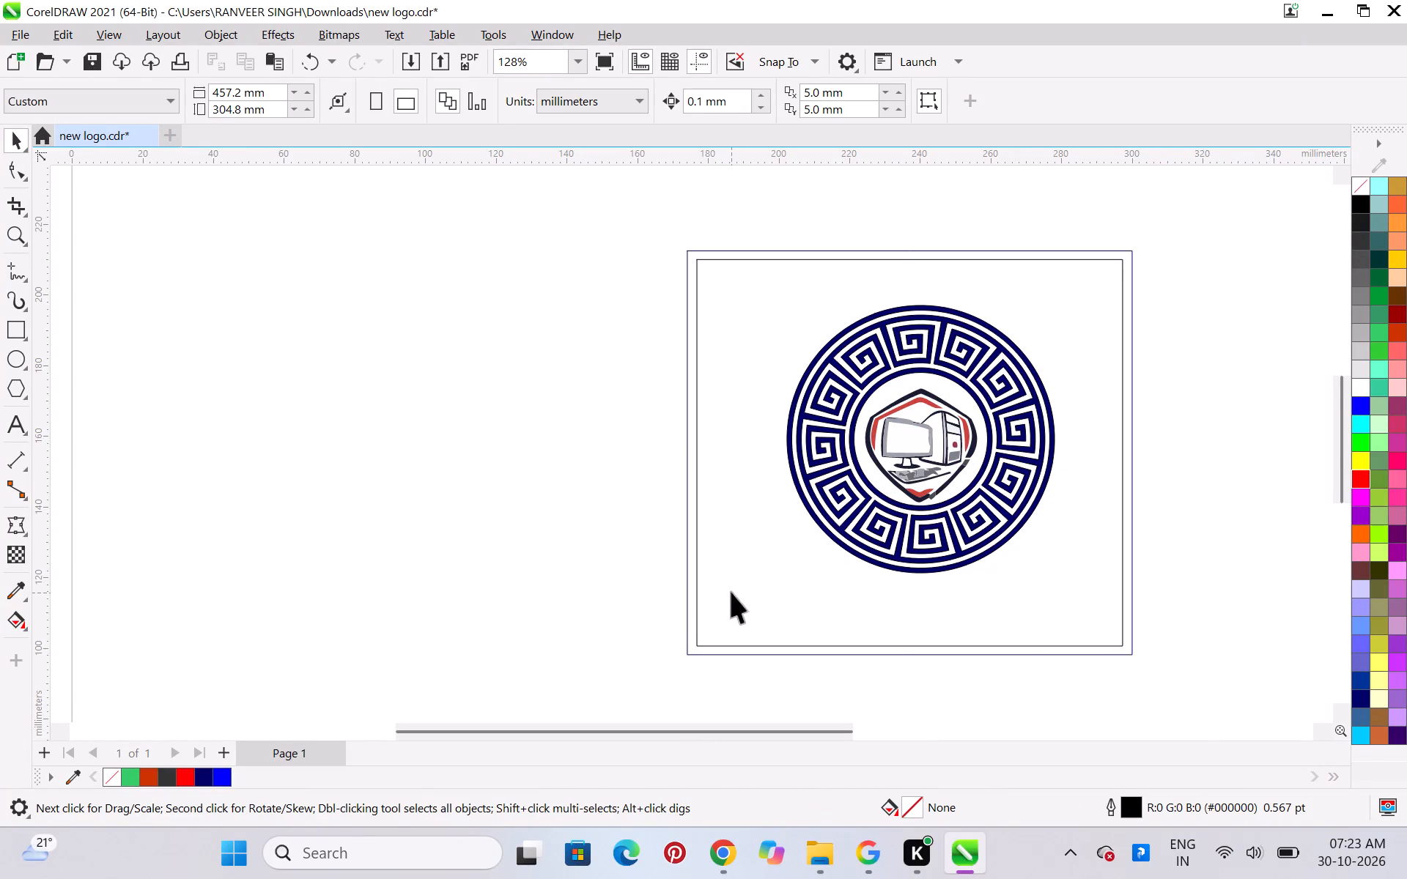
Add the text line "PCMT GROUP OF COLLEGE" on the page beside the framed emblem.
{"action": "left_click", "coordinate": [9, 415]}
{"action": "left_click", "coordinate": [396, 576]}
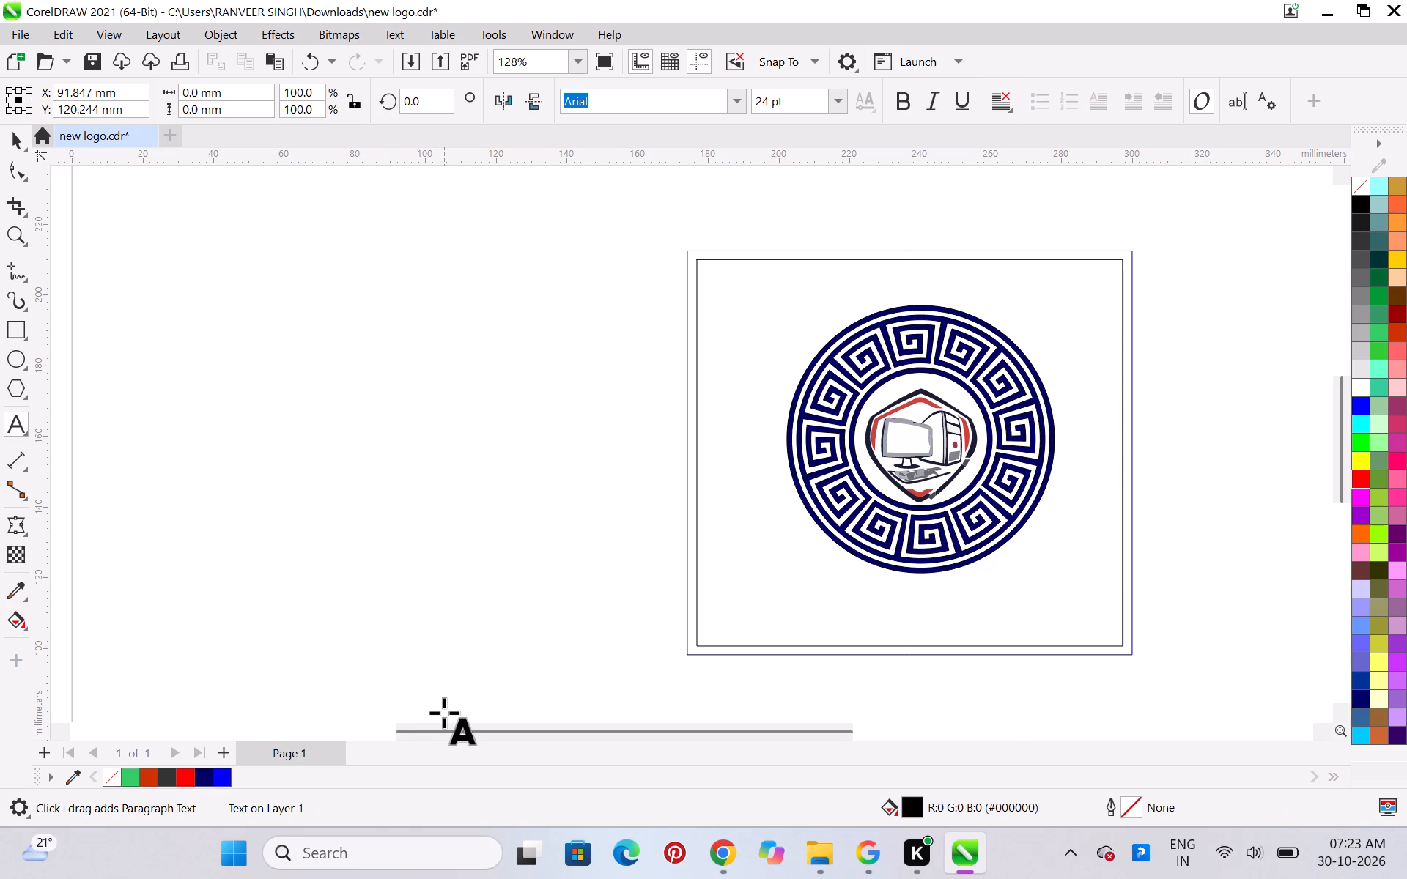
{"action": "type", "text": "PCMT"}
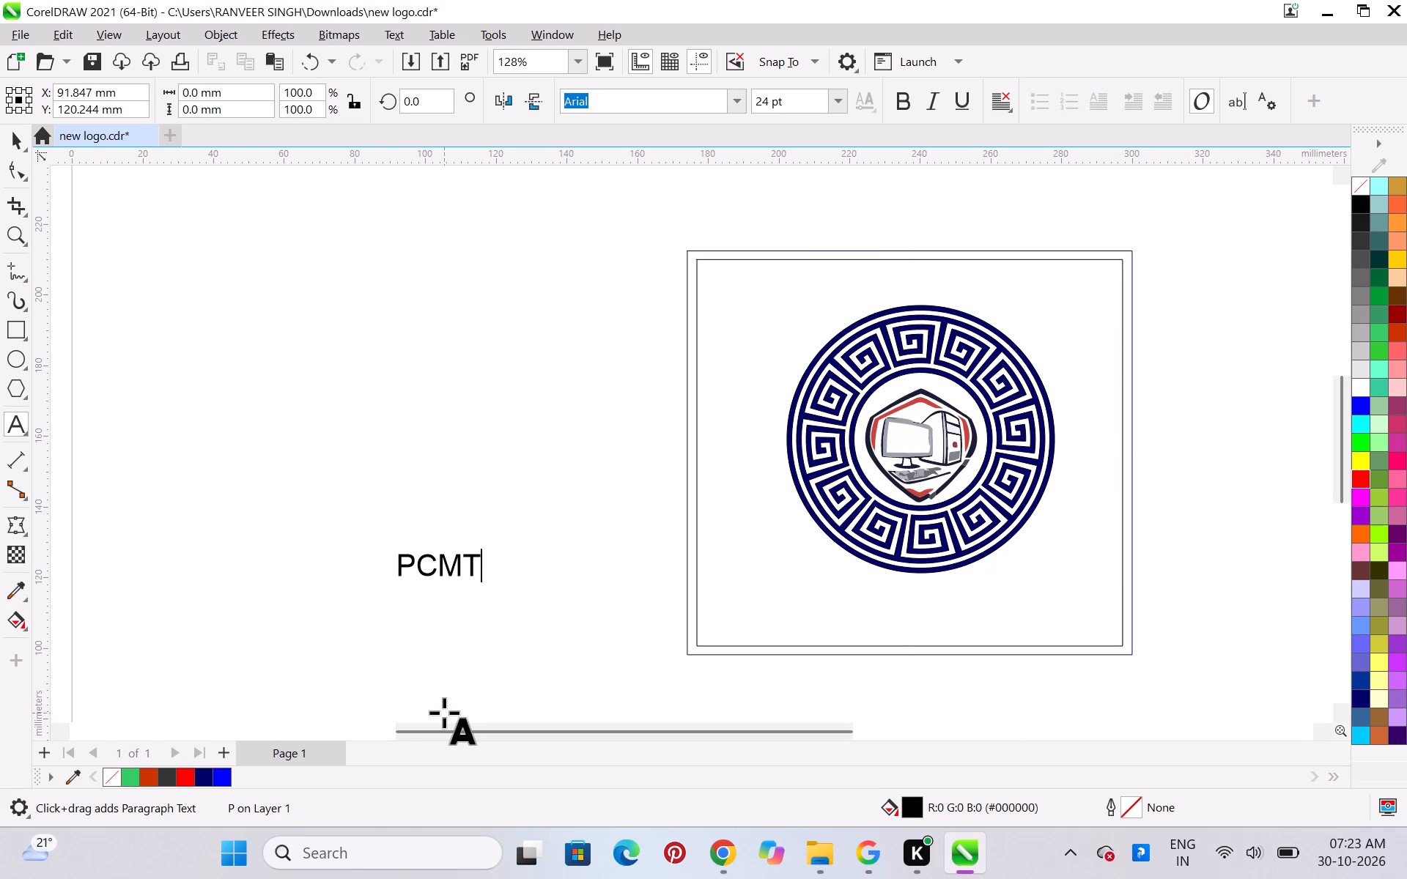
{"action": "key", "text": "space"}
{"action": "type", "text": "GROP"}
{"action": "key", "text": "BackSpace"}
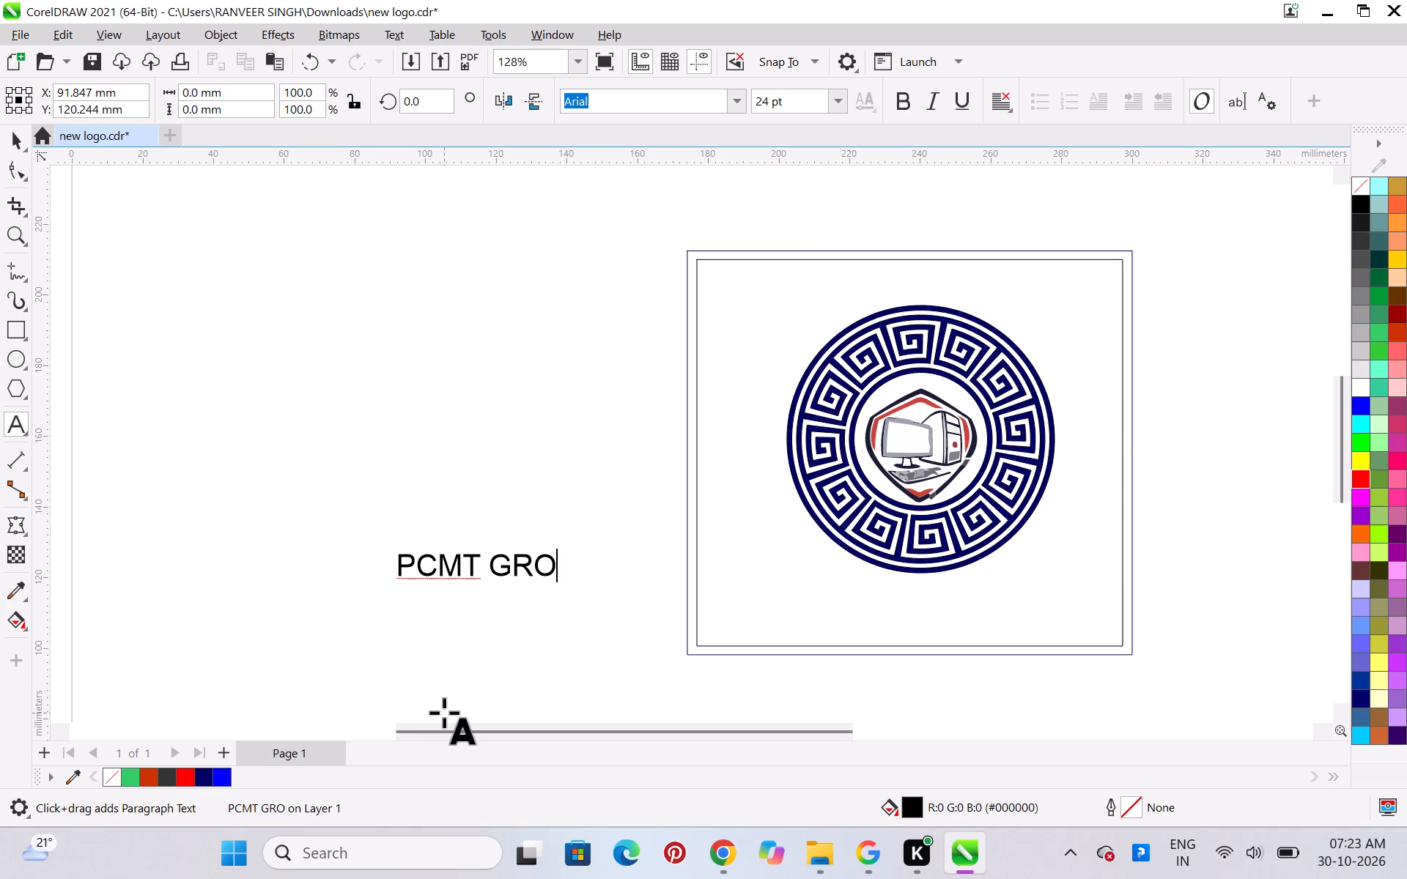
{"action": "type", "text": "UP I"}
{"action": "key", "text": "BackSpace"}
{"action": "type", "text": "OF COLAG"}
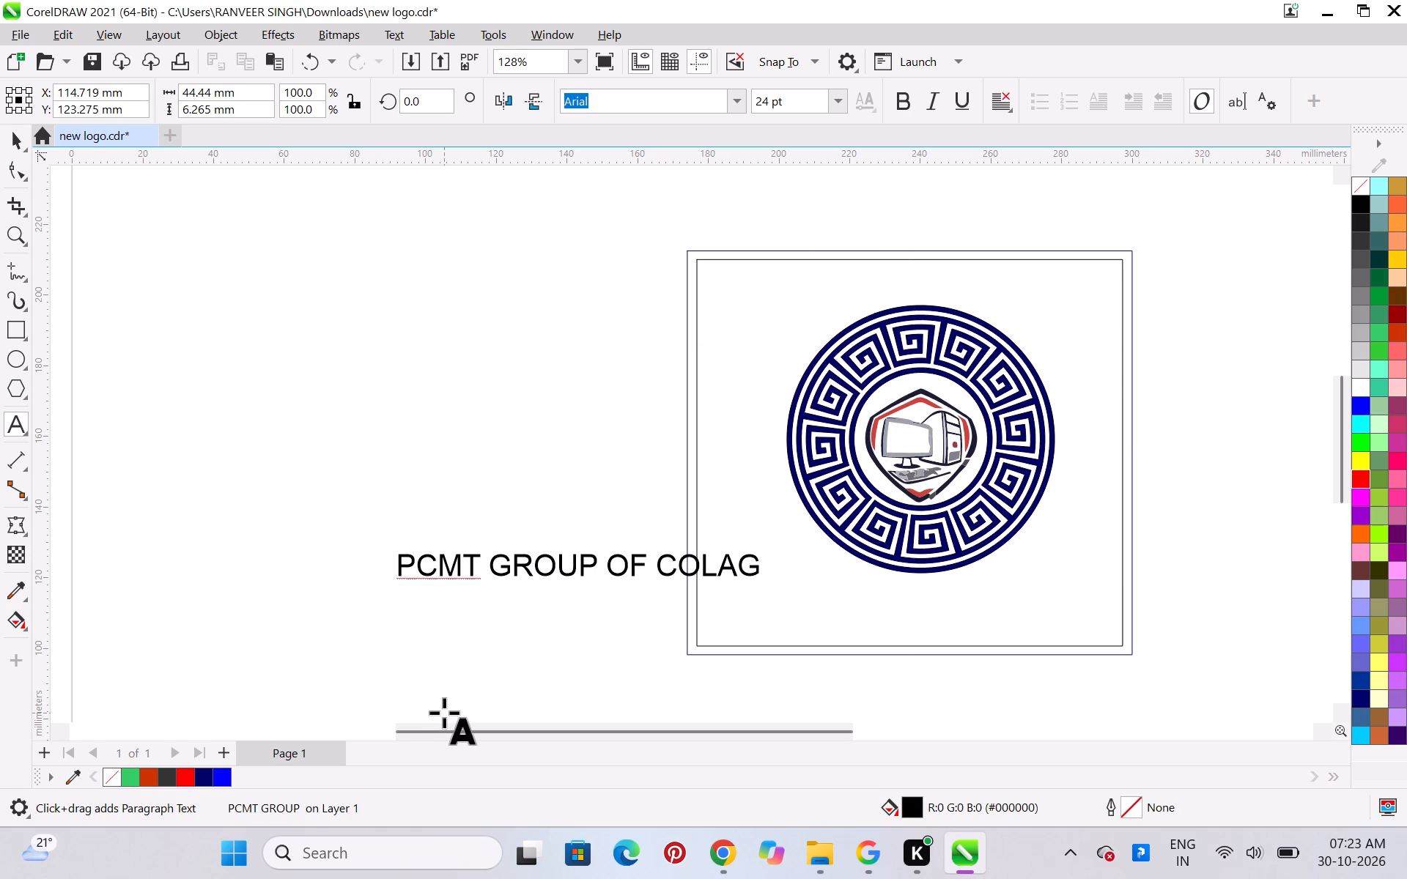
{"action": "key", "text": "BackSpace"}
{"action": "key", "text": "BackSpace"}
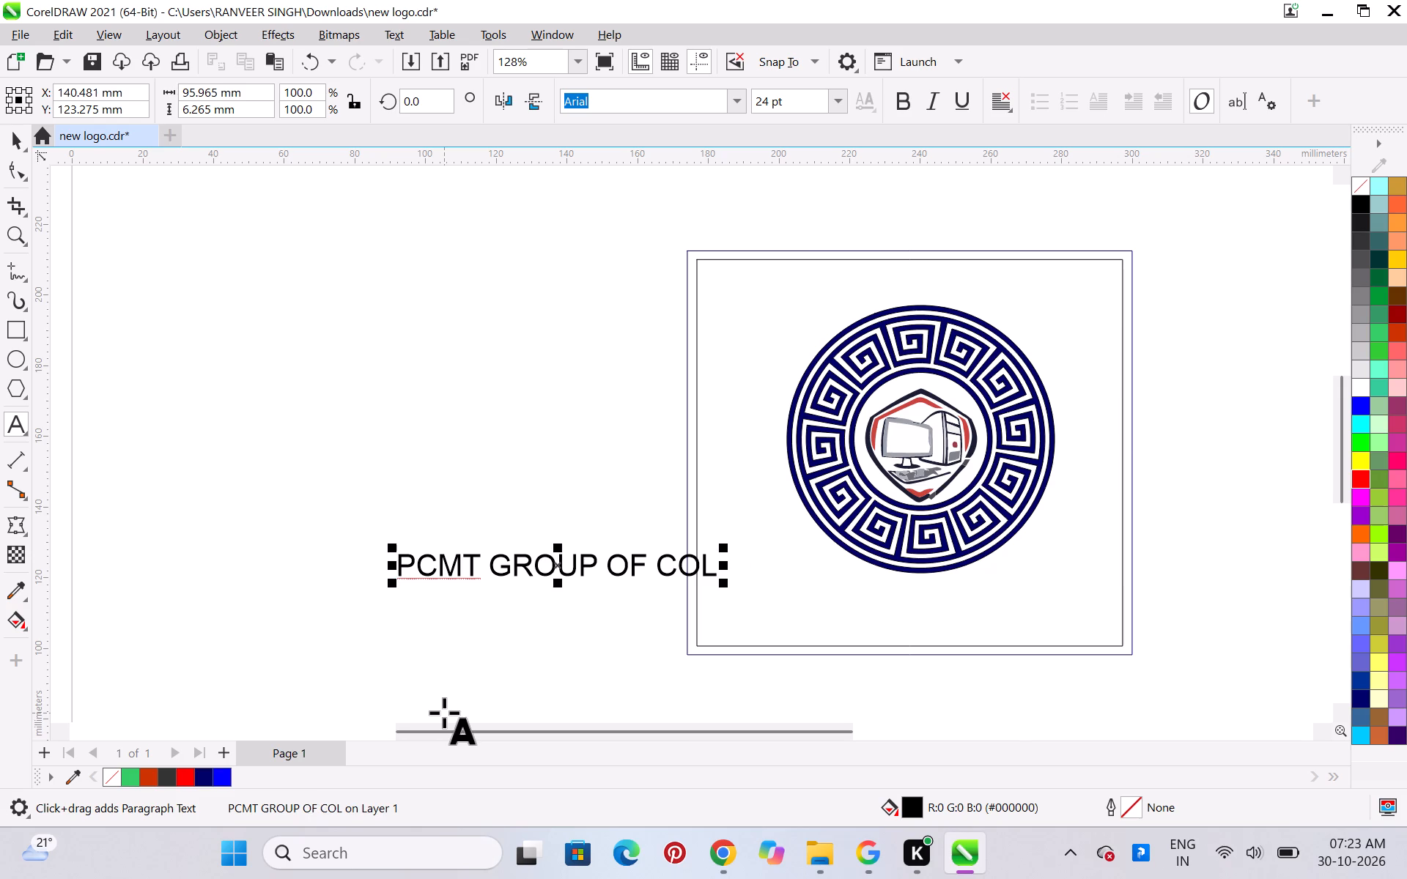
{"action": "type", "text": "EGE"}
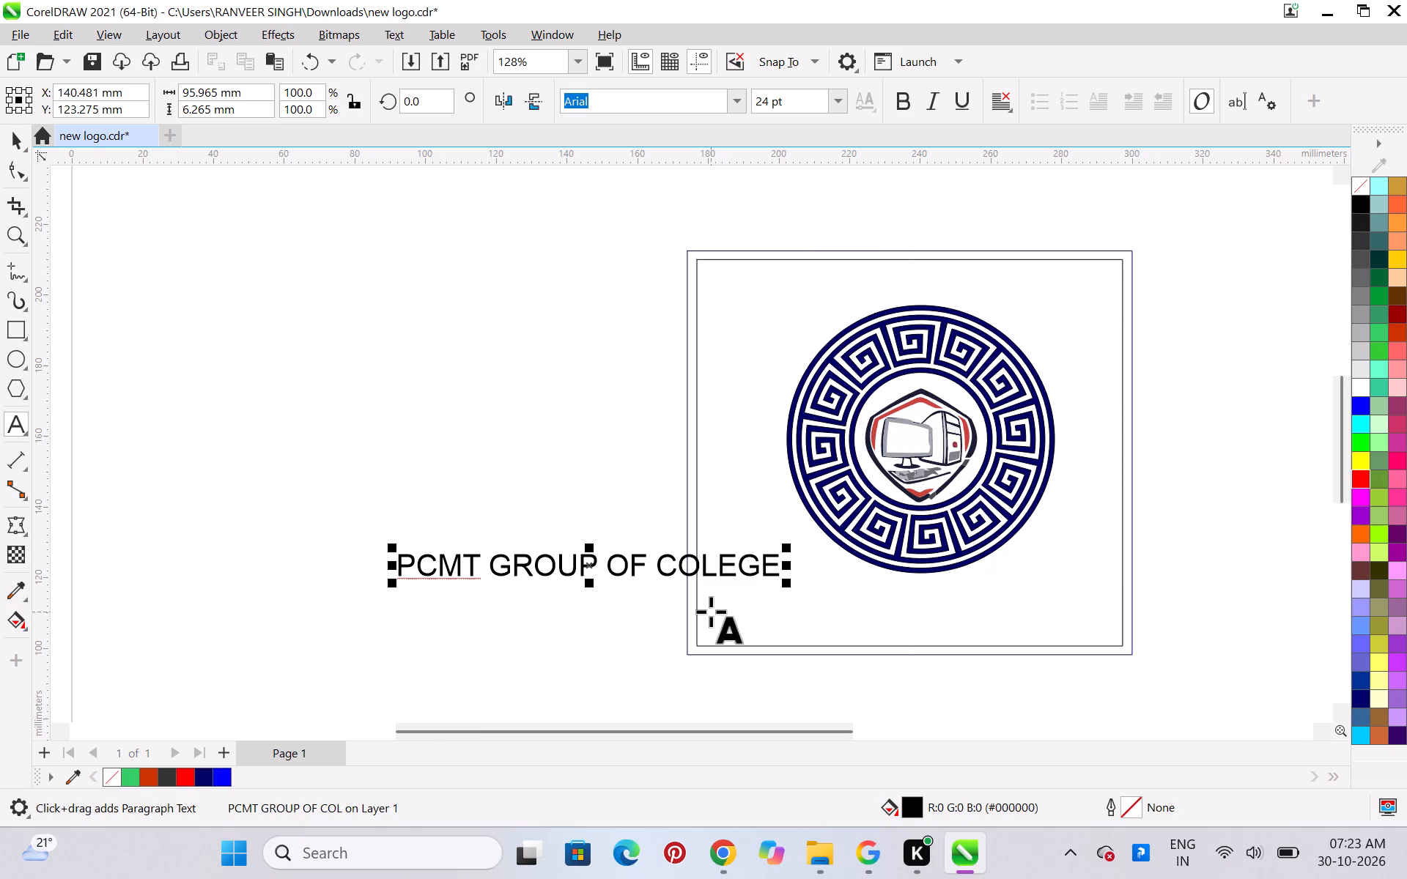
{"action": "key", "text": "Left"}
{"action": "key", "text": "Left"}
{"action": "key", "text": "Left"}
{"action": "key", "text": "l"}
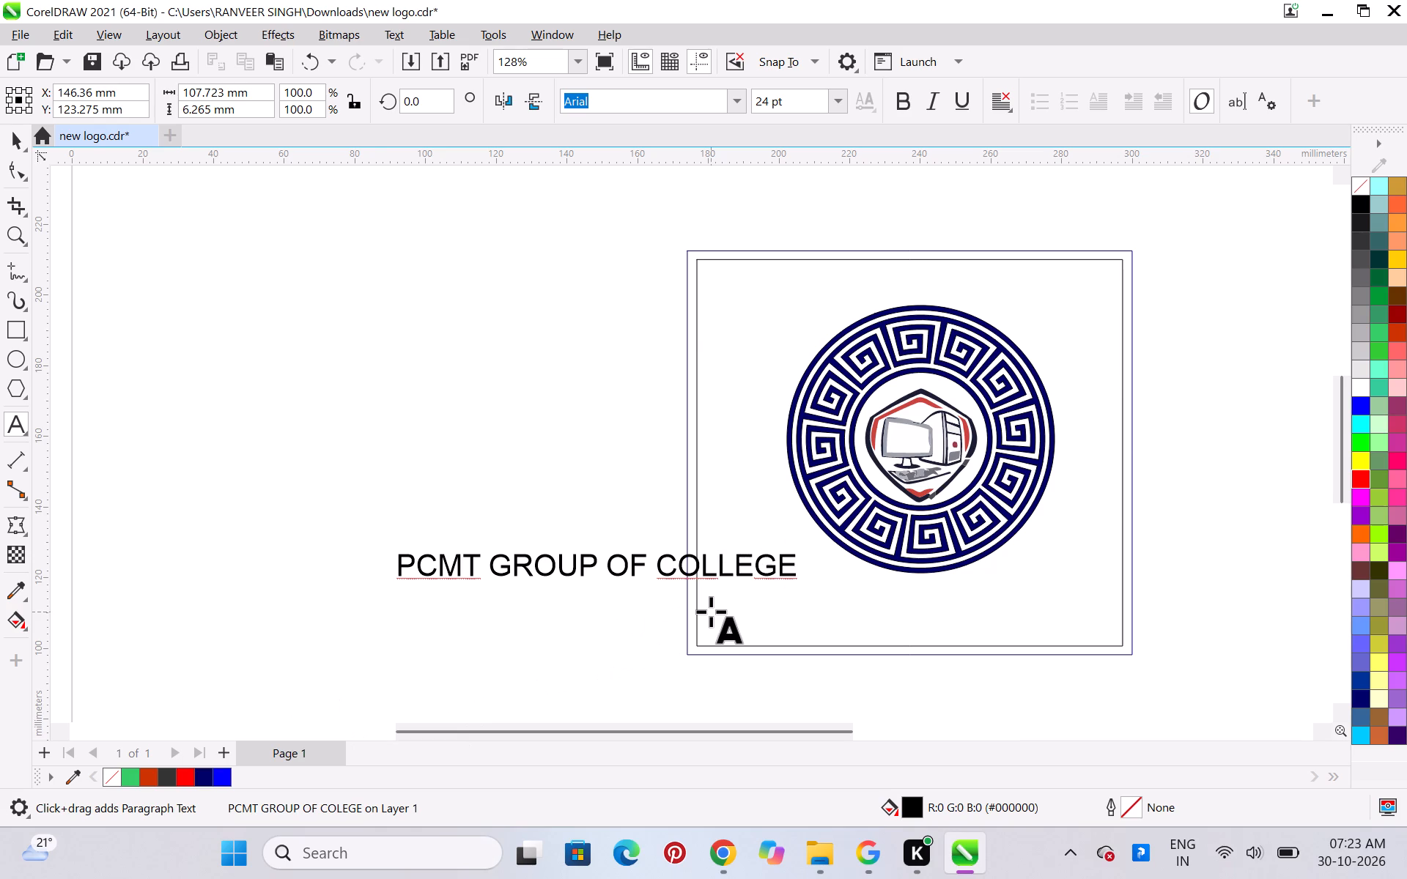
{"action": "key", "text": "ctrl+space"}
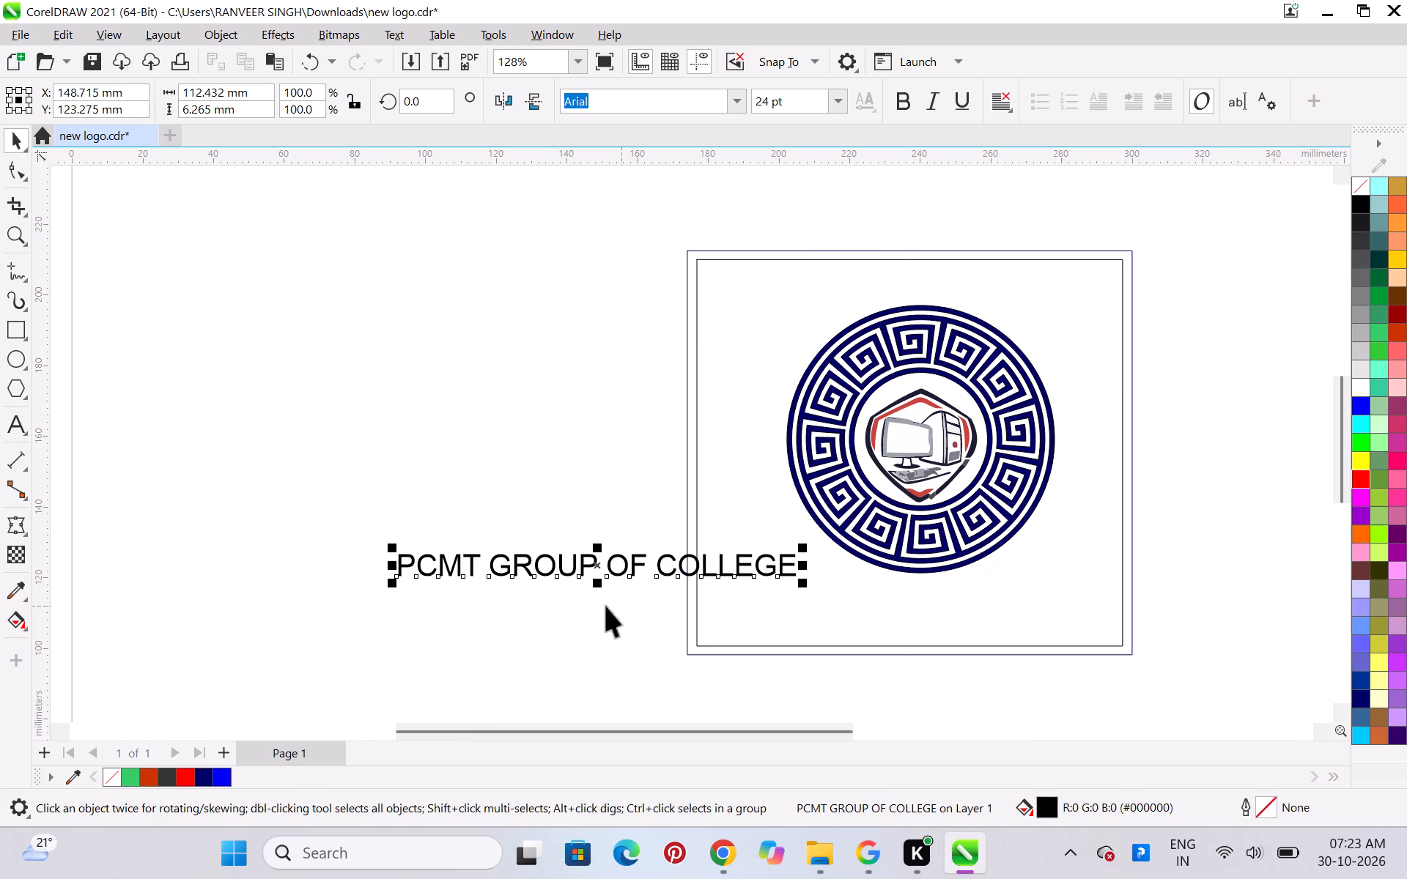
Set the text line's font to Allust DEMO.
{"action": "left_click", "coordinate": [739, 104]}
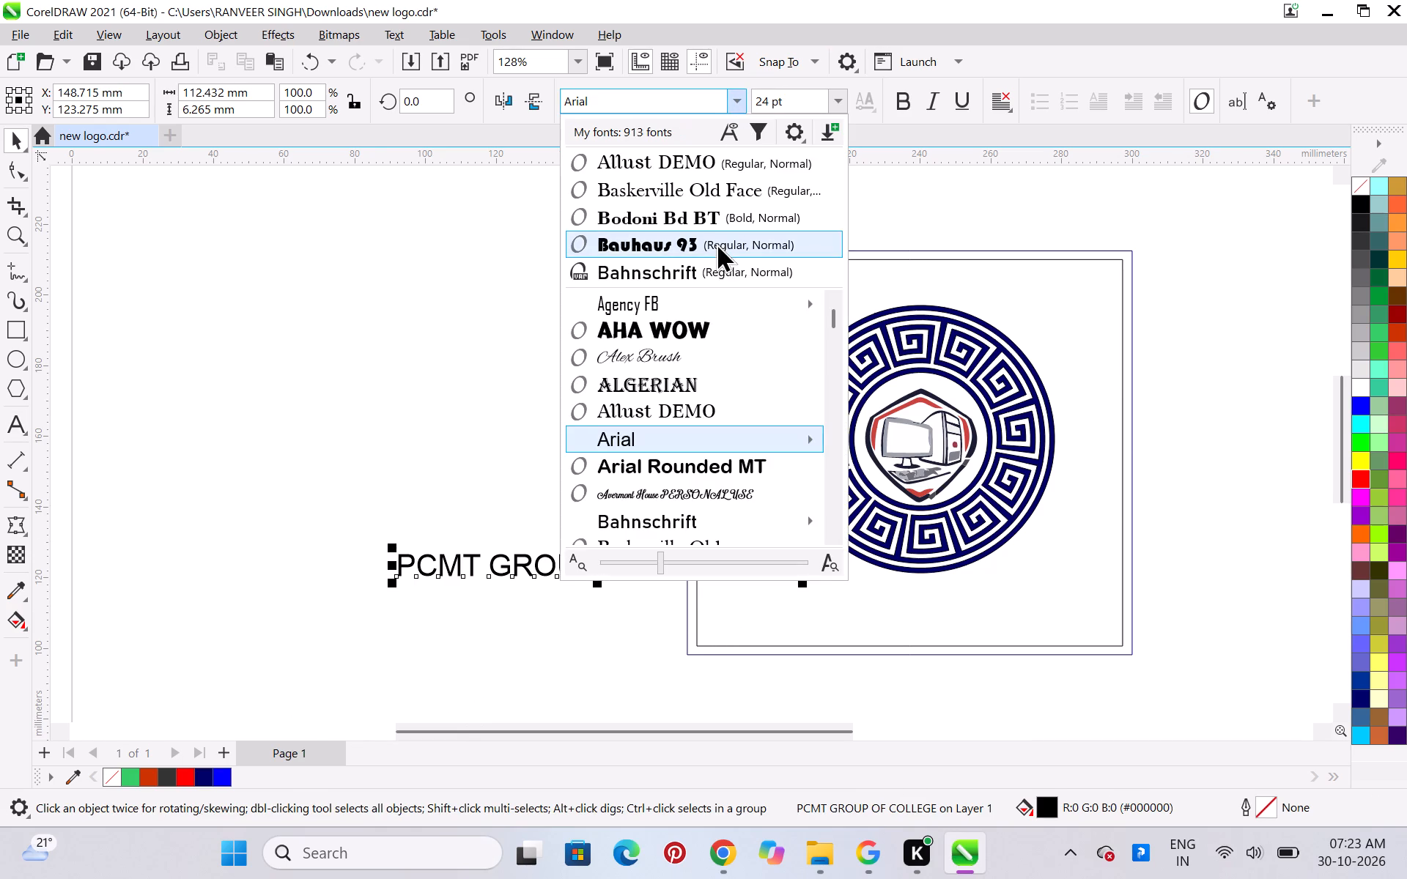
{"action": "left_click", "coordinate": [684, 416]}
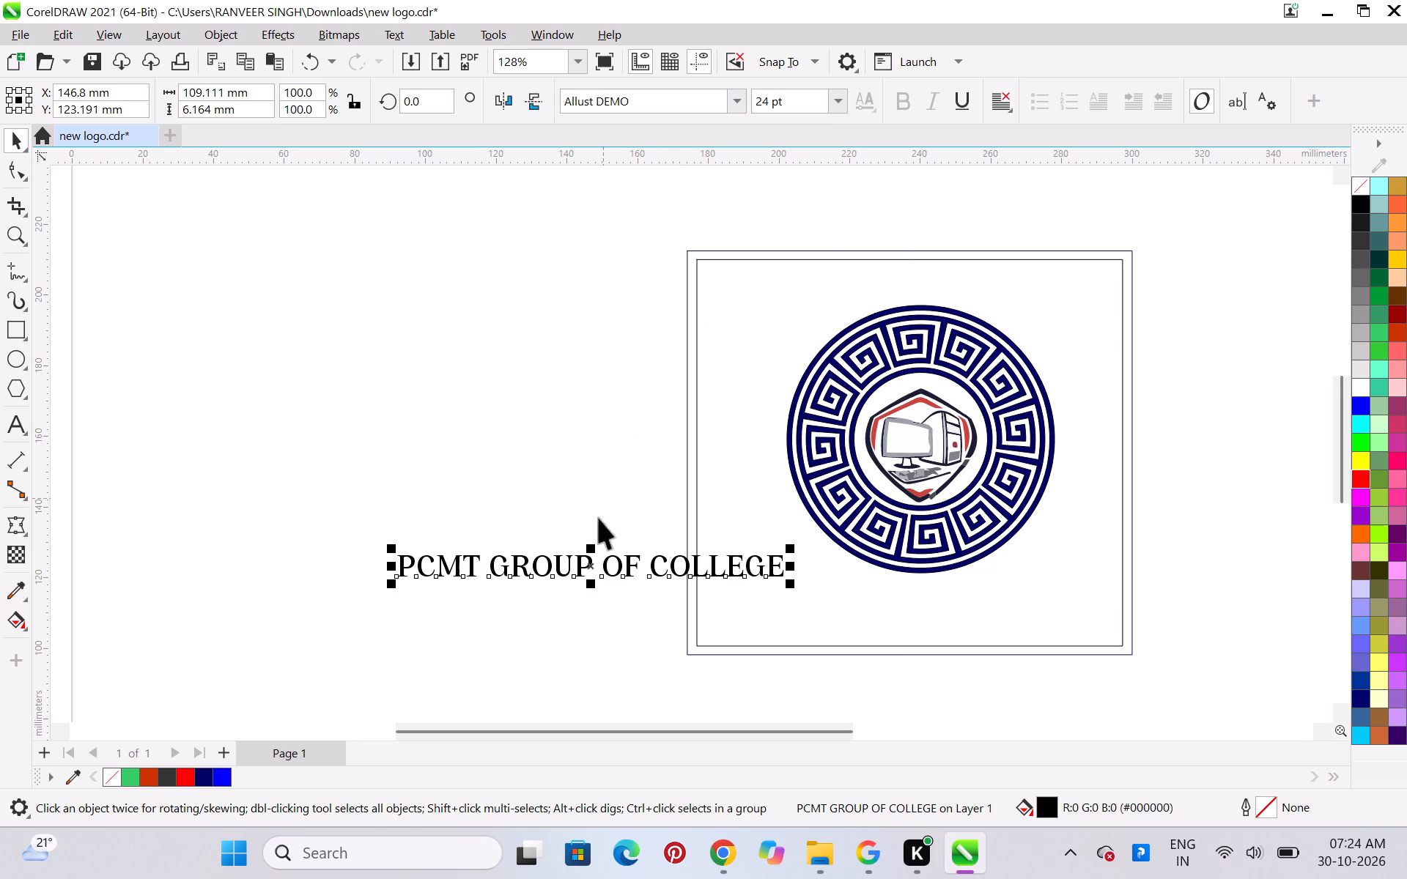
Move the text line inside the inner rectangle below the emblem, centred at about X 237.4 mm, Y 108.6 mm.
{"action": "left_click_drag", "start_coordinate": [586, 564], "coordinate": [772, 579]}
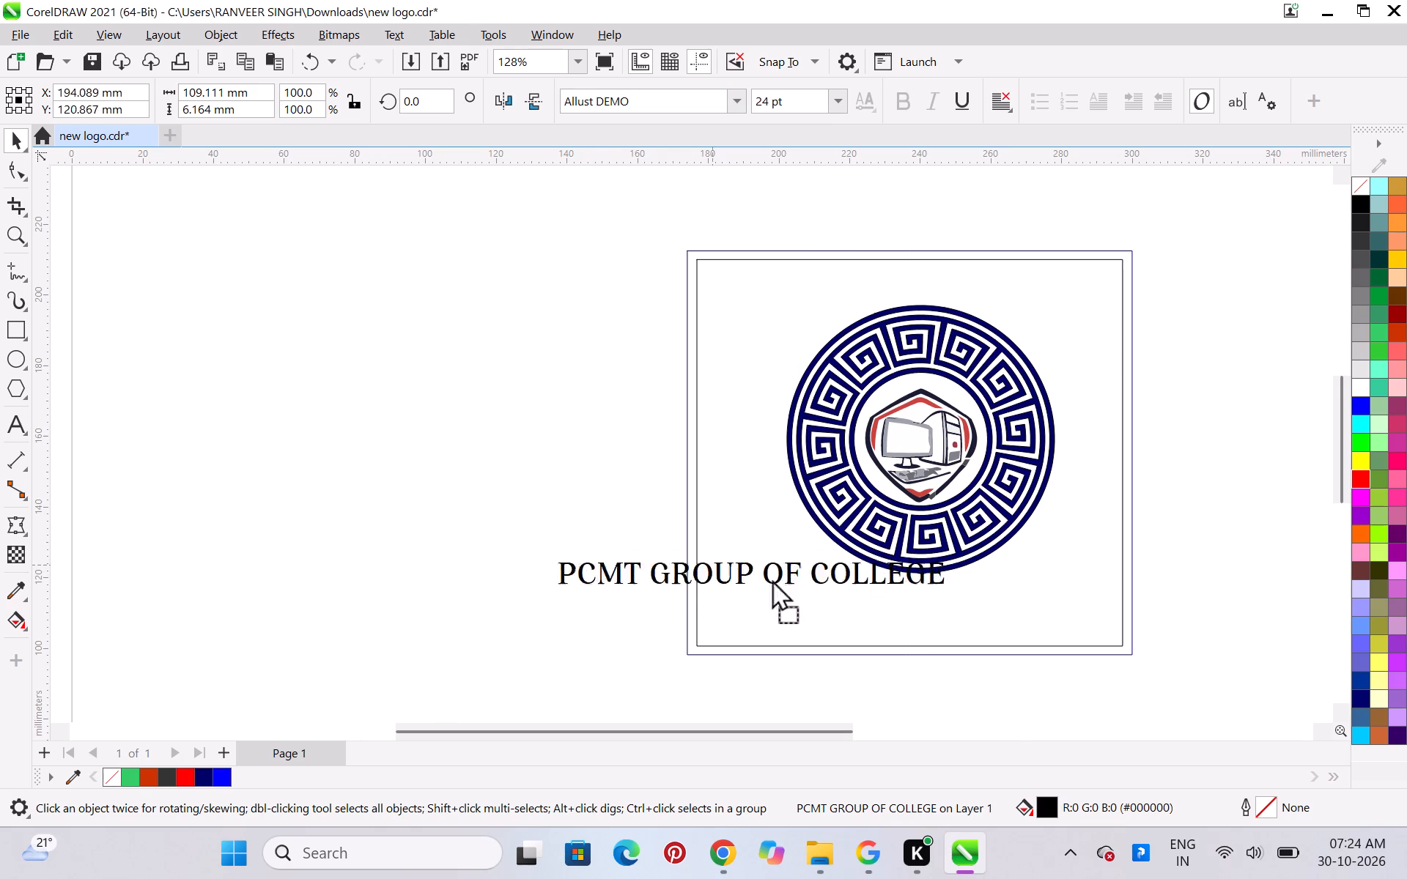
{"action": "left_click_drag", "start_coordinate": [772, 579], "coordinate": [909, 616]}
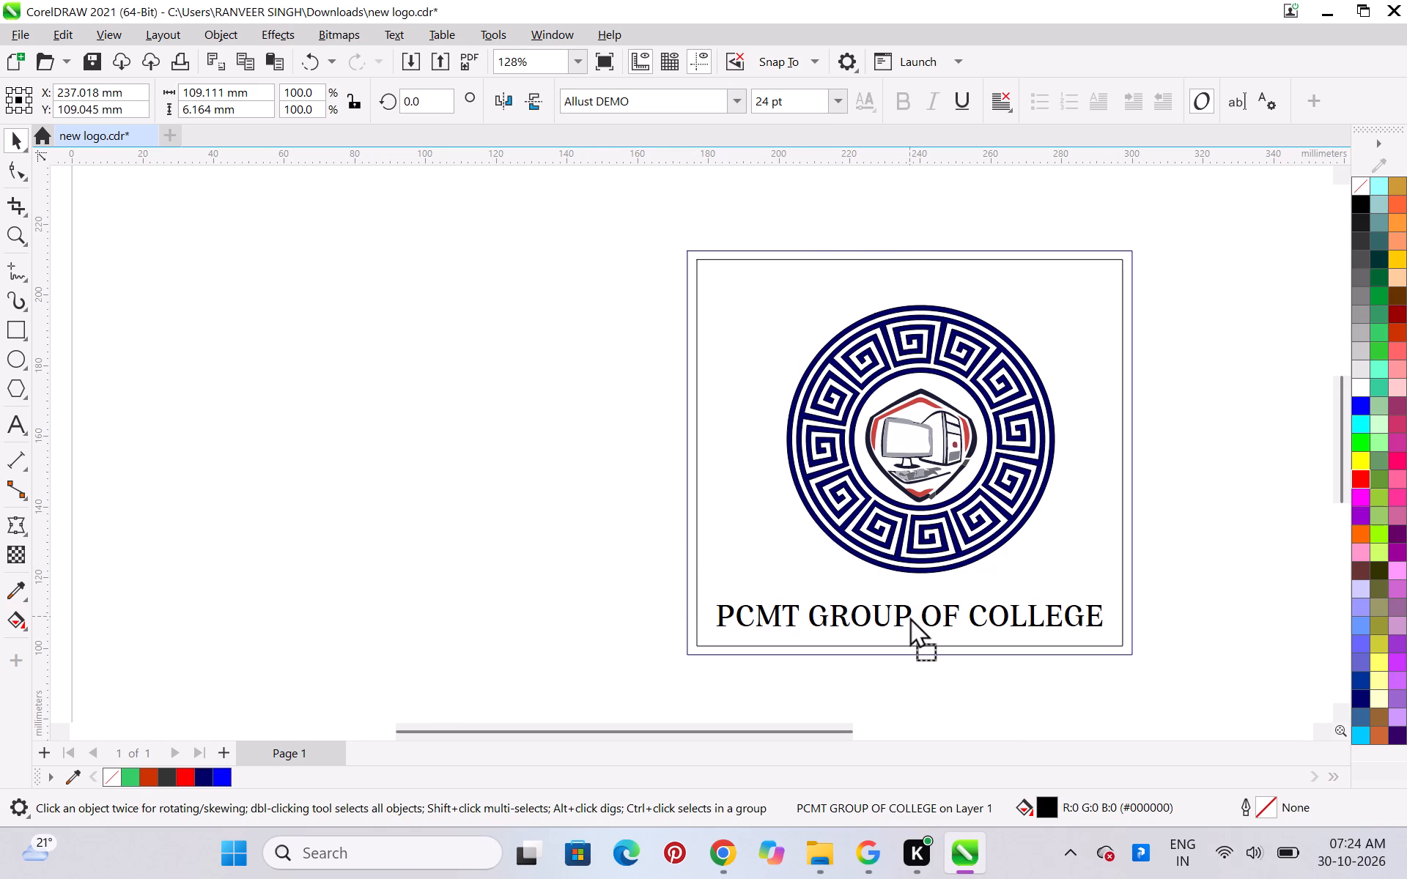
{"action": "left_click_drag", "start_coordinate": [909, 616], "coordinate": [911, 617]}
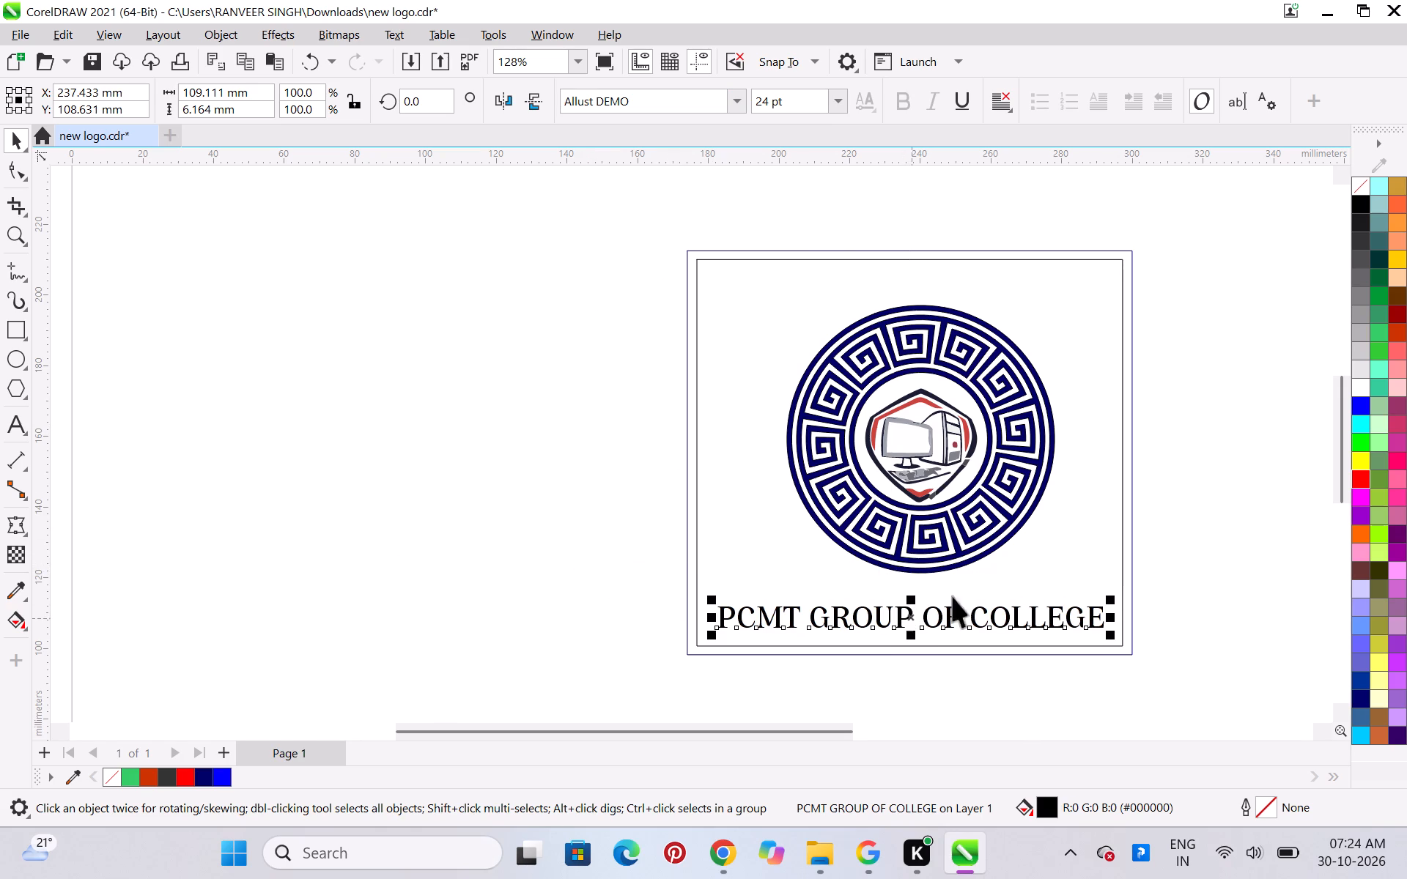
{"action": "left_click", "coordinate": [1192, 453]}
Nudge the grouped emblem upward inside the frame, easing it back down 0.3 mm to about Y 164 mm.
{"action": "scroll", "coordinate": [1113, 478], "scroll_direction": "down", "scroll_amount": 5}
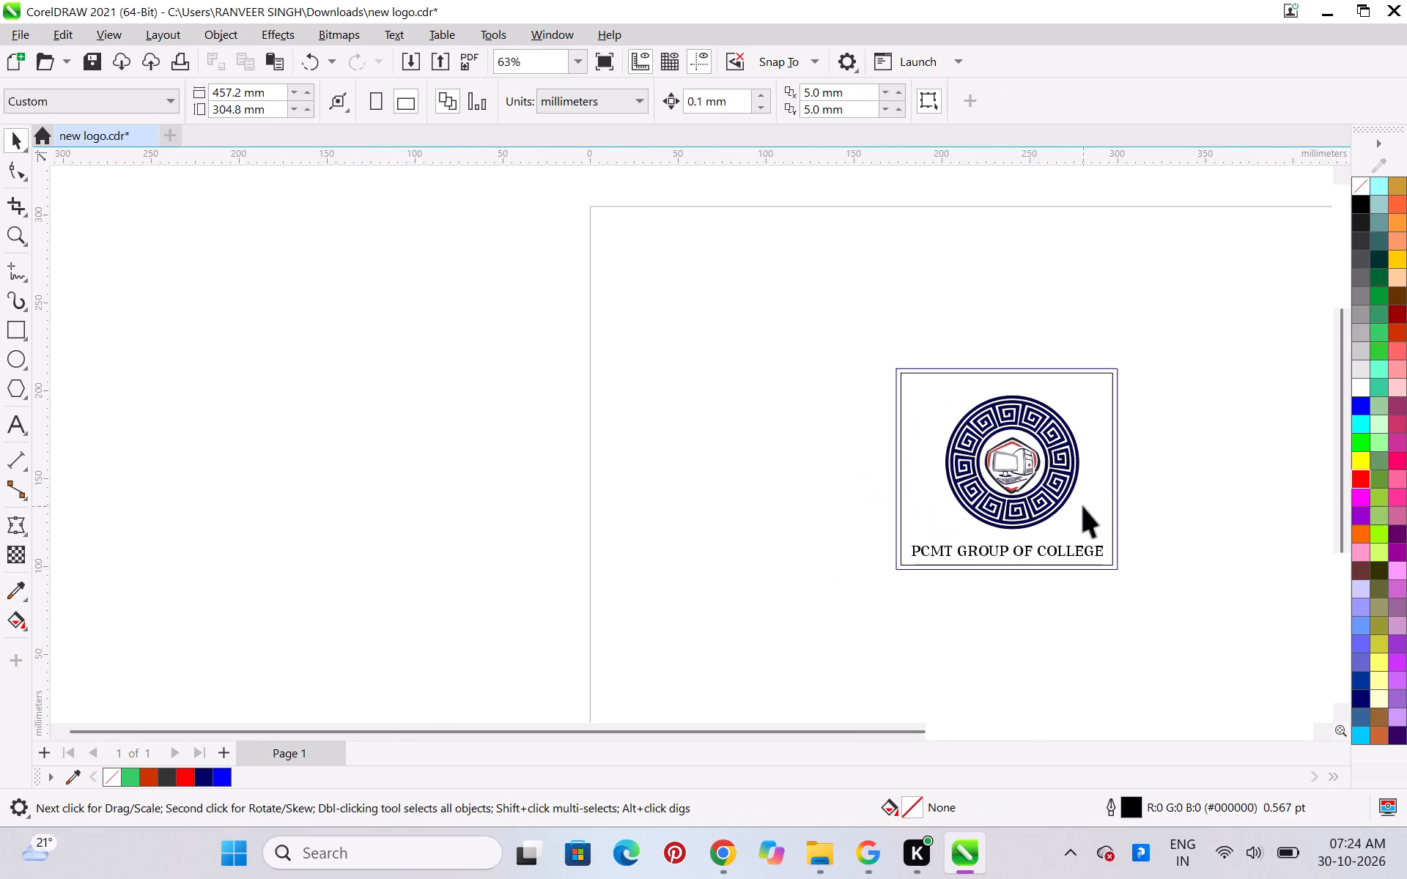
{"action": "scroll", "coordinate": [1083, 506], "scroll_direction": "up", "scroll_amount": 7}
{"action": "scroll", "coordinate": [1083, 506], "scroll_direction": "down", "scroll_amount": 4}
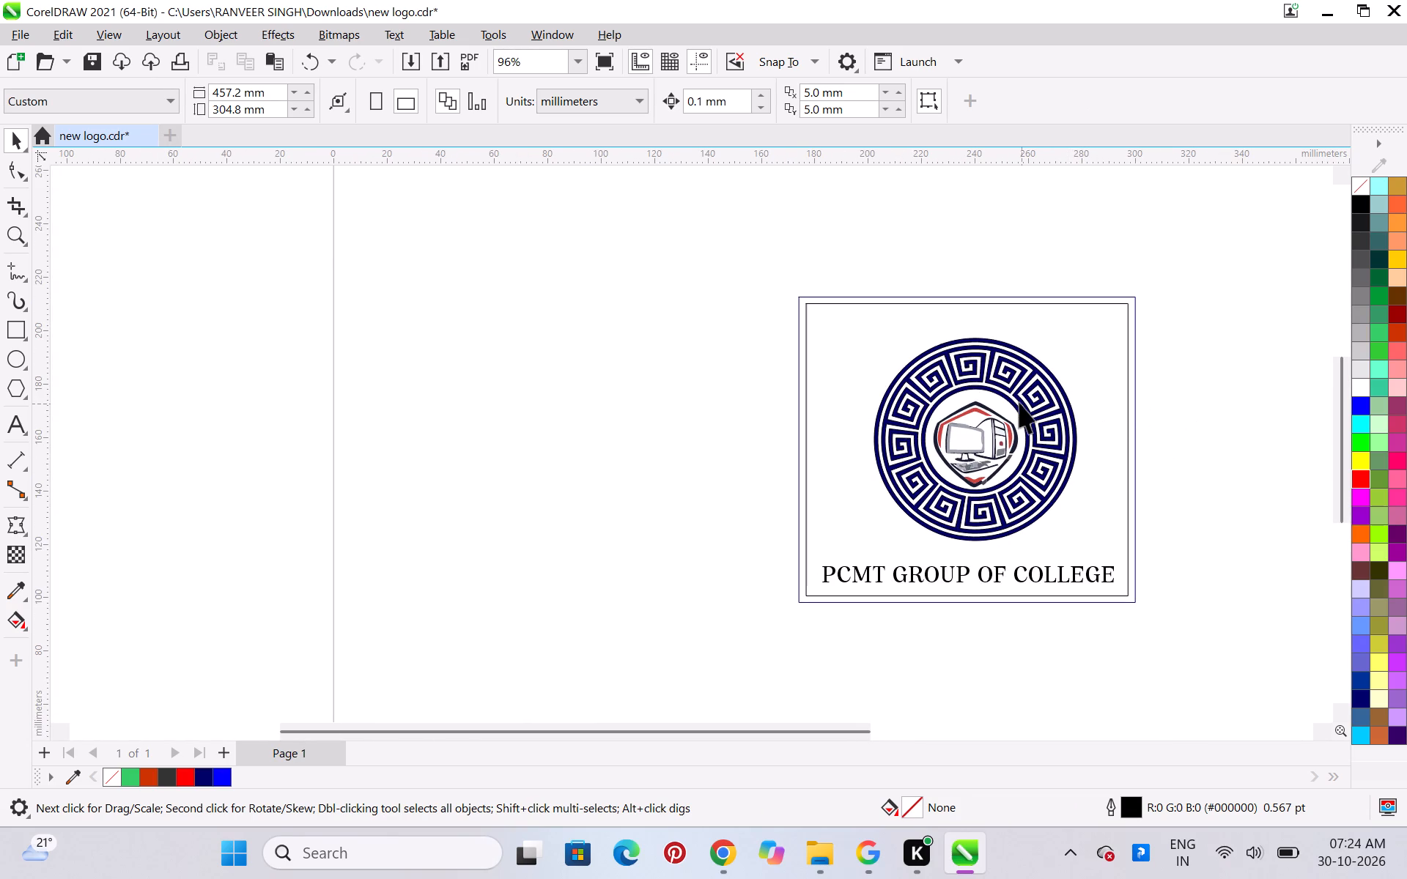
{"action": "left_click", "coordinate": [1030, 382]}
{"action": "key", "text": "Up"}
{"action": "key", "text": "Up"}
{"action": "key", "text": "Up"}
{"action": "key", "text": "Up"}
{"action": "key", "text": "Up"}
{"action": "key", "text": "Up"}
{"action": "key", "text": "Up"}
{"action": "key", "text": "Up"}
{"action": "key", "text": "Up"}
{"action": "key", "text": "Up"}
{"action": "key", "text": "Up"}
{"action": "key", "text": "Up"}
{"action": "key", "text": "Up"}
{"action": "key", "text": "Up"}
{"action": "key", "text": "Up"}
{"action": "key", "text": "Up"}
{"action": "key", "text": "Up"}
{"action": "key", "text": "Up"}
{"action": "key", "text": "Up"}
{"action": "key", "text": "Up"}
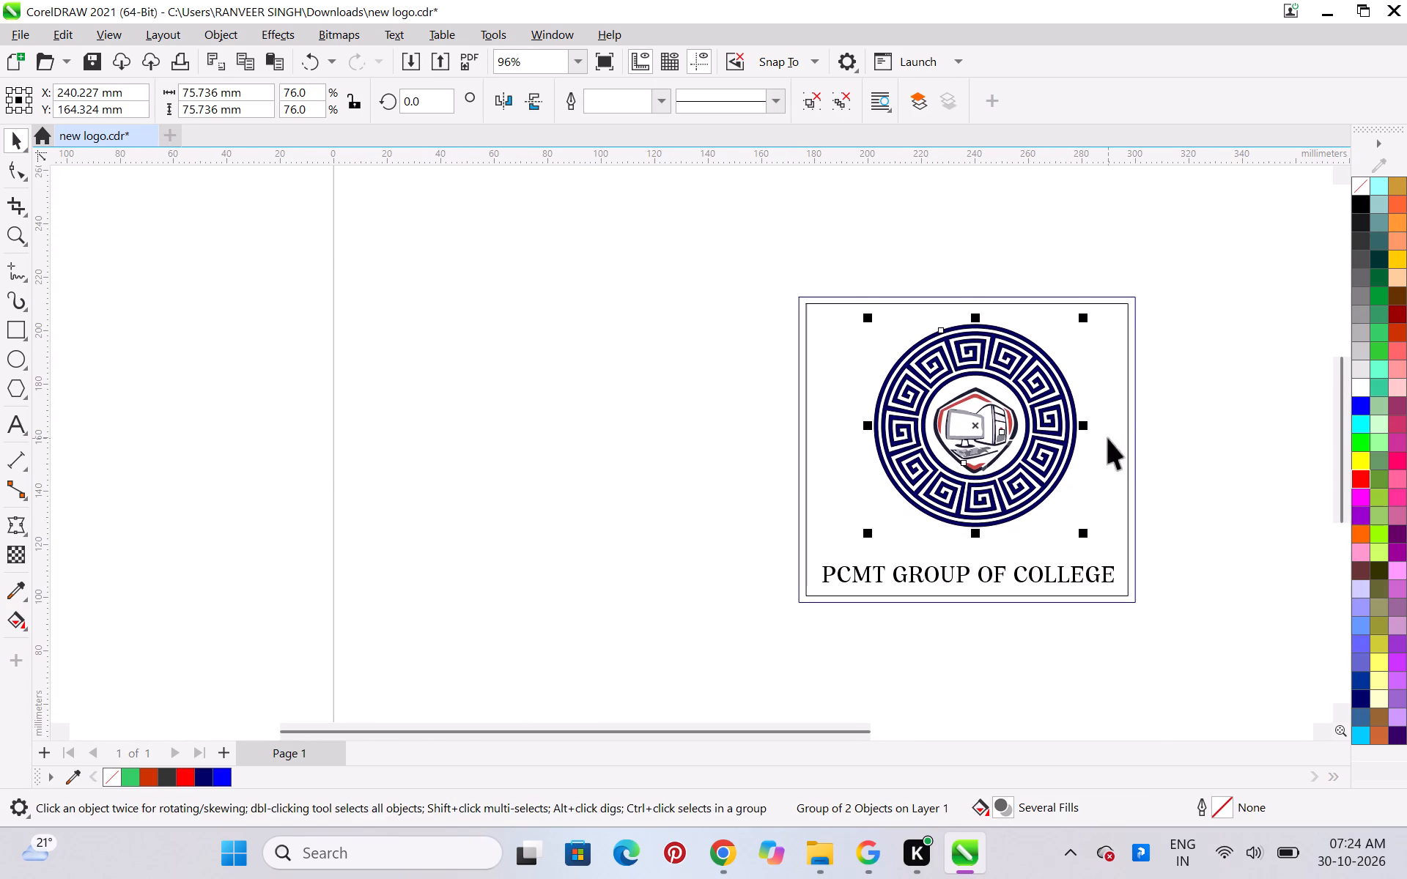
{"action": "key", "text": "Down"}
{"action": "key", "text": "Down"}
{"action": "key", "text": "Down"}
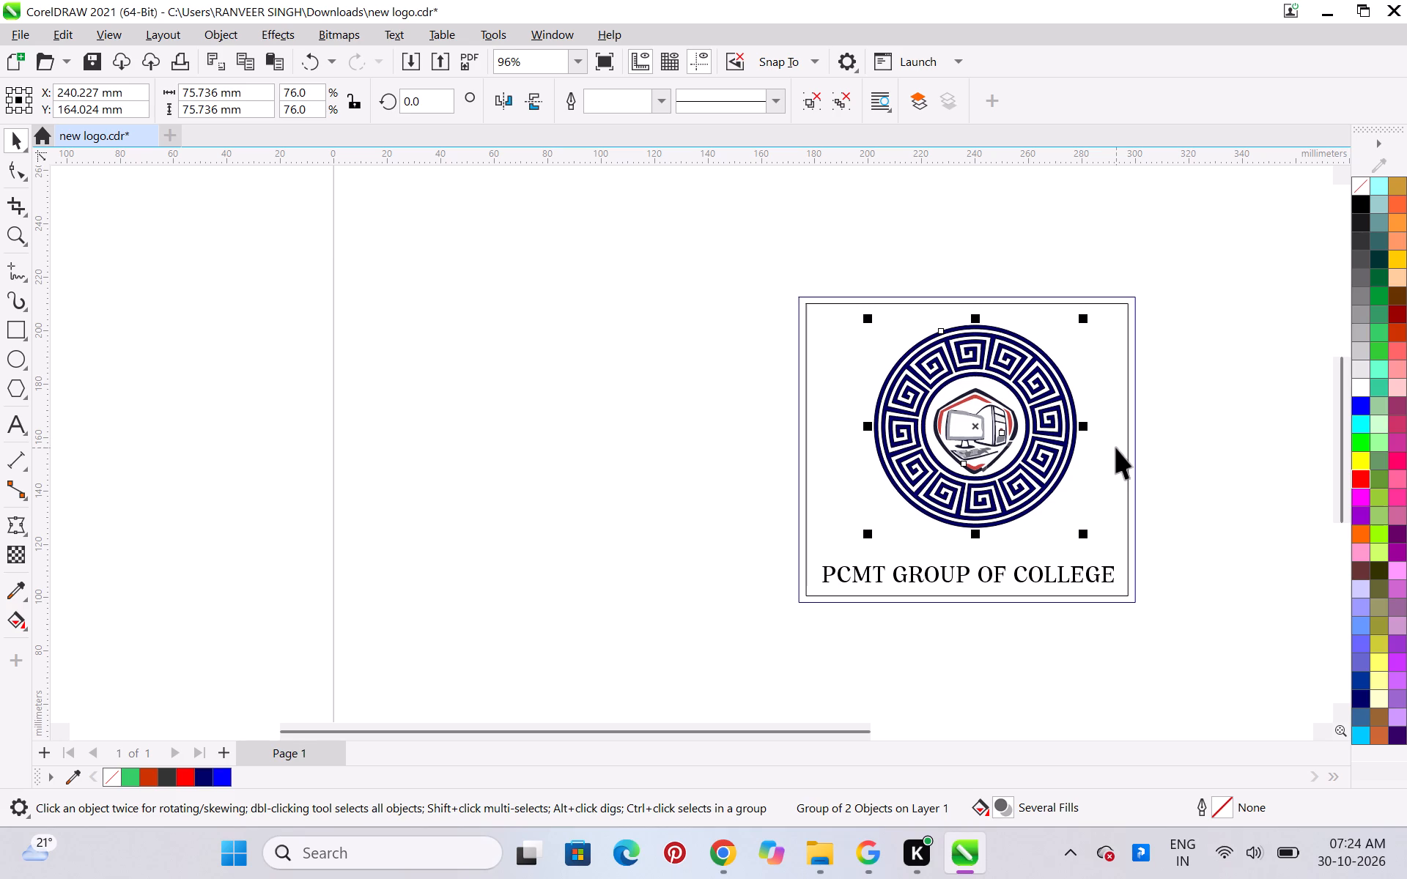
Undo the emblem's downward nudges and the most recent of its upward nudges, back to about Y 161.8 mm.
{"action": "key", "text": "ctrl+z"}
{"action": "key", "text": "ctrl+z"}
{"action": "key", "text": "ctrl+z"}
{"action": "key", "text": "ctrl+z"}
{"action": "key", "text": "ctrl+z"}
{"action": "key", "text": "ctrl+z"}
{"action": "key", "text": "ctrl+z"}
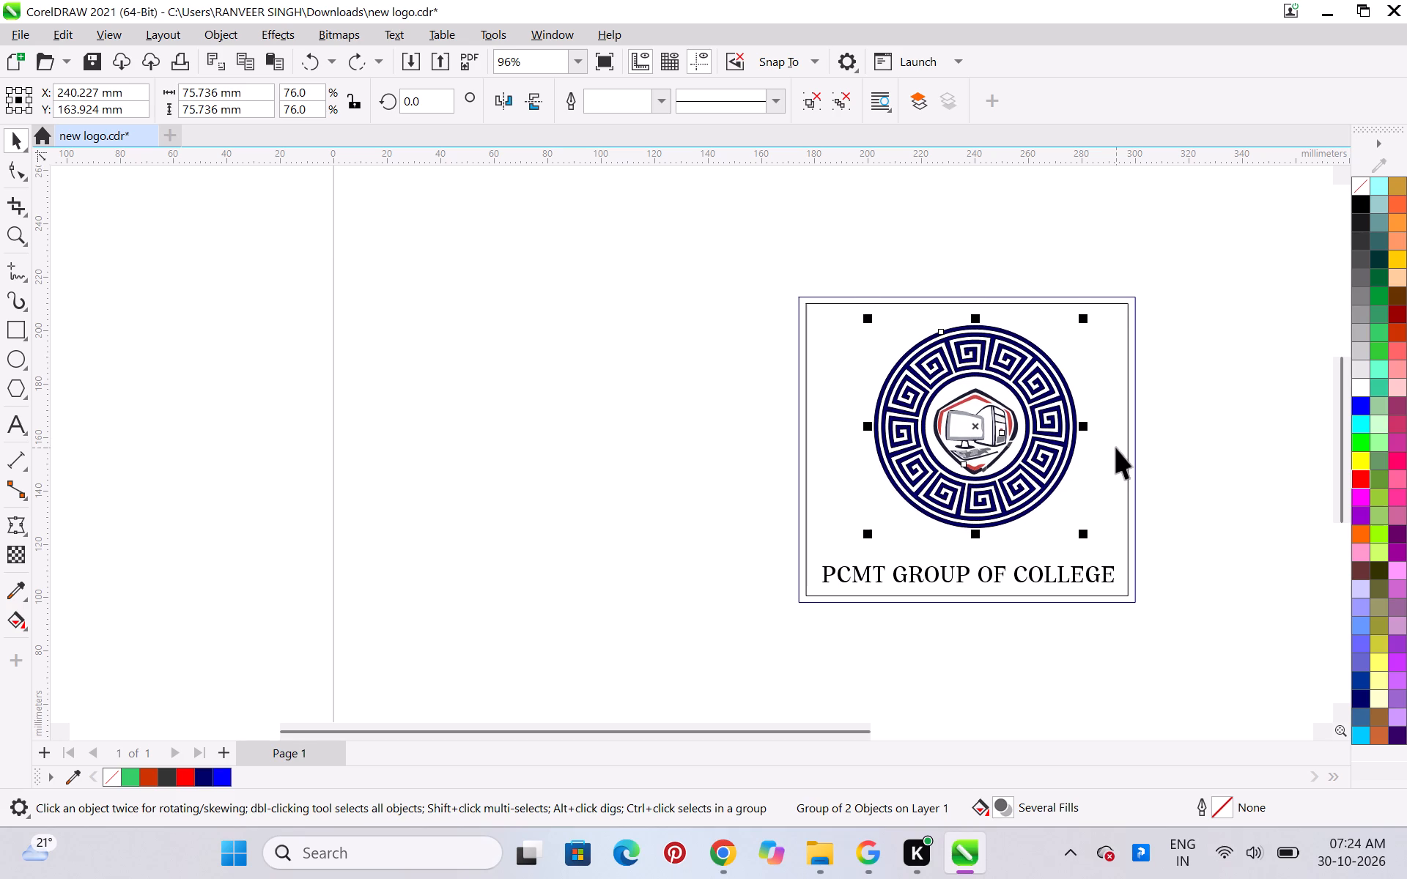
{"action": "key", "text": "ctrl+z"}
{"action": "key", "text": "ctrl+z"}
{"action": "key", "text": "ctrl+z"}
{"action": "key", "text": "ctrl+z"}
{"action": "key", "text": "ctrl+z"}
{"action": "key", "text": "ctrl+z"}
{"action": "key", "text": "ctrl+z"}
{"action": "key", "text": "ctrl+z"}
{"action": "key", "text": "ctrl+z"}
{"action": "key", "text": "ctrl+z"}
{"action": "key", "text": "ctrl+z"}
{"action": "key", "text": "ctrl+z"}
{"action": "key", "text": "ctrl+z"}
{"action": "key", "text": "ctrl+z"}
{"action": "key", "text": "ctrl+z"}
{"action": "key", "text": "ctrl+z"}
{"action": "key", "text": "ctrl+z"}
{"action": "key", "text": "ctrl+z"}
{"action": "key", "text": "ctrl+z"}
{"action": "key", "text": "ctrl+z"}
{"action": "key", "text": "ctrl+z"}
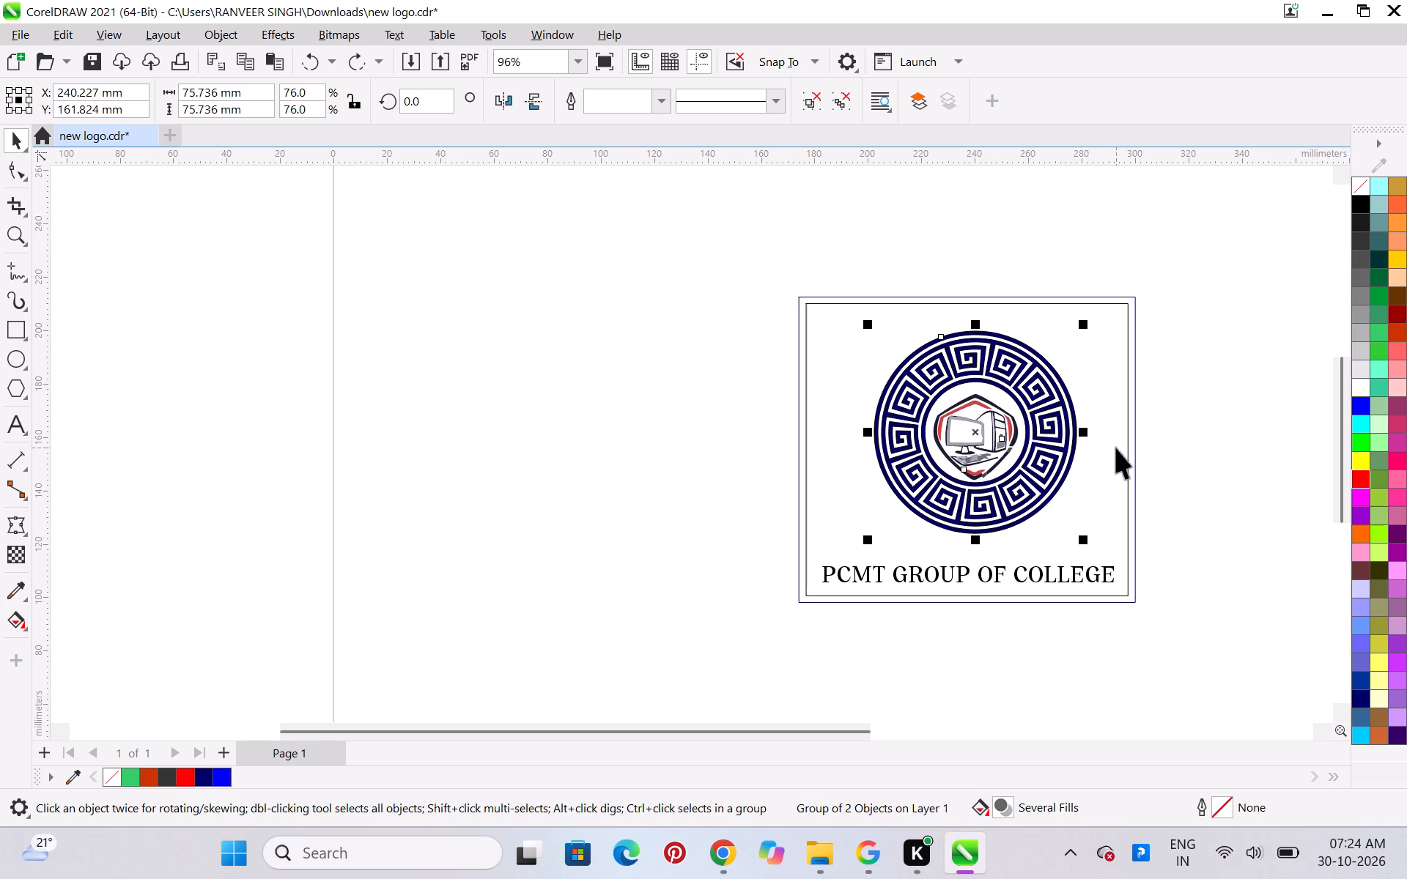
Reposition the grouped emblem freehand above the text line, with its centre at about X 238.5 mm, Y 160.5 mm.
{"action": "left_click", "coordinate": [1206, 411]}
{"action": "left_click_drag", "start_coordinate": [995, 448], "coordinate": [995, 434]}
{"action": "left_click", "coordinate": [1184, 412]}
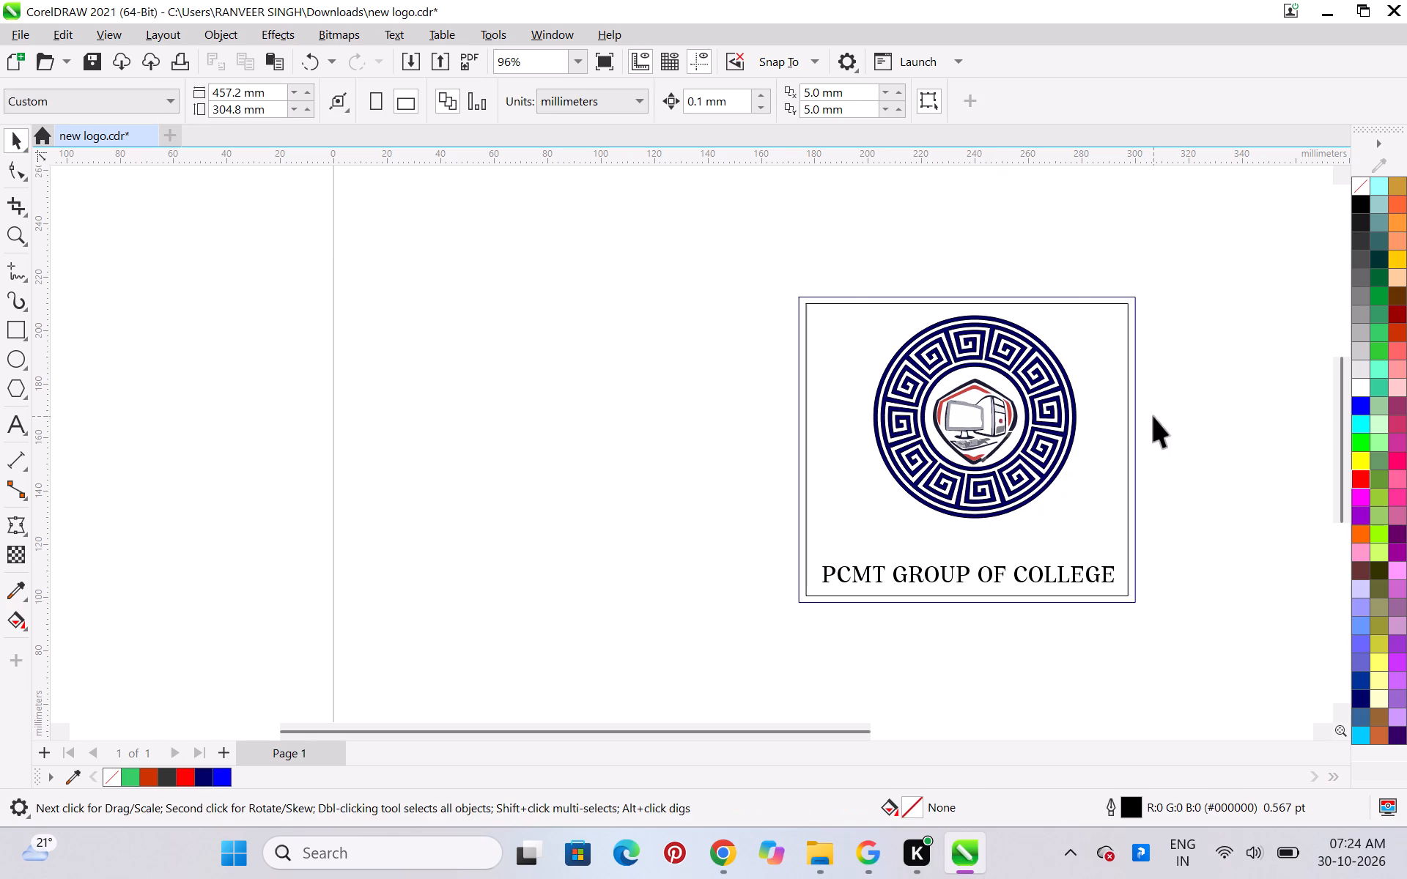
{"action": "left_click_drag", "start_coordinate": [1047, 455], "coordinate": [1044, 476]}
{"action": "left_click", "coordinate": [1044, 477]}
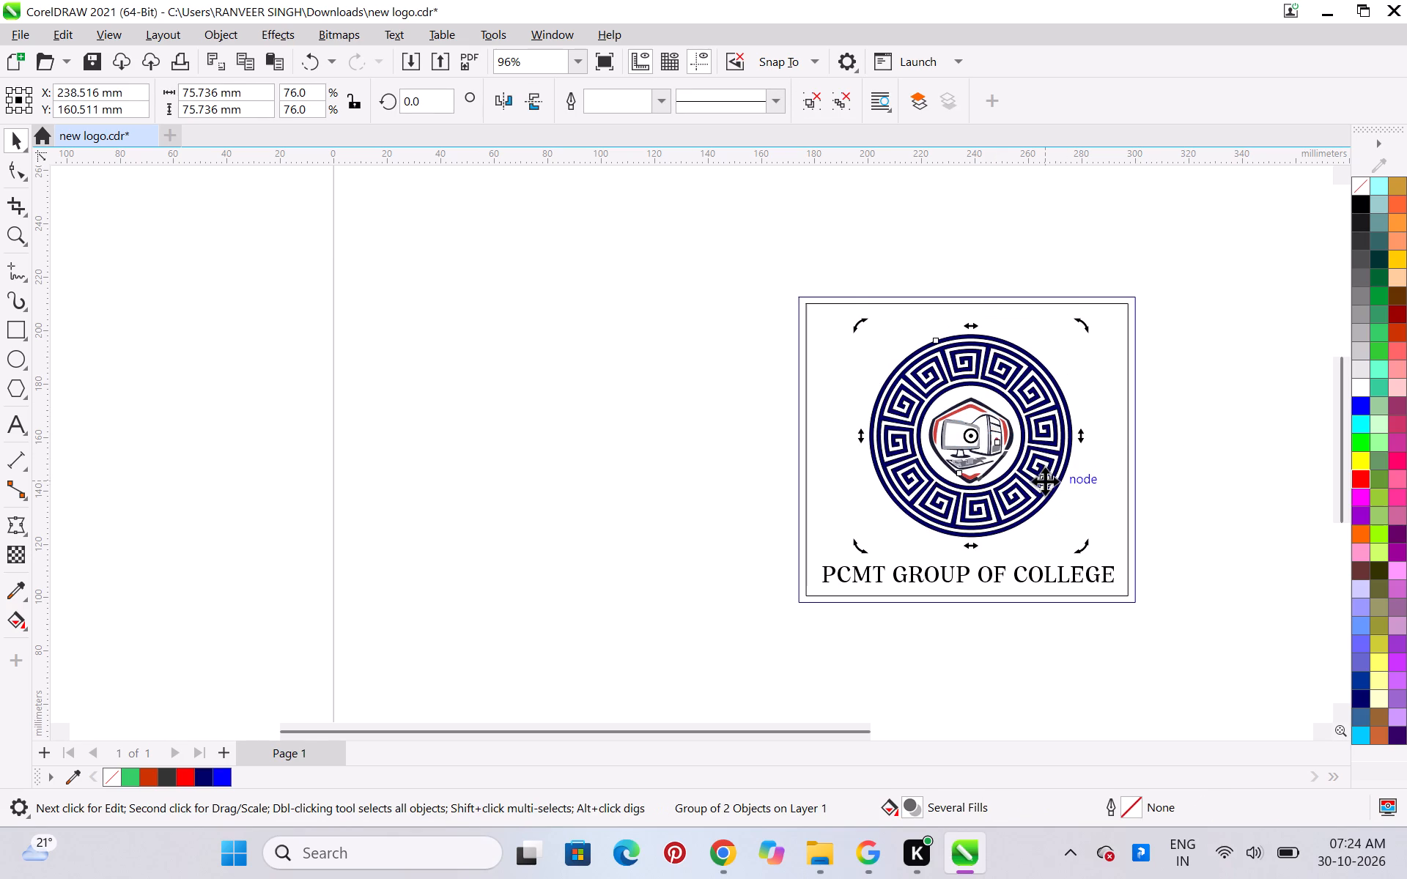
Undo all the emblem's recent moves and nudges, redoing the text line's Allust DEMO font and its placement inside the inner rectangle.
{"action": "key", "text": "ctrl+z"}
{"action": "key", "text": "ctrl+z"}
{"action": "key", "text": "ctrl+z"}
{"action": "key", "text": "ctrl+z"}
{"action": "key", "text": "ctrl+z"}
{"action": "key", "text": "ctrl+z"}
{"action": "key", "text": "ctrl+z"}
{"action": "key", "text": "ctrl+z"}
{"action": "key", "text": "ctrl+z"}
{"action": "key", "text": "ctrl+z"}
{"action": "key", "text": "ctrl+z"}
{"action": "key", "text": "ctrl+z"}
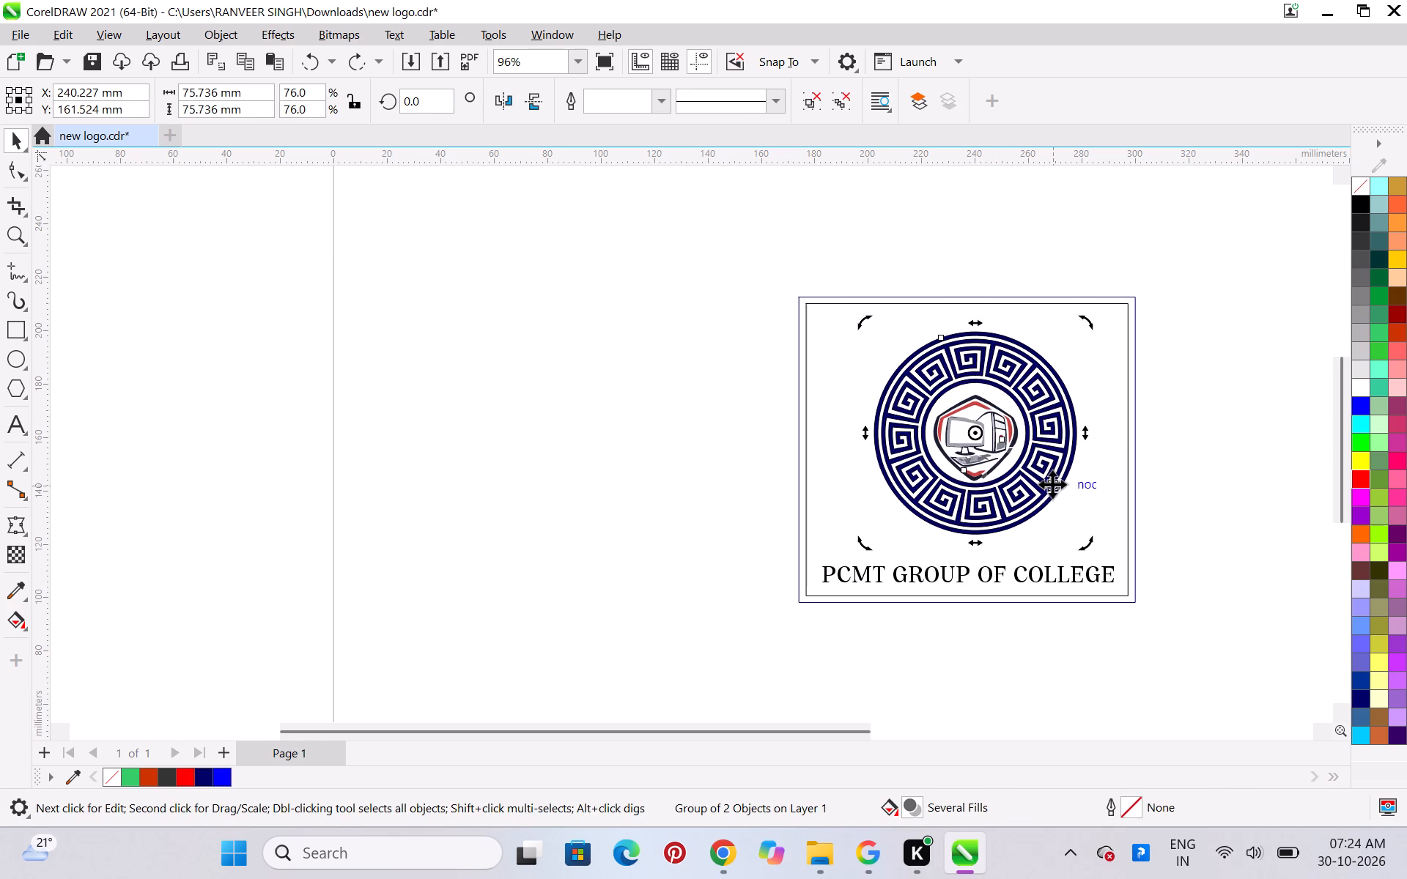
{"action": "key", "text": "ctrl+z"}
{"action": "key", "text": "ctrl+z"}
{"action": "key", "text": "ctrl+z"}
{"action": "key", "text": "ctrl+z"}
{"action": "key", "text": "ctrl+z"}
{"action": "key", "text": "ctrl+z"}
{"action": "key", "text": "ctrl+z"}
{"action": "key", "text": "ctrl+z"}
{"action": "key", "text": "ctrl+z"}
{"action": "key", "text": "ctrl+z"}
{"action": "key", "text": "ctrl+z"}
{"action": "key", "text": "ctrl+z"}
{"action": "key", "text": "ctrl+z"}
{"action": "key", "text": "ctrl+z"}
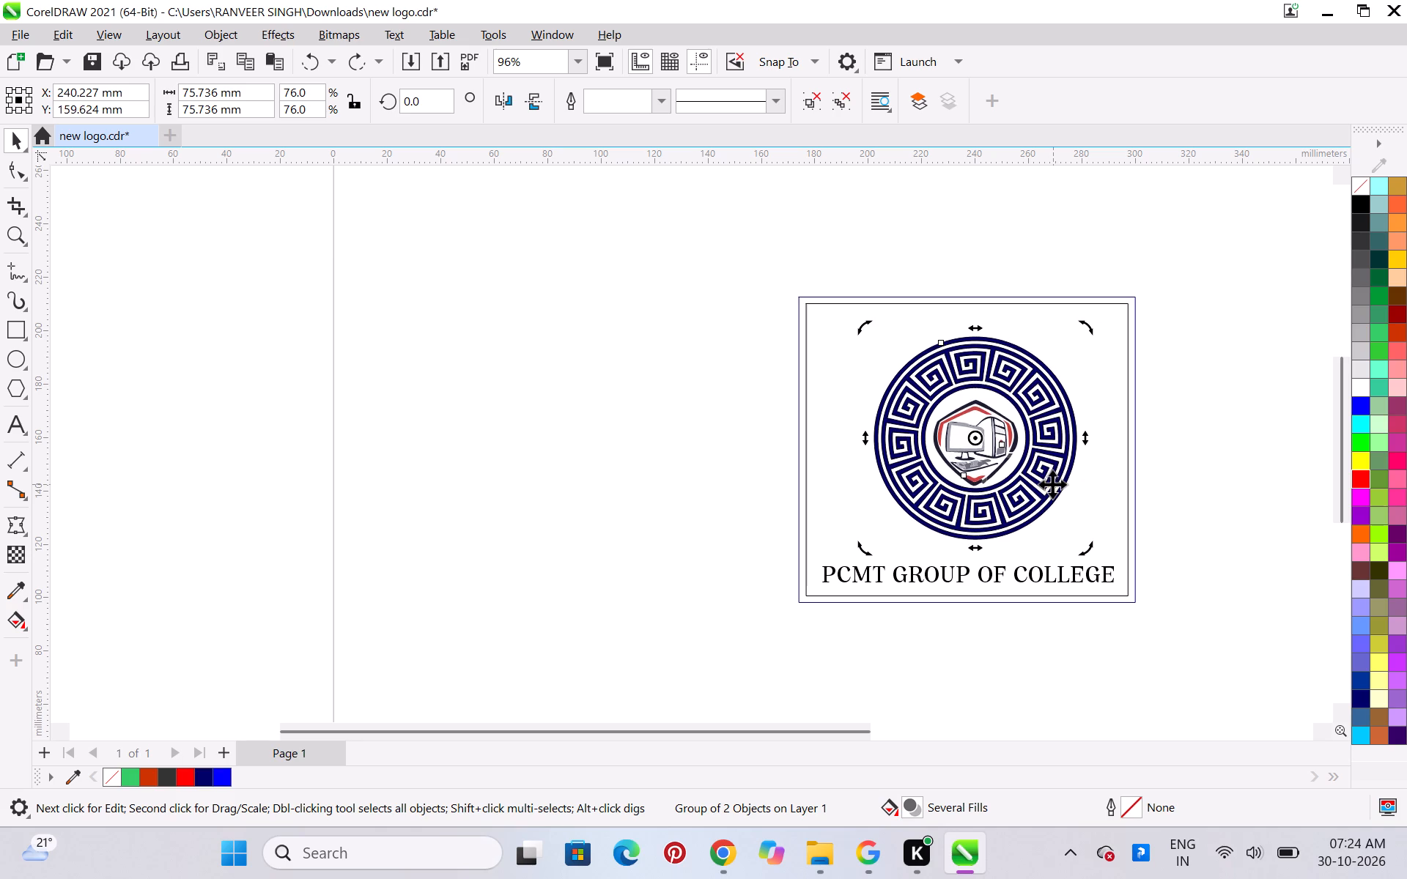
{"action": "key", "text": "ctrl+z"}
{"action": "key", "text": "ctrl+z"}
{"action": "key", "text": "ctrl+z"}
{"action": "key", "text": "ctrl+z"}
{"action": "key", "text": "ctrl+z"}
{"action": "key", "text": "ctrl+z"}
{"action": "key", "text": "ctrl+z"}
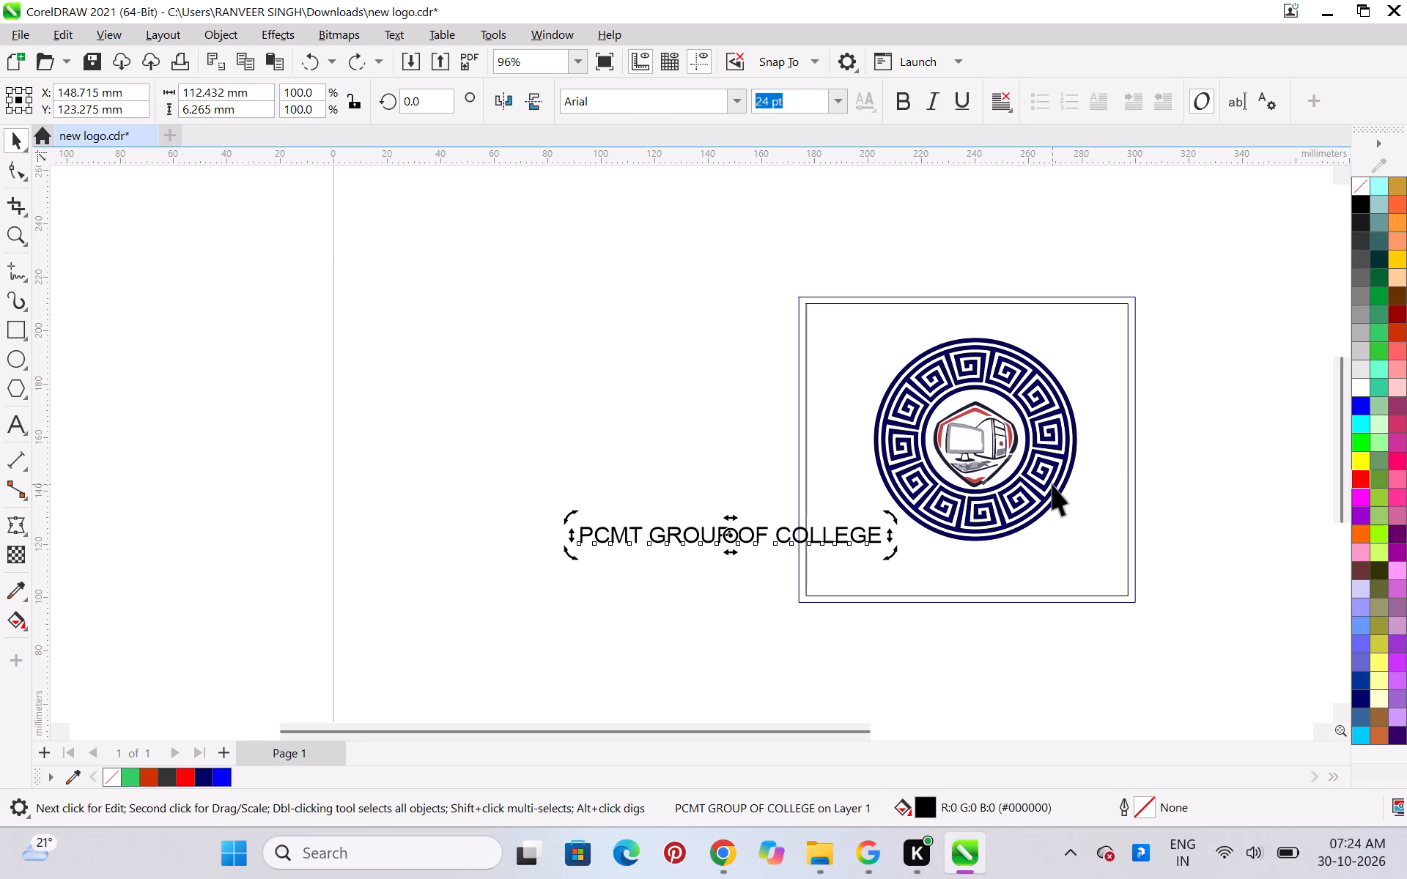
{"action": "key", "text": "ctrl+shift+z"}
{"action": "key", "text": "ctrl+shift+z"}
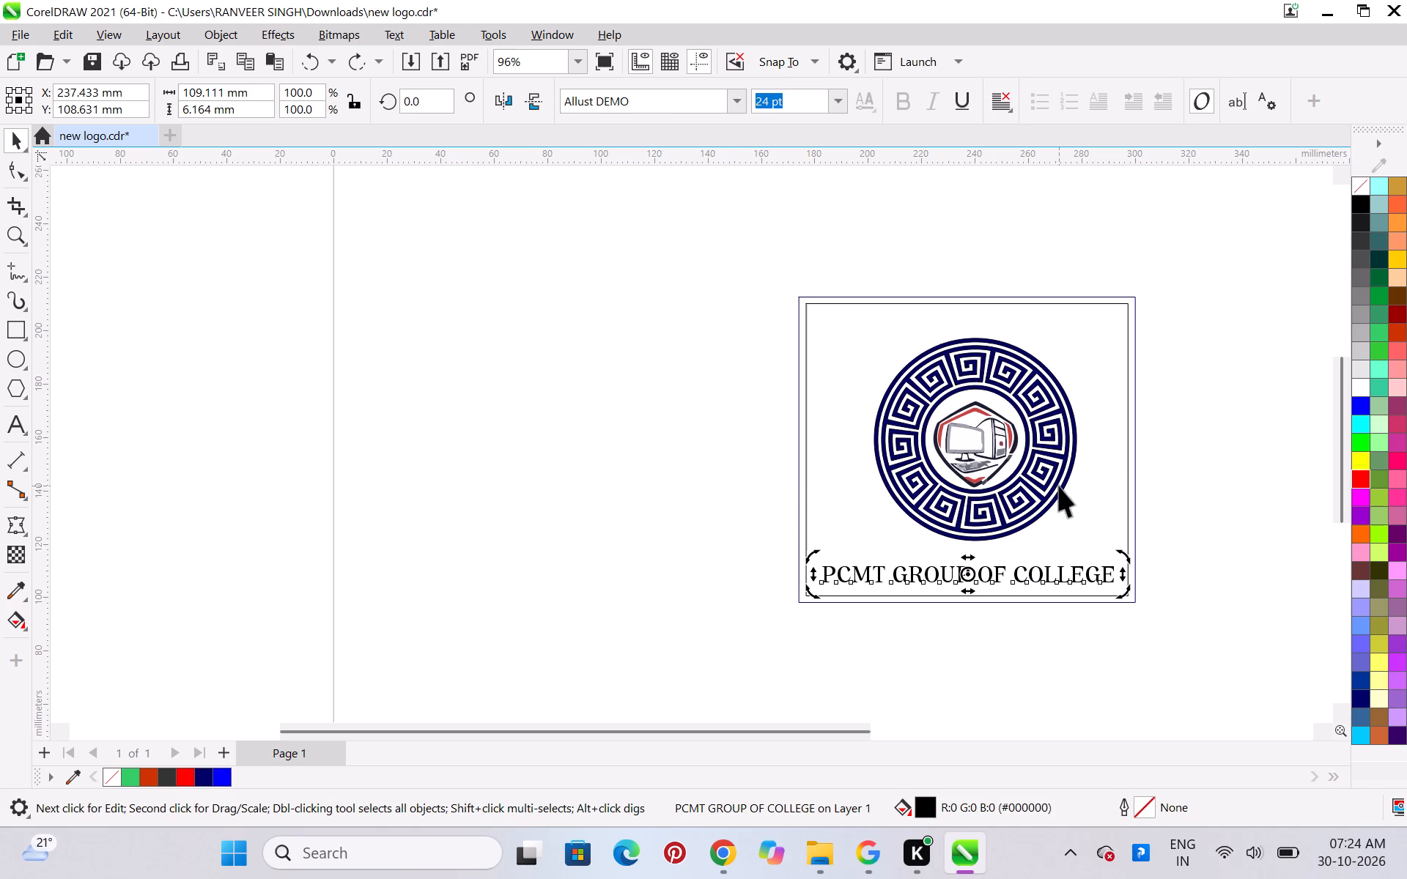
Move the grouped emblem straight up inside the frame, with its centre at about X 240.2 mm, Y 164.7 mm.
{"action": "left_click", "coordinate": [1274, 403]}
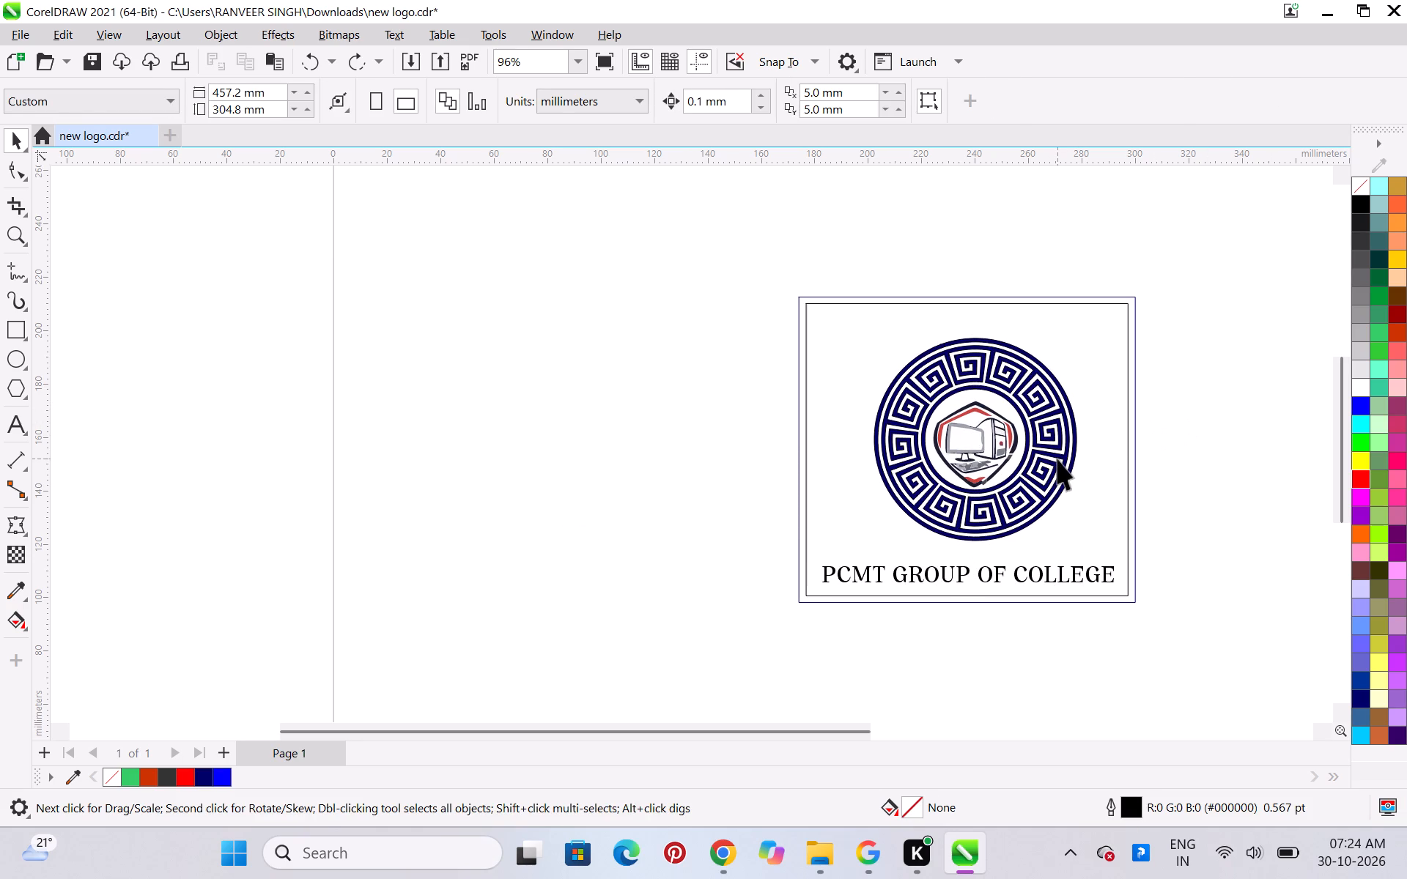
{"action": "left_click", "coordinate": [1057, 459]}
{"action": "left_click_drag", "start_coordinate": [1057, 459], "coordinate": [1059, 447]}
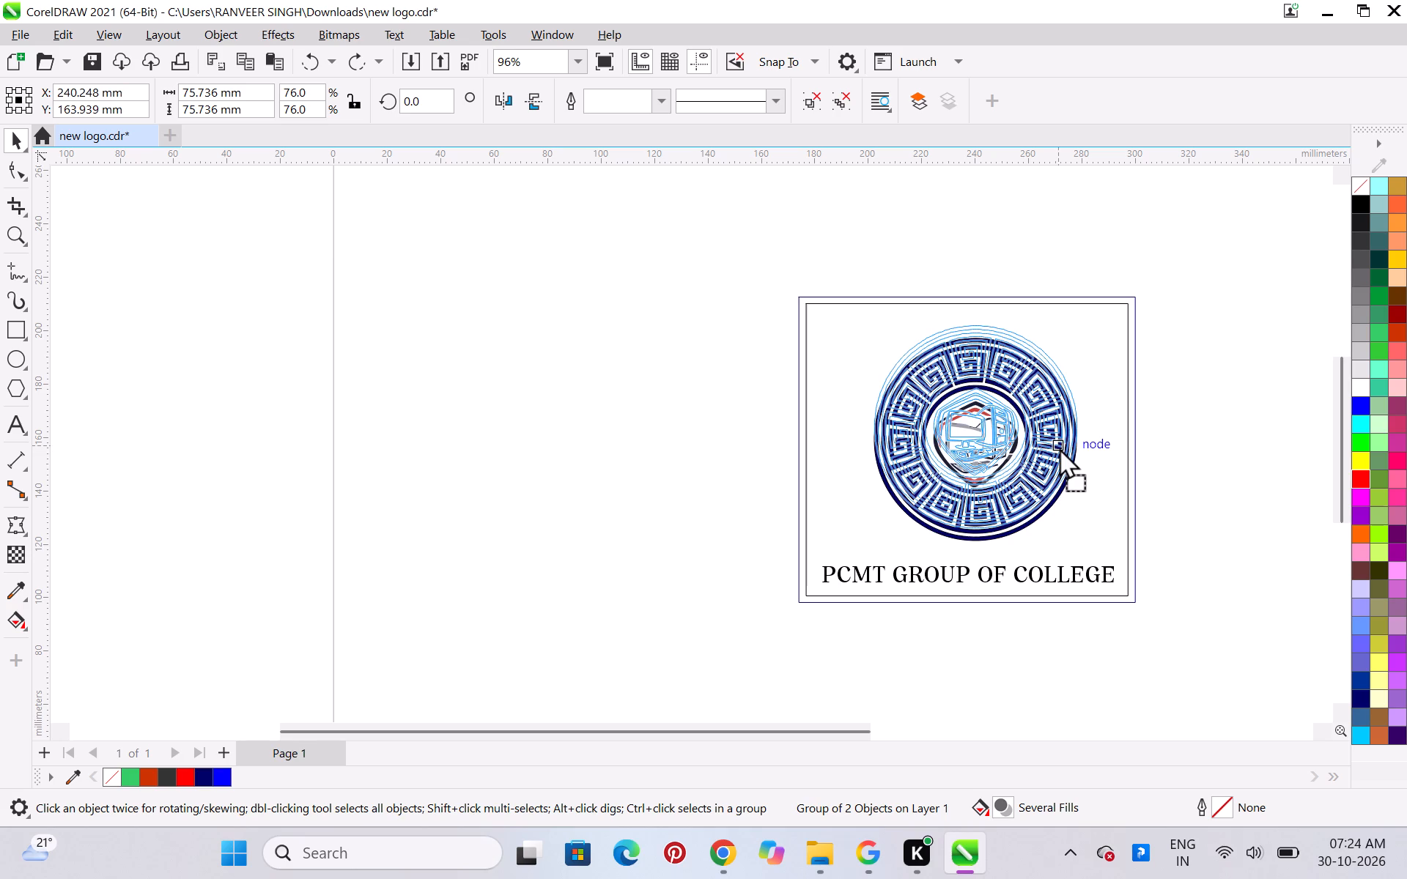
{"action": "left_click_drag", "start_coordinate": [1059, 447], "coordinate": [1063, 443]}
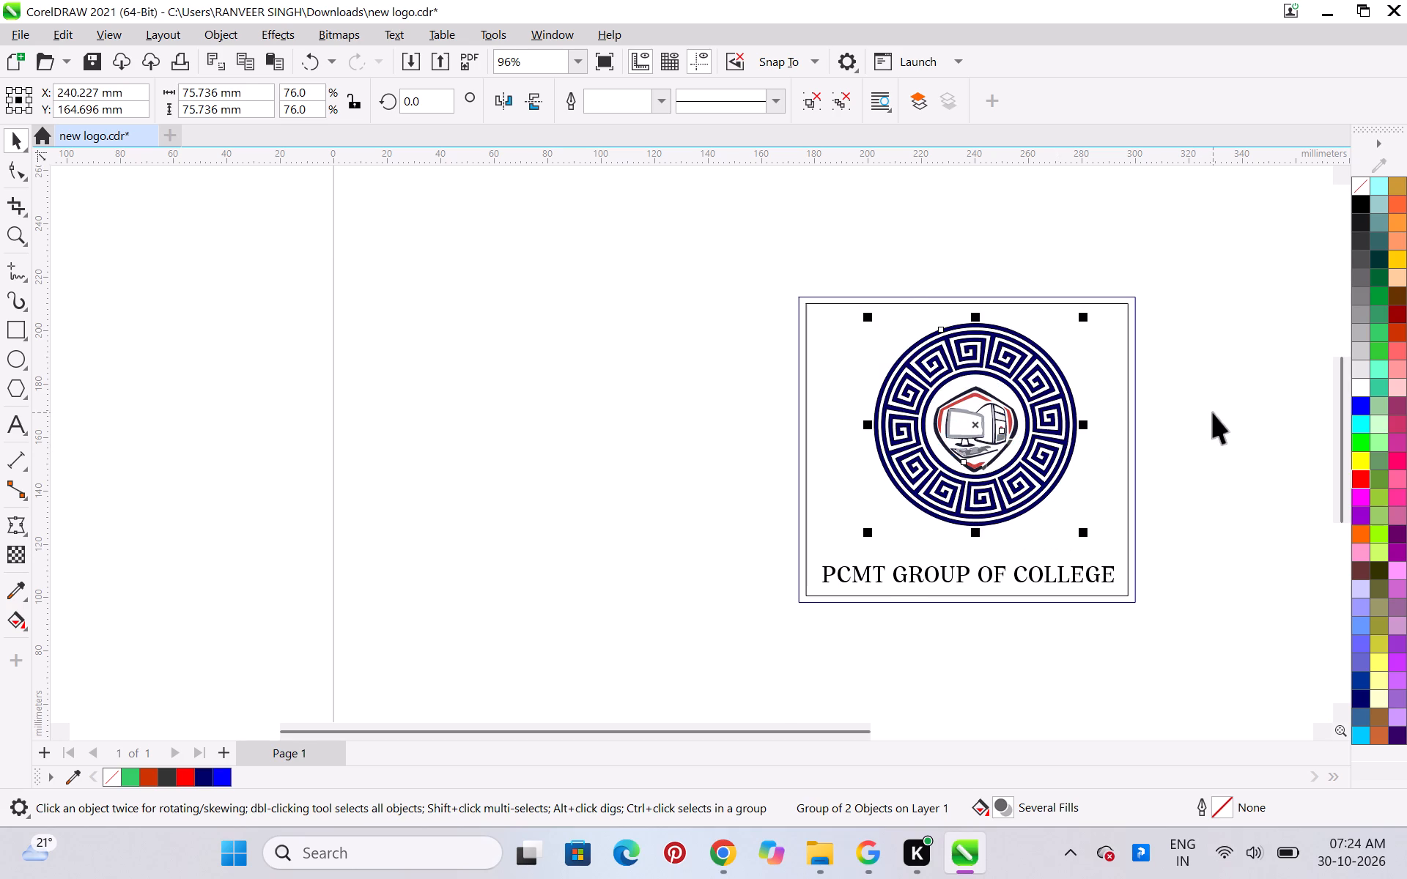
{"action": "left_click", "coordinate": [1214, 412]}
Nudge the "PCMT GROUP OF COLLEGE" text line up towards the emblem, to about Y 115.8 mm.
{"action": "left_click", "coordinate": [1066, 574]}
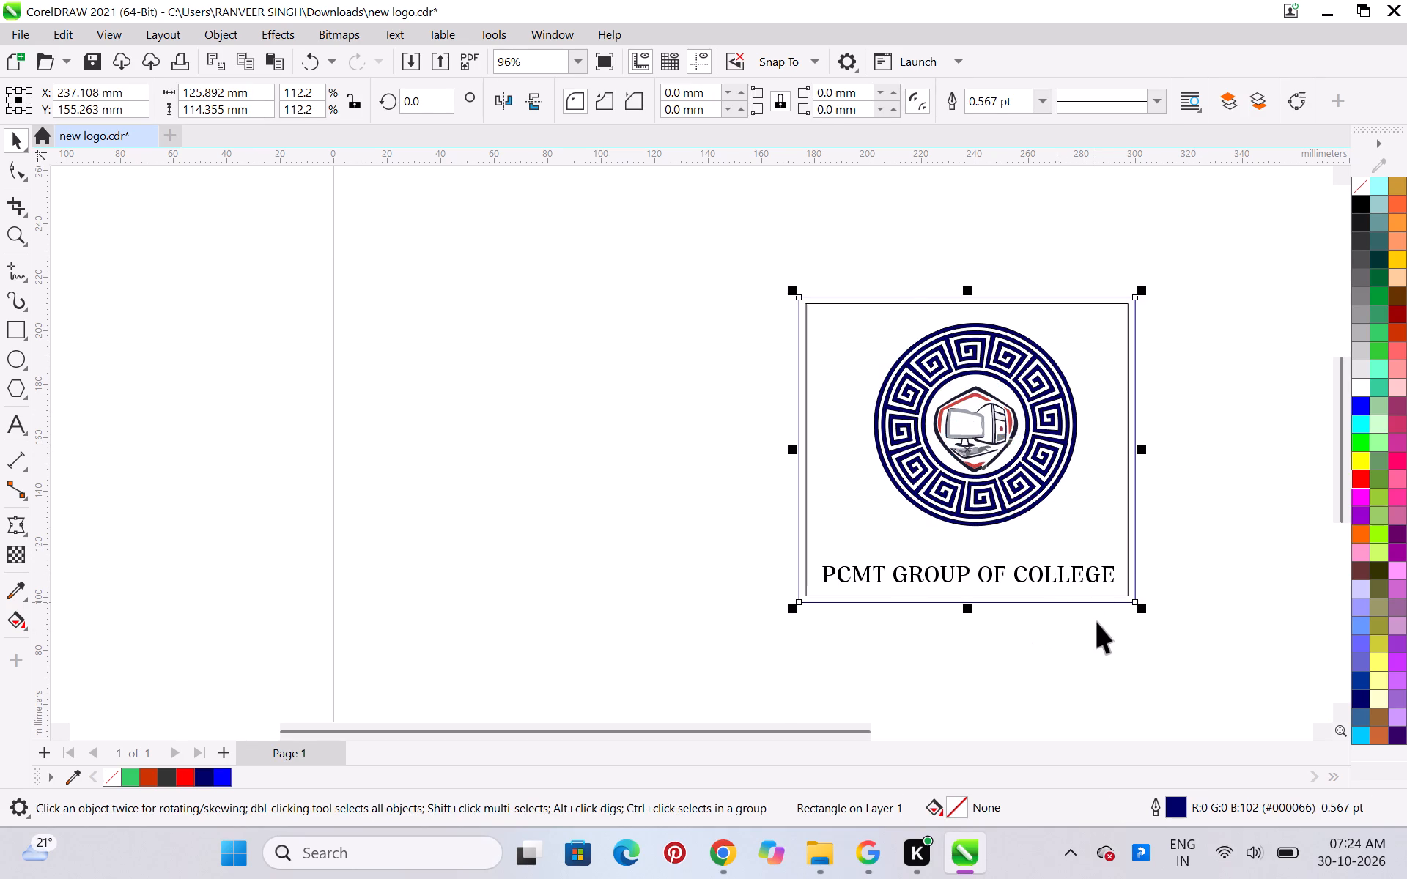
{"action": "left_click", "coordinate": [1265, 585]}
{"action": "scroll", "coordinate": [1120, 593], "scroll_direction": "up", "scroll_amount": 5}
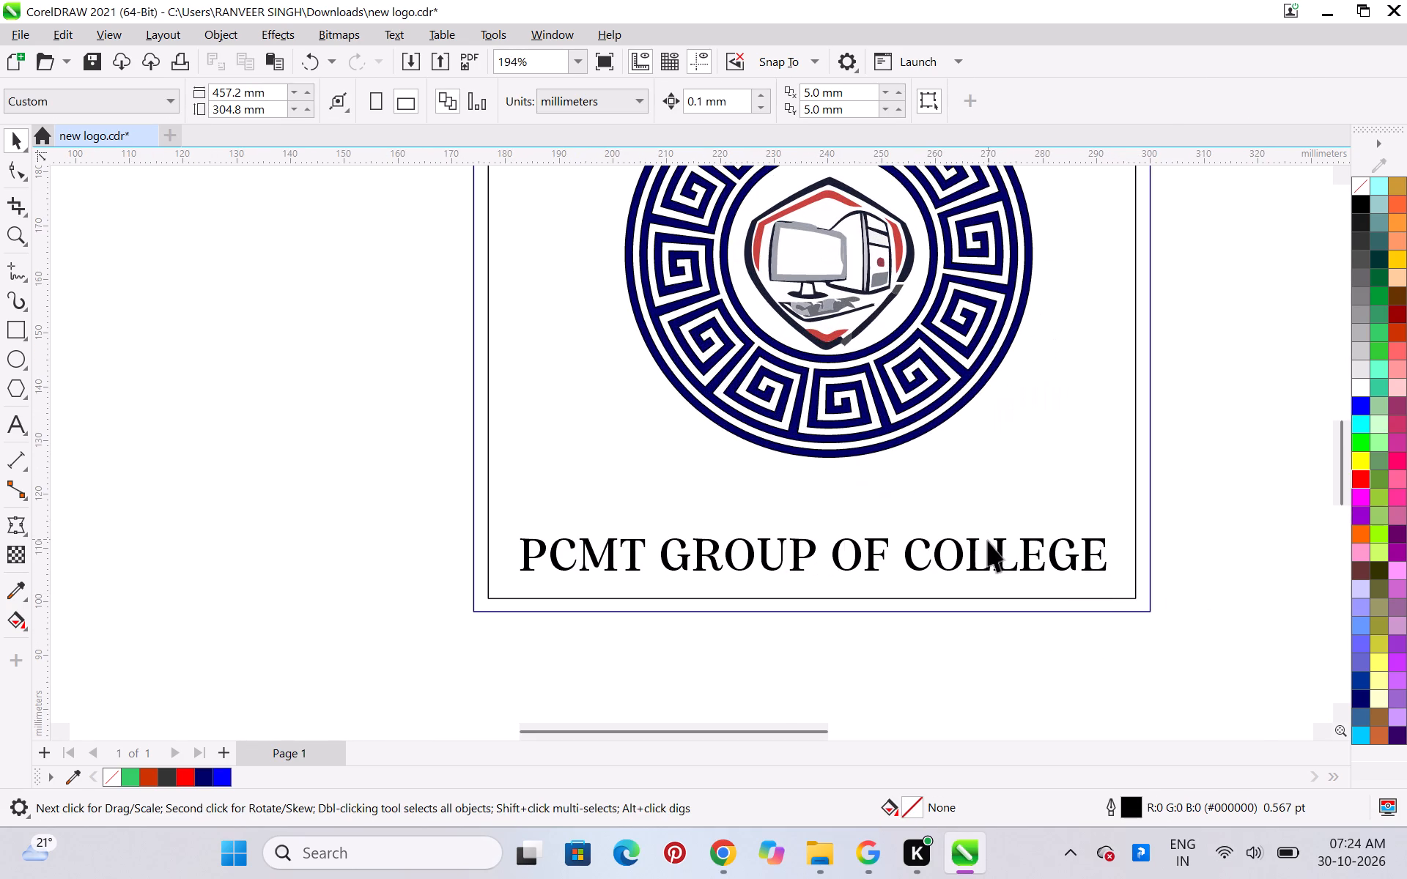
{"action": "left_click", "coordinate": [975, 560]}
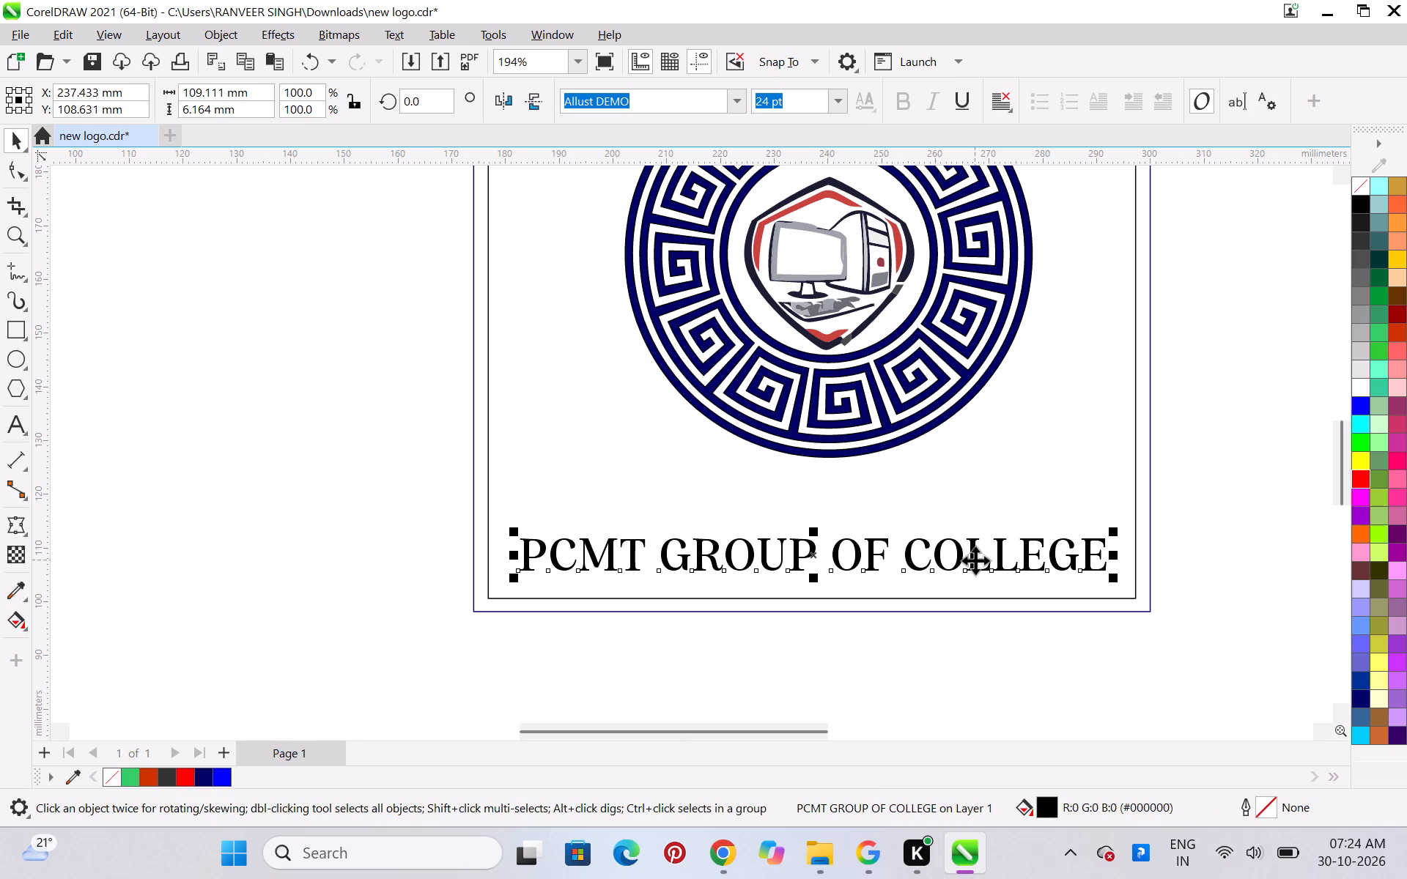
{"action": "key", "text": "Up"}
{"action": "key", "text": "Up"}
{"action": "key", "text": "Up"}
{"action": "key", "text": "Up"}
{"action": "key", "text": "Up"}
{"action": "key", "text": "Up"}
{"action": "key", "text": "Up"}
{"action": "key", "text": "Up"}
{"action": "key", "text": "Up"}
{"action": "key", "text": "Up"}
{"action": "key", "text": "Up"}
{"action": "key", "text": "Up"}
{"action": "key", "text": "Up"}
{"action": "key", "text": "Up"}
{"action": "key", "text": "Up"}
{"action": "key", "text": "Up"}
{"action": "key", "text": "Up"}
{"action": "key", "text": "Up"}
{"action": "key", "text": "Up"}
{"action": "key", "text": "Up"}
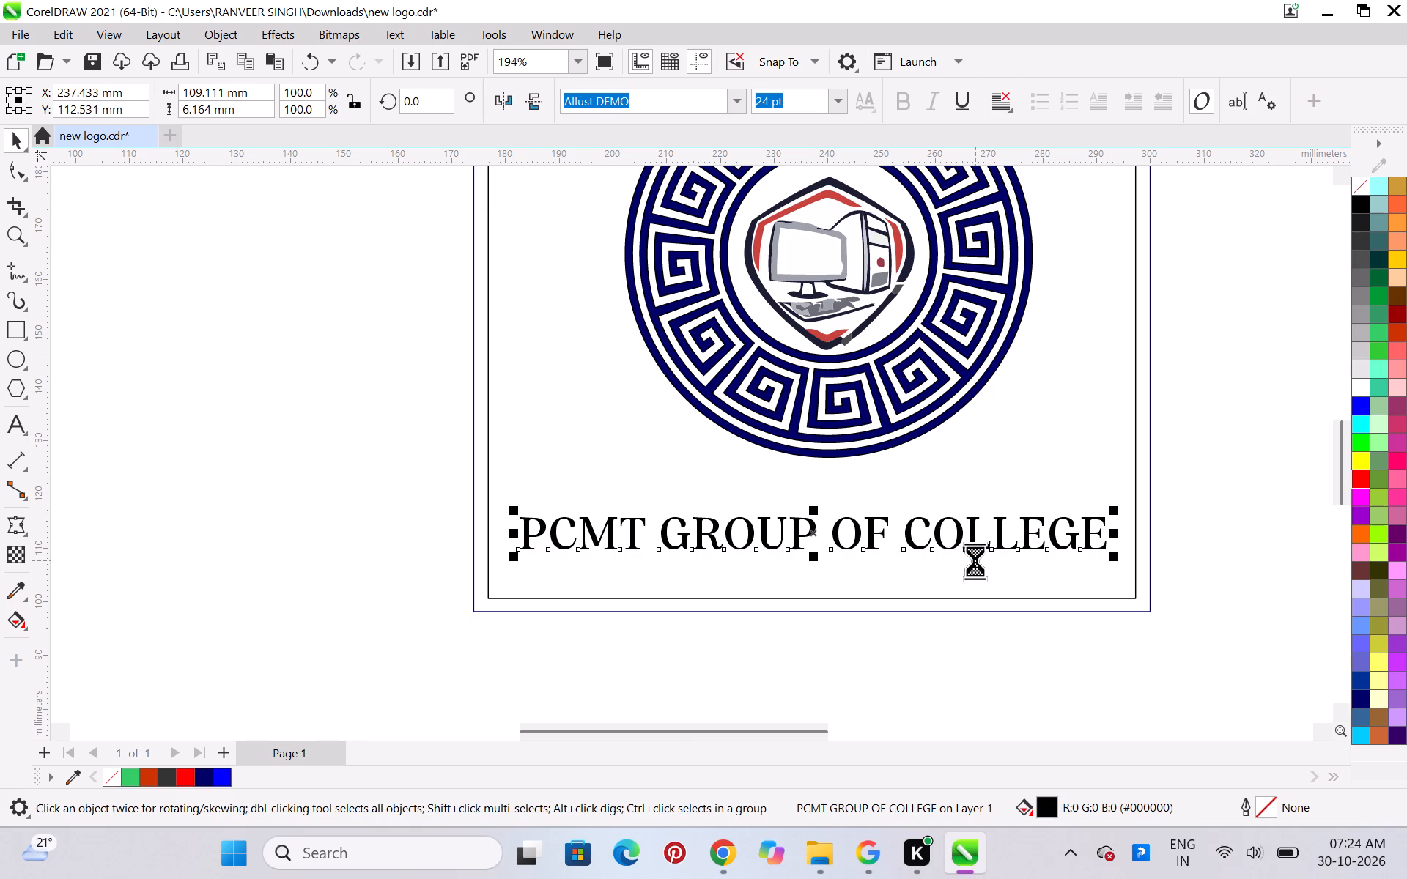
{"action": "key", "text": "Up"}
{"action": "key", "text": "Up"}
{"action": "key", "text": "Up"}
{"action": "key", "text": "Up"}
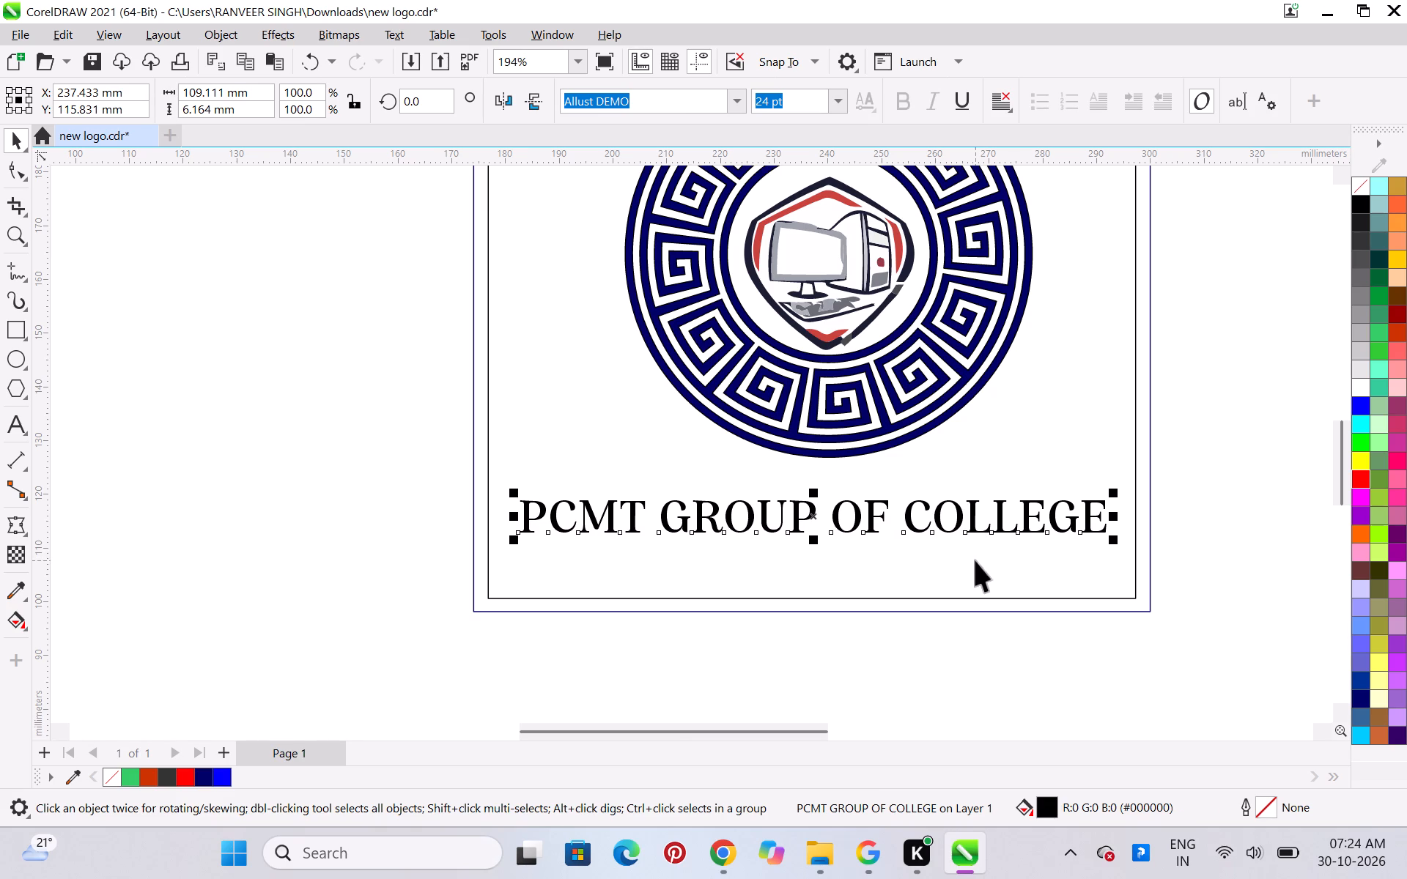
{"action": "left_click", "coordinate": [978, 678]}
{"action": "scroll", "coordinate": [994, 655], "scroll_direction": "down", "scroll_amount": 5}
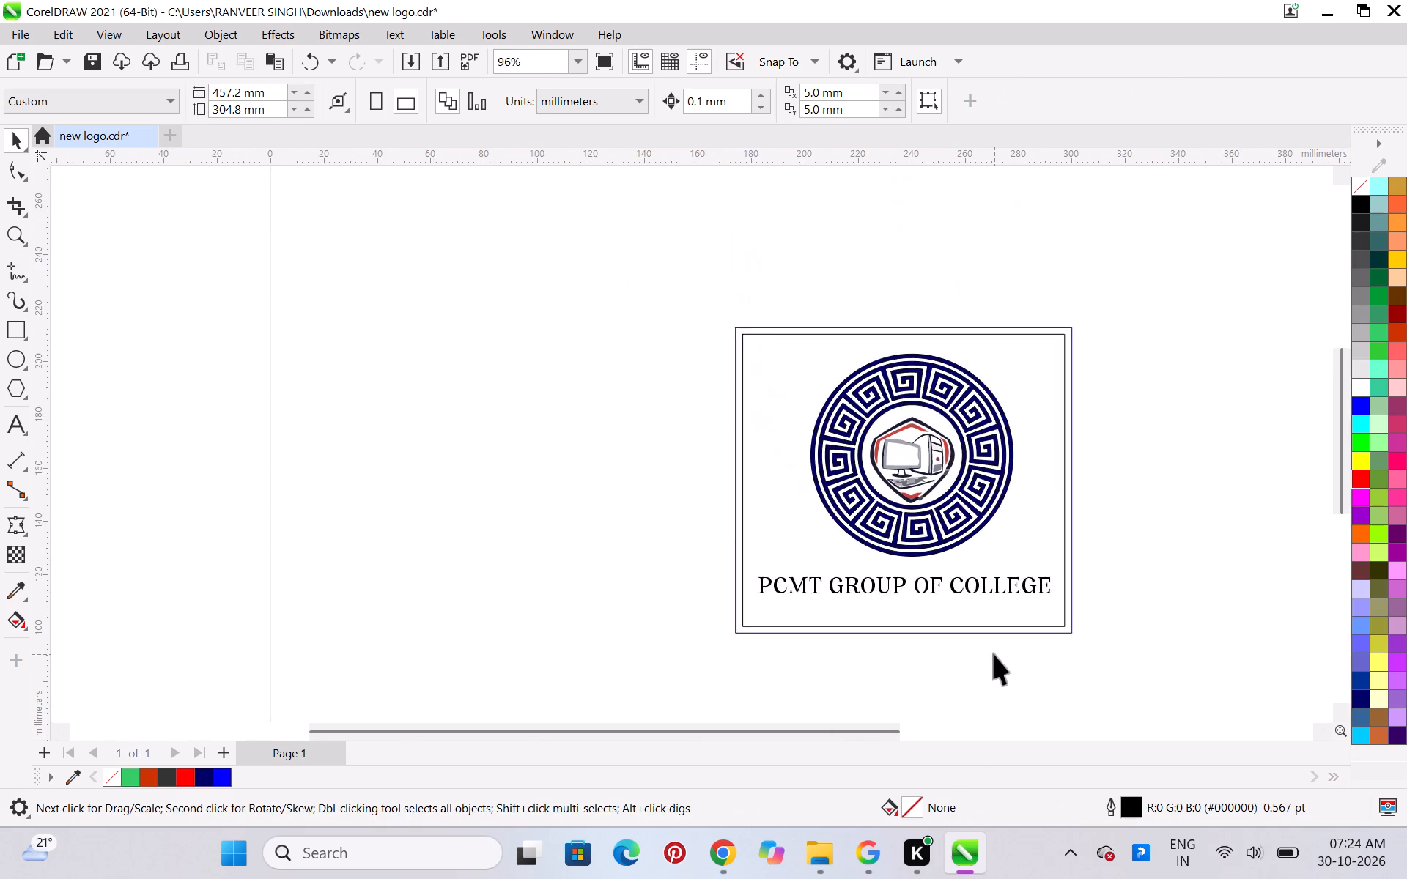
Nudge the "PCMT GROUP OF COLLEGE" text line 0.2 mm to the right, to about X 237.6 mm.
{"action": "scroll", "coordinate": [994, 653], "scroll_direction": "up", "scroll_amount": 2}
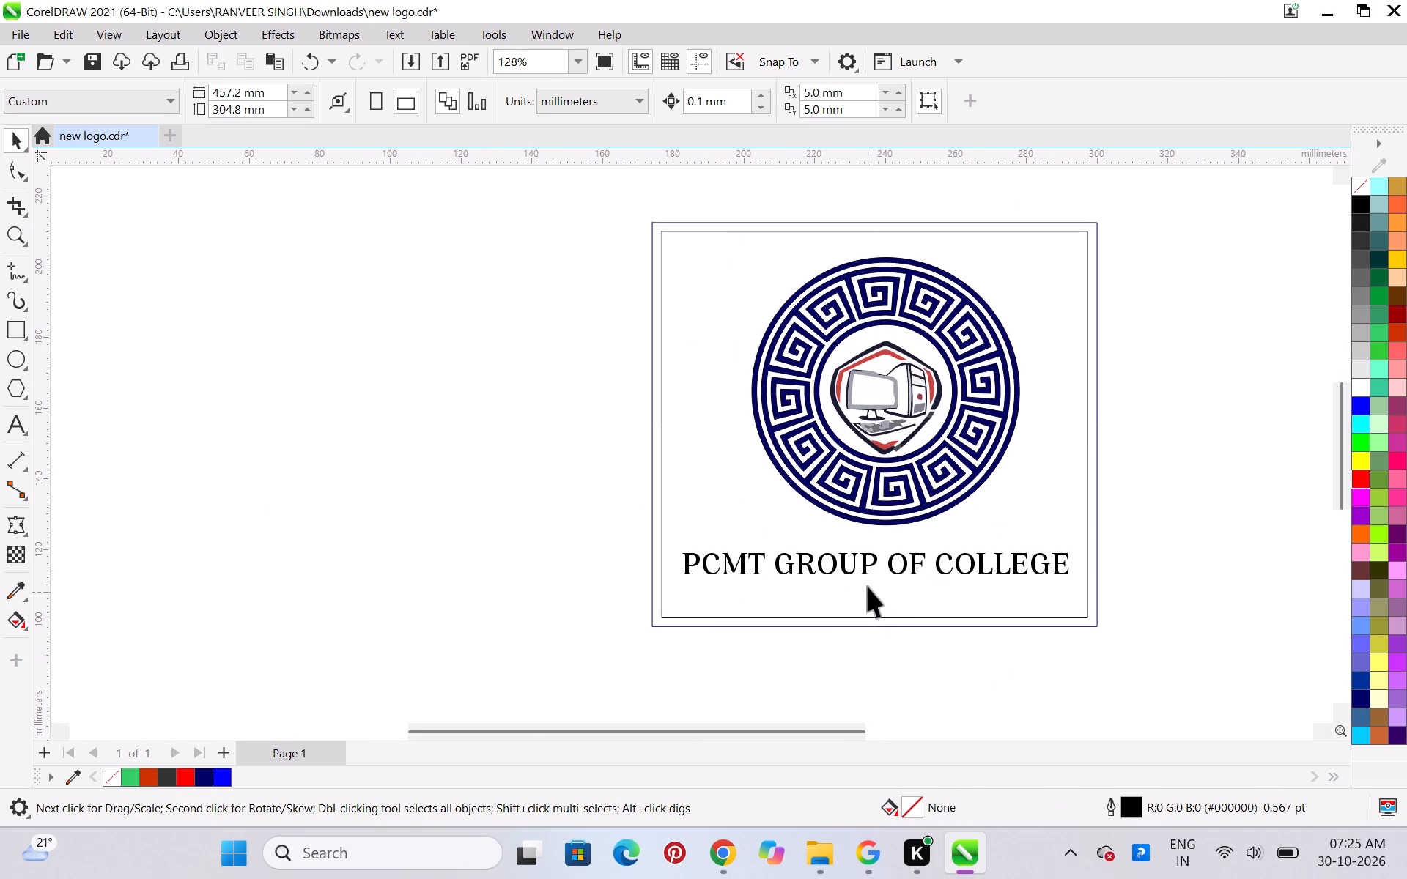
{"action": "left_click", "coordinate": [736, 567]}
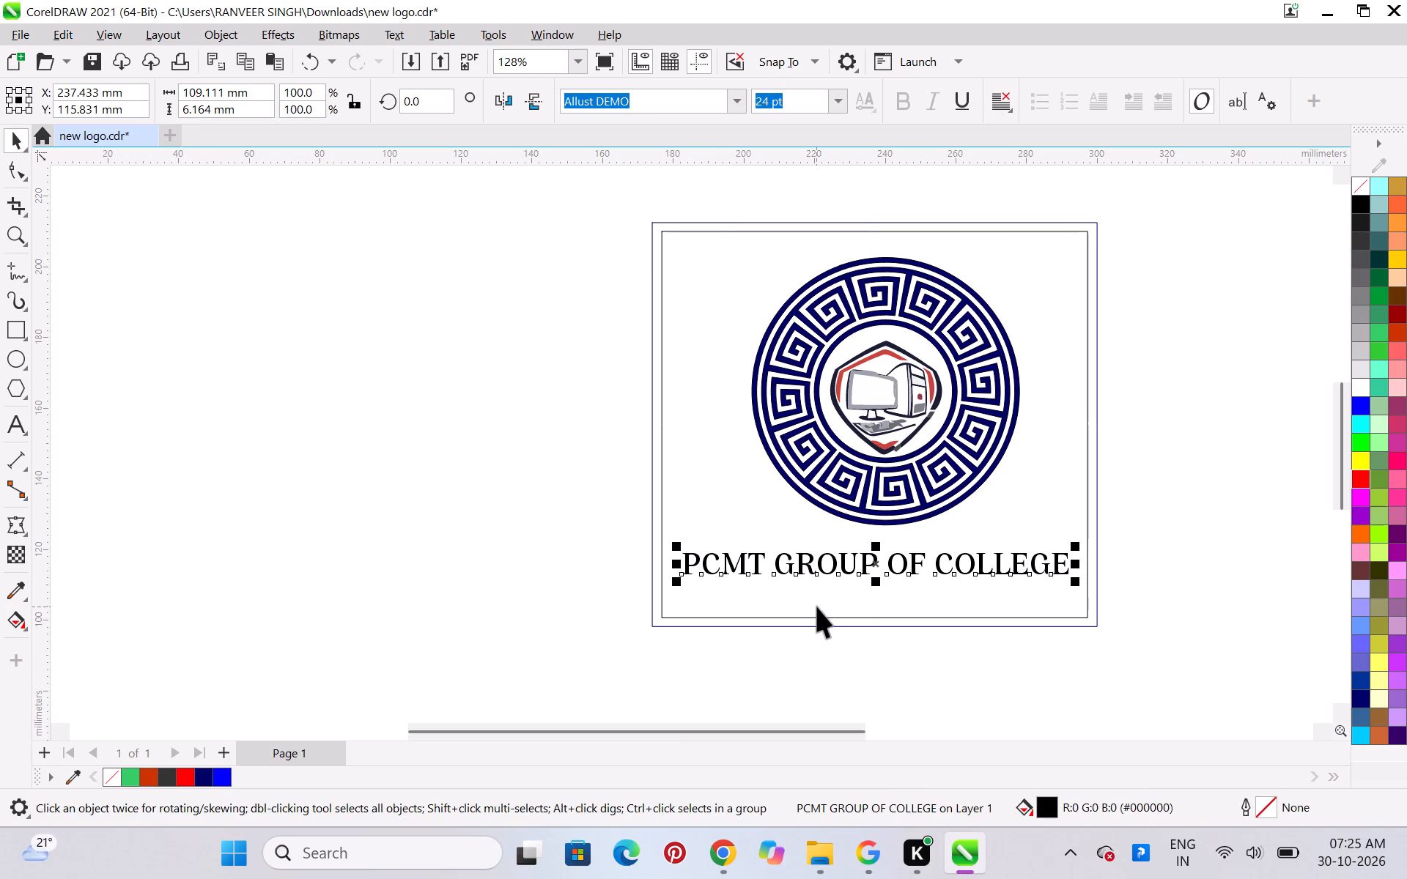
{"action": "key", "text": "Right"}
{"action": "key", "text": "Right"}
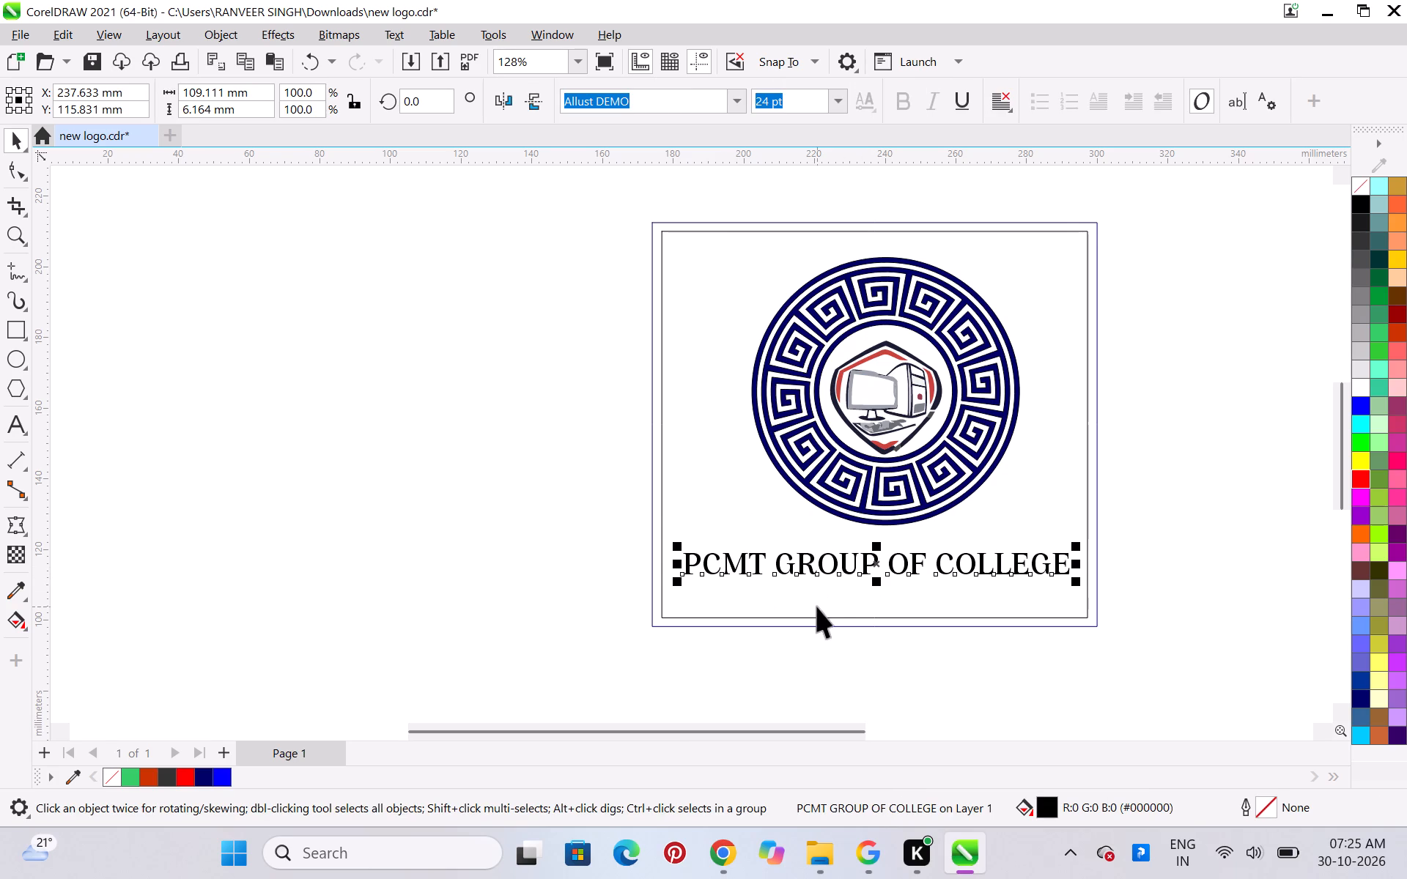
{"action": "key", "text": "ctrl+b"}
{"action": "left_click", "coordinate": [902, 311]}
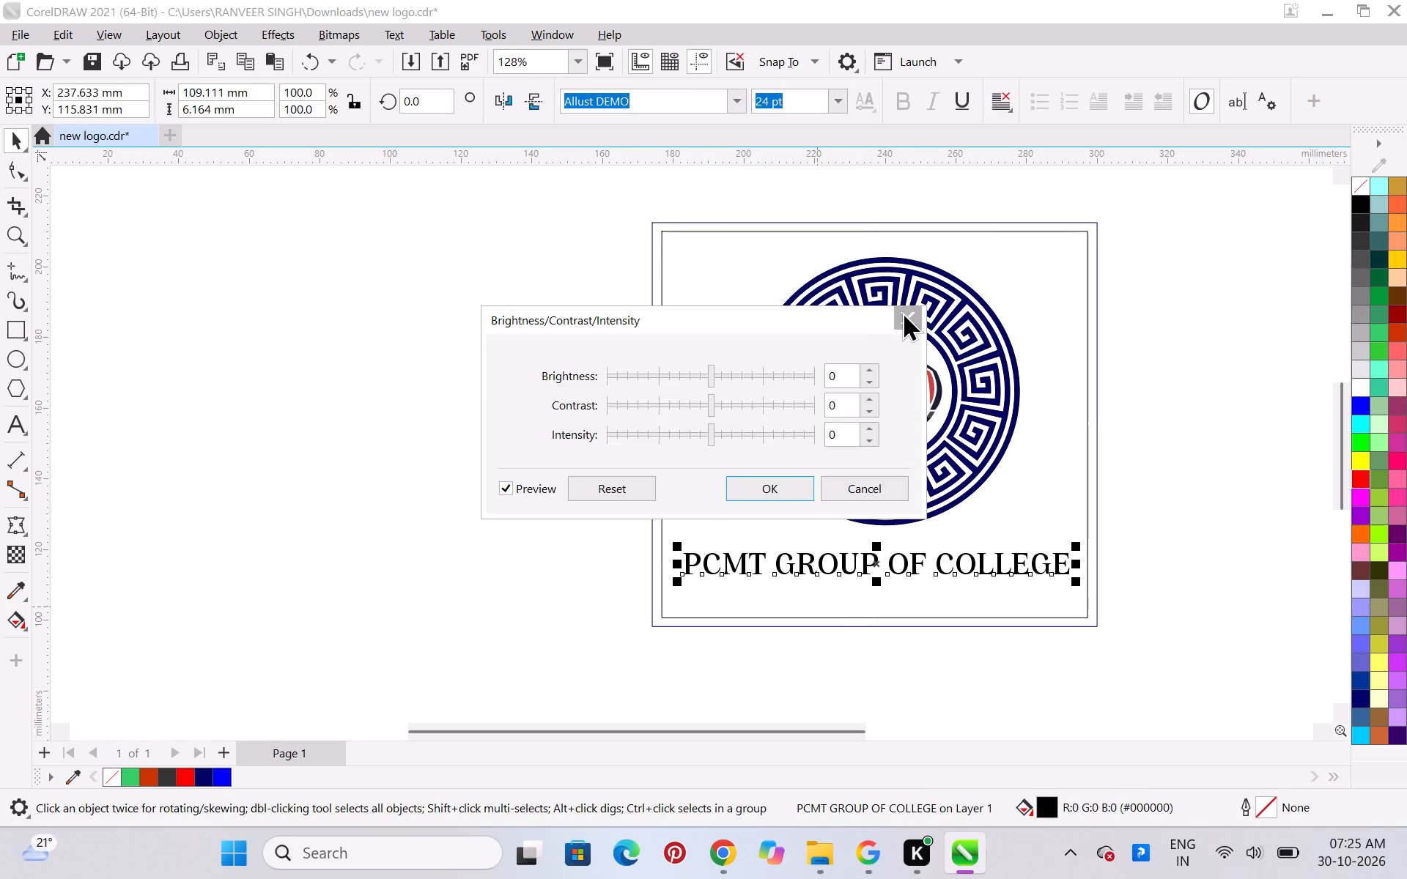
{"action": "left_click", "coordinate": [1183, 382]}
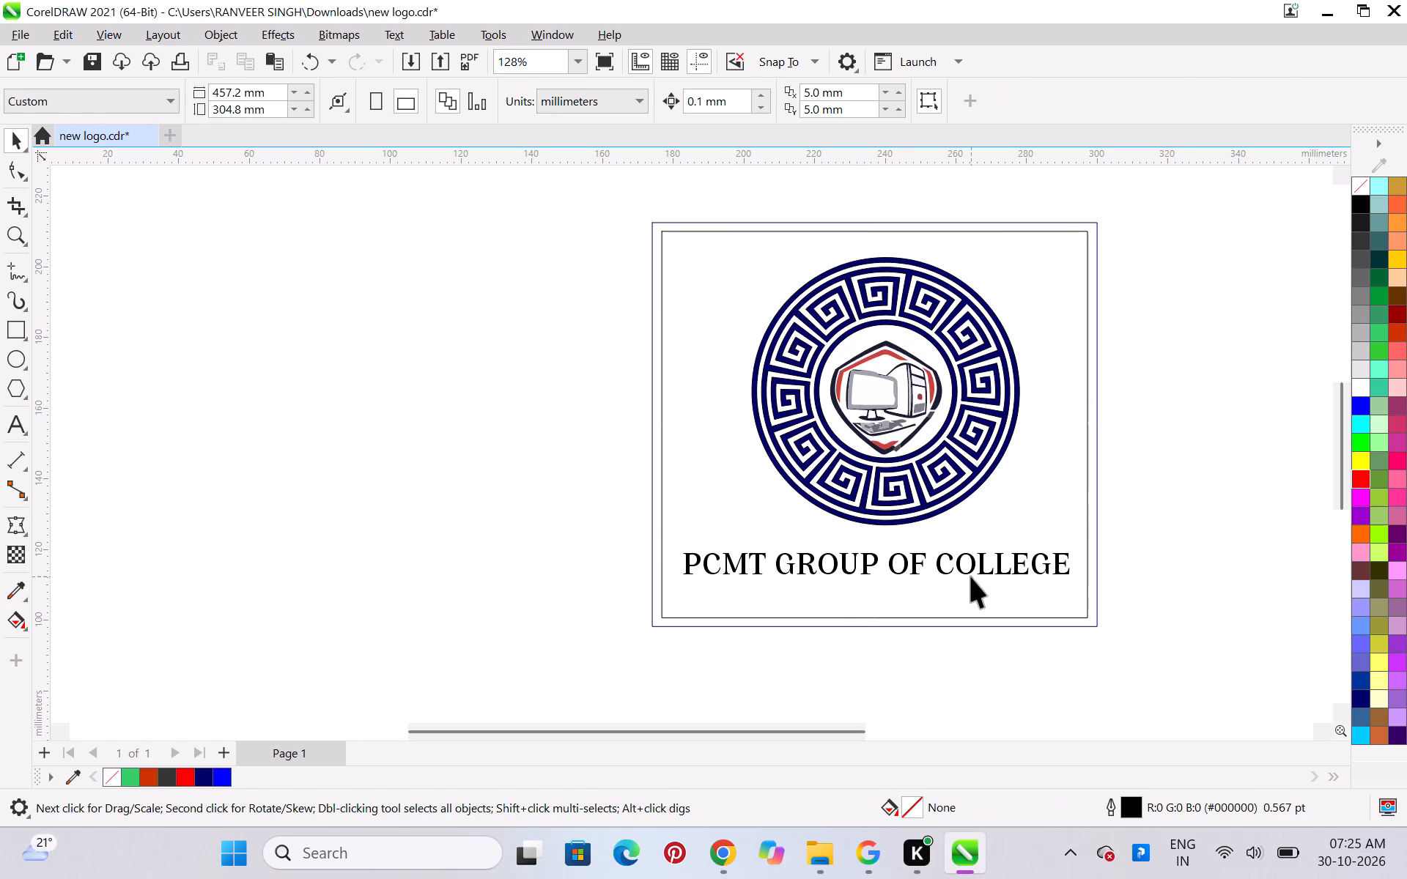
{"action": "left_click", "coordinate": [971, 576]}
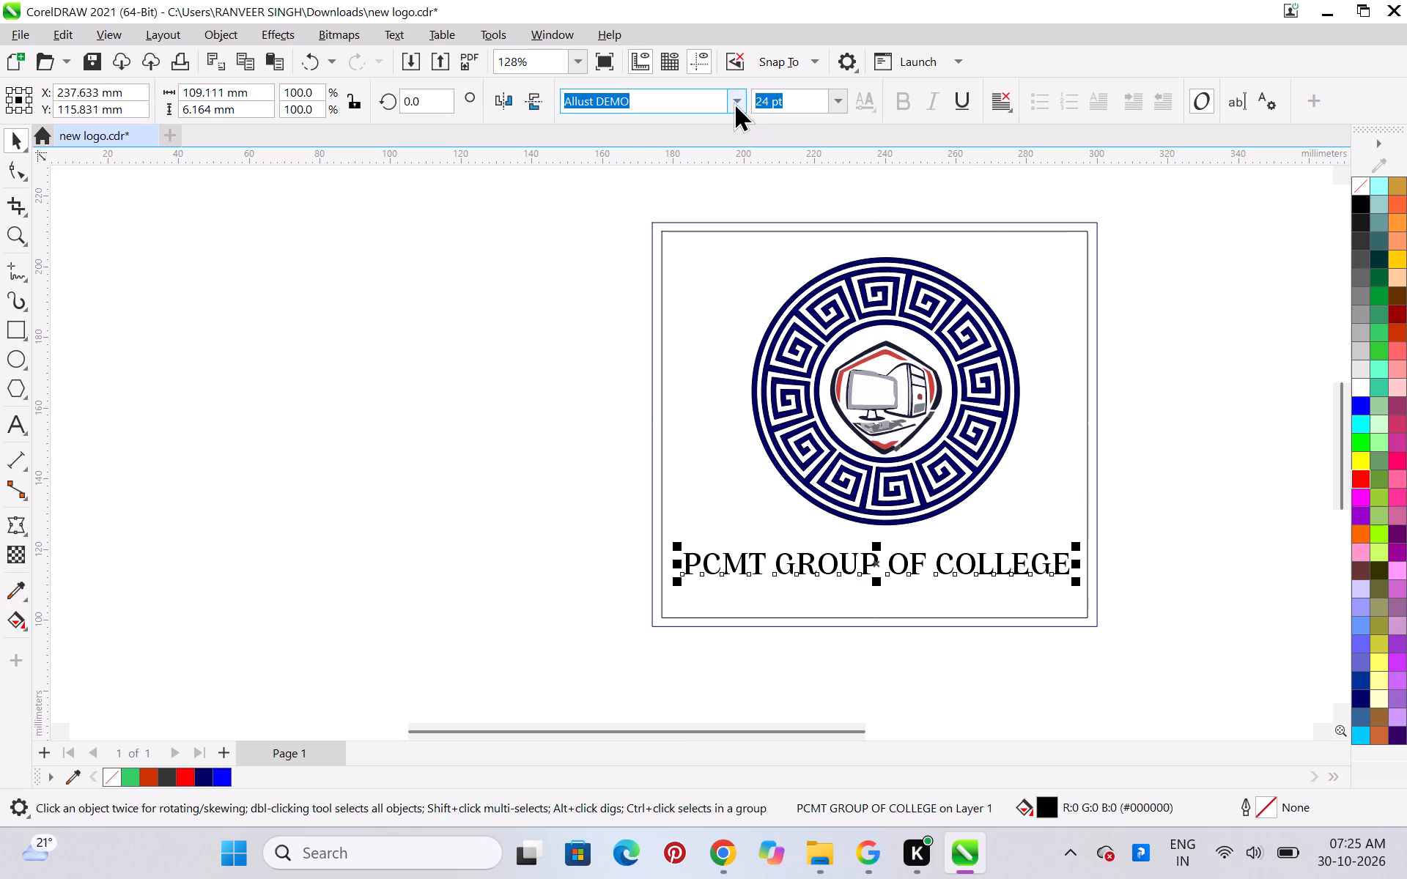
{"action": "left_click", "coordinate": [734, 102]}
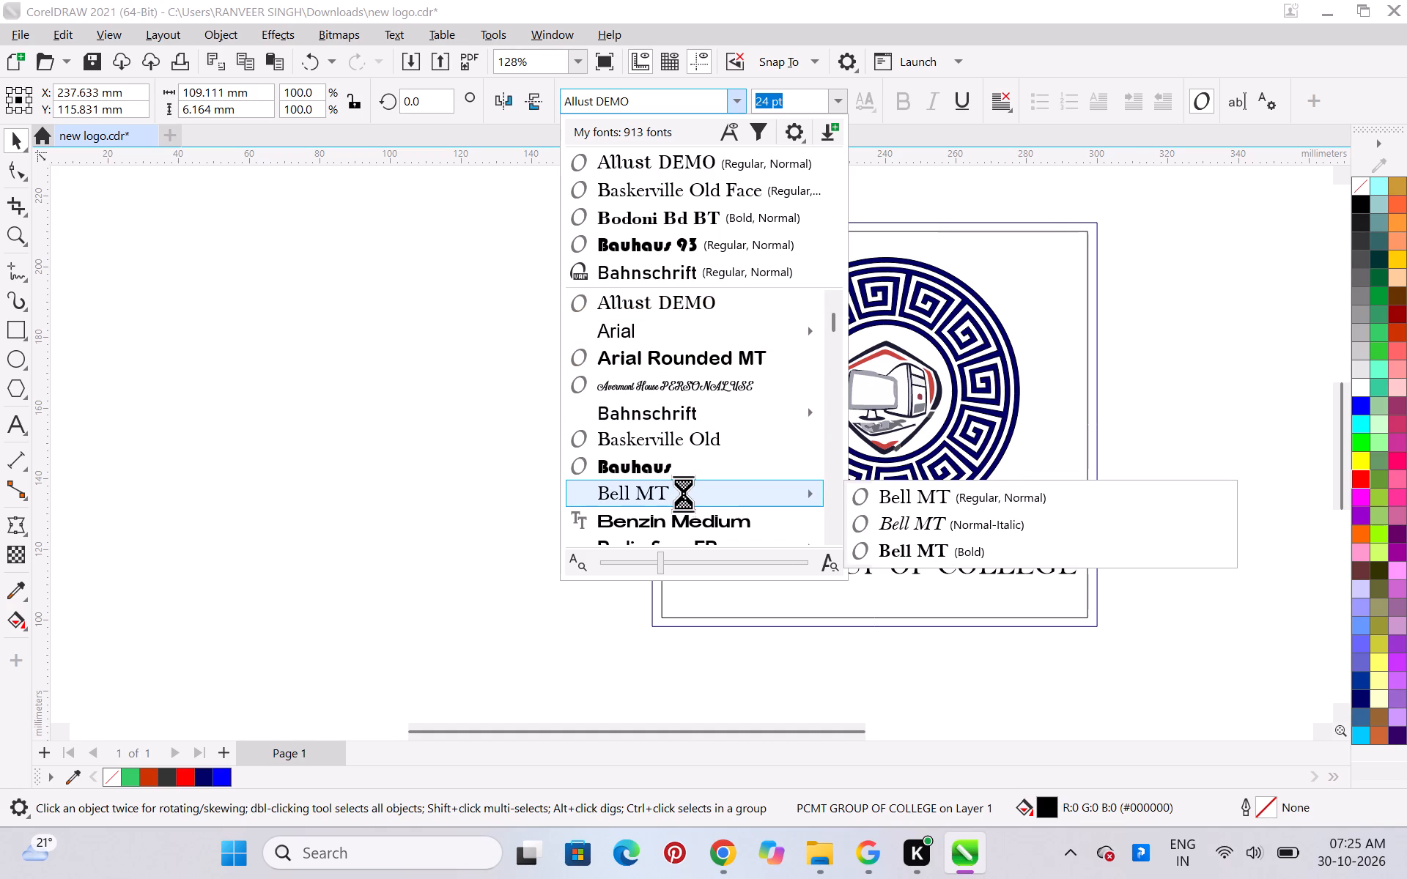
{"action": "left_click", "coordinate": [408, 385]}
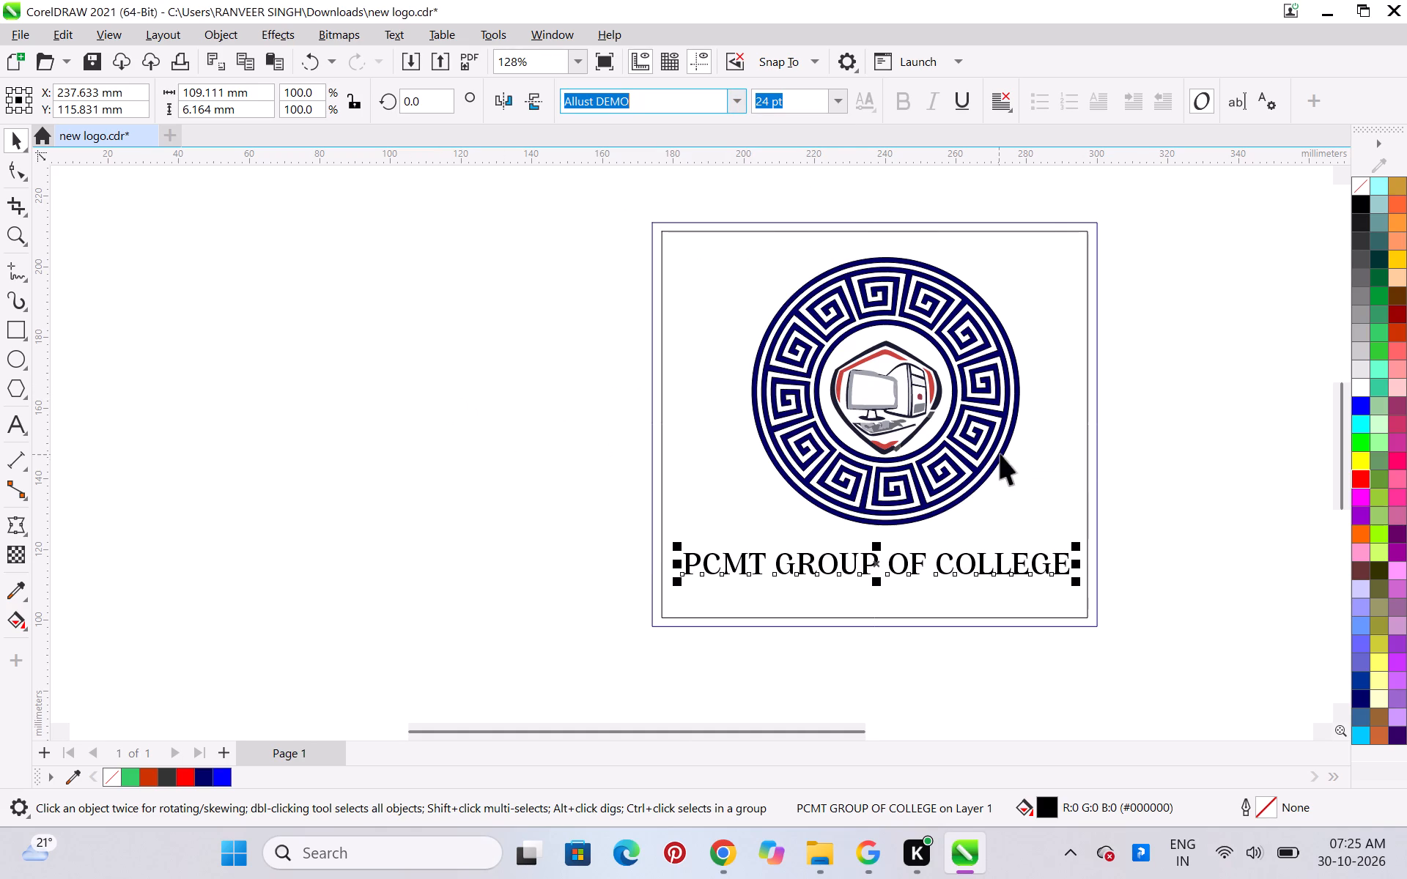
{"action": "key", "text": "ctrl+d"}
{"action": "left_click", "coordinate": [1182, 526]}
Place a copy of the text line directly below the original, with its centre at about X 237.6 mm, Y 106.9 mm.
{"action": "left_click", "coordinate": [973, 571]}
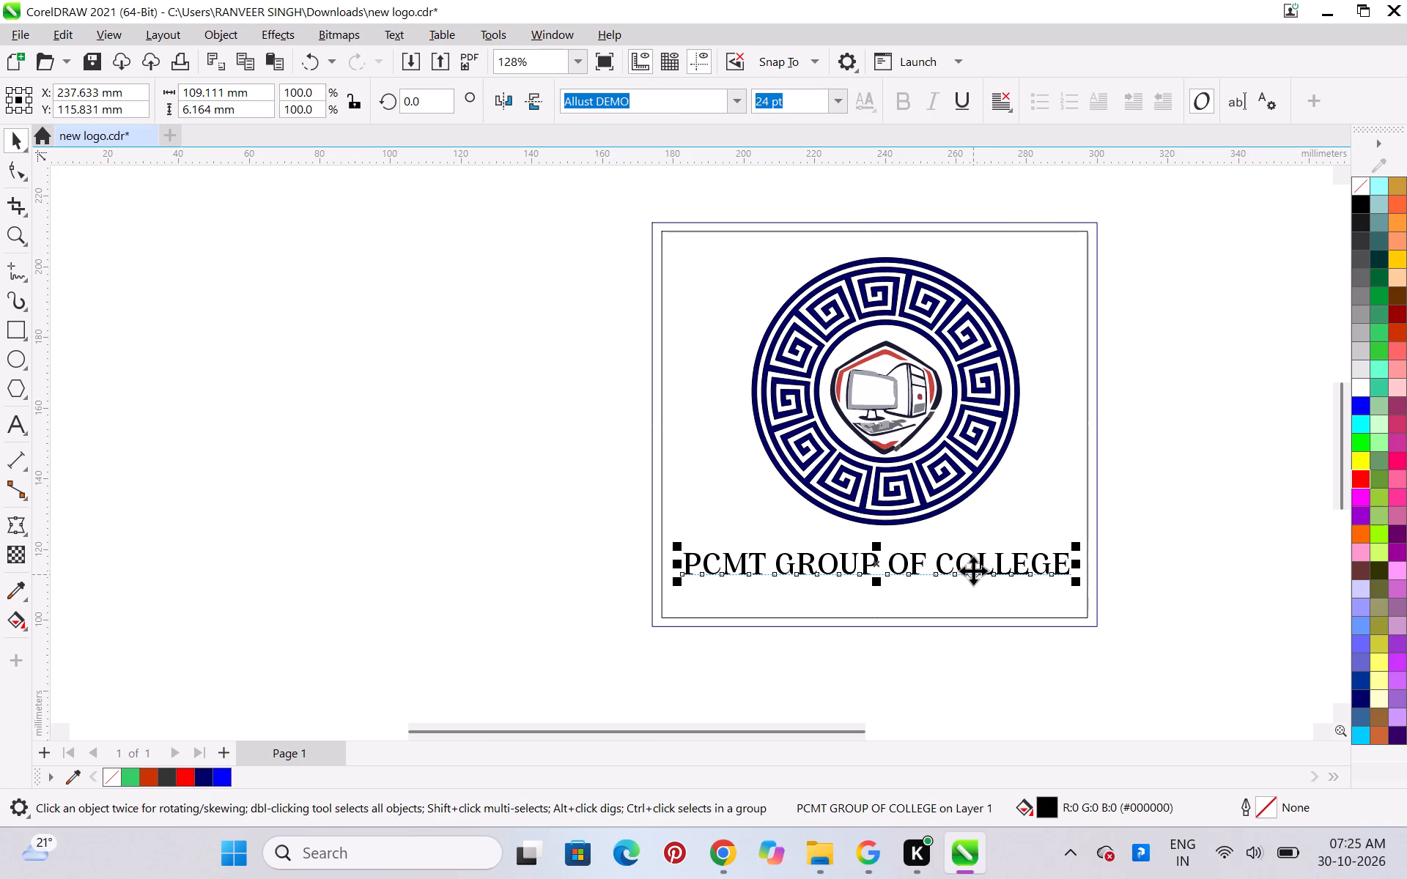
{"action": "left_click_drag", "start_coordinate": [973, 571], "coordinate": [967, 604]}
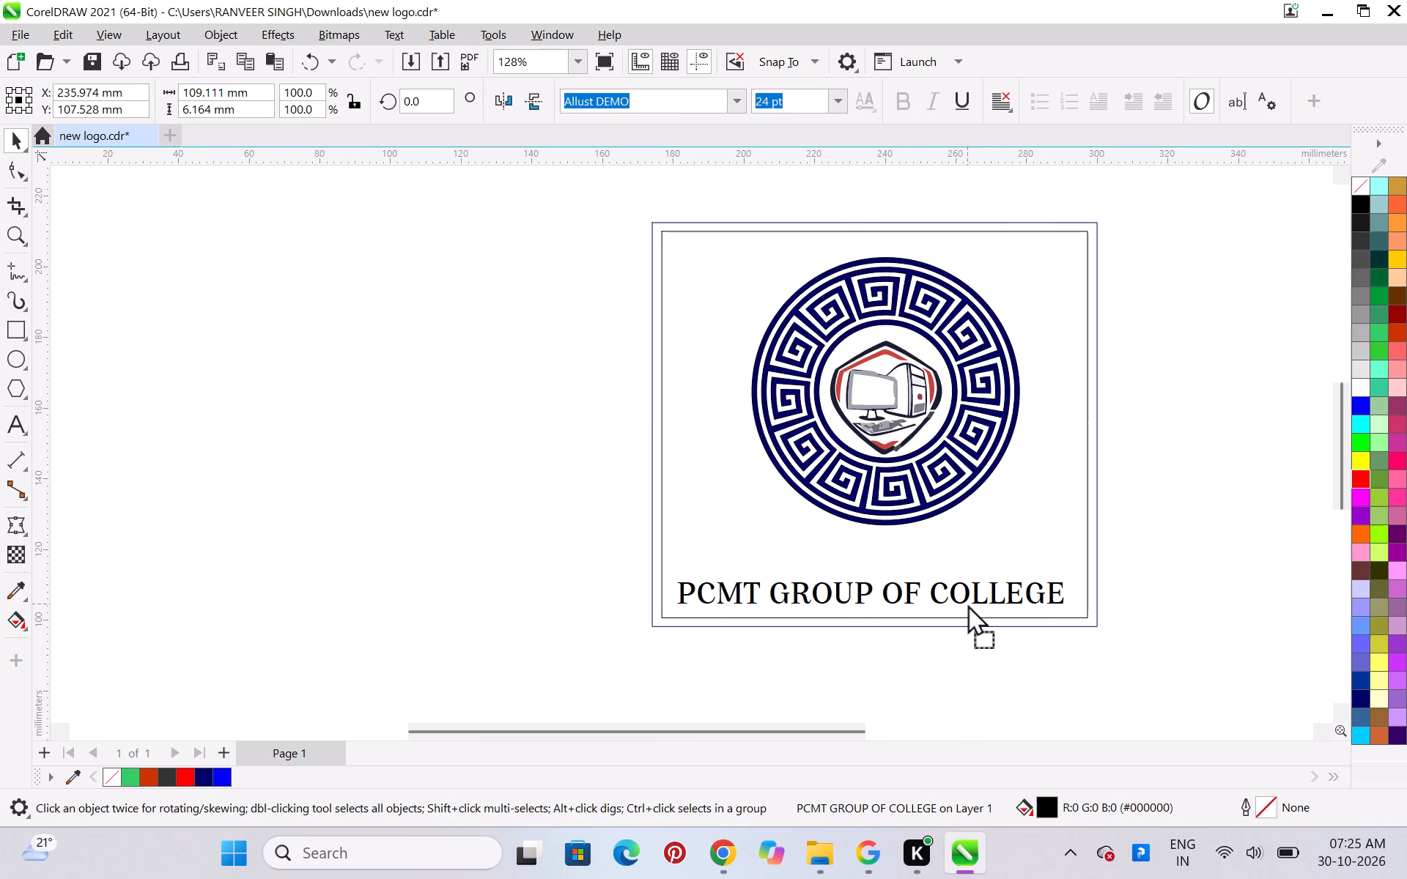
{"action": "left_click_drag", "start_coordinate": [967, 604], "coordinate": [973, 606]}
{"action": "right_click", "coordinate": [973, 606]}
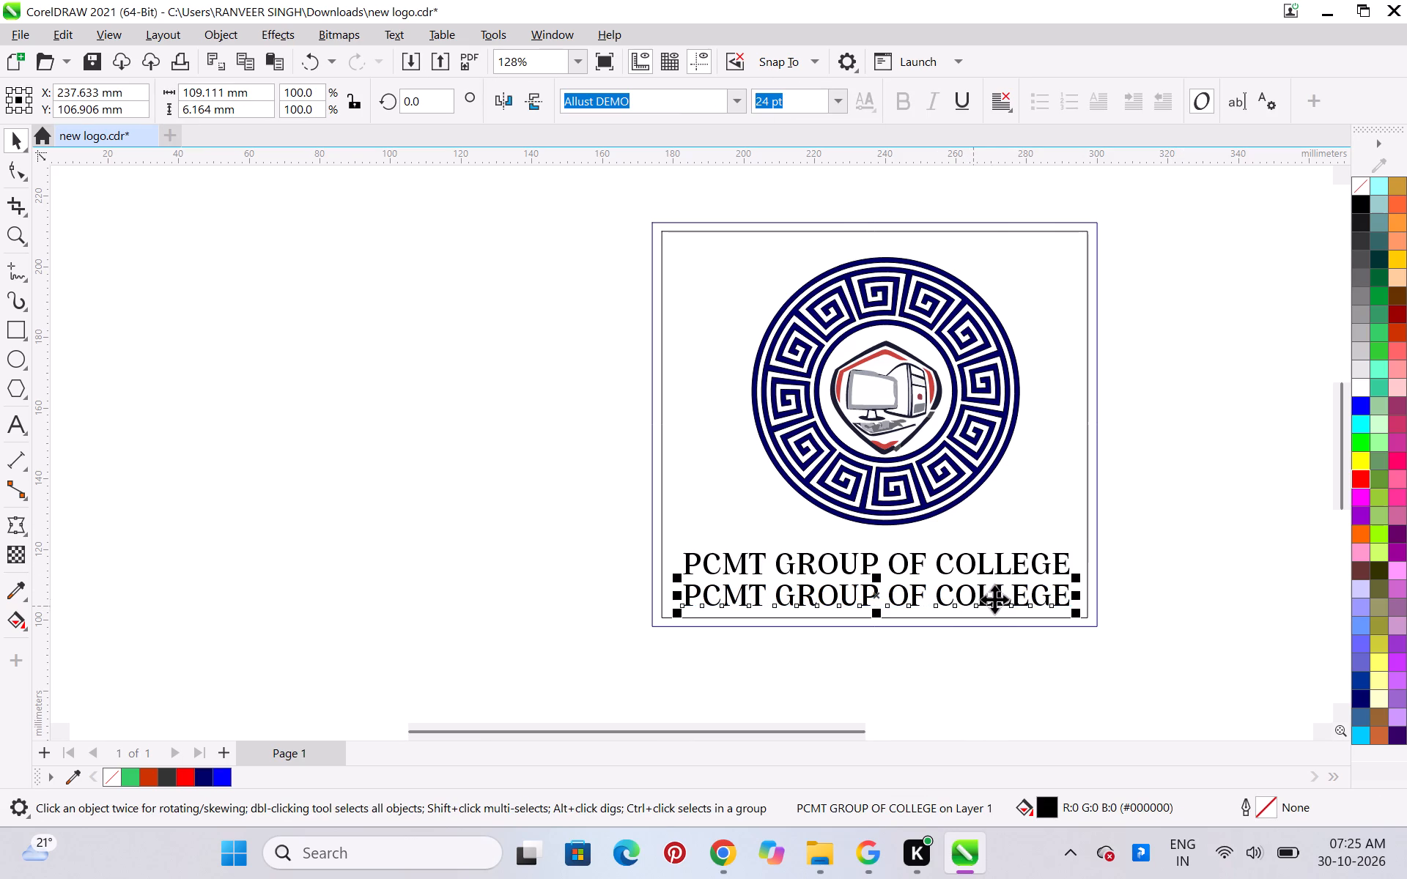
Replace the wording of the copied lower text line with "JIYANPUR AZAMGARH".
{"action": "double_click", "coordinate": [995, 598]}
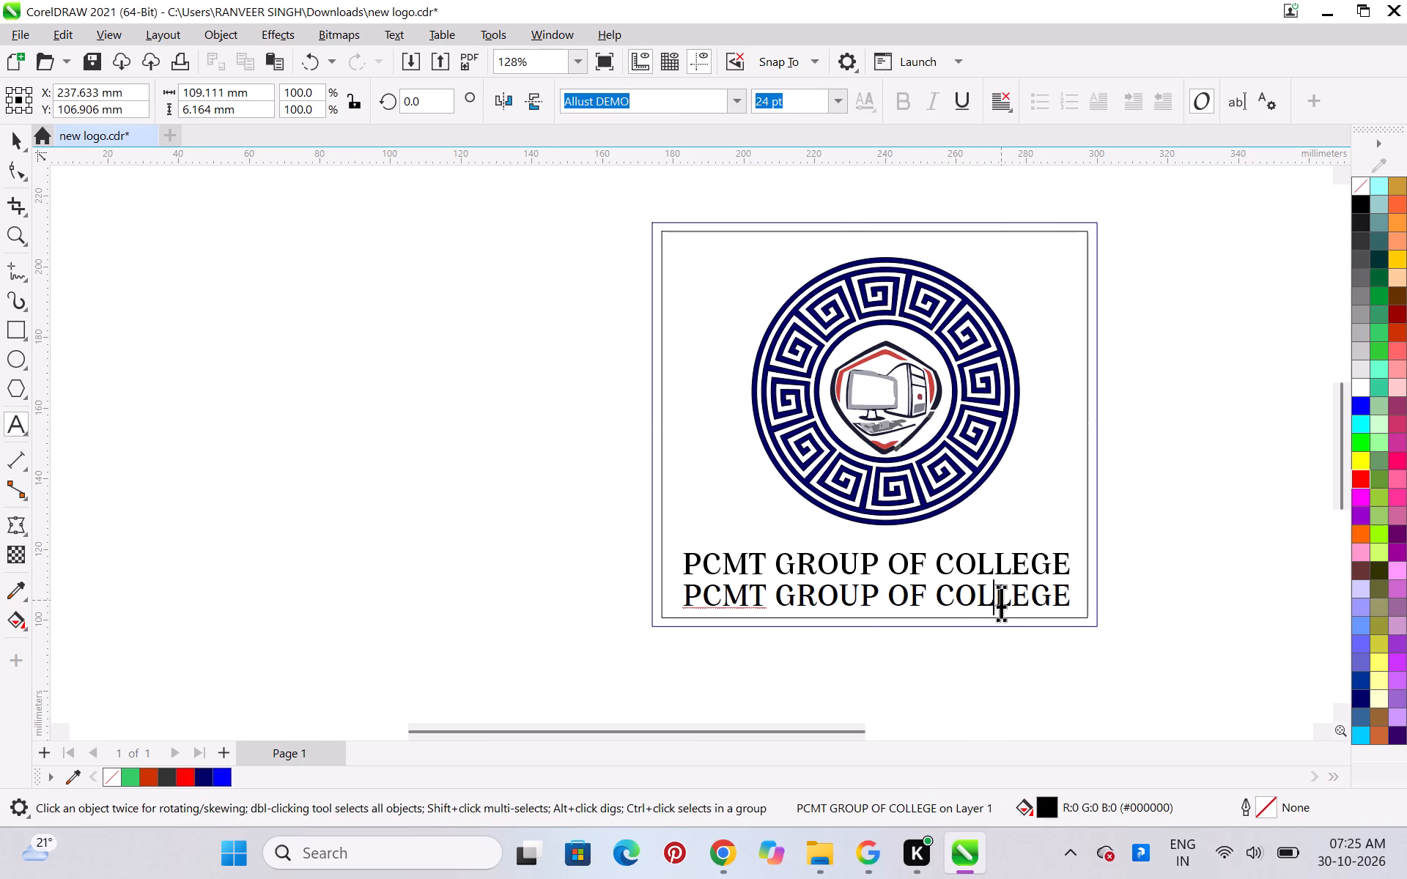
{"action": "key", "text": "ctrl+a"}
{"action": "key", "text": "BackSpace"}
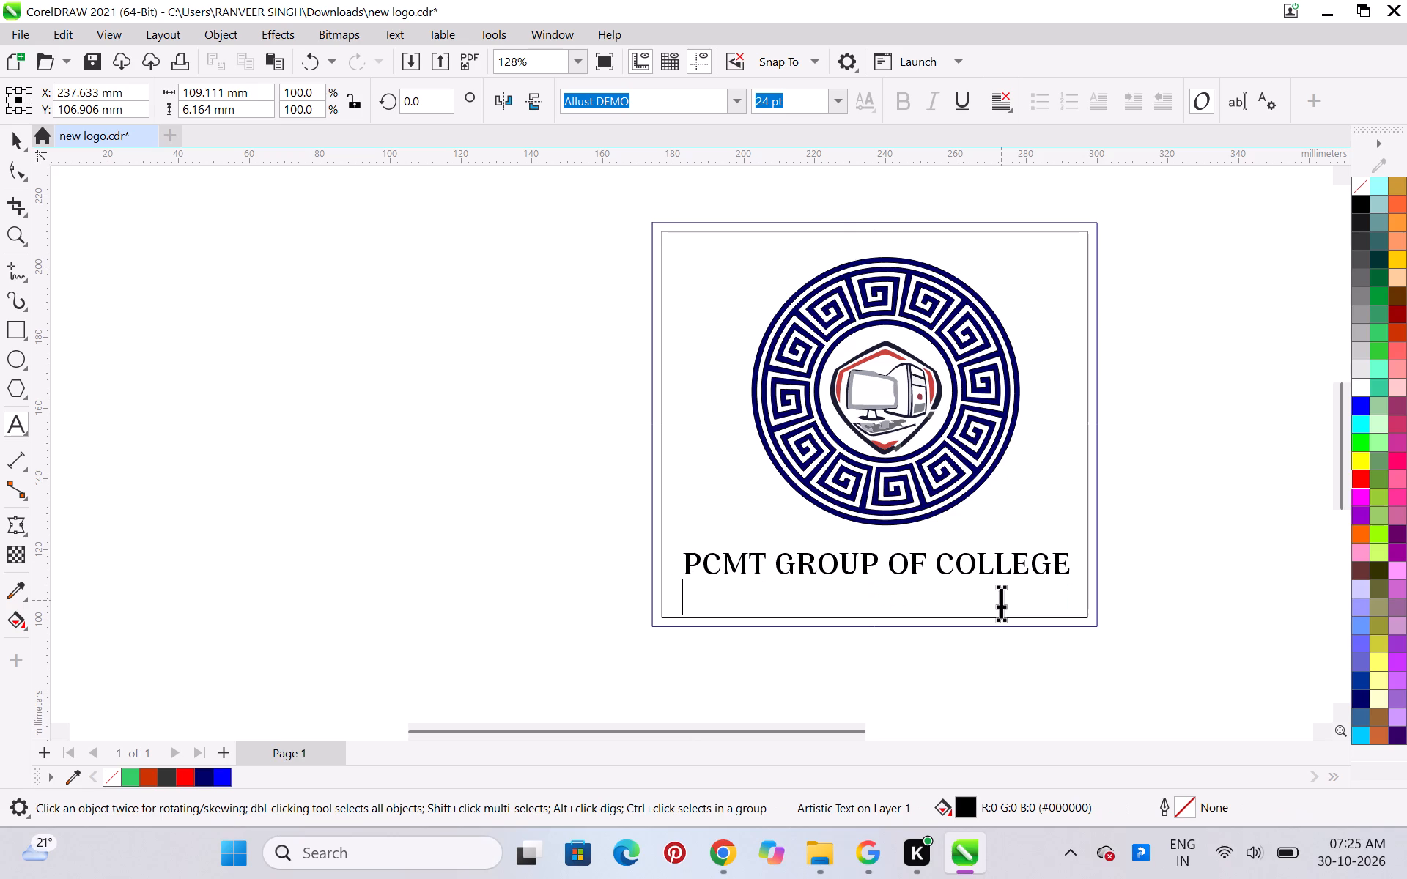
{"action": "type", "text": "JI"}
{"action": "type", "text": "YANPUR"}
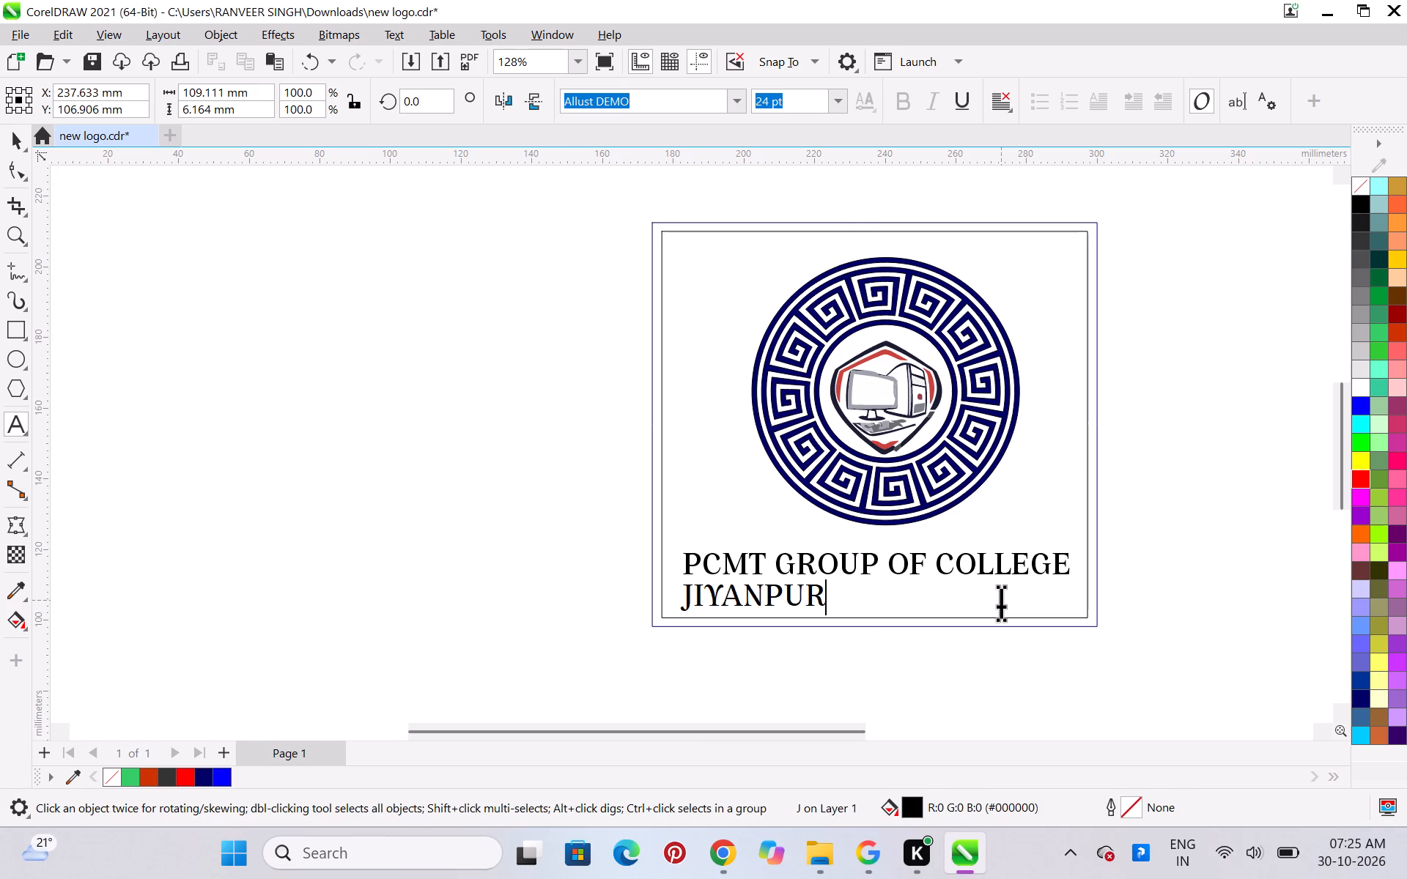
{"action": "key", "text": "space"}
{"action": "type", "text": "AZAMGAR"}
{"action": "key", "text": "h"}
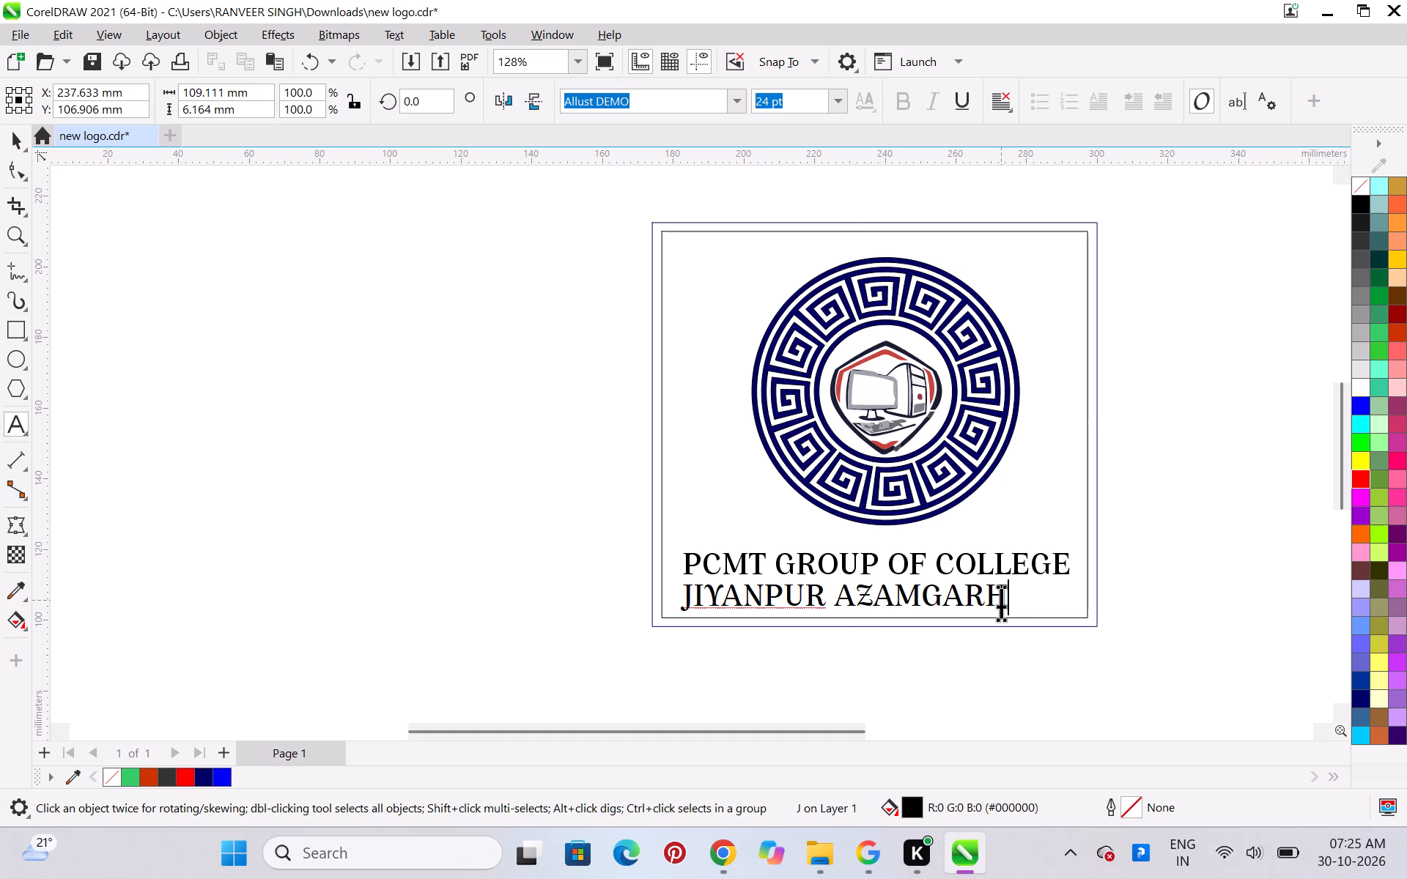
{"action": "key", "text": "ctrl+space"}
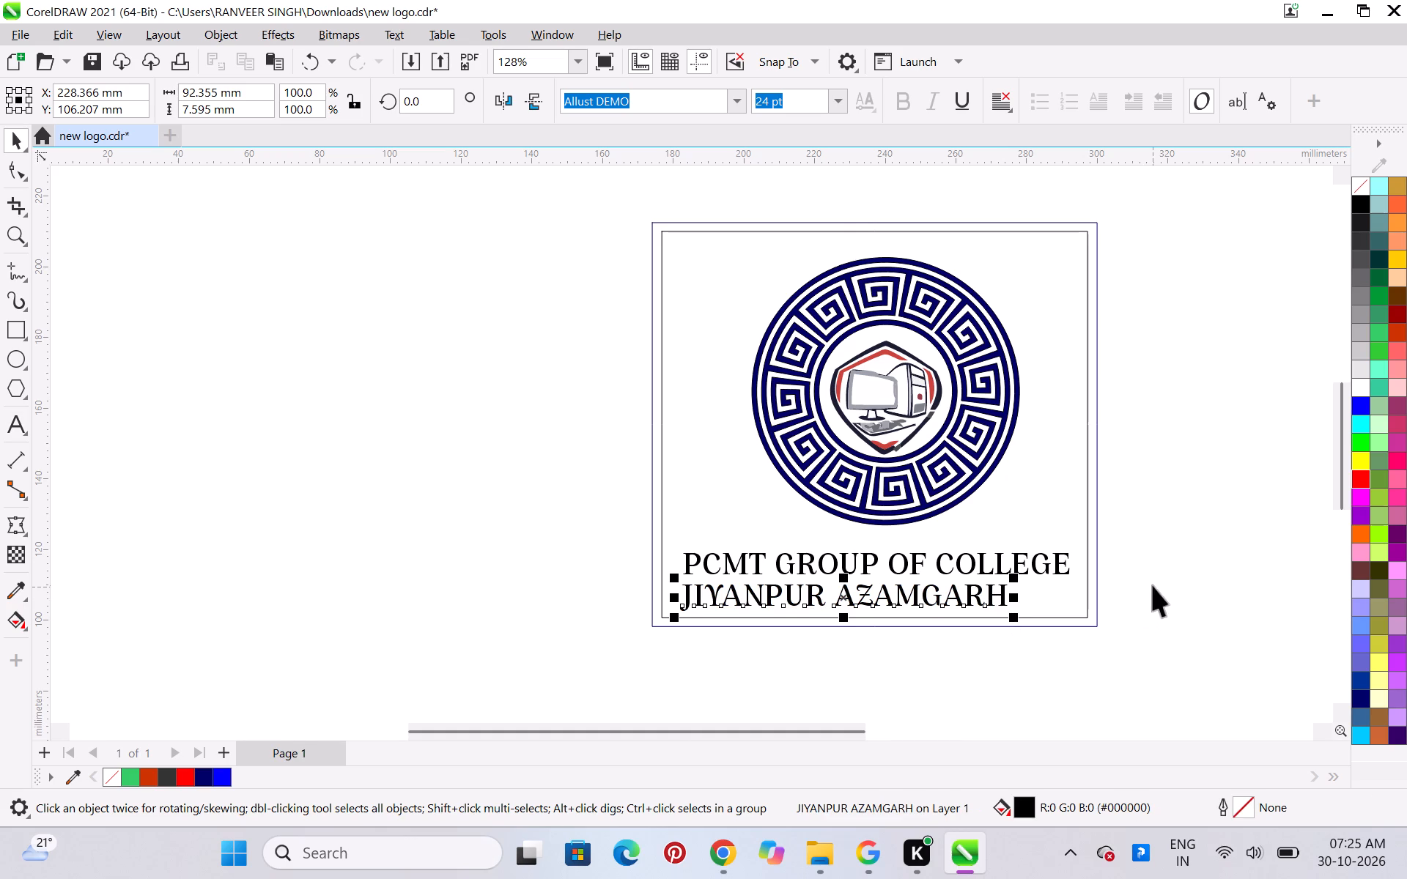
{"action": "left_click", "coordinate": [1153, 585]}
Move the "JIYANPUR AZAMGARH" line horizontally under the college name, with its centre at about X 236.3 mm.
{"action": "scroll", "coordinate": [896, 598], "scroll_direction": "up", "scroll_amount": 1}
{"action": "left_click", "coordinate": [896, 595]}
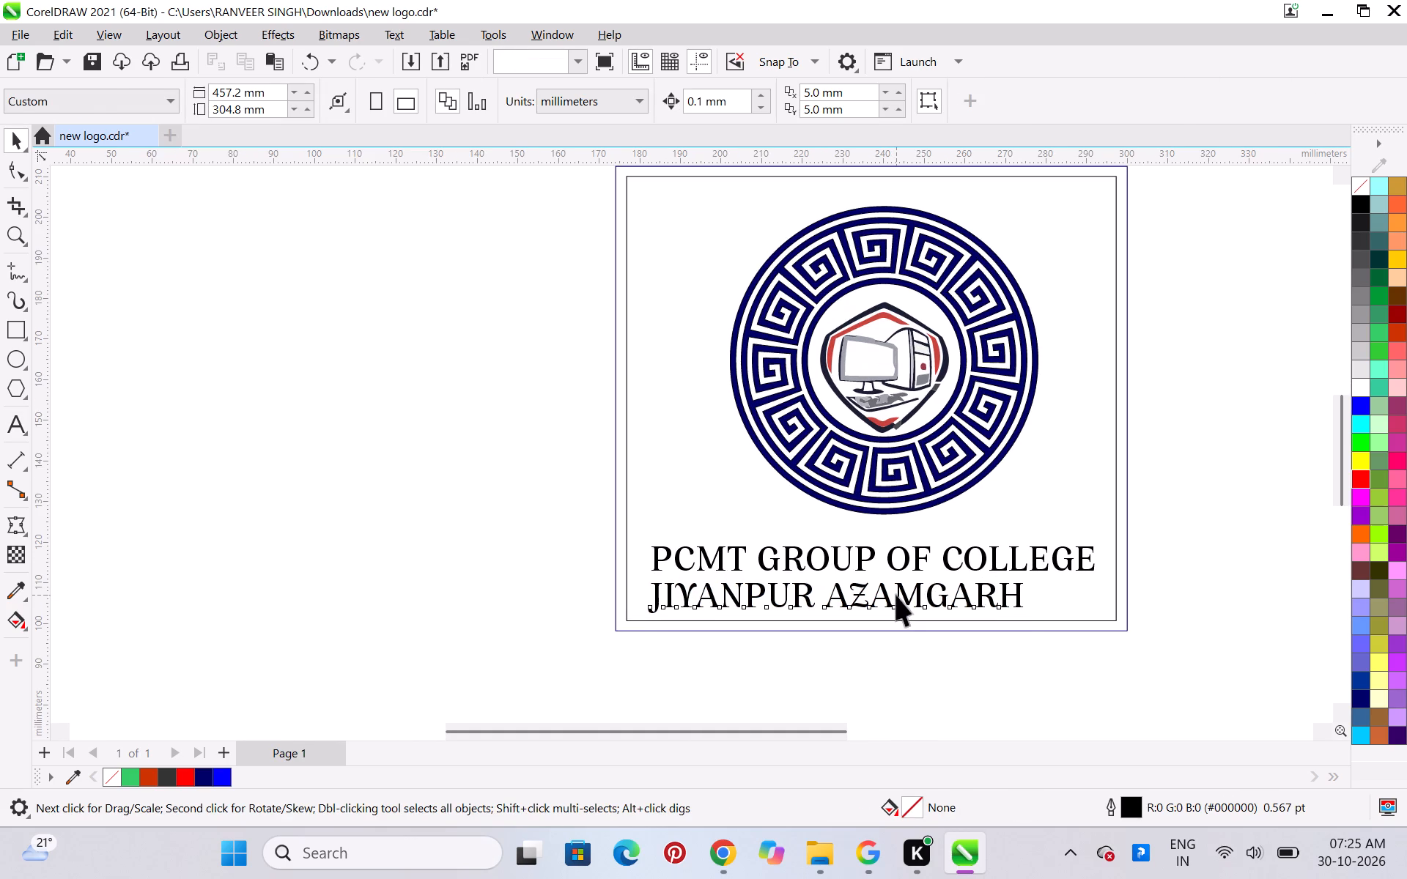
{"action": "left_click_drag", "start_coordinate": [896, 595], "coordinate": [928, 595]}
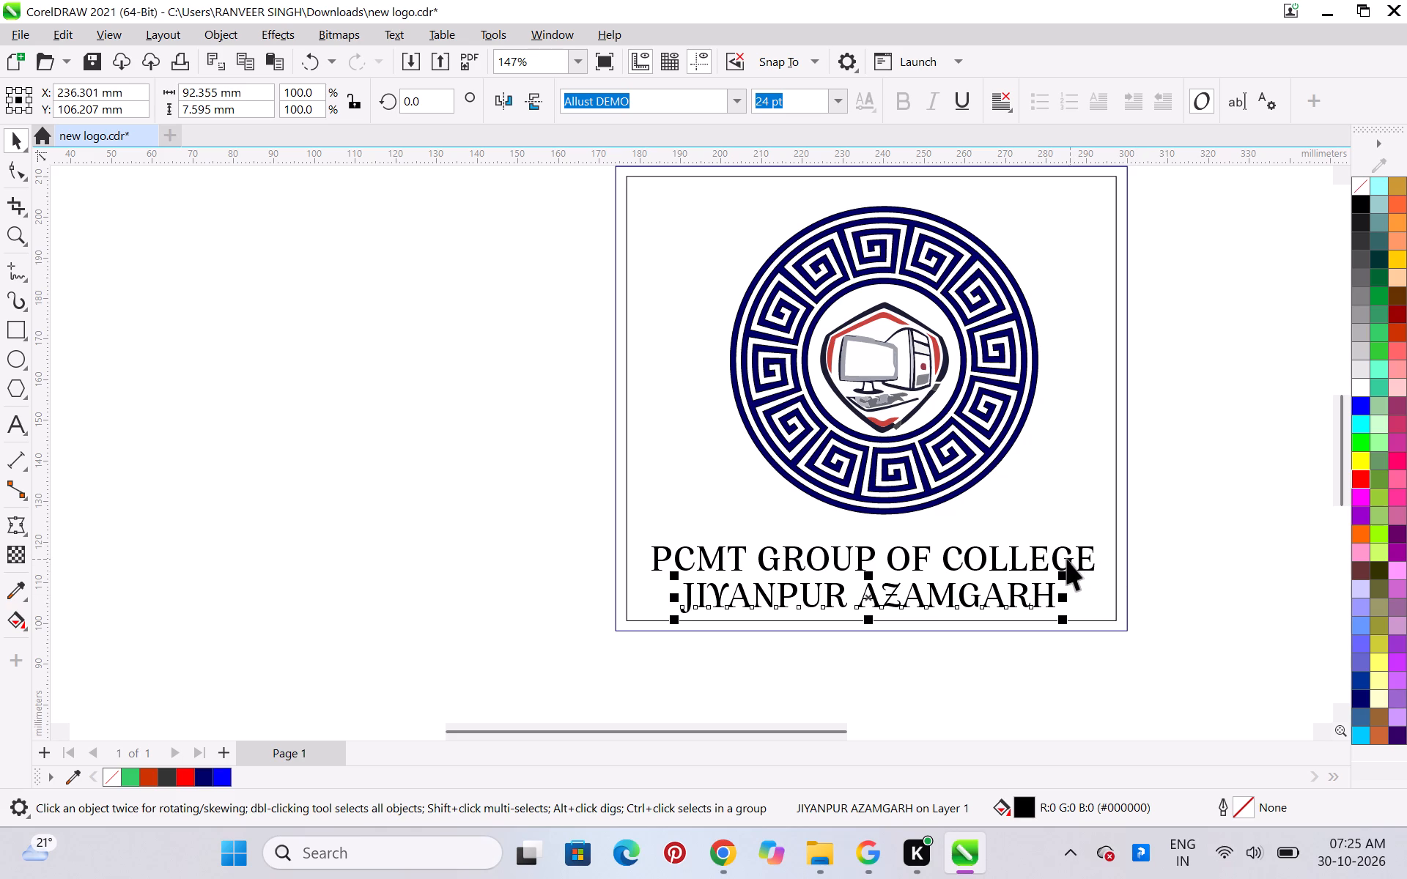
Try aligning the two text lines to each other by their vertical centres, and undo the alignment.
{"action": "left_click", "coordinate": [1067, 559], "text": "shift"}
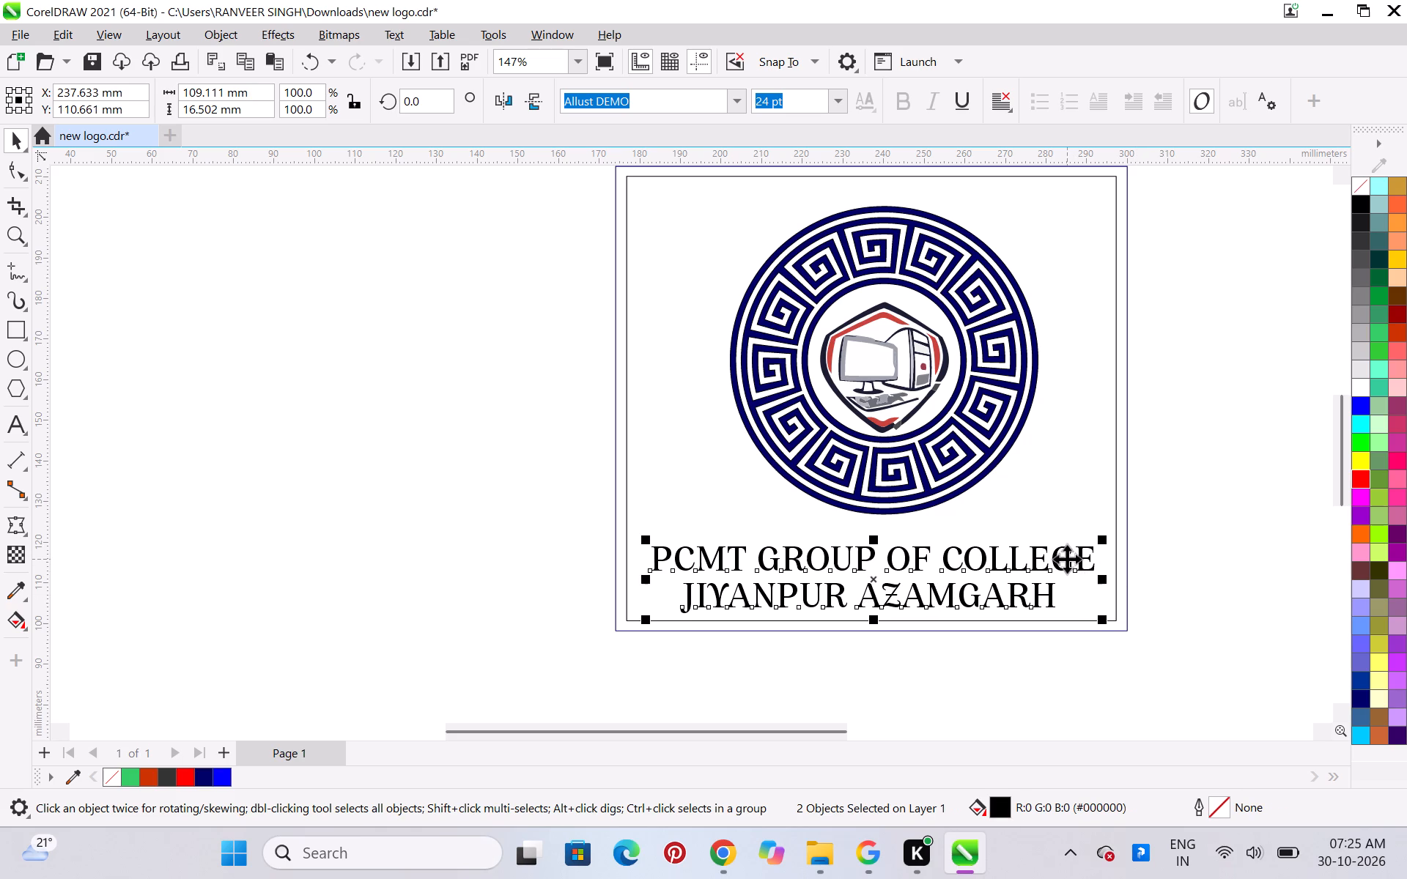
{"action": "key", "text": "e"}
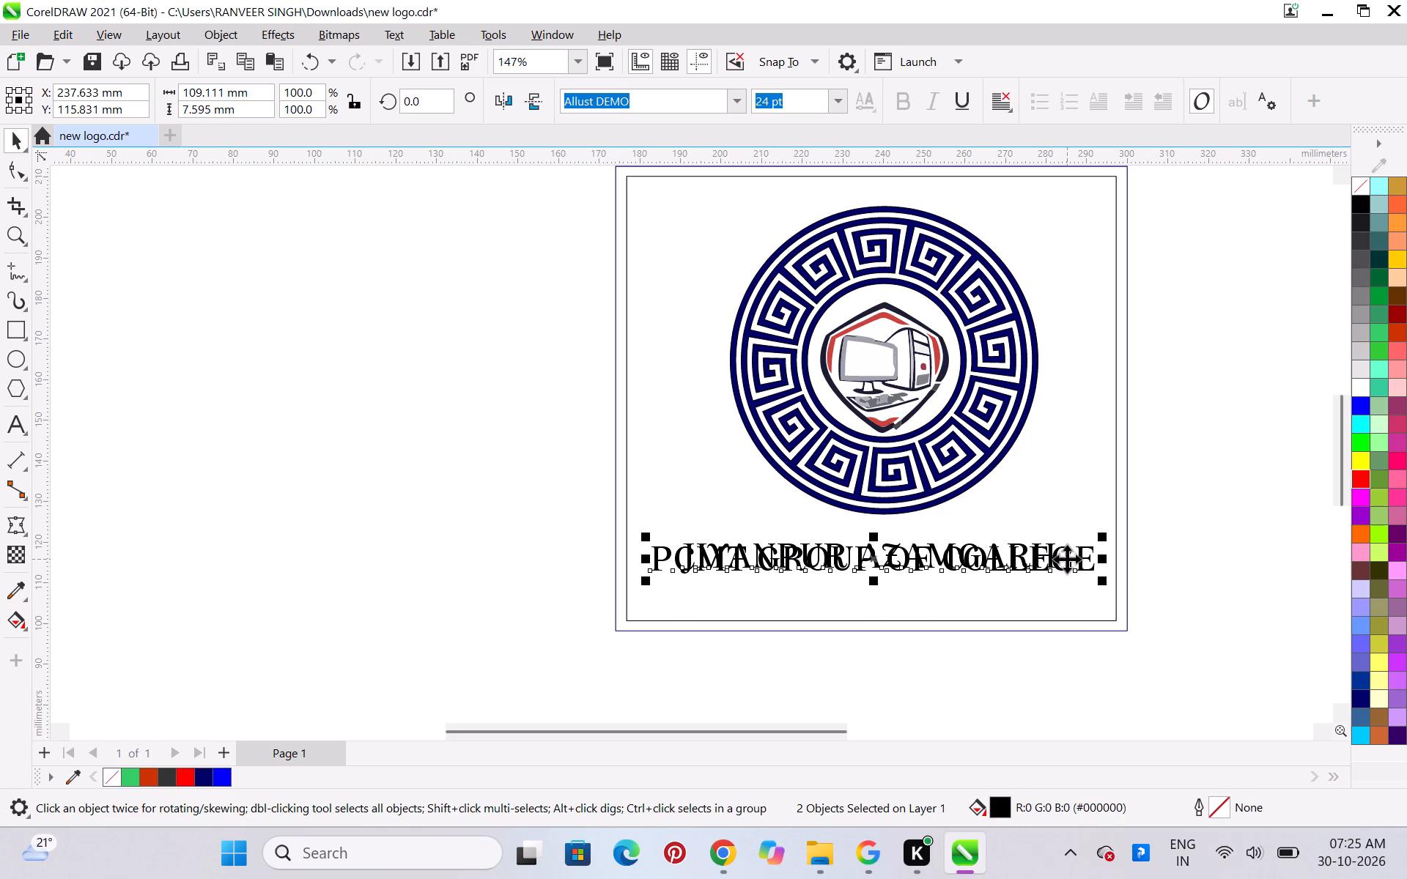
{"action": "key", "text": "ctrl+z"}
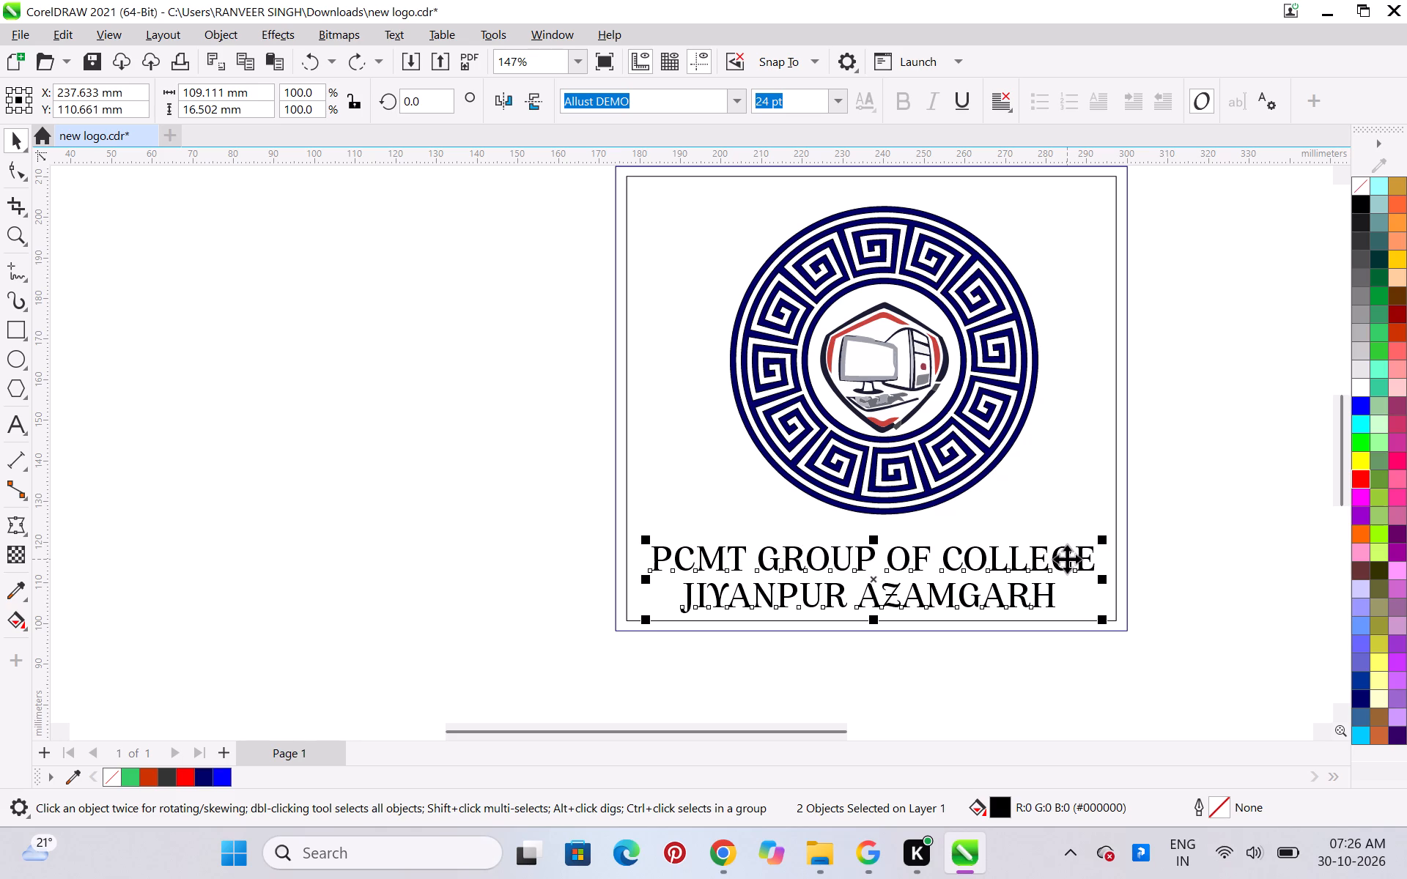
Align the "JIYANPUR AZAMGARH" line and the "PCMT GROUP OF COLLEGE" line on a common horizontal centre.
{"action": "key", "text": "c"}
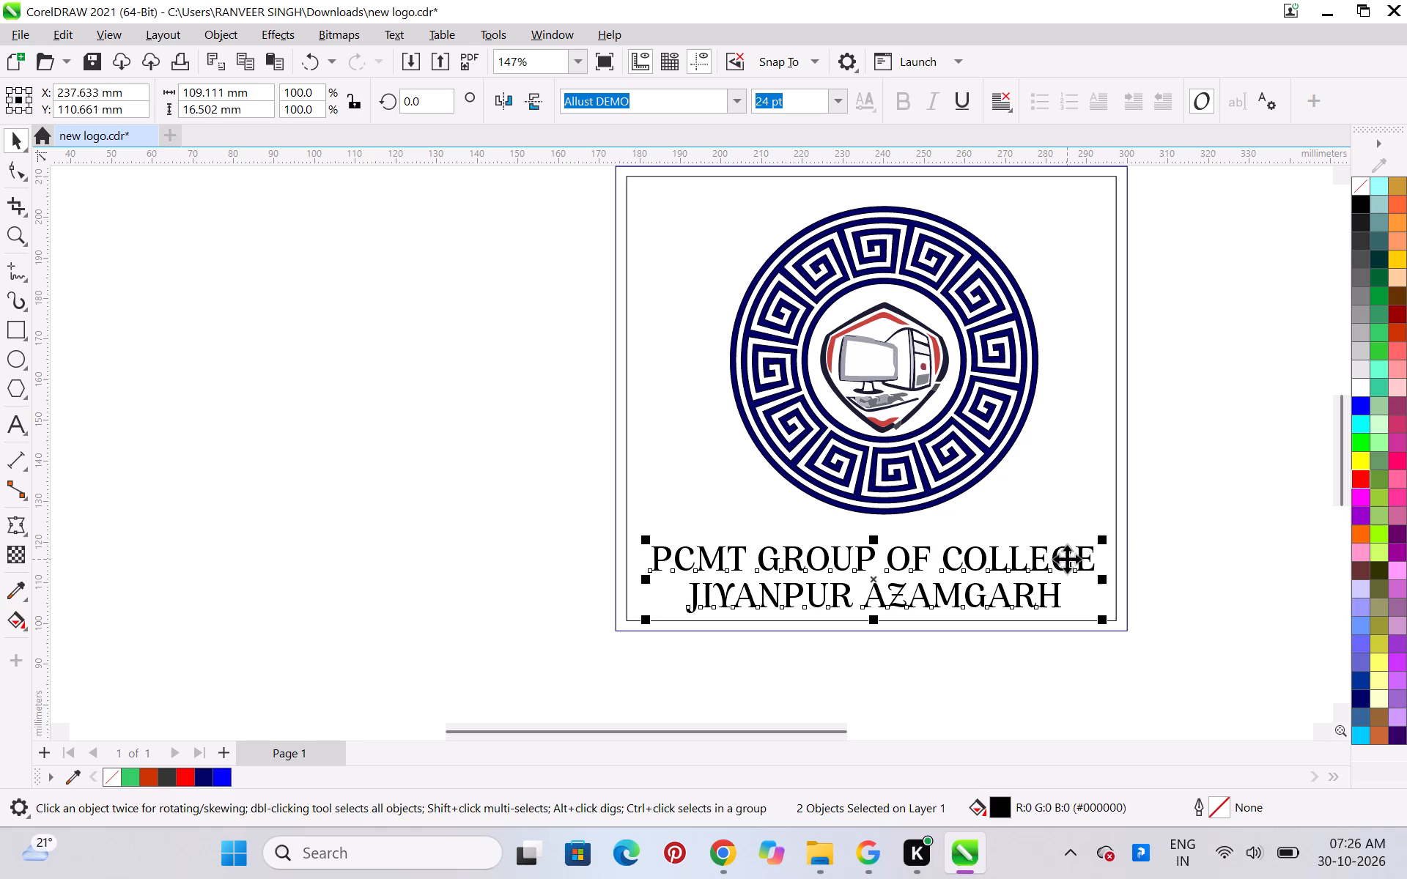
{"action": "left_click", "coordinate": [1253, 491]}
Centre the ring and computer shield emblem horizontally on the outer frame rectangle.
{"action": "scroll", "coordinate": [1116, 528], "scroll_direction": "down", "scroll_amount": 4}
{"action": "scroll", "coordinate": [1116, 528], "scroll_direction": "up", "scroll_amount": 4}
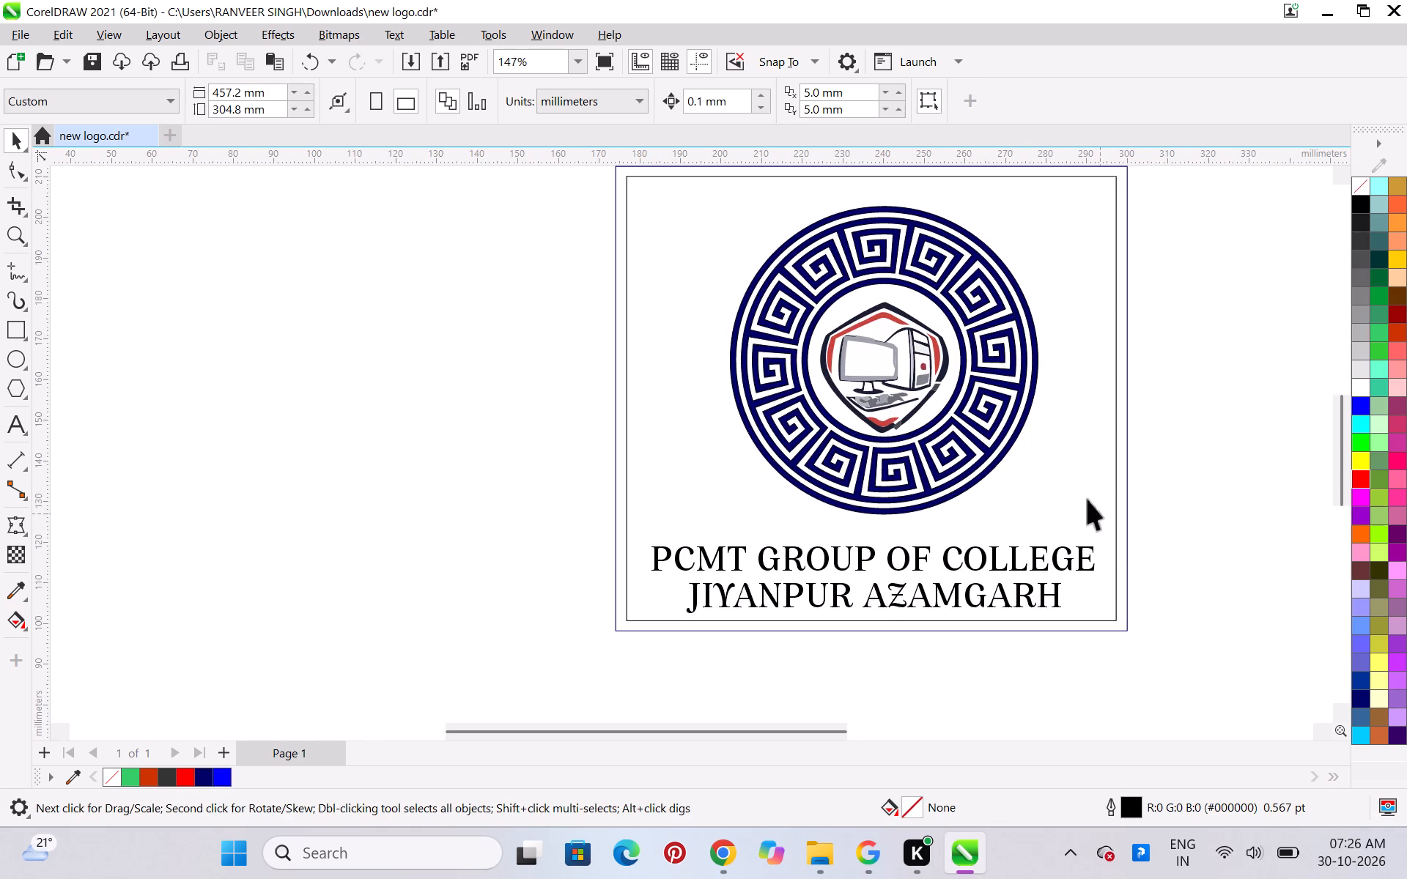
{"action": "scroll", "coordinate": [1041, 432], "scroll_direction": "down", "scroll_amount": 3}
{"action": "scroll", "coordinate": [1018, 431], "scroll_direction": "up", "scroll_amount": 2}
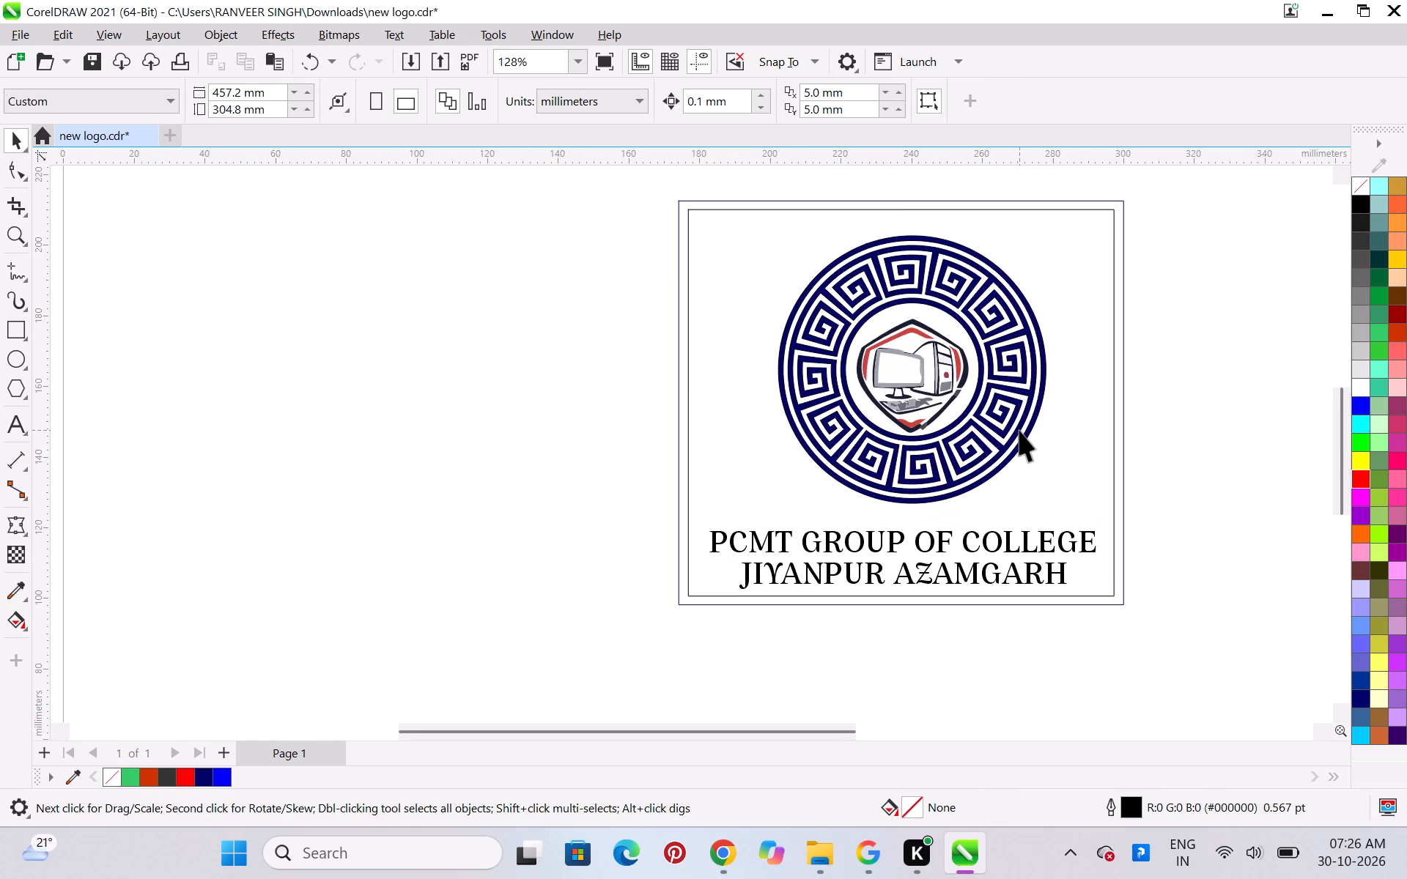
{"action": "left_click", "coordinate": [1019, 429]}
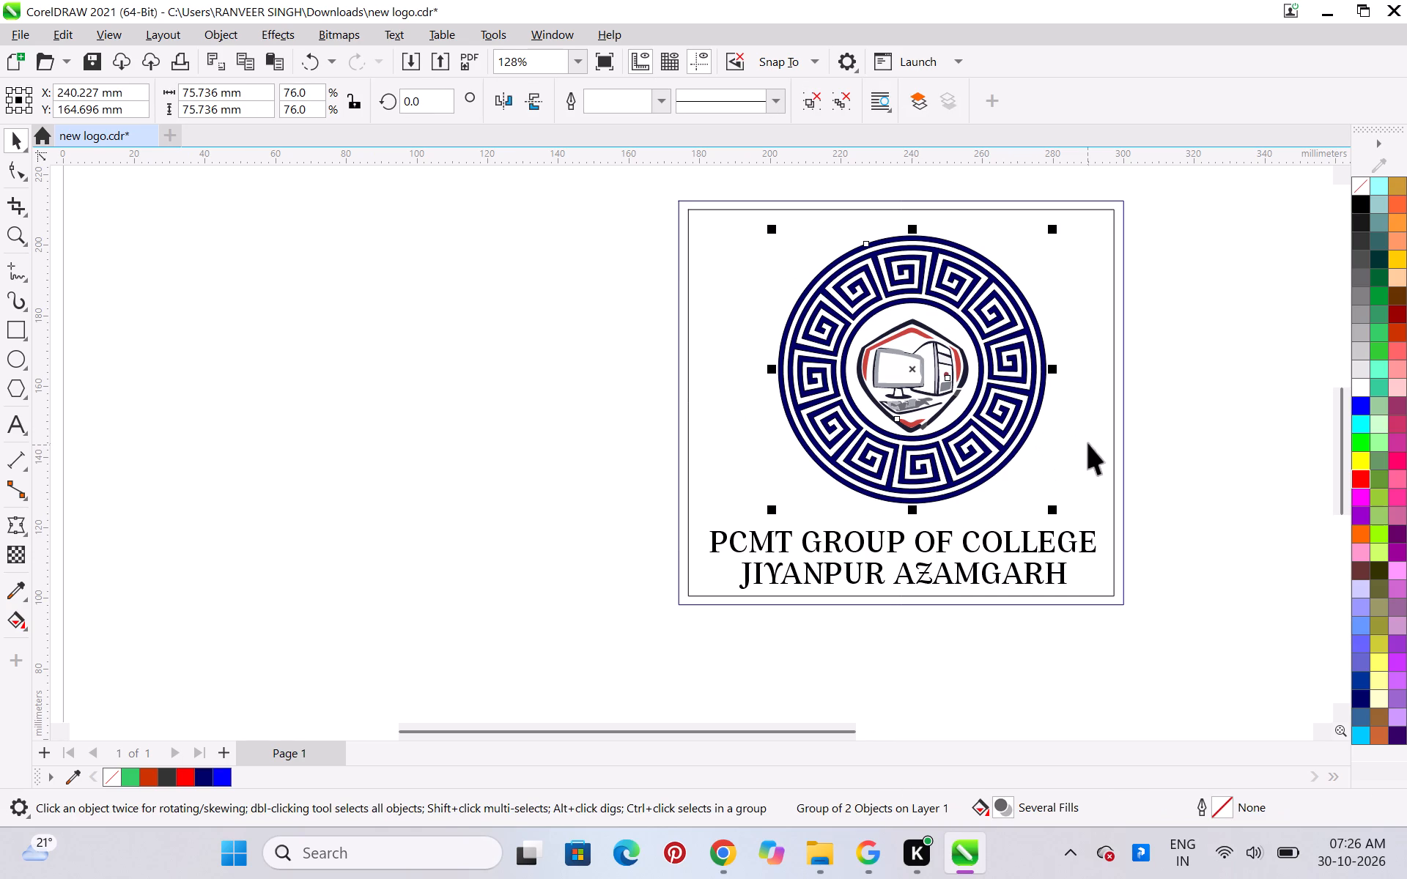
{"action": "left_click", "coordinate": [1104, 412], "text": "shift"}
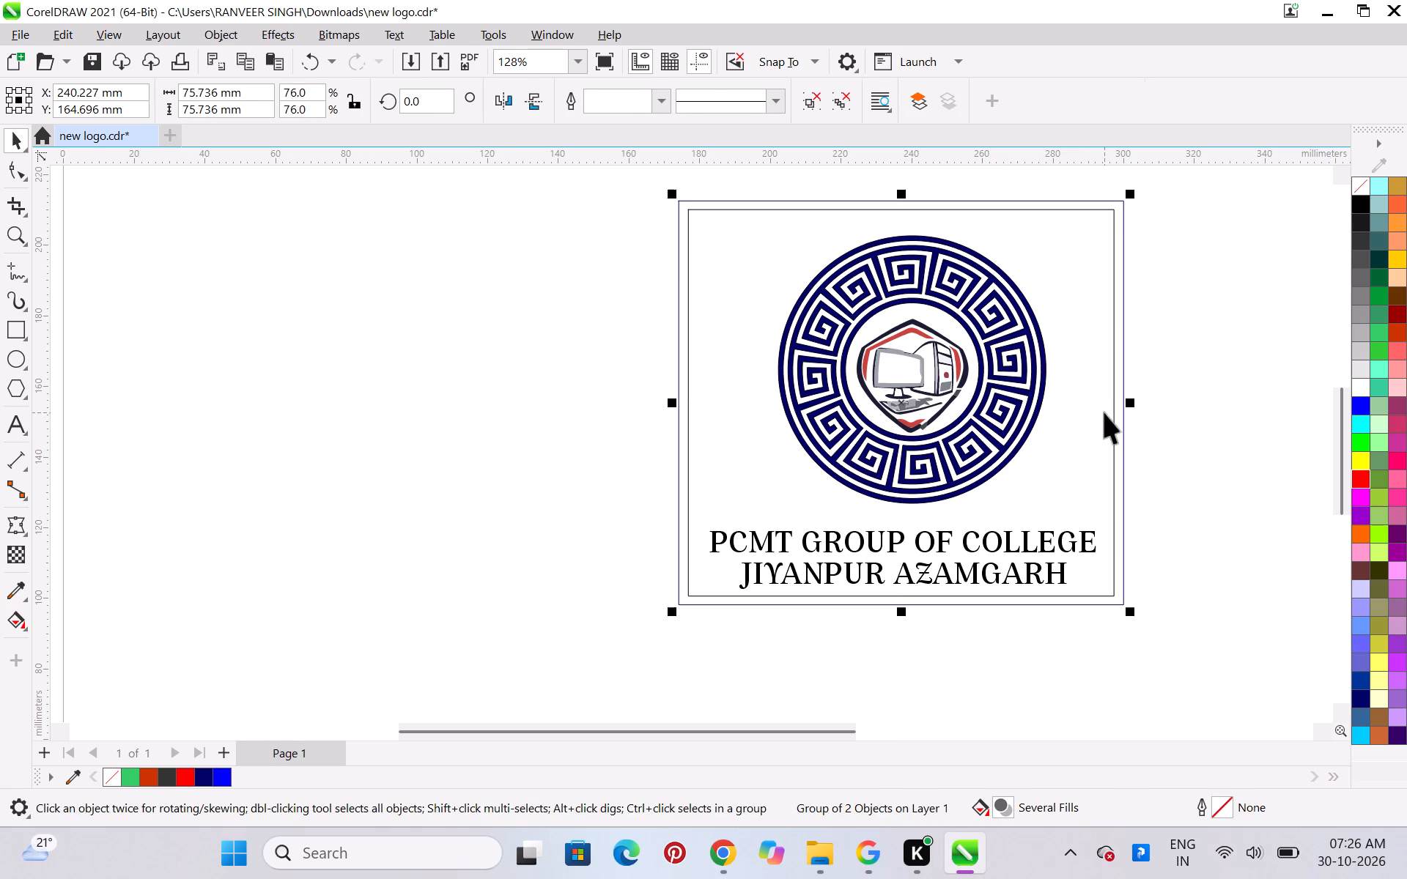
{"action": "key", "text": "c"}
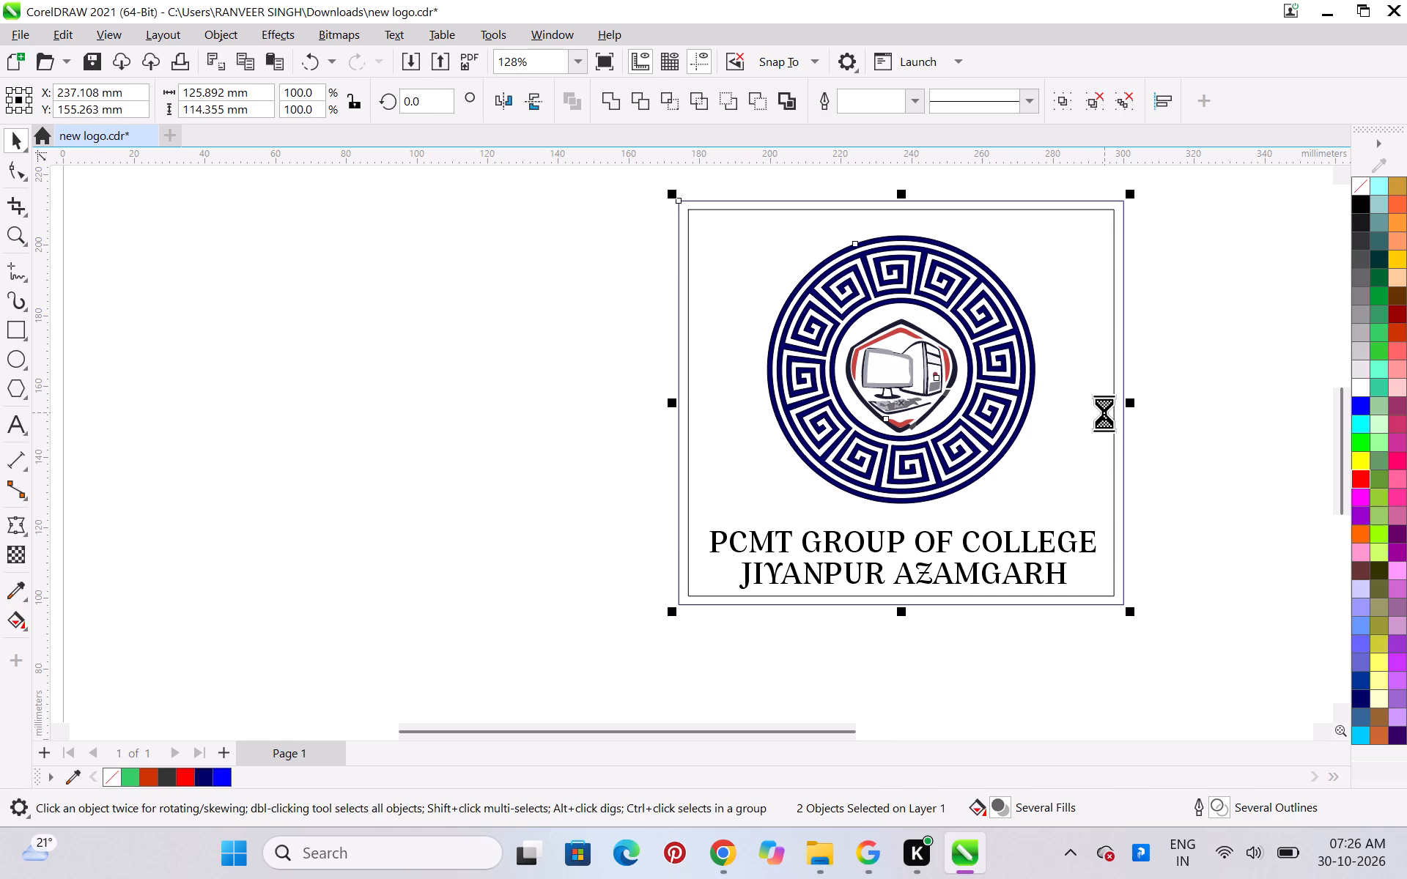
{"action": "left_click", "coordinate": [1237, 449]}
Ungroup the emblem and delete the computer shield from inside the Greek-key ring.
{"action": "scroll", "coordinate": [1037, 339], "scroll_direction": "down", "scroll_amount": 5}
{"action": "scroll", "coordinate": [1021, 339], "scroll_direction": "up", "scroll_amount": 2}
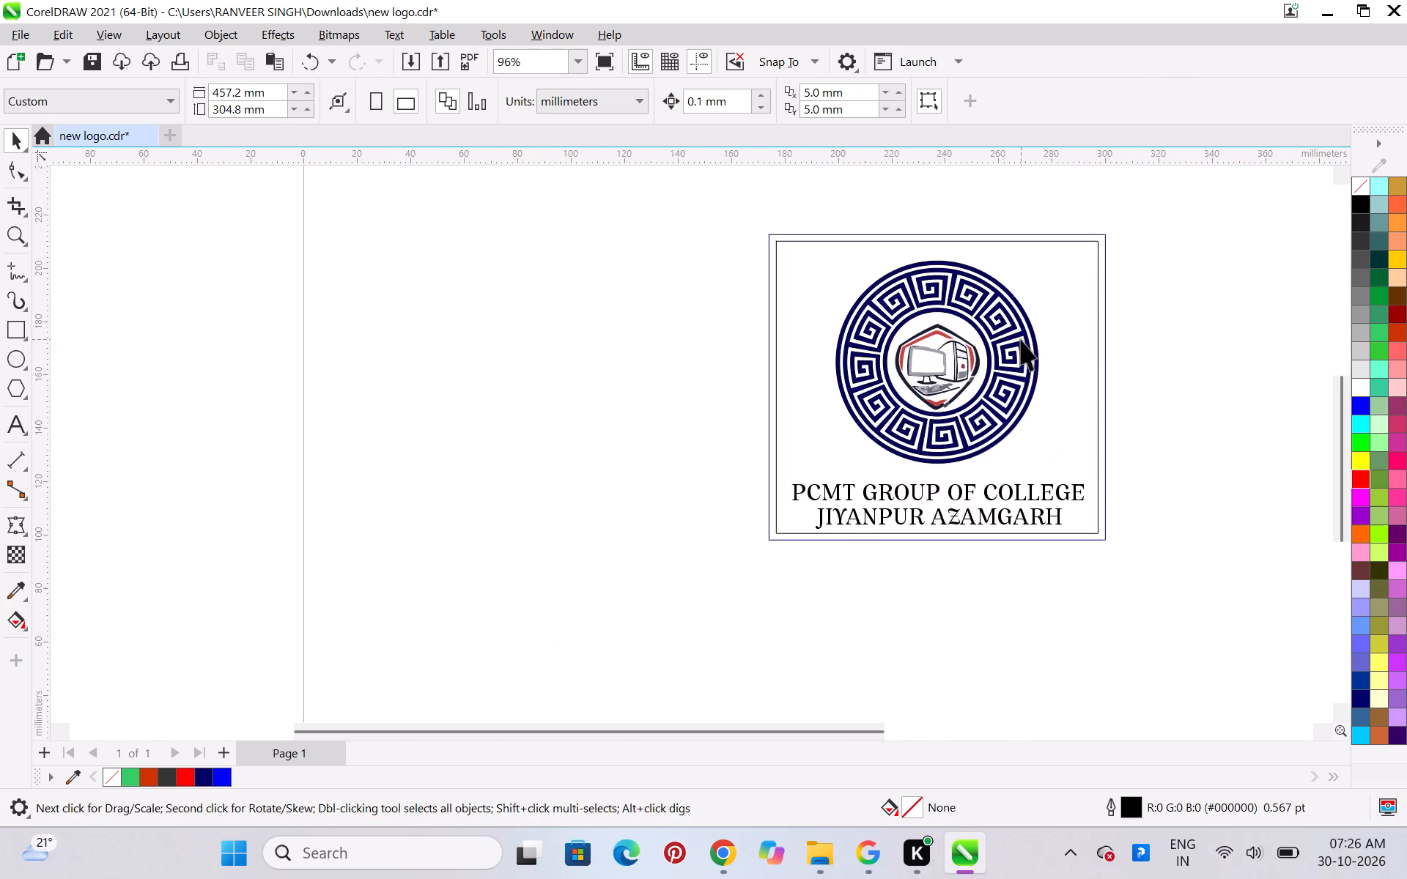
{"action": "scroll", "coordinate": [1021, 339], "scroll_direction": "up", "scroll_amount": 2}
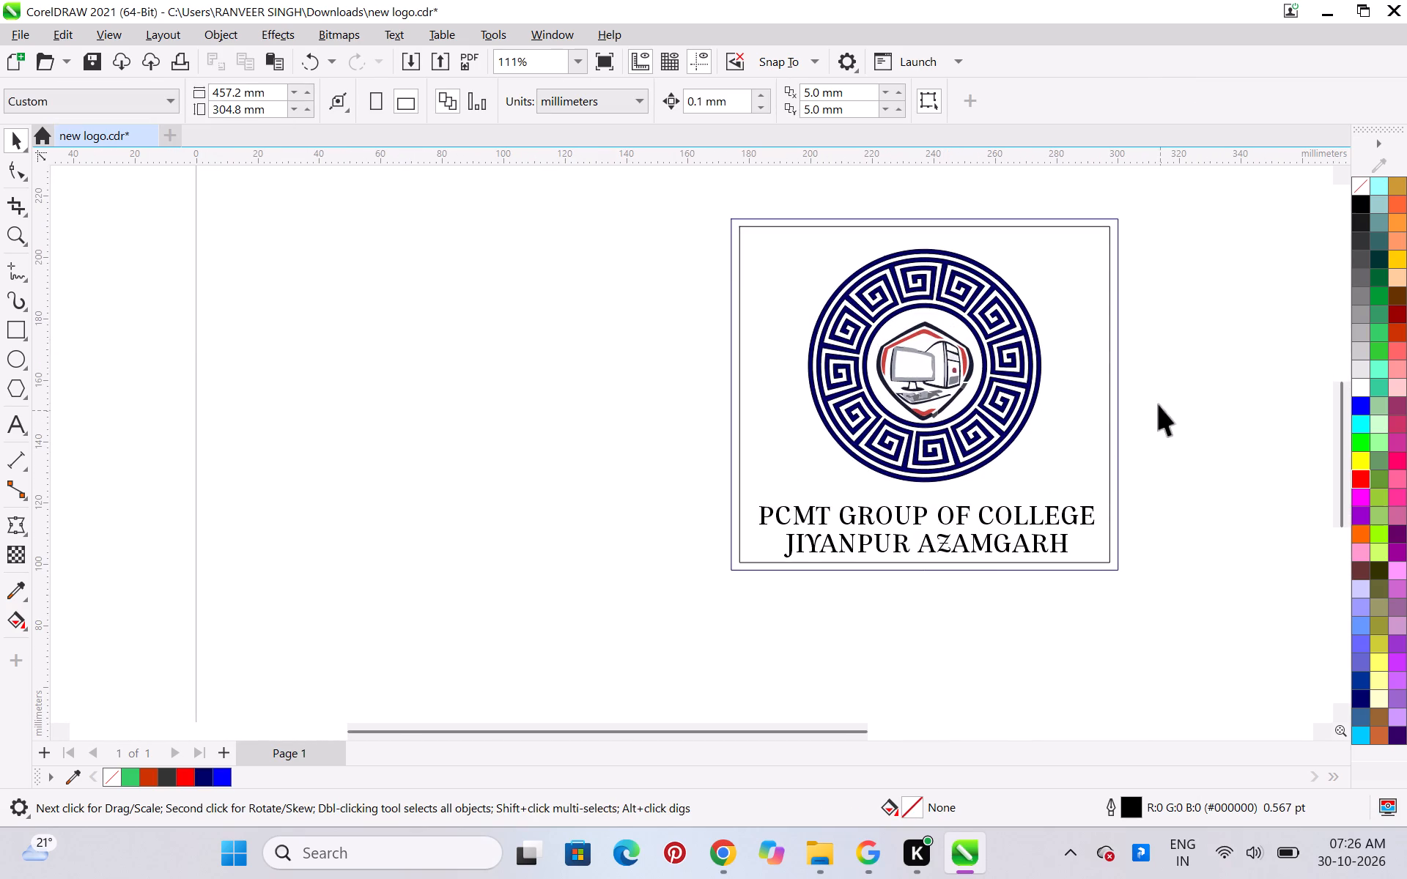
{"action": "left_click", "coordinate": [956, 360]}
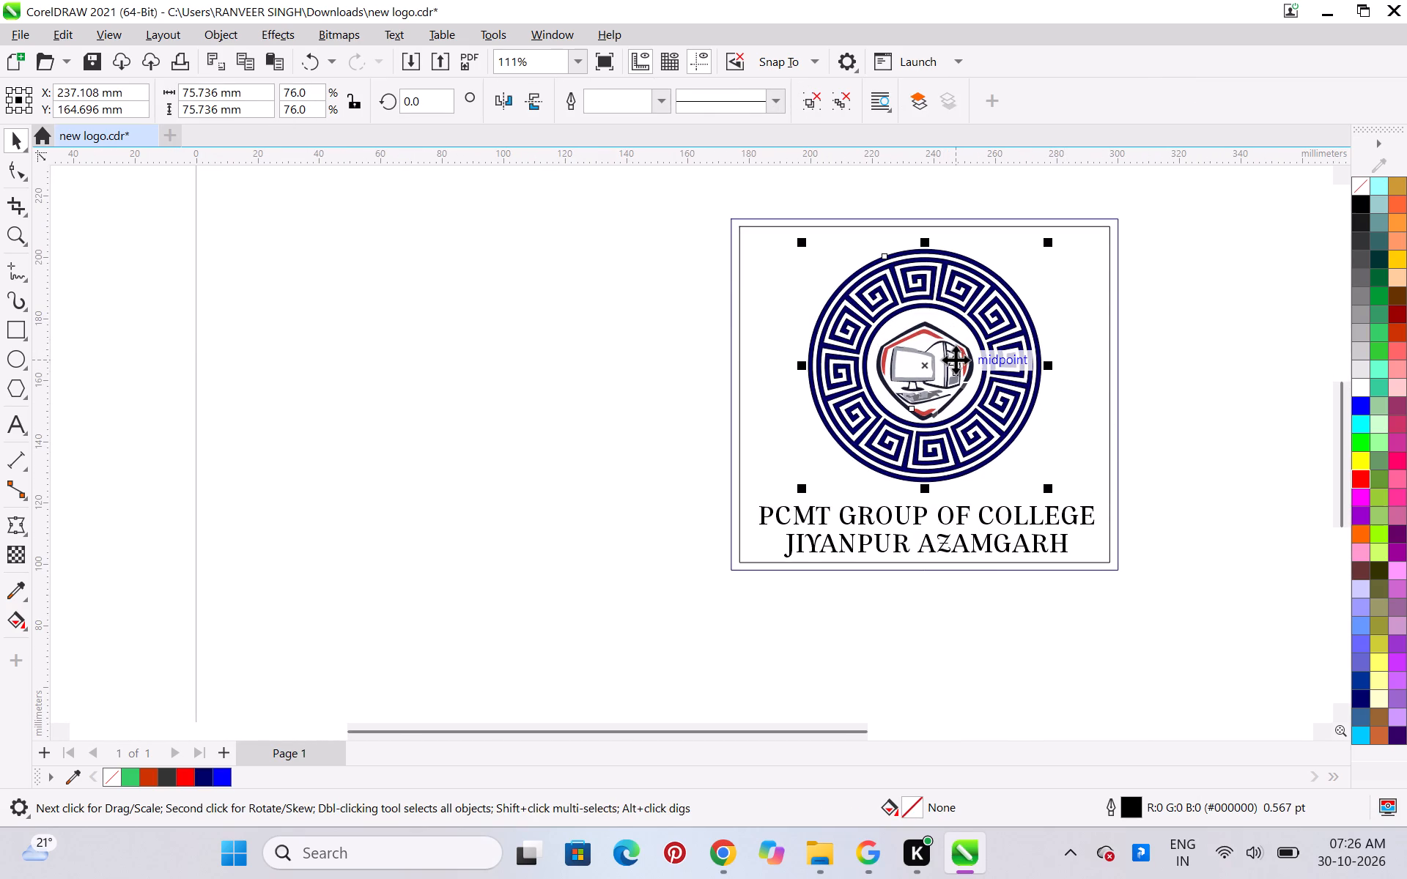
{"action": "key", "text": "ctrl+u"}
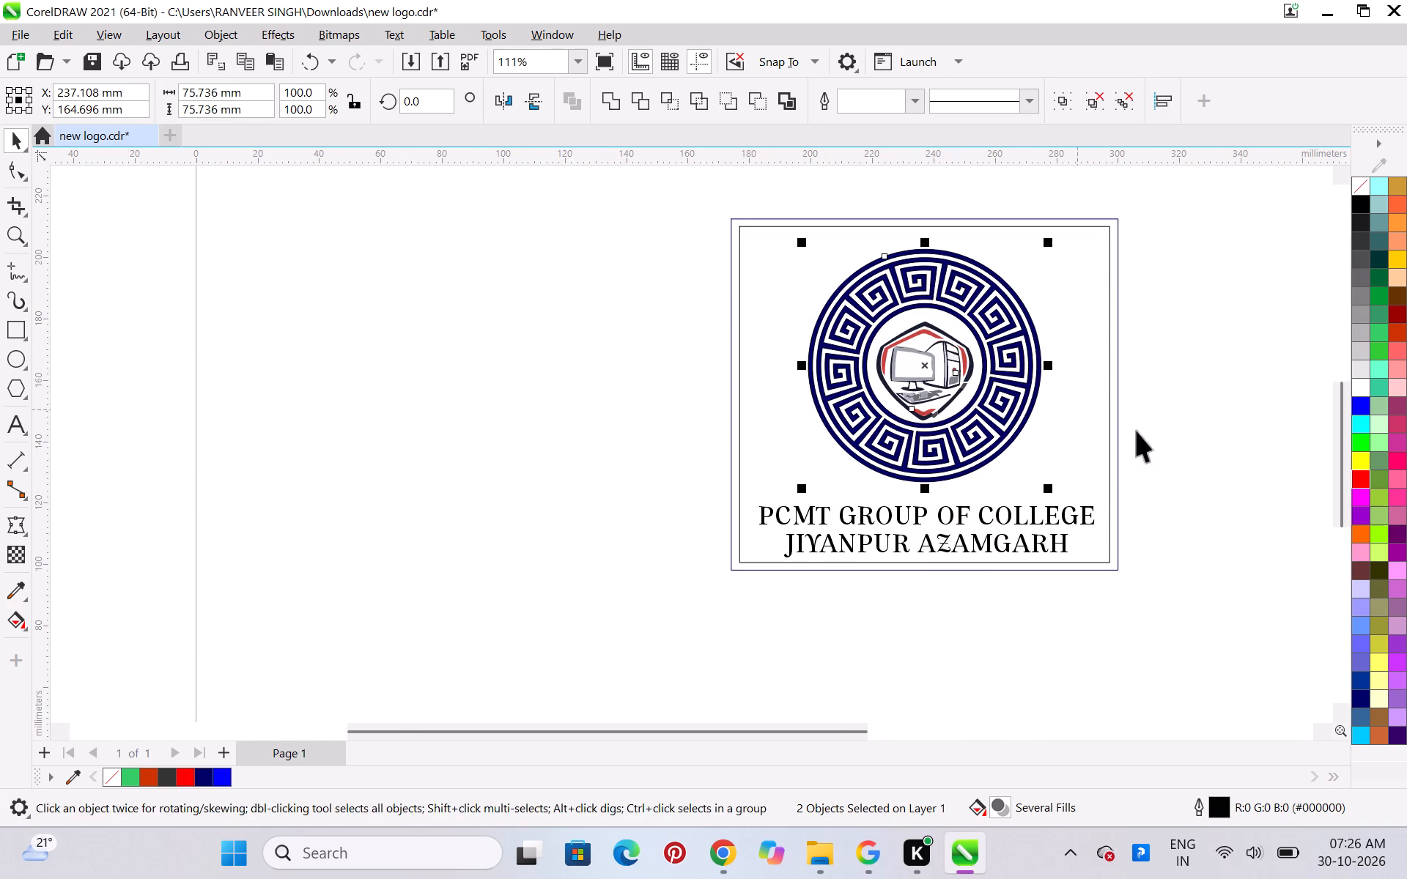
{"action": "left_click", "coordinate": [1190, 437]}
{"action": "left_click", "coordinate": [943, 357]}
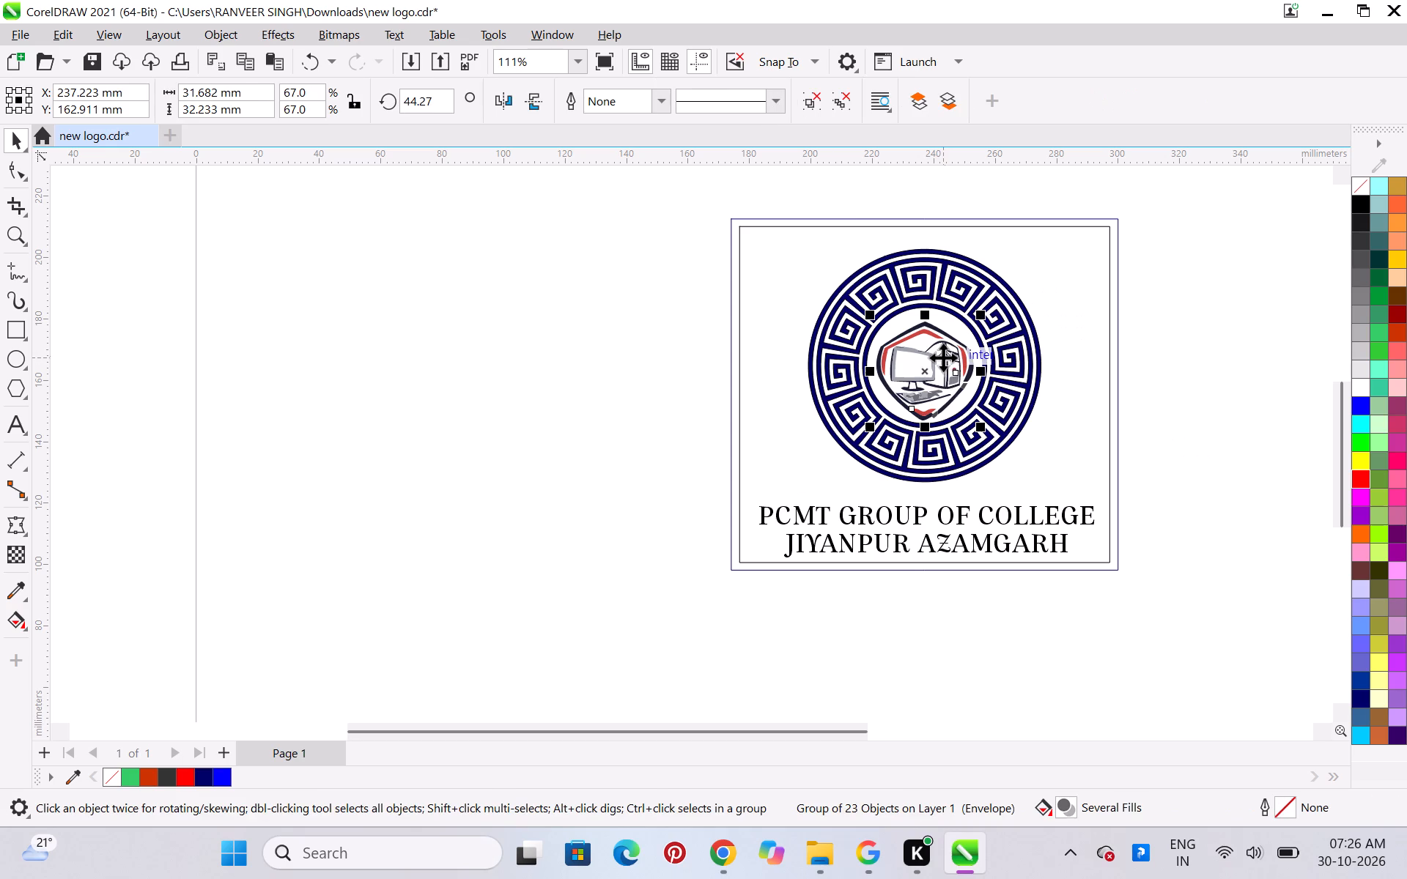
{"action": "key", "text": "Delete"}
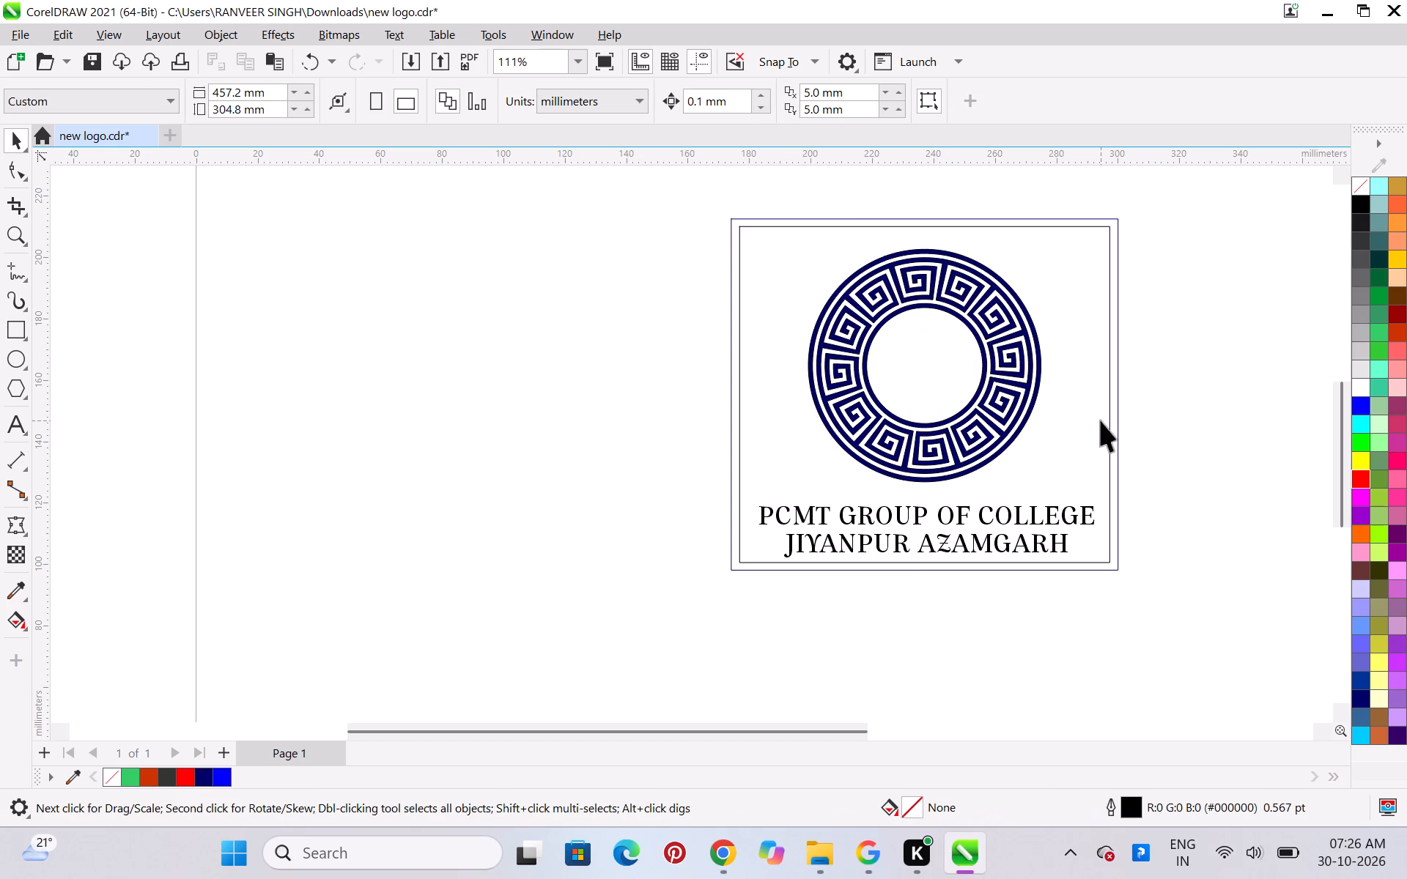
{"action": "left_click", "coordinate": [898, 365]}
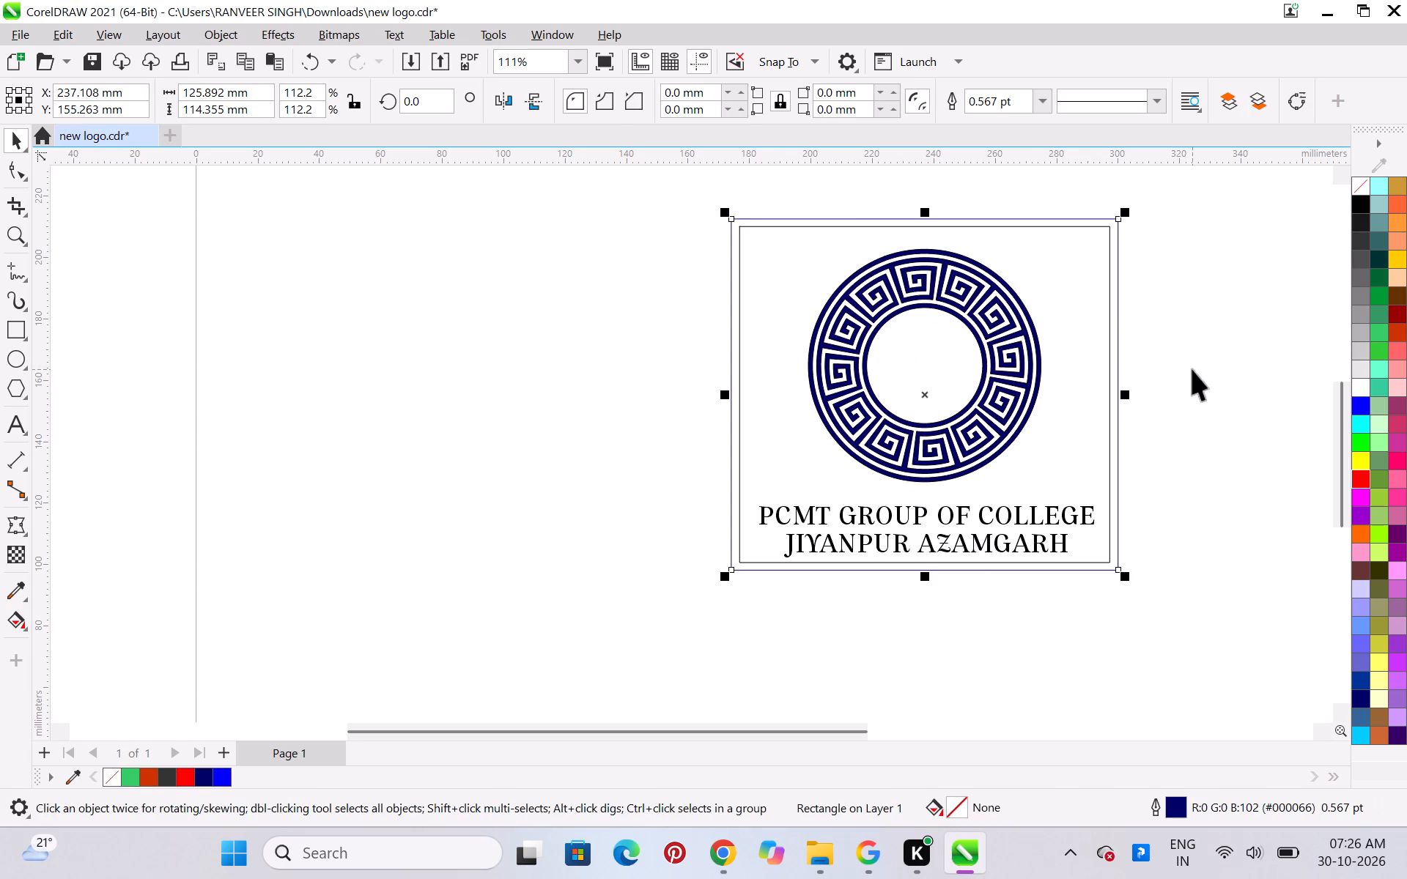
{"action": "left_click", "coordinate": [1193, 367]}
Draw a circle about 32.6 mm in diameter inside the Greek-key ring and fill it blue (#0000FF).
{"action": "scroll", "coordinate": [937, 401], "scroll_direction": "up", "scroll_amount": 5}
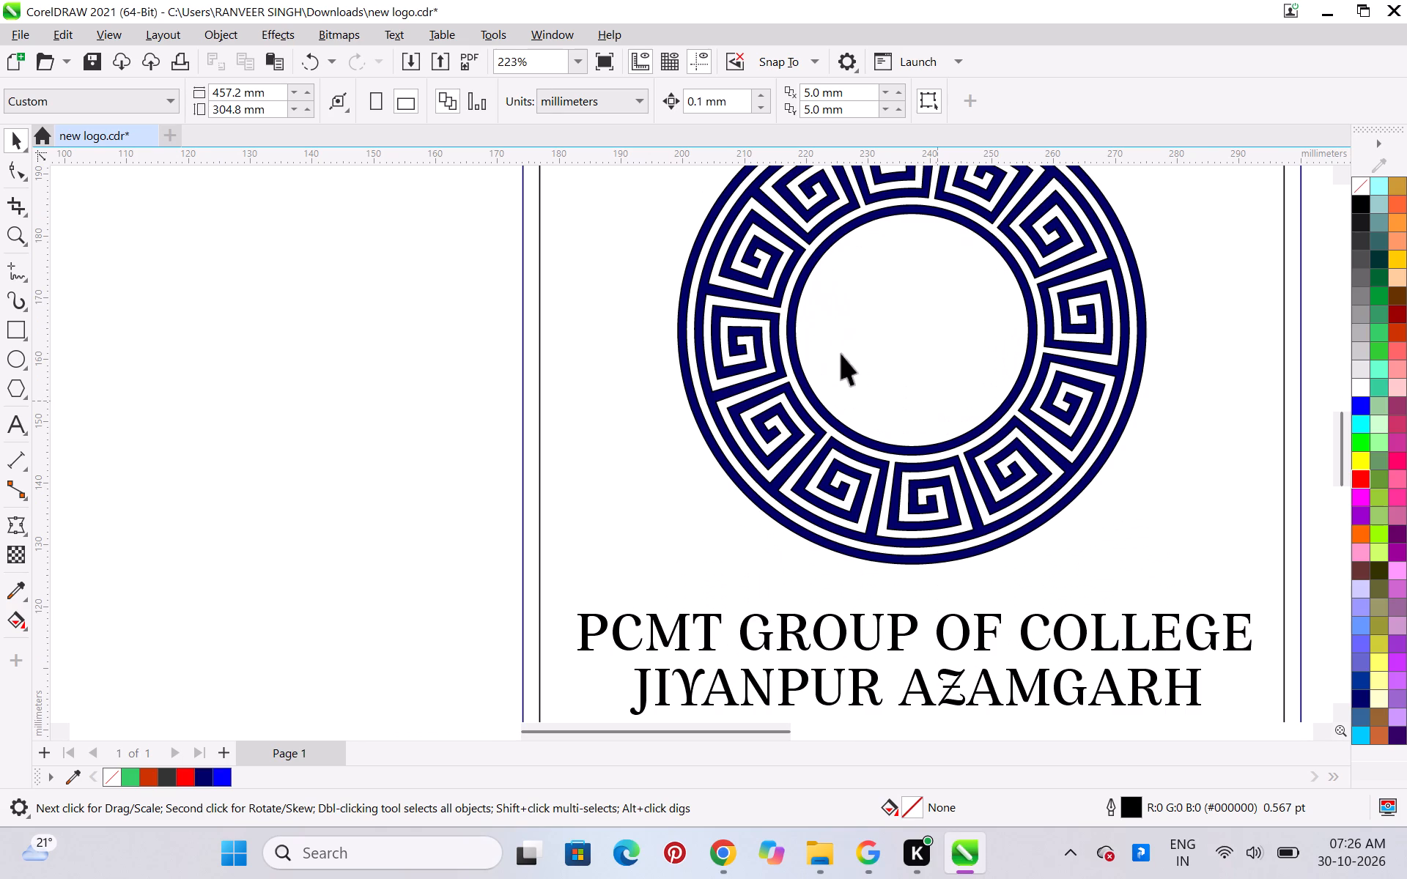
{"action": "left_click", "coordinate": [13, 357]}
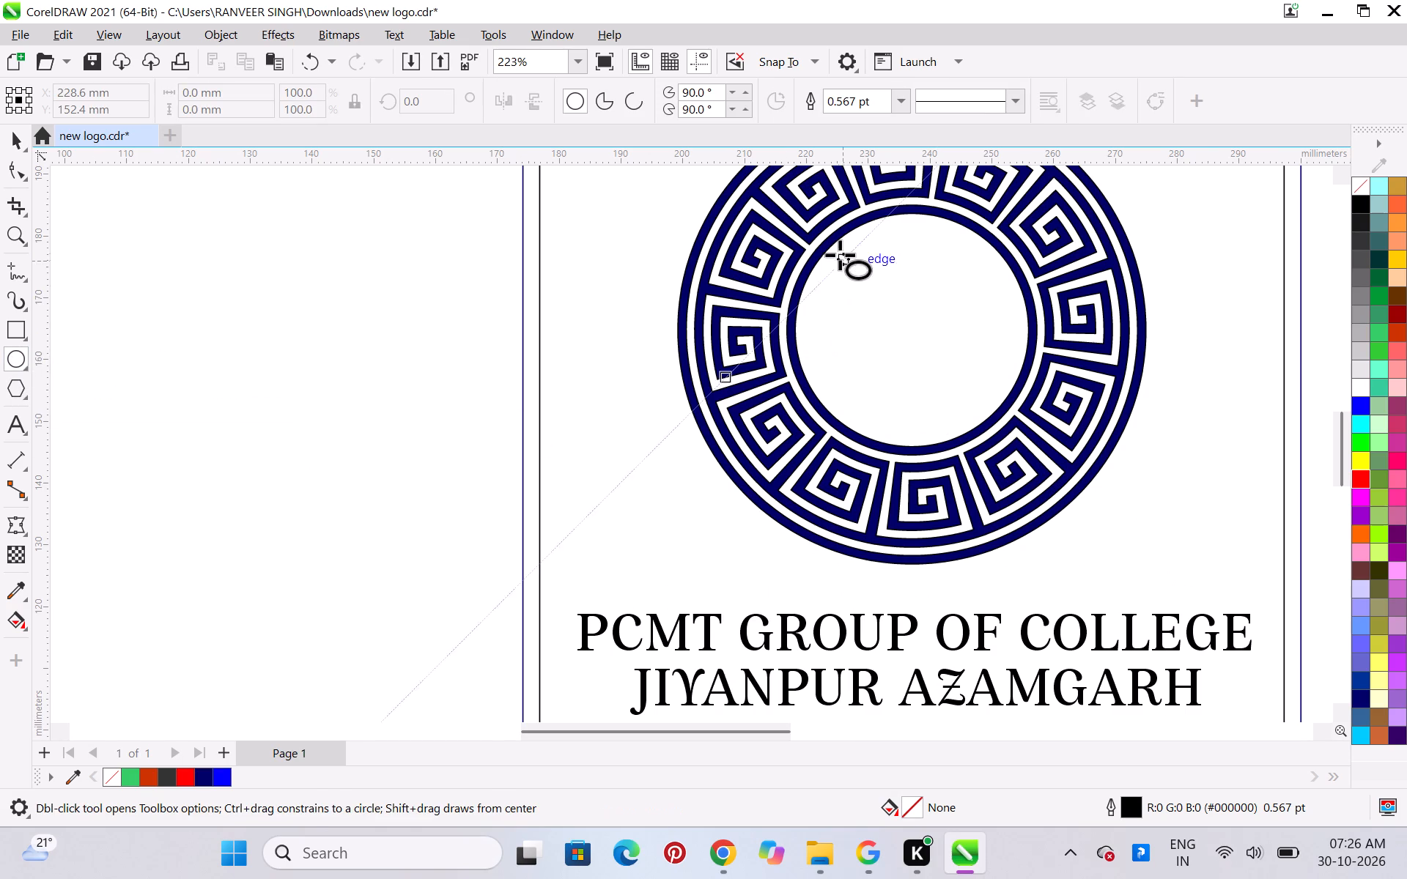
{"action": "left_click_drag", "start_coordinate": [829, 245], "coordinate": [999, 447], "text": "ctrl"}
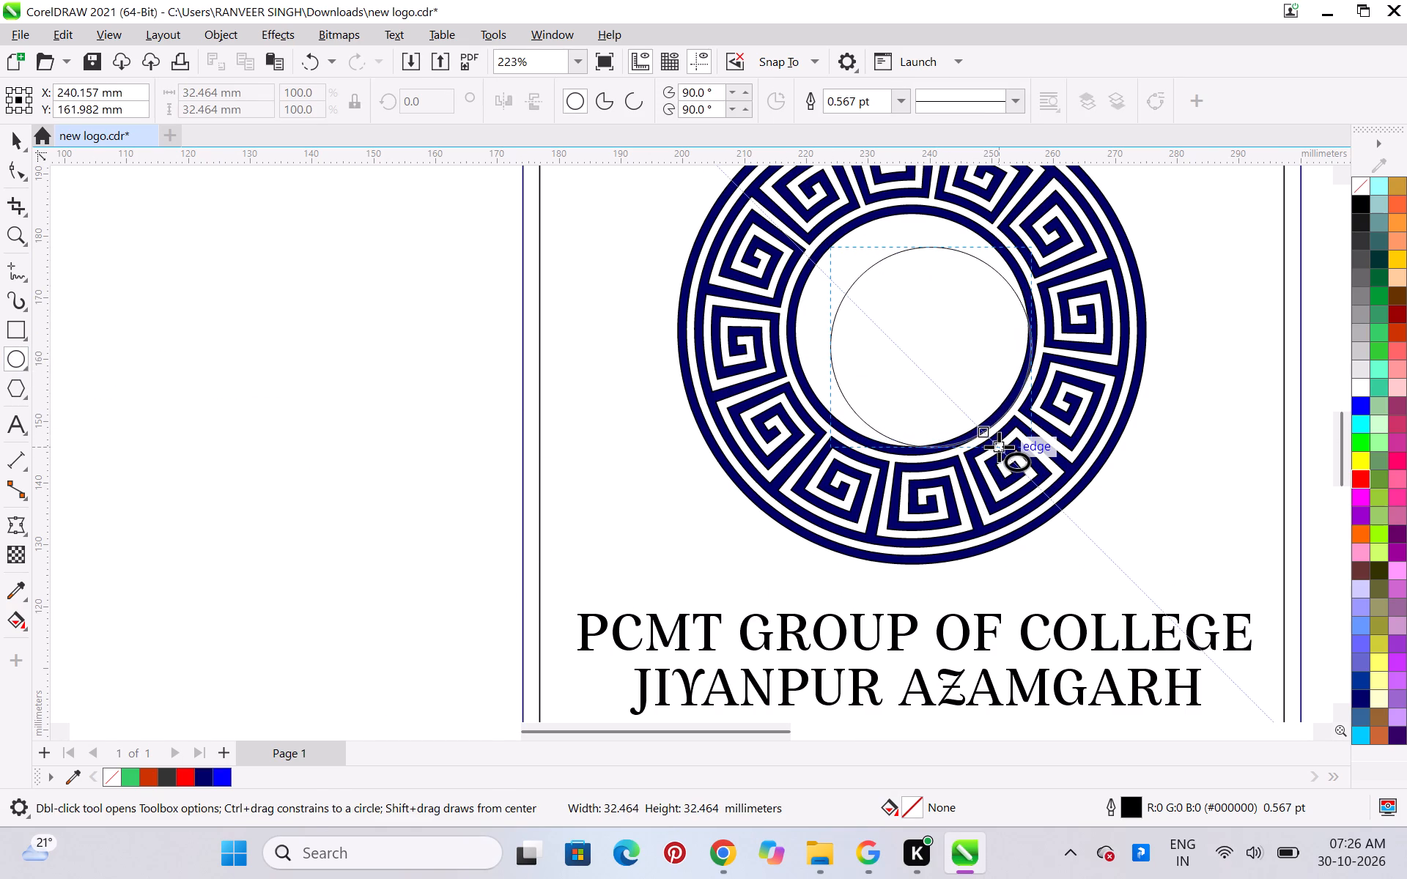
{"action": "left_click_drag", "start_coordinate": [999, 447], "coordinate": [1004, 449], "text": "ctrl"}
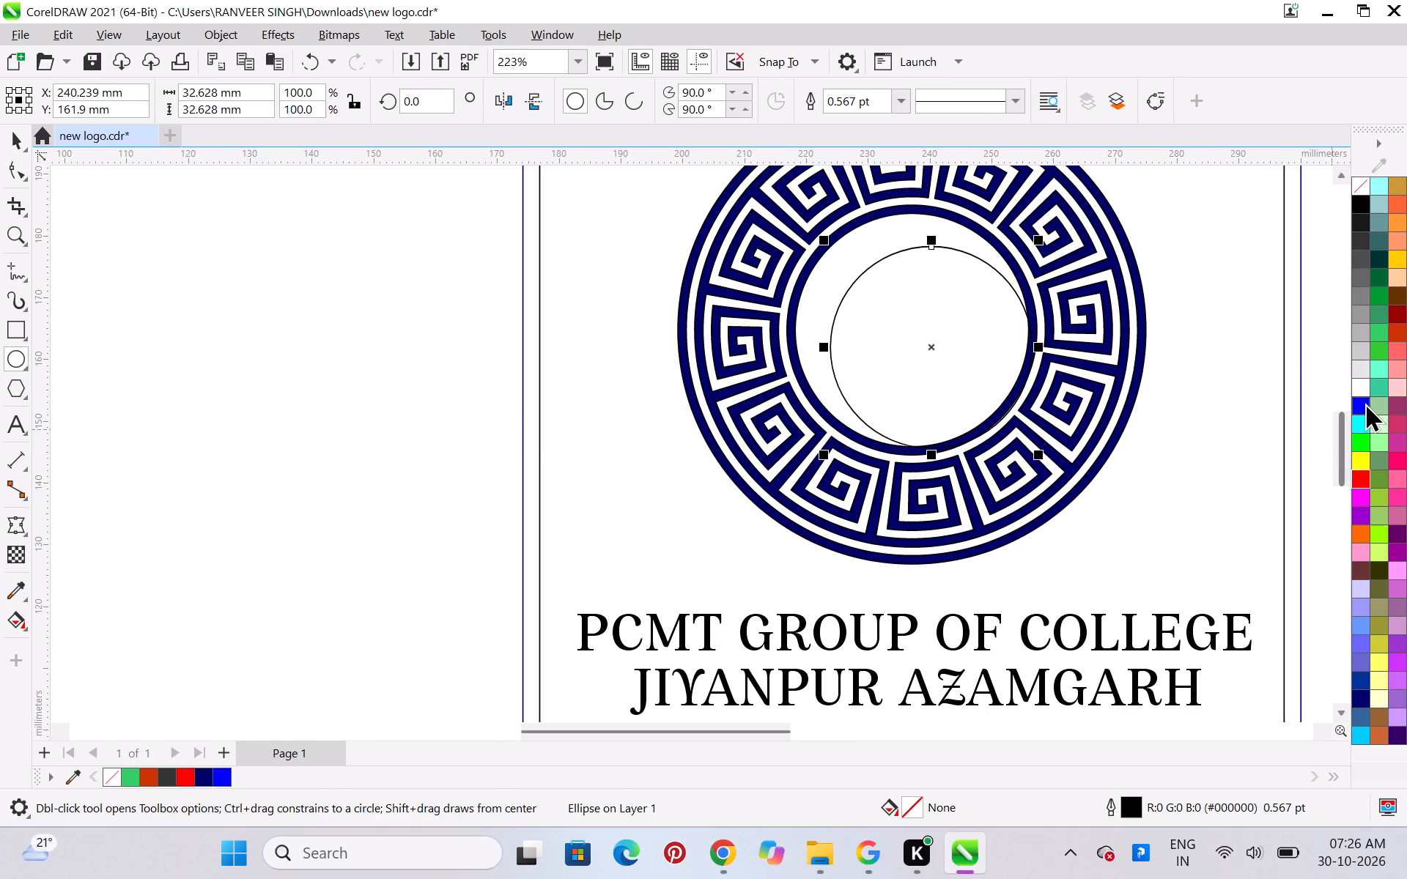
{"action": "left_click", "coordinate": [1364, 402]}
{"action": "key", "text": "ctrl+space"}
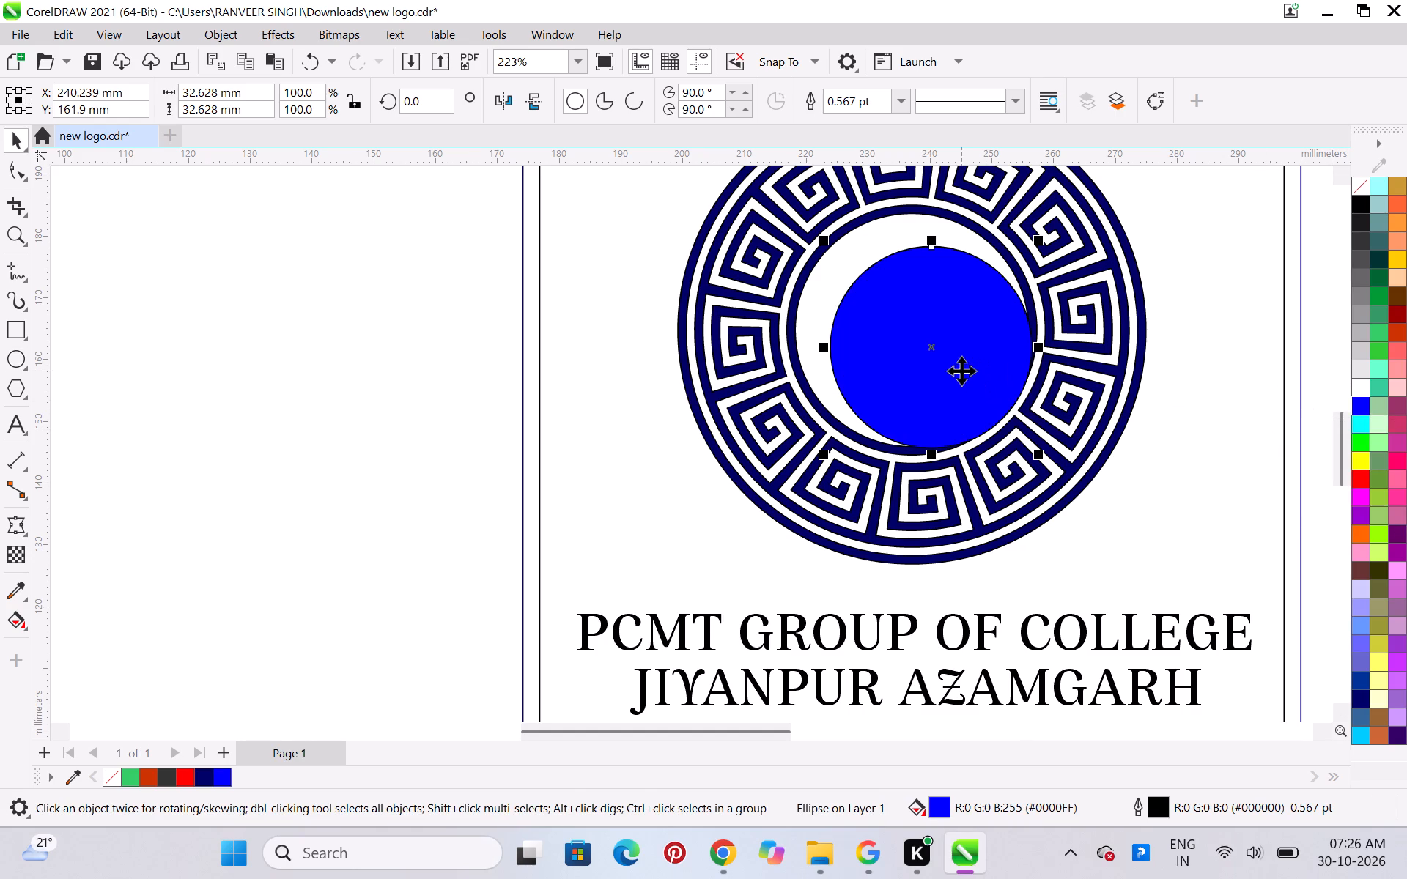
Move the blue circle into the ring's opening and align it with the ring's horizontal and vertical centres.
{"action": "left_click_drag", "start_coordinate": [955, 355], "coordinate": [938, 335]}
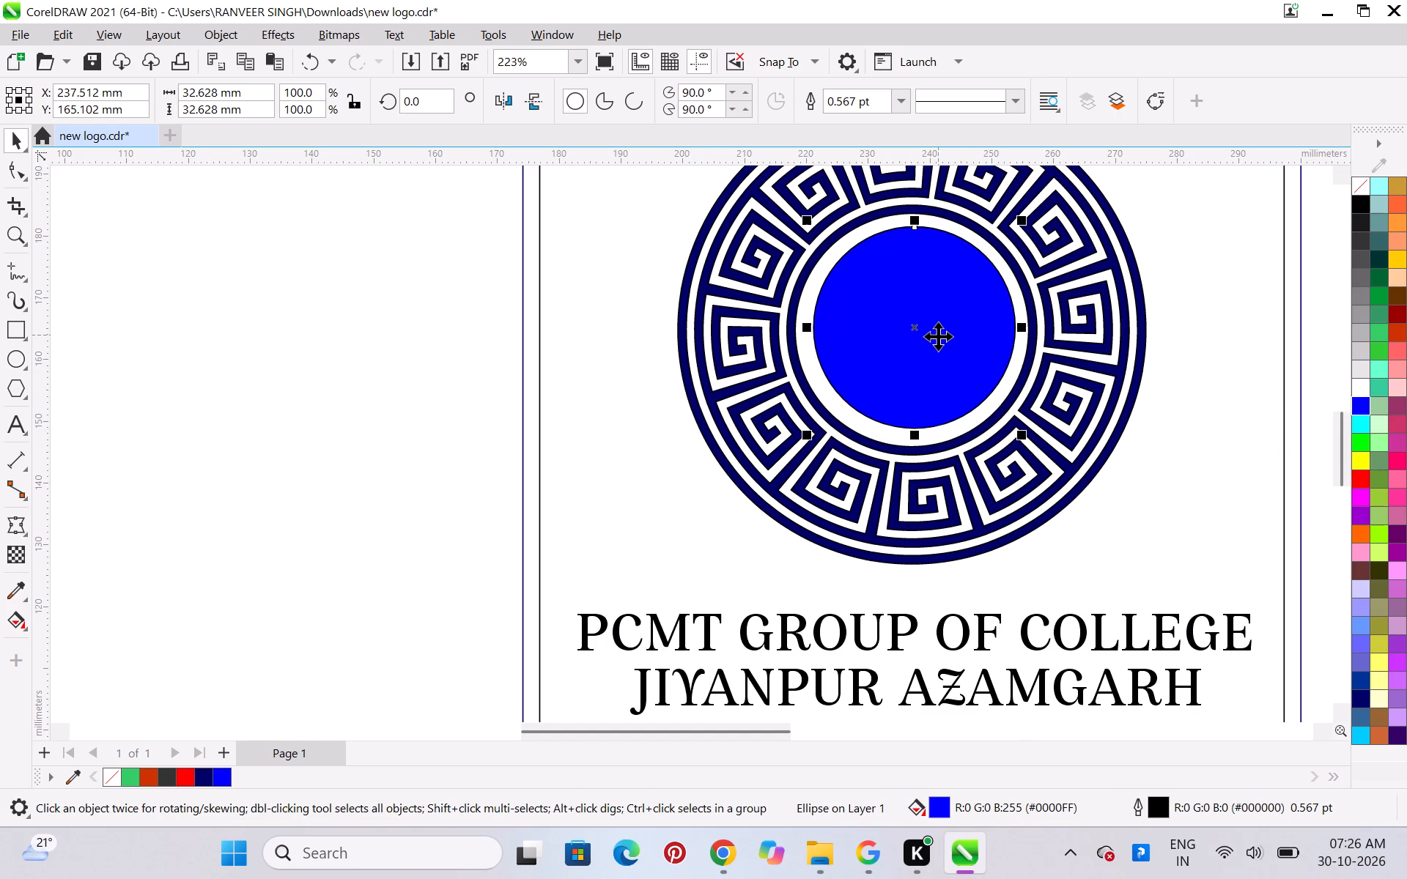
{"action": "left_click", "coordinate": [1055, 383], "text": "shift"}
{"action": "key", "text": "c"}
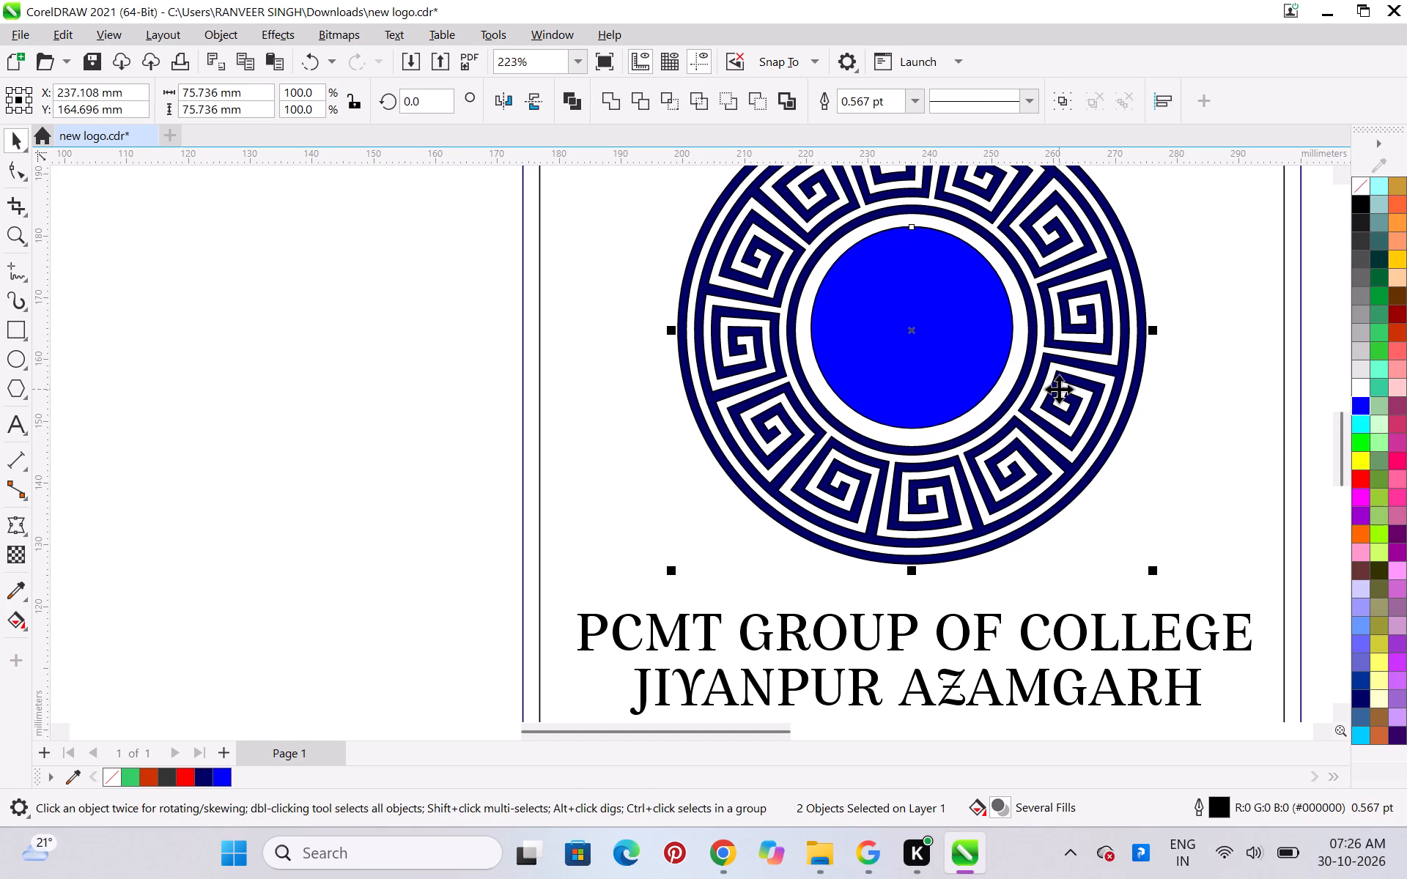
{"action": "key", "text": "e"}
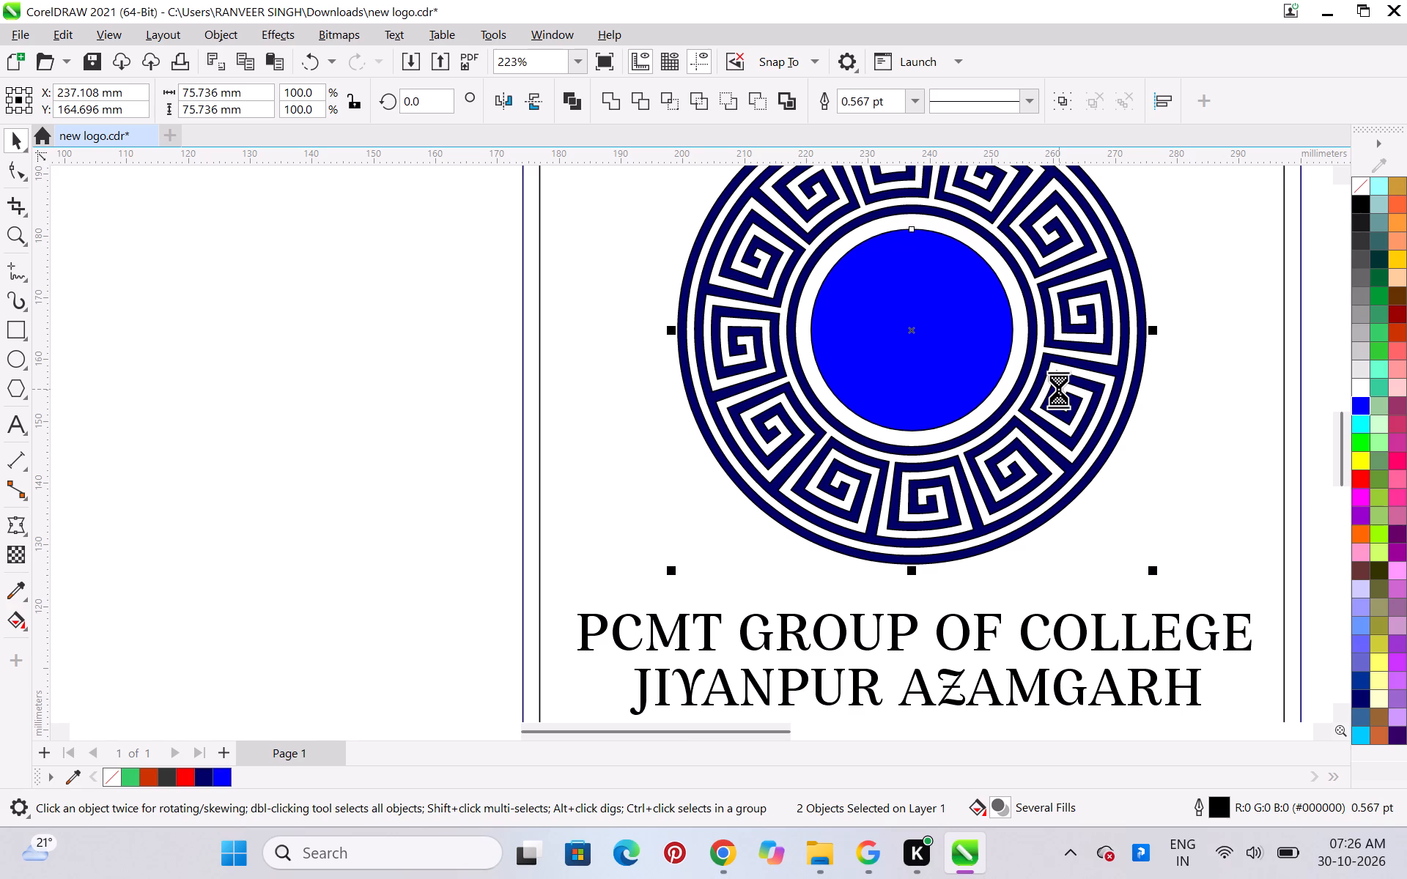
{"action": "left_click", "coordinate": [1266, 467]}
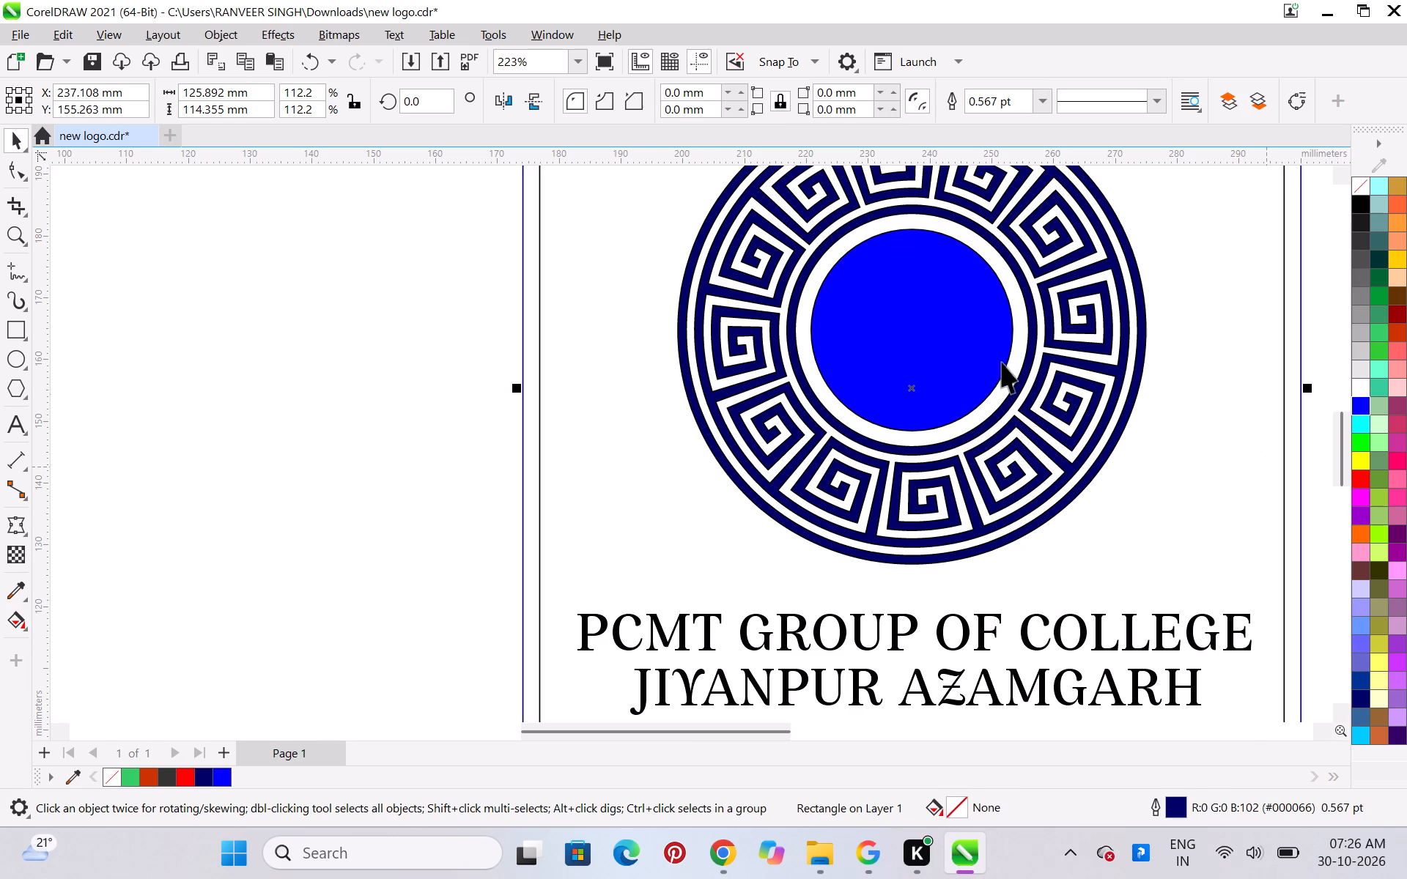
Scale the blue circle from its centre to about 37.8 mm in diameter so it fills the ring's opening.
{"action": "left_click", "coordinate": [967, 351]}
{"action": "left_click_drag", "start_coordinate": [1019, 435], "coordinate": [1032, 448], "text": "ctrl"}
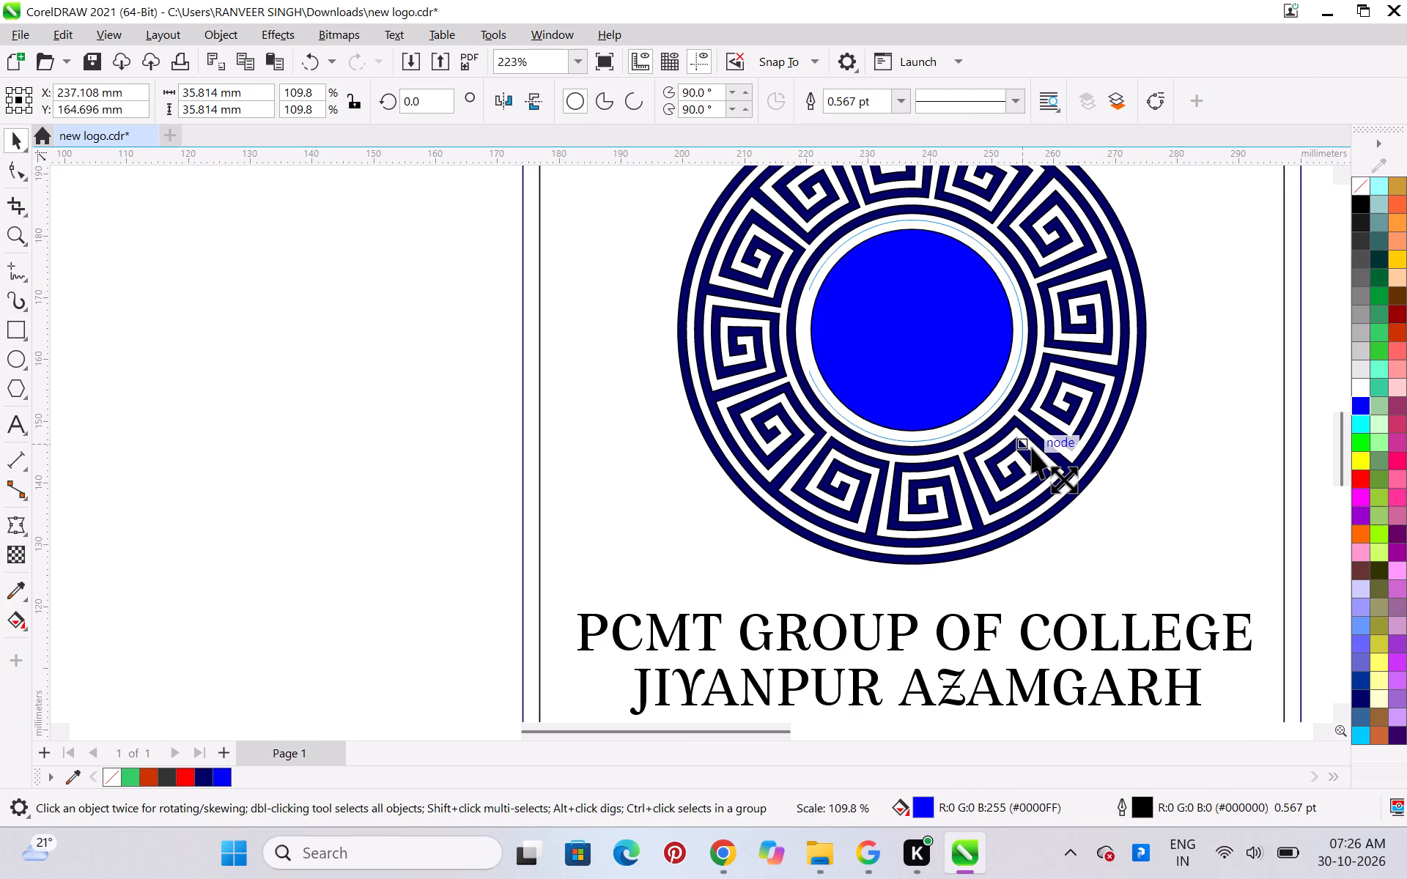
{"action": "left_click_drag", "start_coordinate": [1032, 448], "coordinate": [1033, 448], "text": "ctrl"}
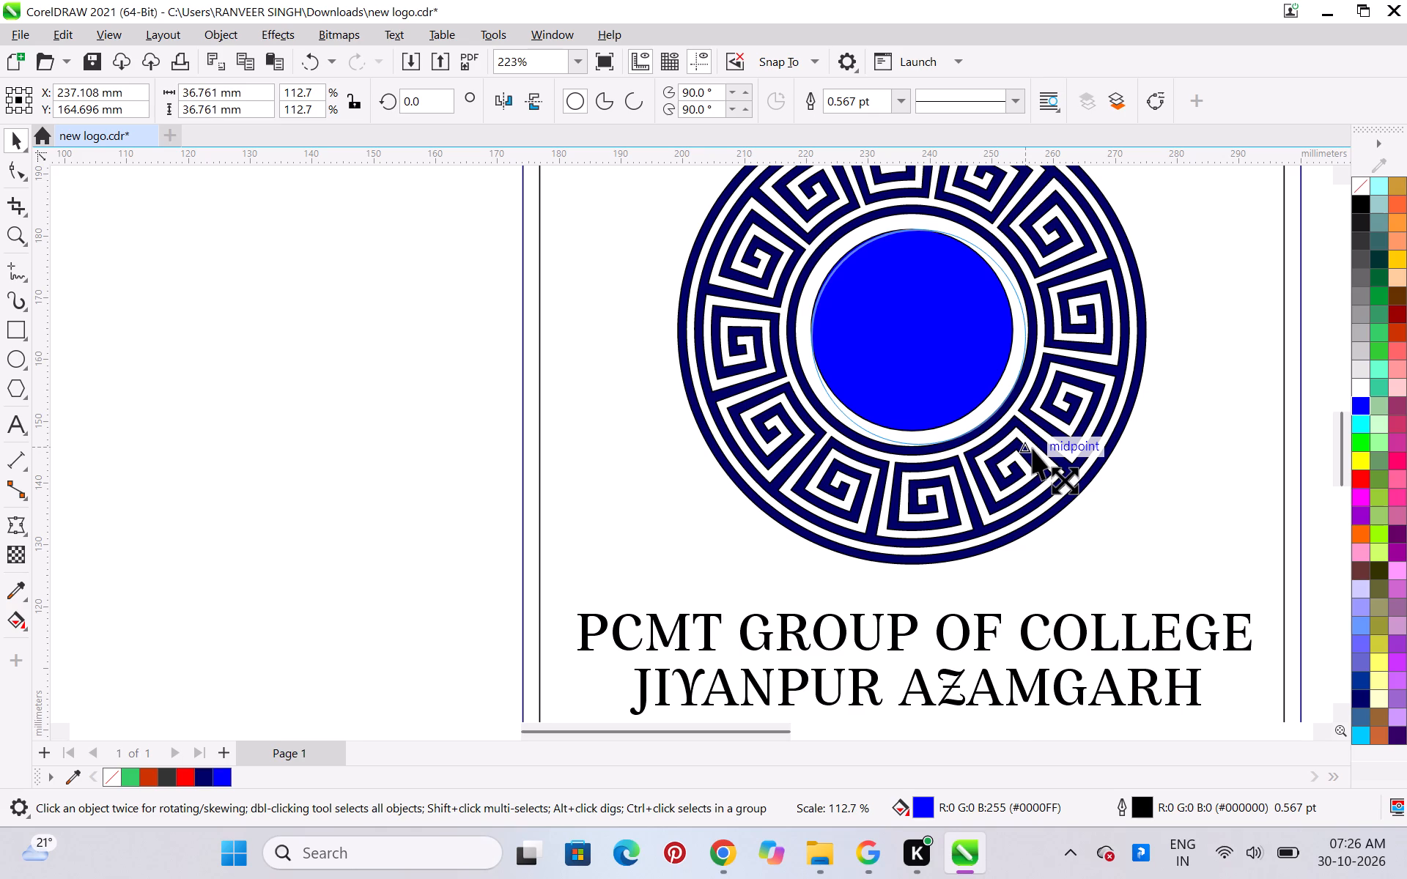
{"action": "left_click_drag", "start_coordinate": [1033, 448], "coordinate": [1038, 452], "text": "ctrl"}
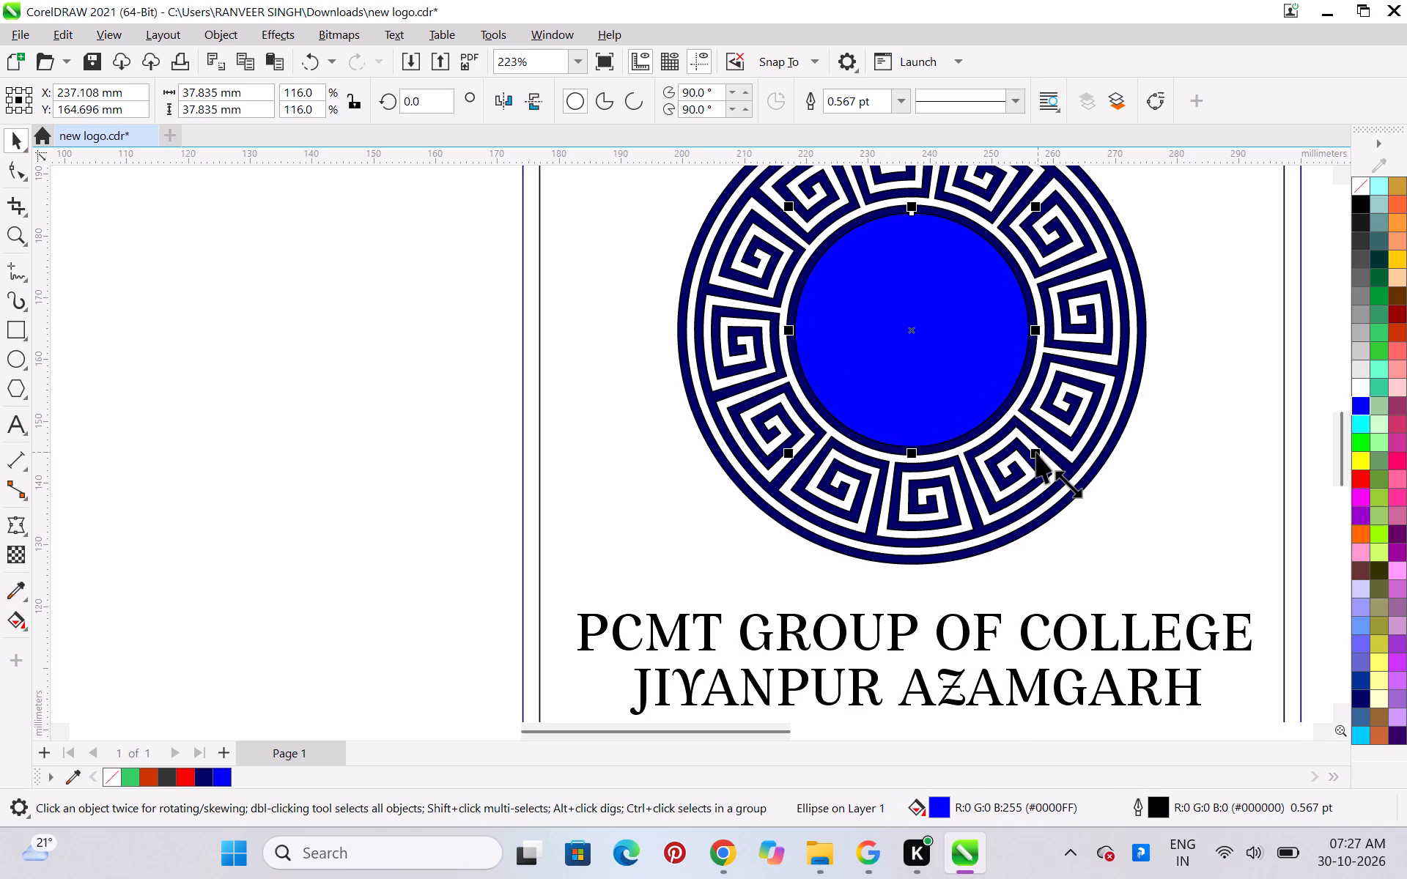
Change the inner circle's fill to white (#FFFFFF).
{"action": "scroll", "coordinate": [1036, 452], "scroll_direction": "down", "scroll_amount": 5}
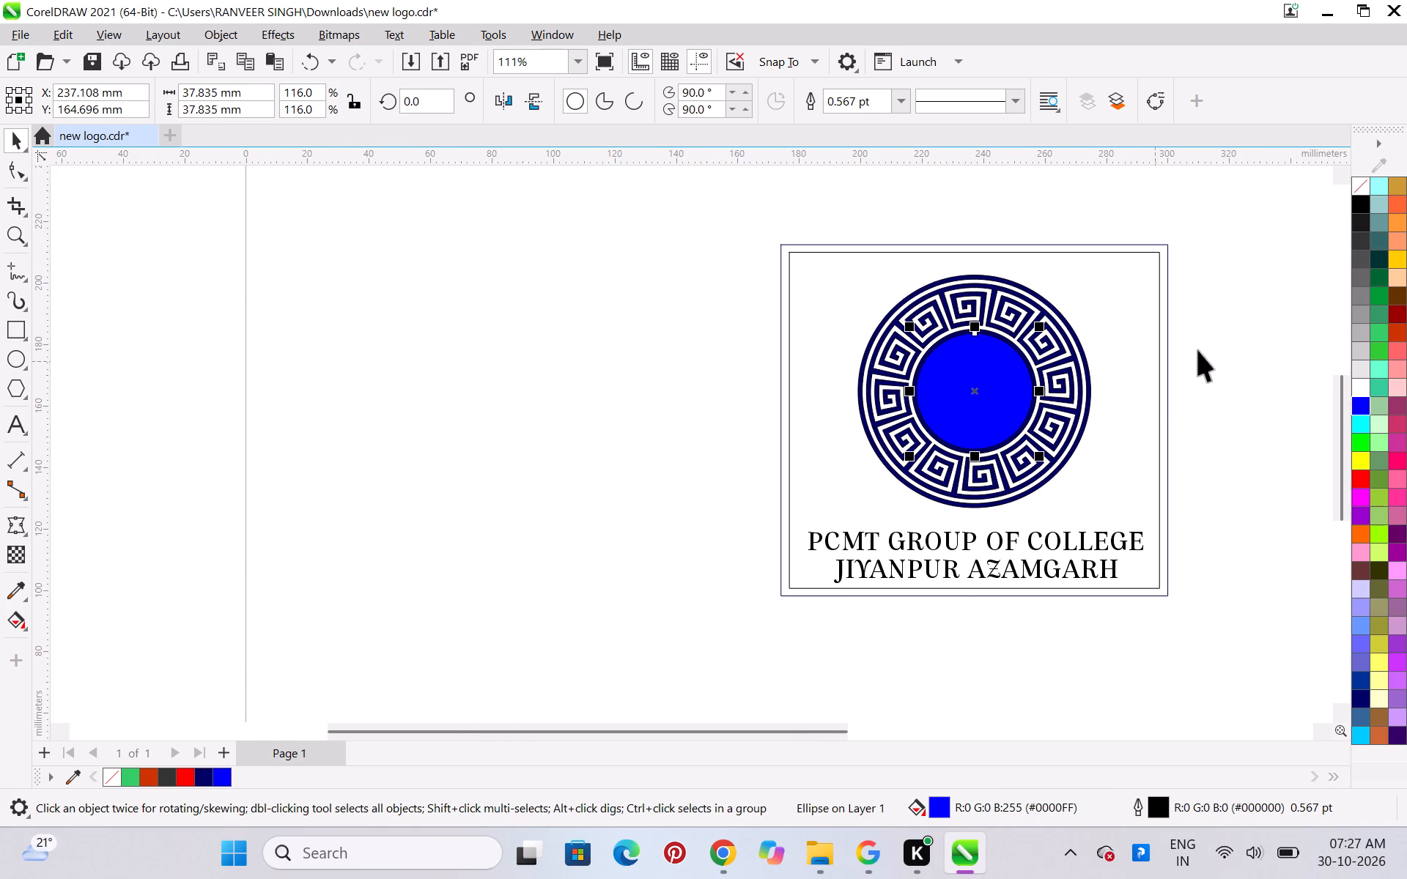
{"action": "left_click", "coordinate": [1215, 349]}
{"action": "left_click", "coordinate": [1013, 401]}
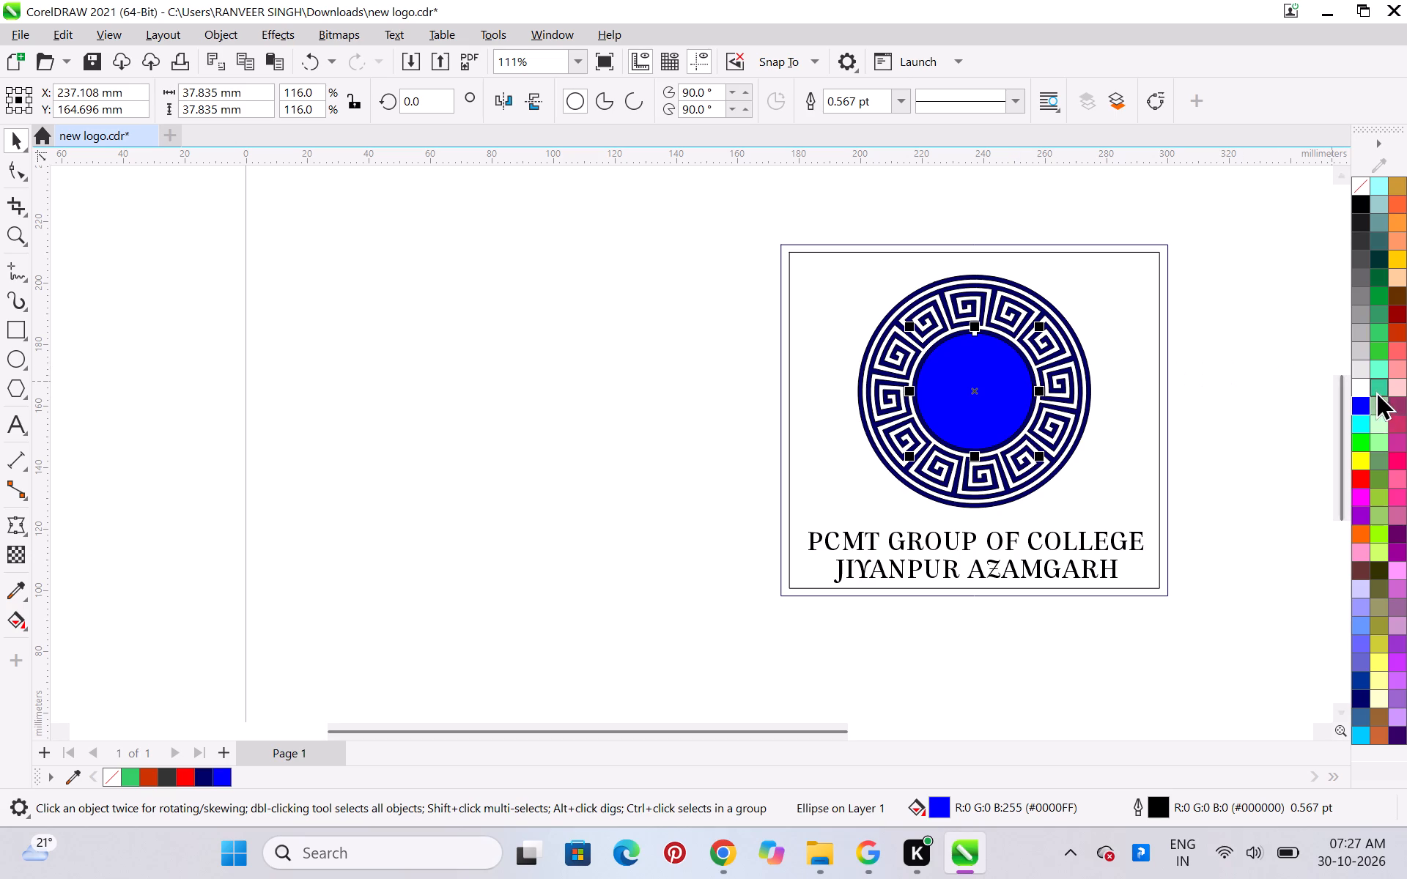
{"action": "left_click", "coordinate": [1364, 387]}
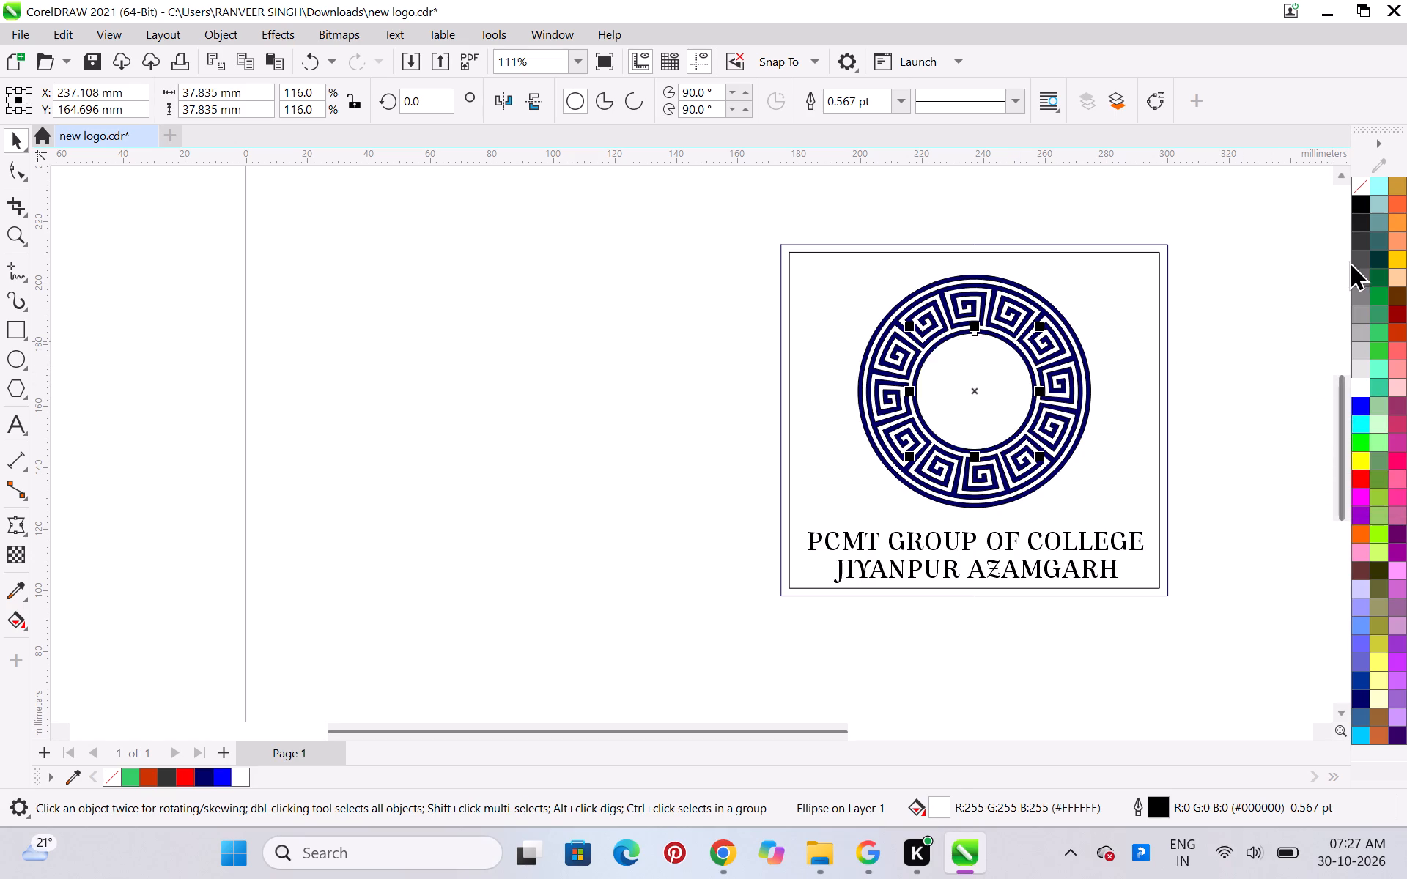
{"action": "left_click", "coordinate": [1362, 196]}
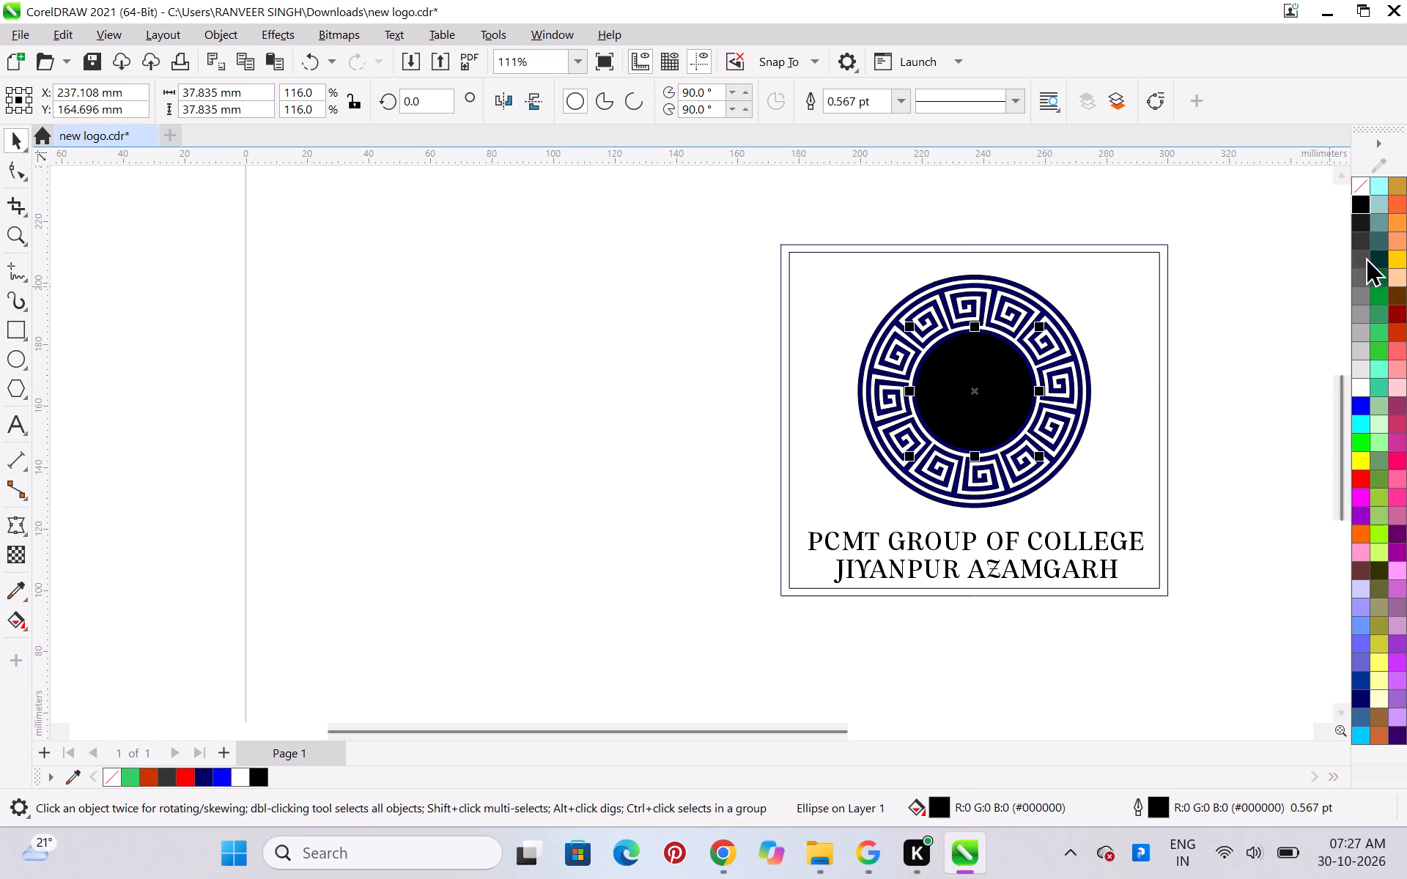
{"action": "left_click", "coordinate": [1358, 387]}
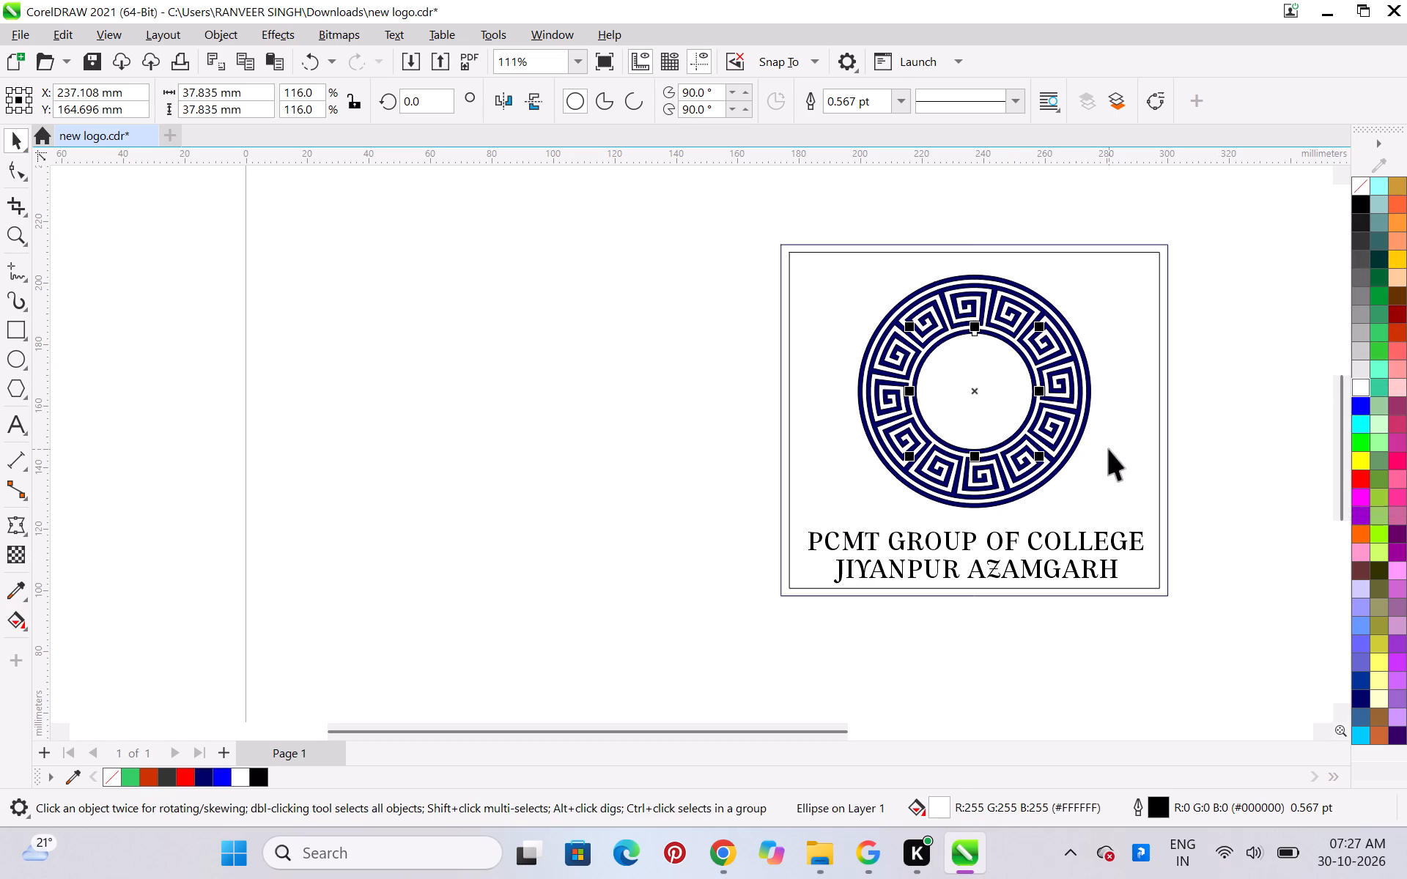
{"action": "left_click", "coordinate": [664, 448]}
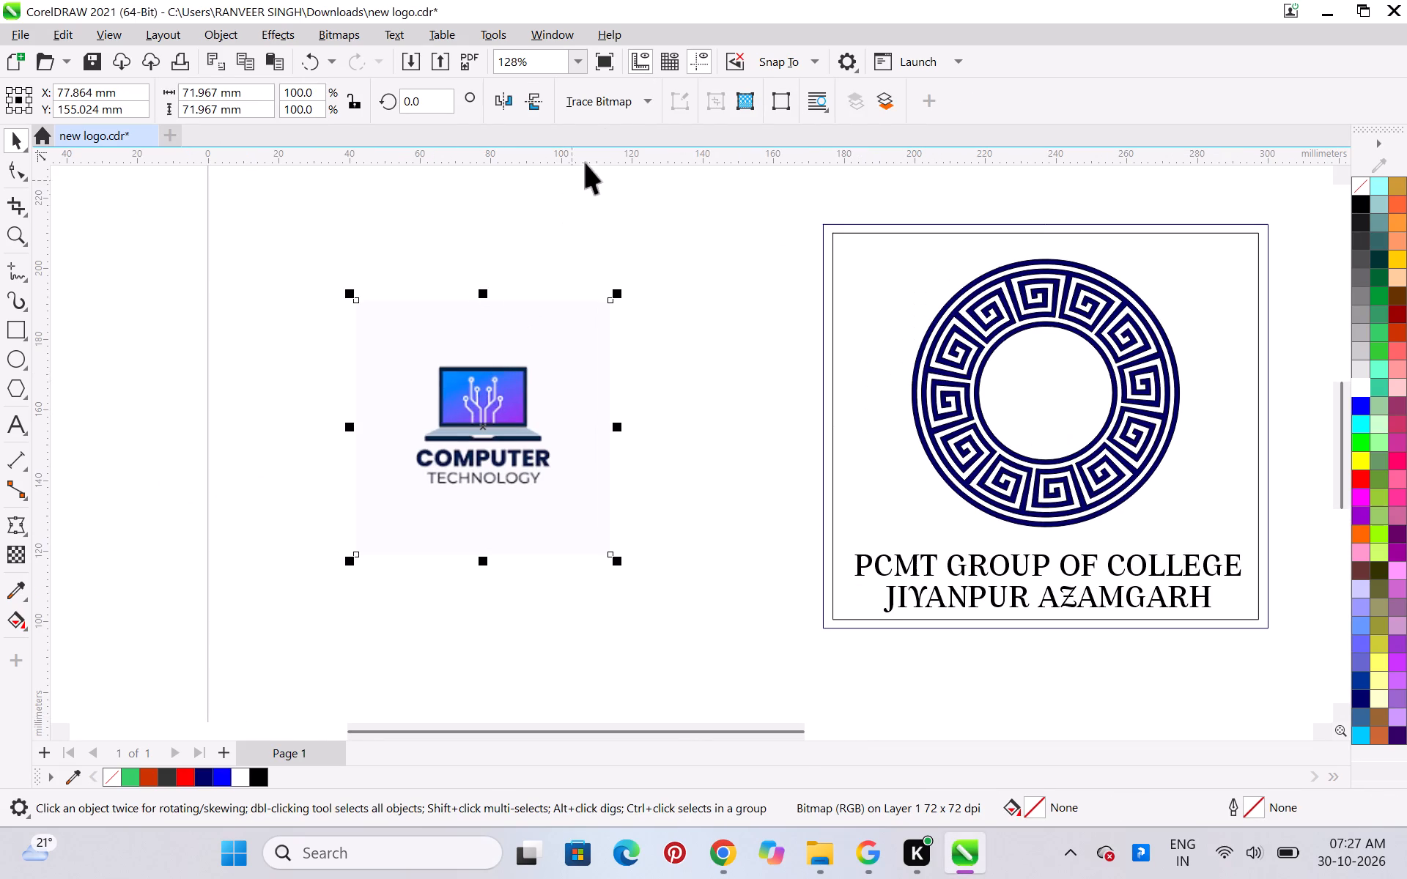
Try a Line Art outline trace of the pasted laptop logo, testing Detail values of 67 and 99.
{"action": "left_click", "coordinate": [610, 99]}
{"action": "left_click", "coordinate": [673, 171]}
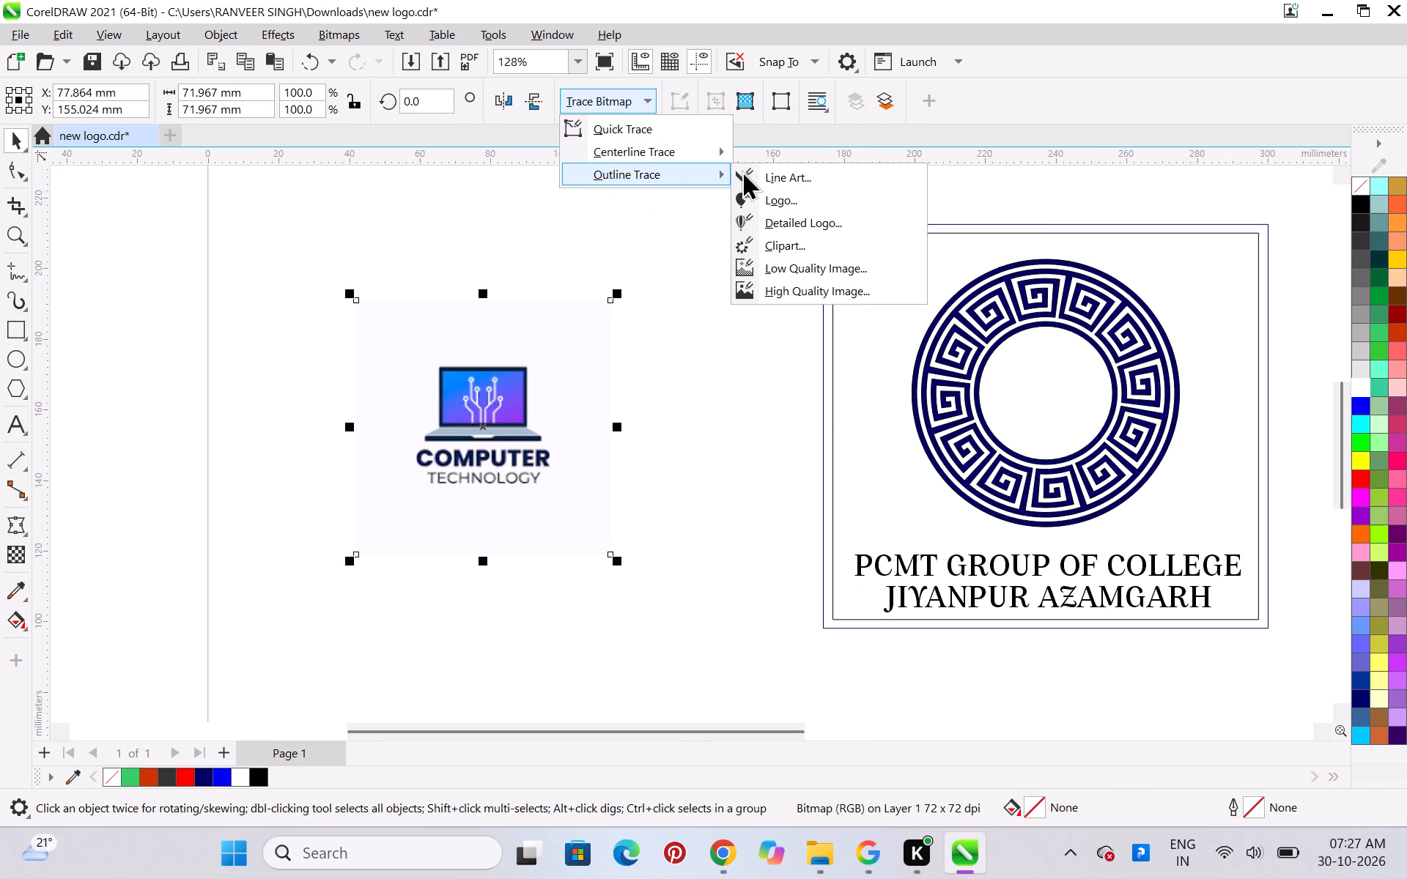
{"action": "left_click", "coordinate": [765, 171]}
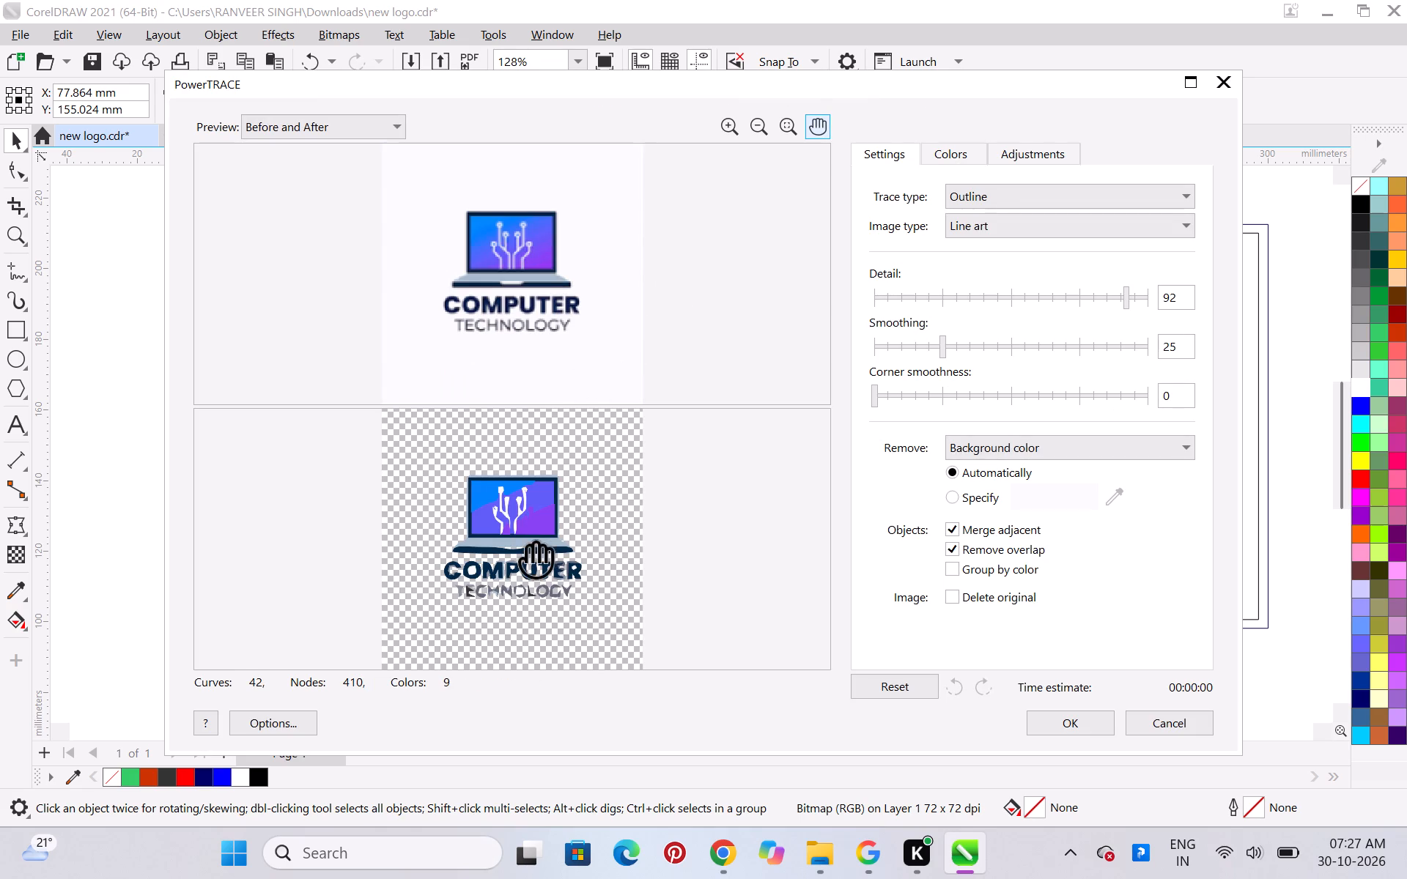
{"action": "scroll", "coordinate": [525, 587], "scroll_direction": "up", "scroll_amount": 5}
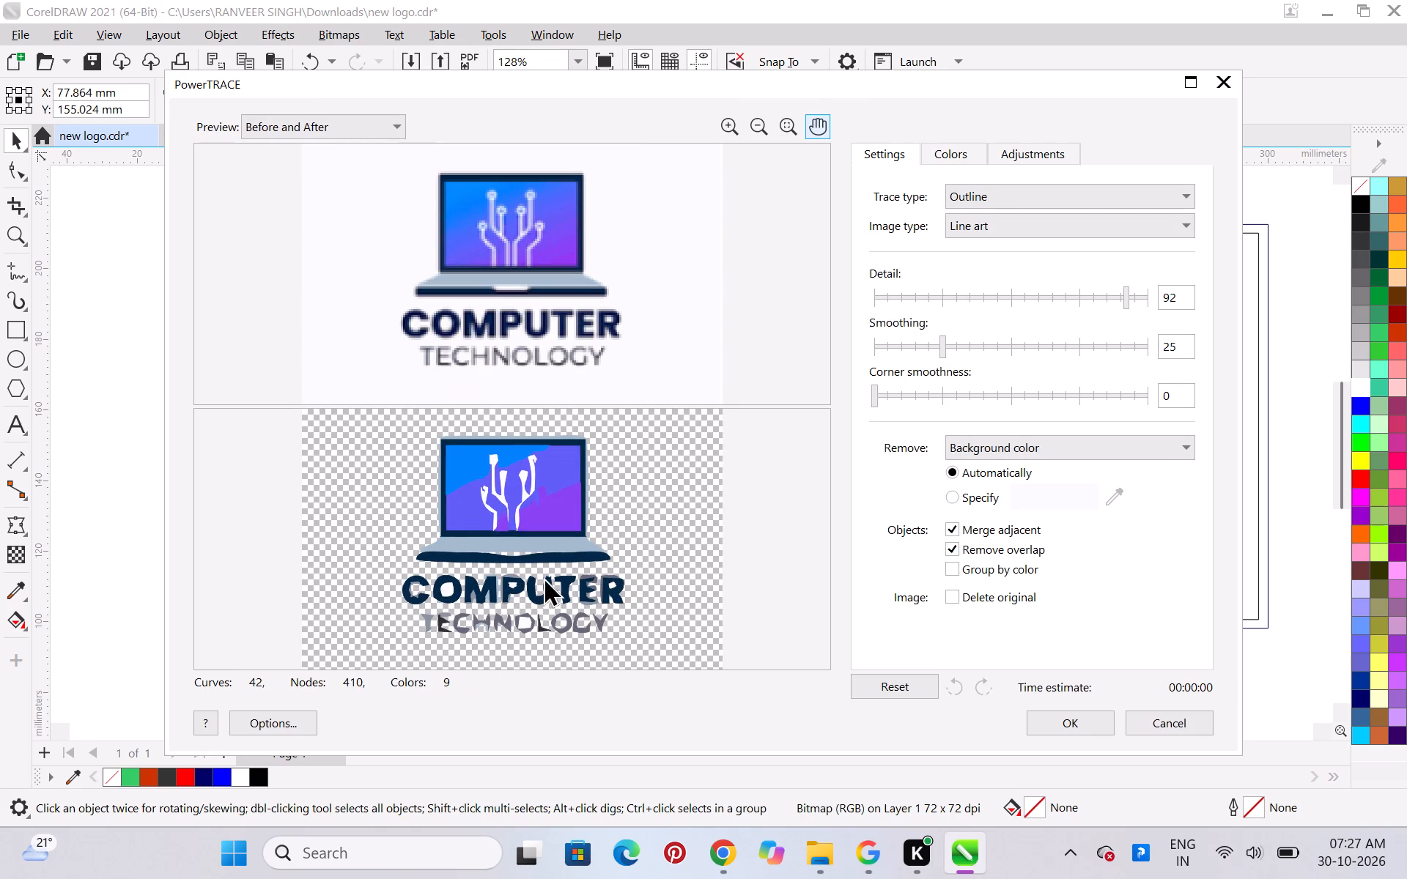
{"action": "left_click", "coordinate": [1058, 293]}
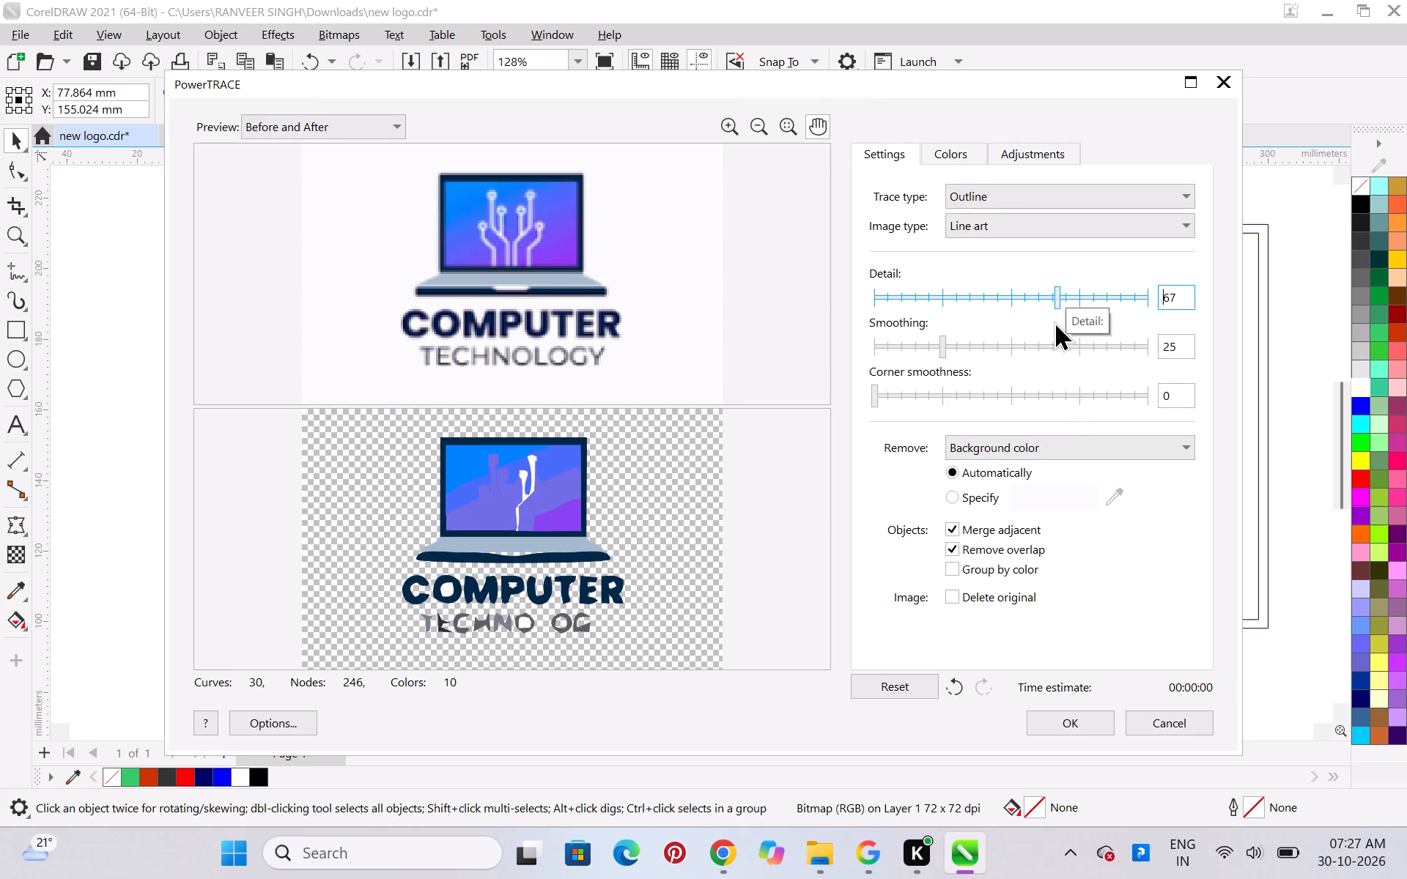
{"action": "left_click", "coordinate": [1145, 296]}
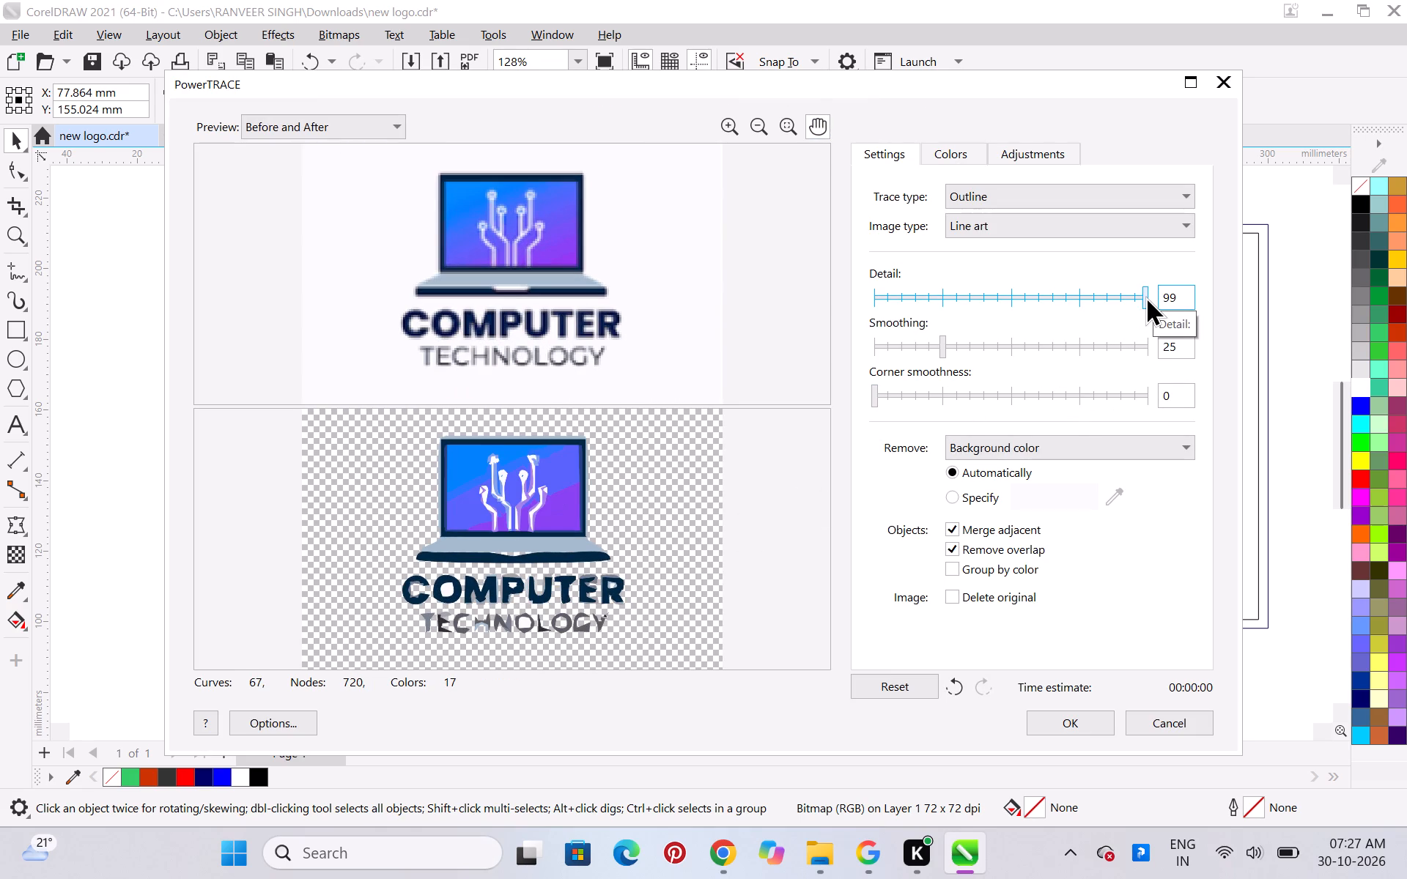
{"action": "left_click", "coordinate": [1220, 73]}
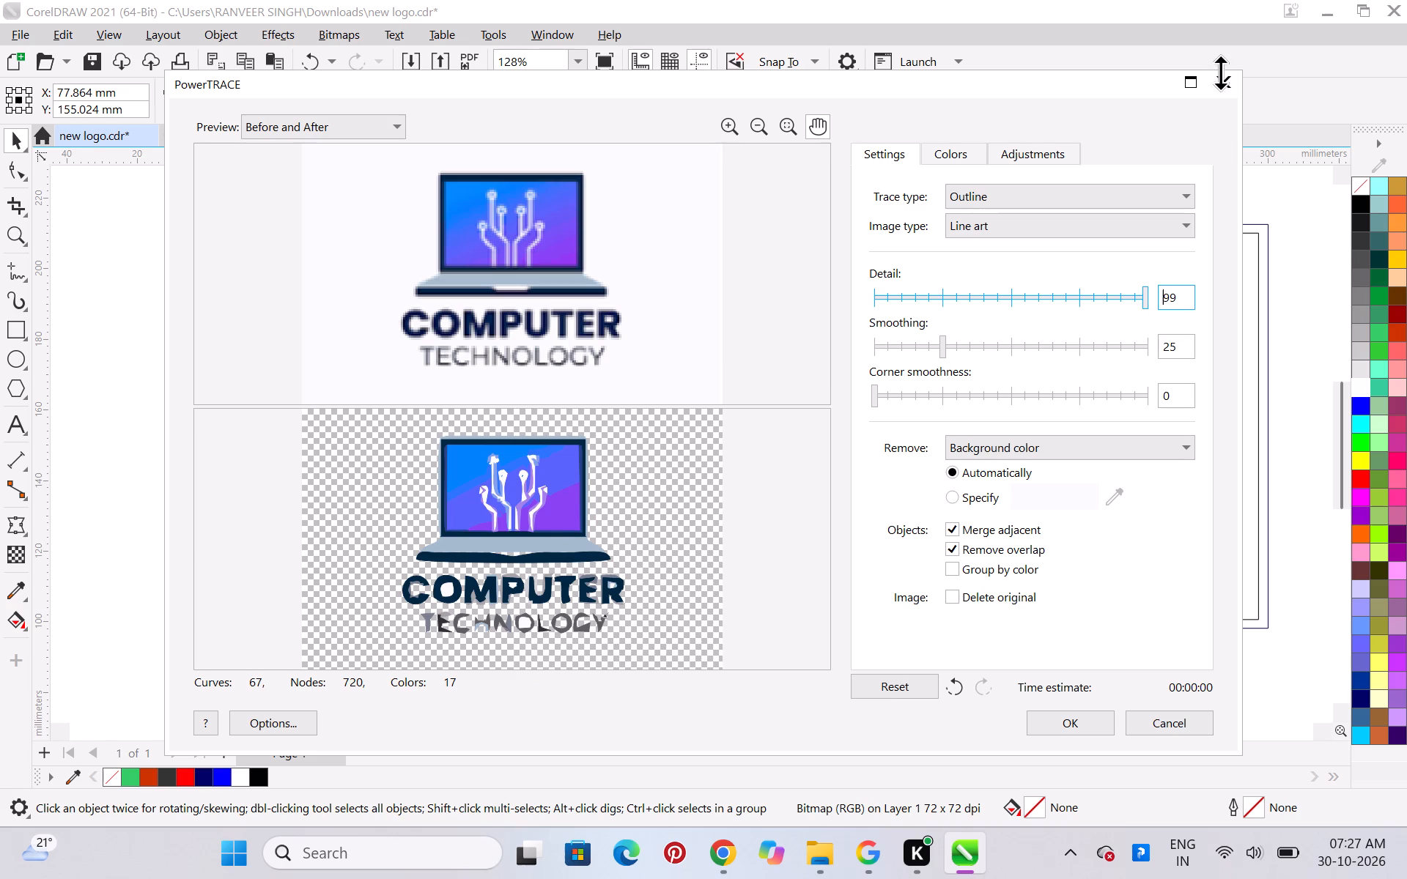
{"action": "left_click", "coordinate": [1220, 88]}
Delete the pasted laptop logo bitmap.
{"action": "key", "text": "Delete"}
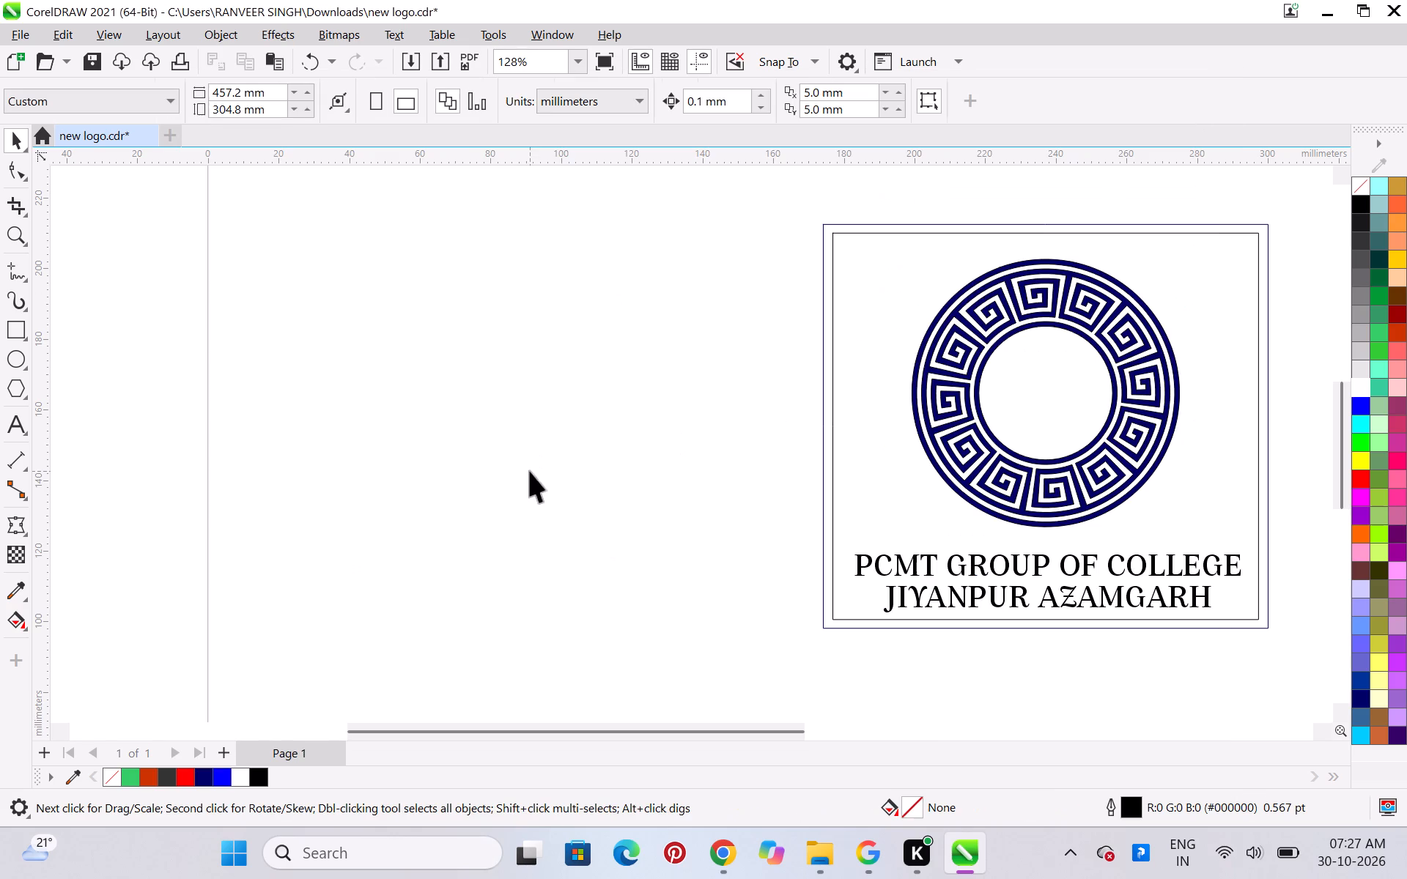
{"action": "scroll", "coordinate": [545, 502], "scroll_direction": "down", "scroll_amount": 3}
Switch to Chrome and browse the image results for "computer logo" for a different logo suitable for tracing.
{"action": "left_click", "coordinate": [746, 764]}
{"action": "scroll", "coordinate": [725, 716], "scroll_direction": "down", "scroll_amount": 5}
{"action": "scroll", "coordinate": [690, 609], "scroll_direction": "up", "scroll_amount": 3}
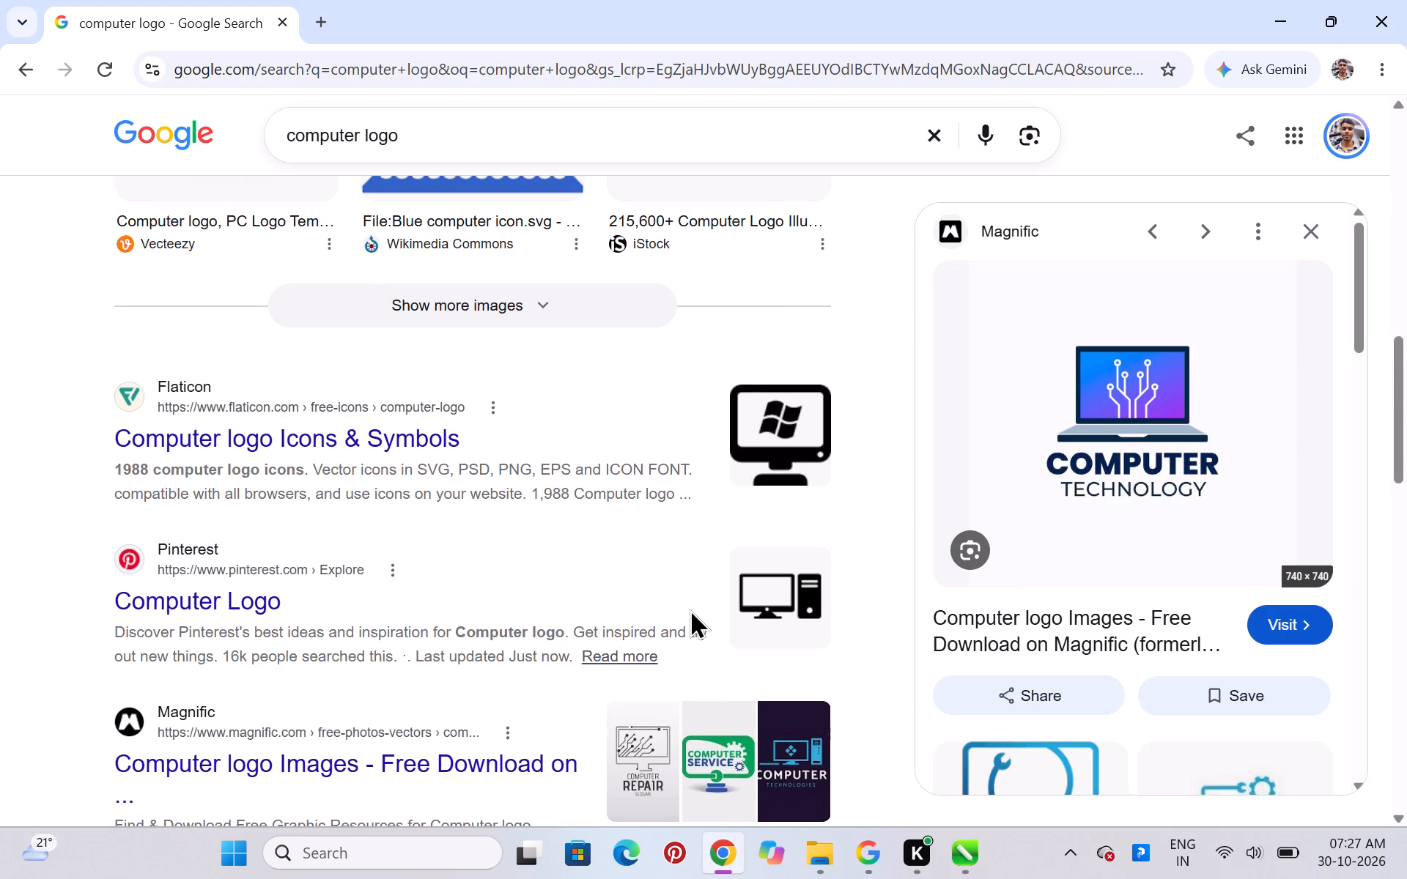
{"action": "scroll", "coordinate": [690, 609], "scroll_direction": "up", "scroll_amount": 12}
{"action": "left_click", "coordinate": [275, 232]}
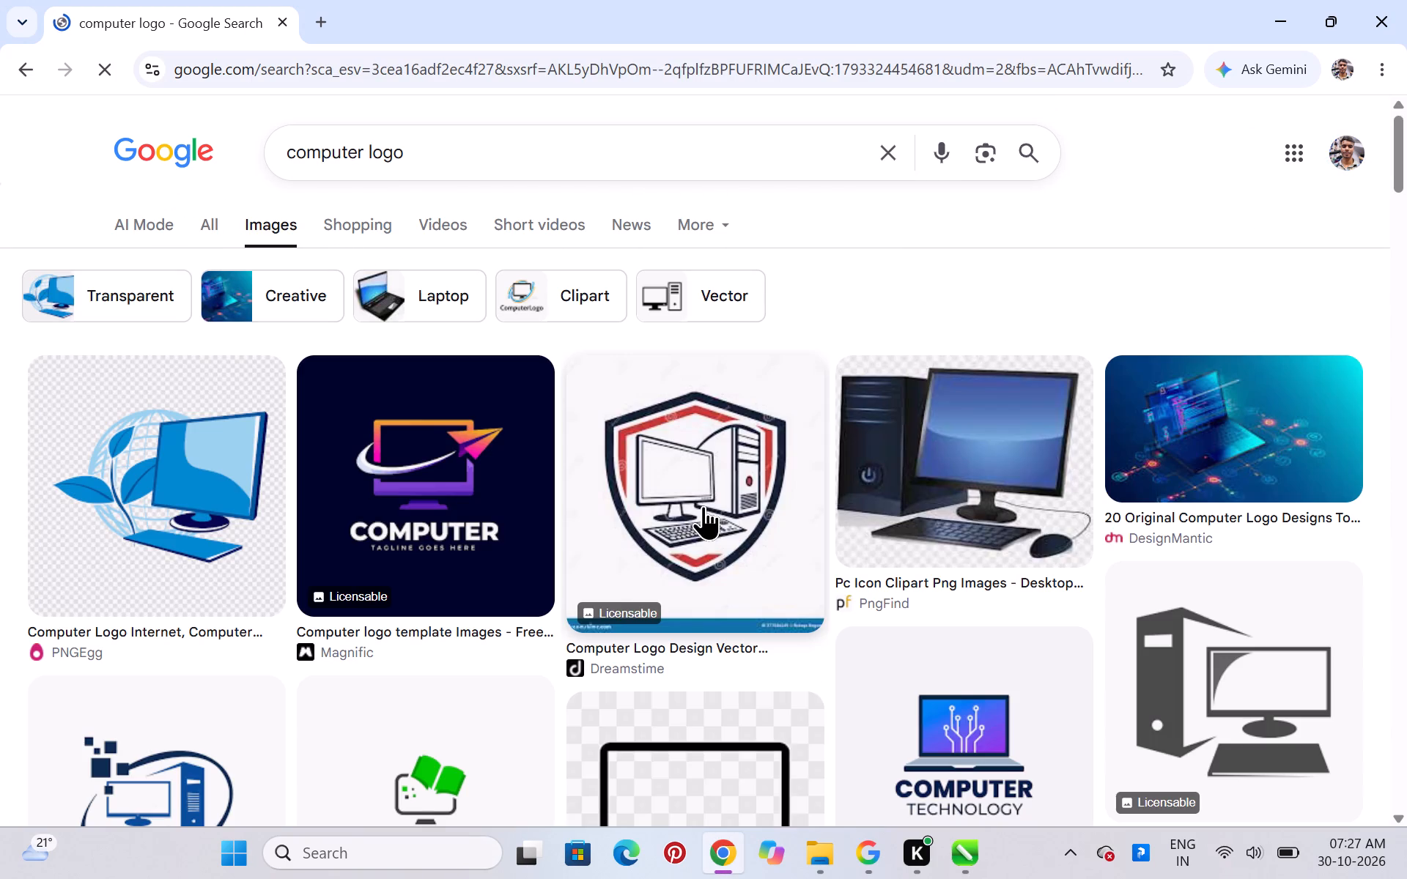
{"action": "scroll", "coordinate": [673, 493], "scroll_direction": "down", "scroll_amount": 4}
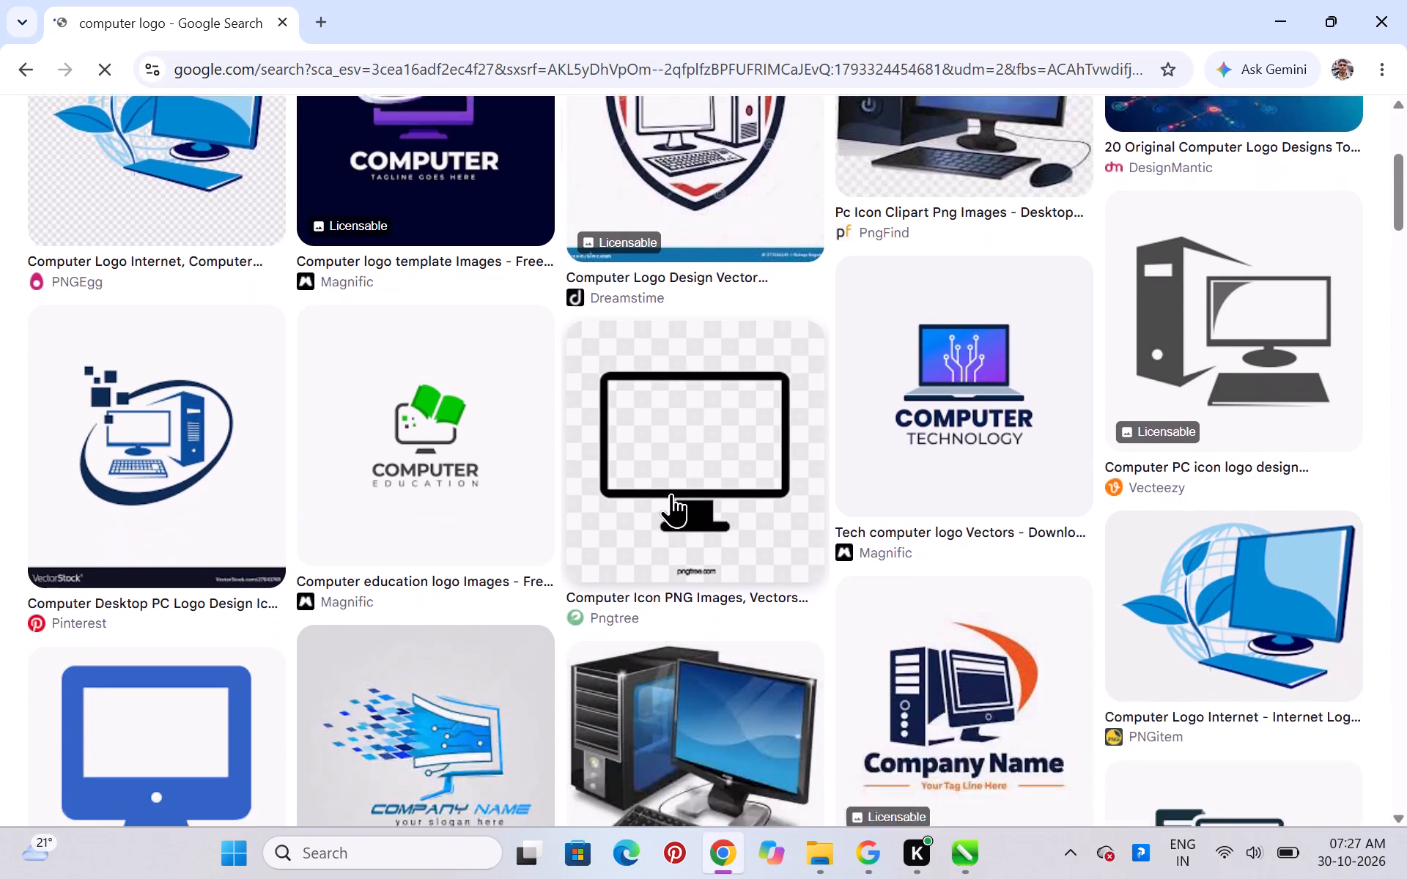
{"action": "scroll", "coordinate": [671, 493], "scroll_direction": "down", "scroll_amount": 8}
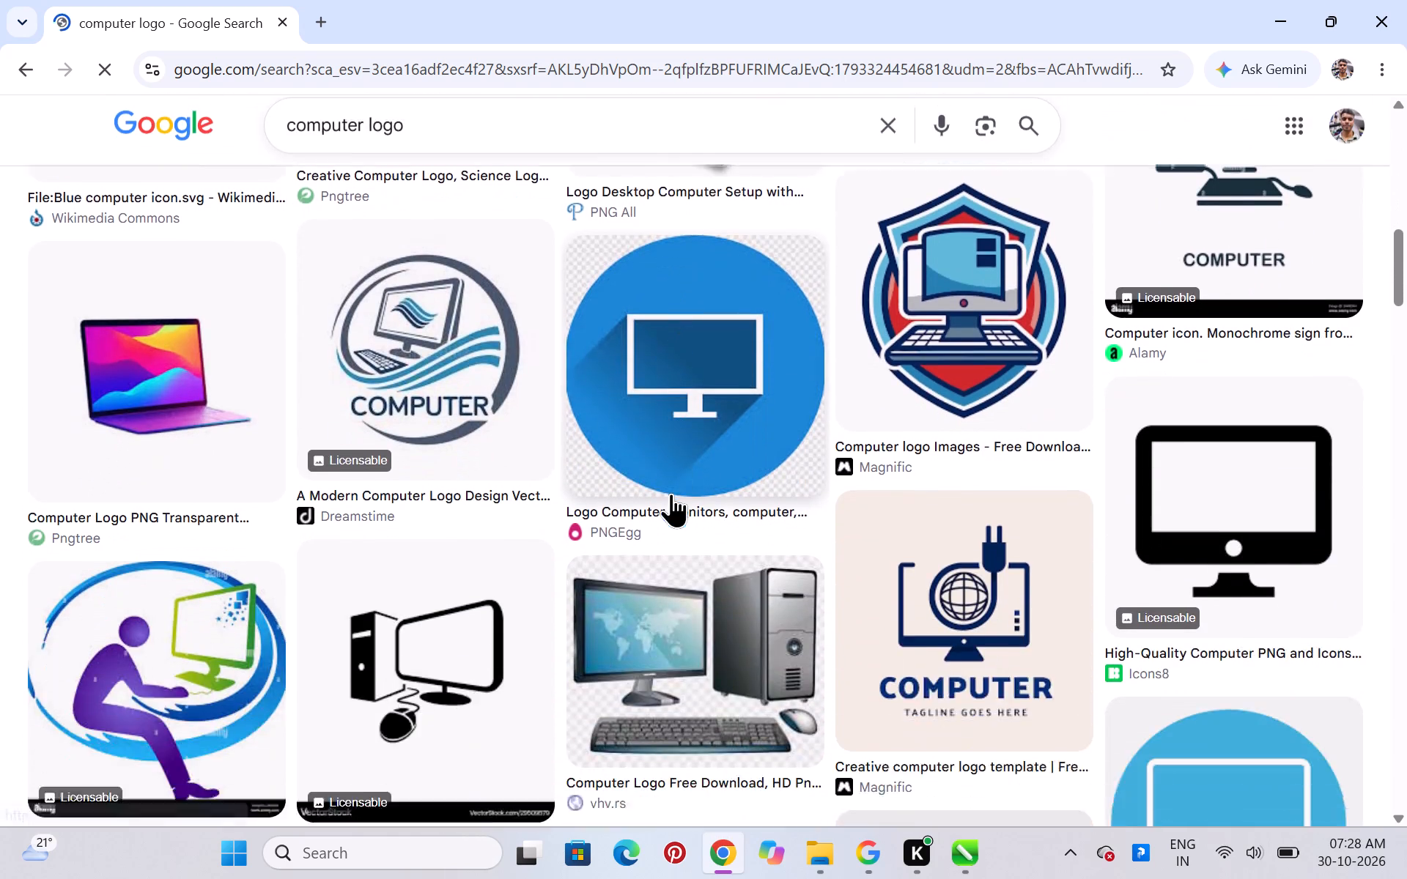
{"action": "scroll", "coordinate": [671, 493], "scroll_direction": "down", "scroll_amount": 2}
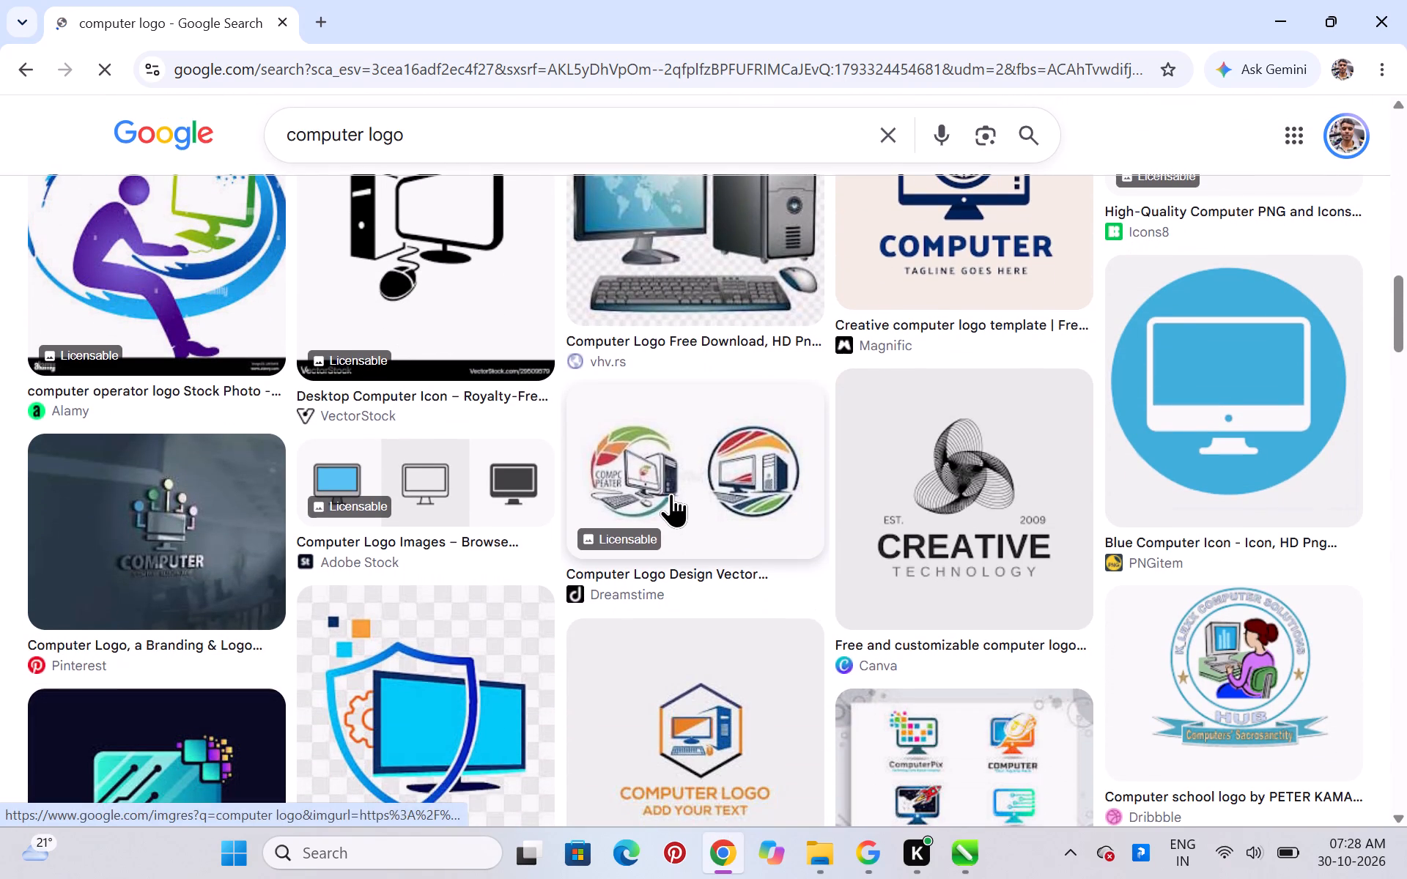
{"action": "scroll", "coordinate": [671, 493], "scroll_direction": "down", "scroll_amount": 2}
{"action": "scroll", "coordinate": [671, 493], "scroll_direction": "up", "scroll_amount": 1}
{"action": "scroll", "coordinate": [671, 493], "scroll_direction": "down", "scroll_amount": 1}
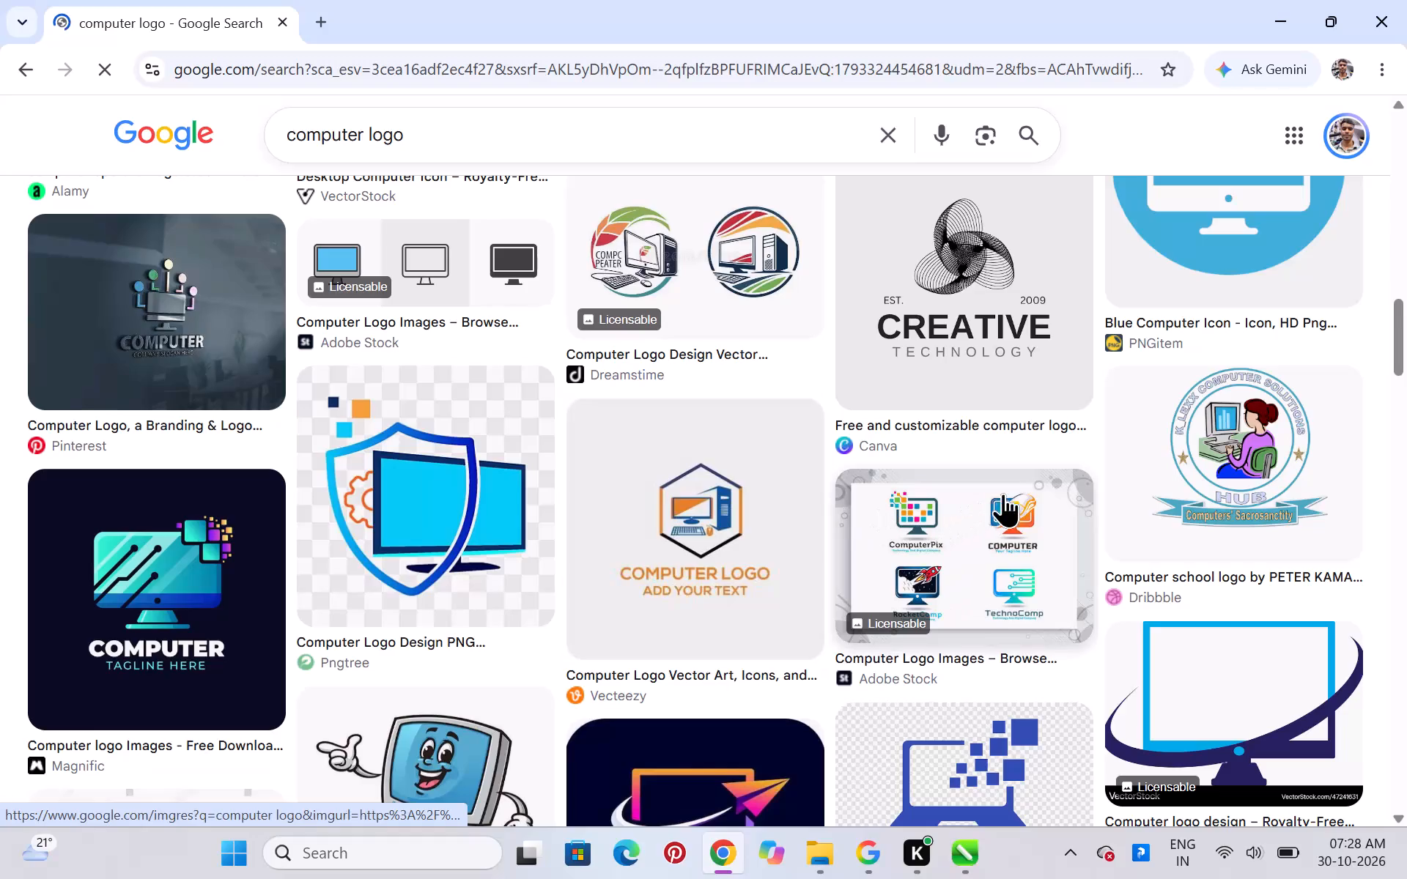
{"action": "scroll", "coordinate": [1051, 550], "scroll_direction": "down", "scroll_amount": 2}
{"action": "scroll", "coordinate": [1051, 550], "scroll_direction": "up", "scroll_amount": 1}
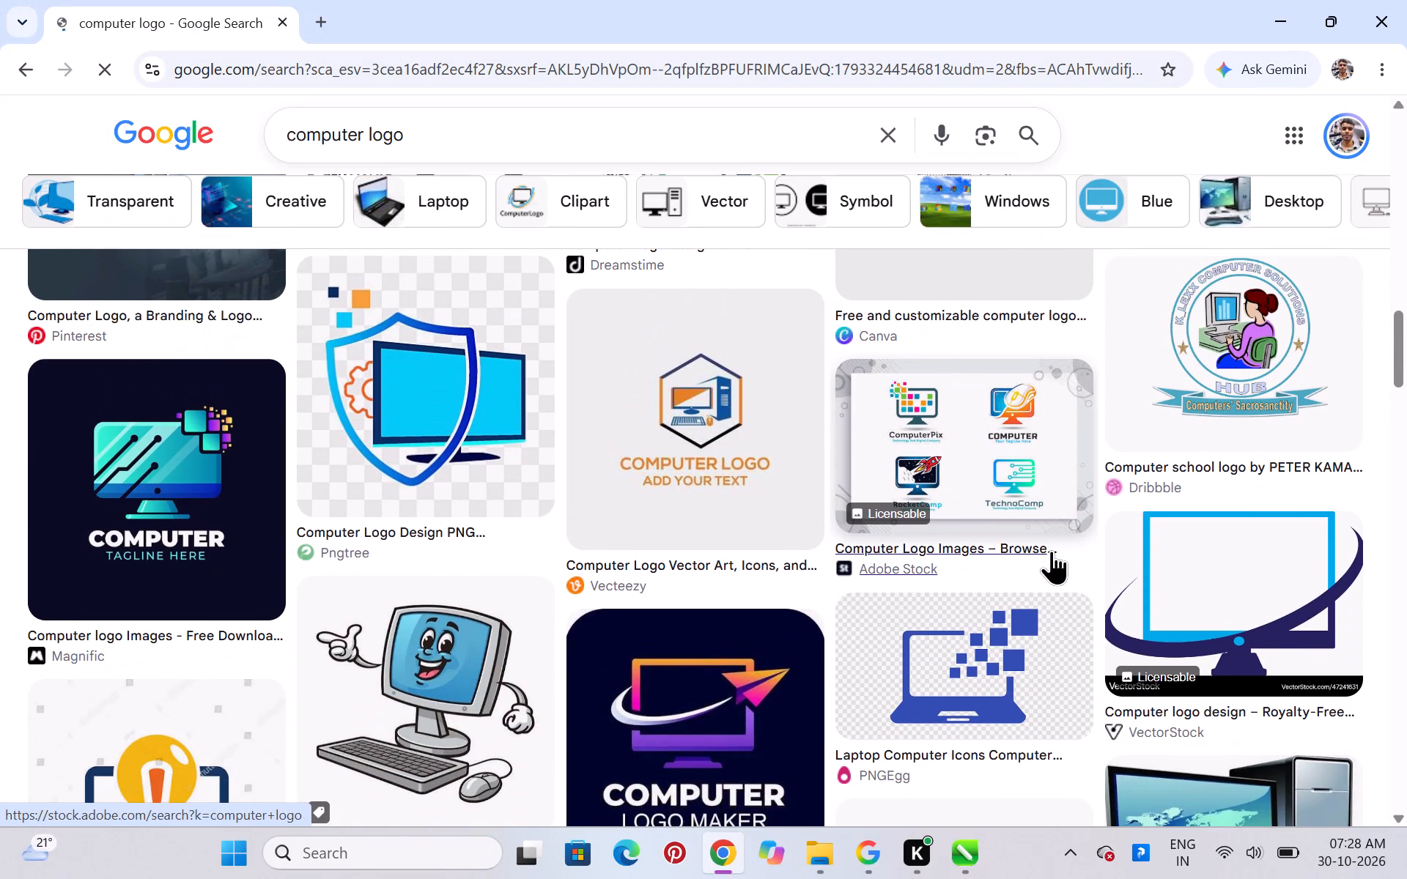
{"action": "scroll", "coordinate": [1051, 550], "scroll_direction": "down", "scroll_amount": 6}
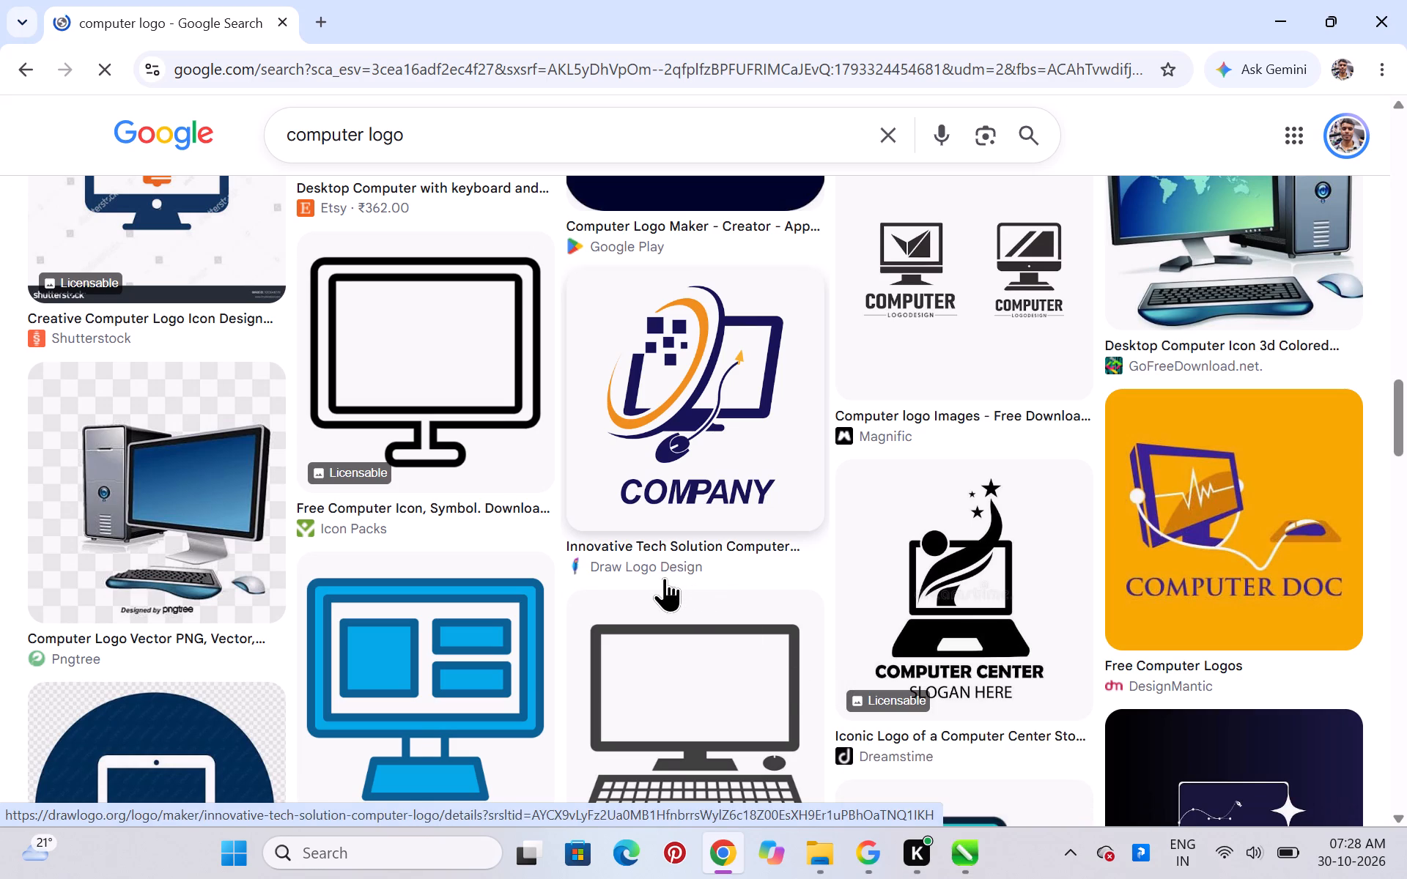
Copy the Draw Logo Design image showing a monitor and mouse with an orange swoosh above "COMPANY".
{"action": "left_click", "coordinate": [660, 445]}
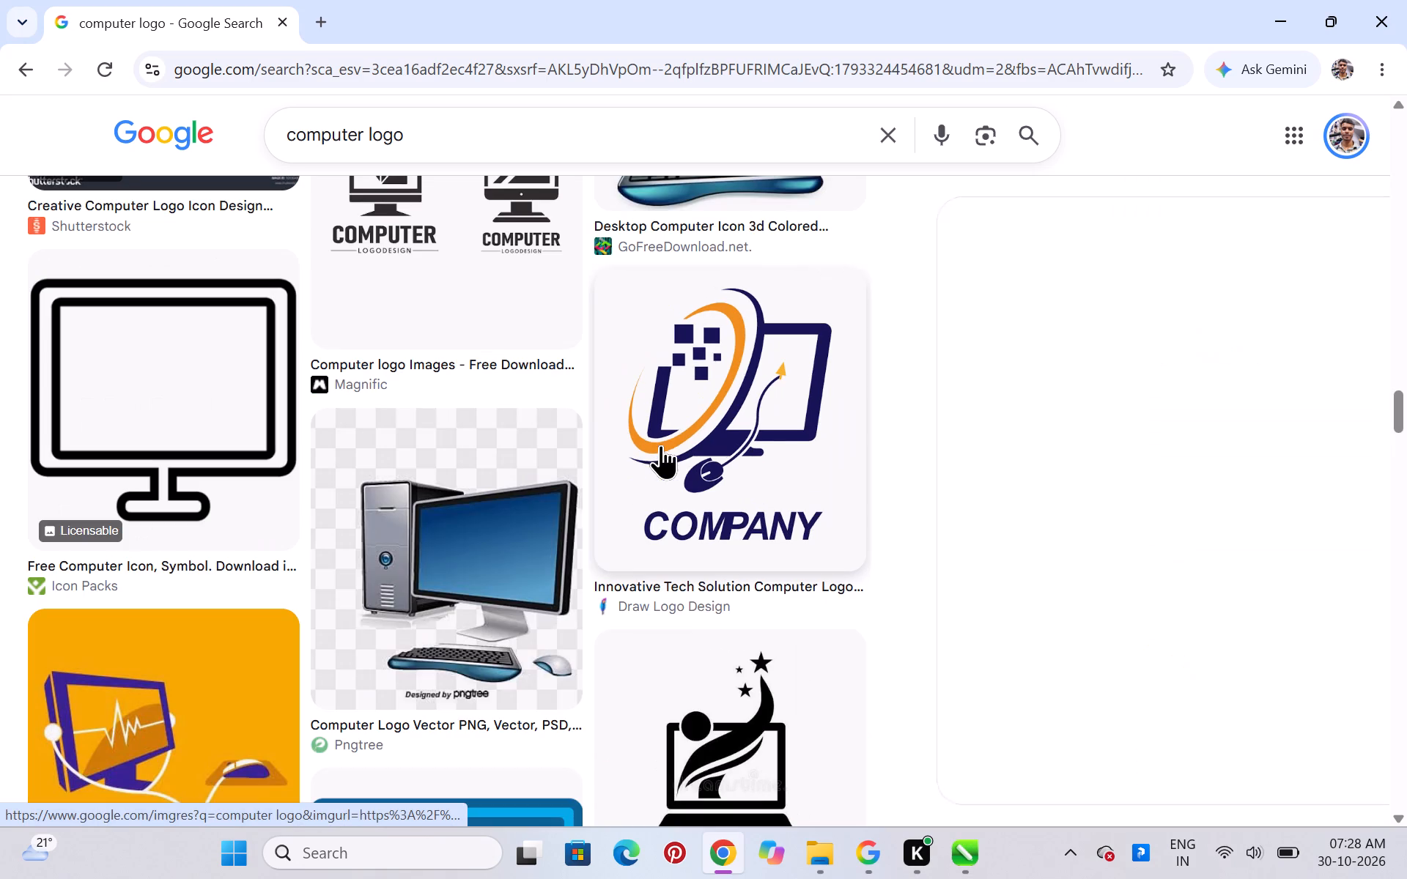
{"action": "right_click", "coordinate": [1064, 423]}
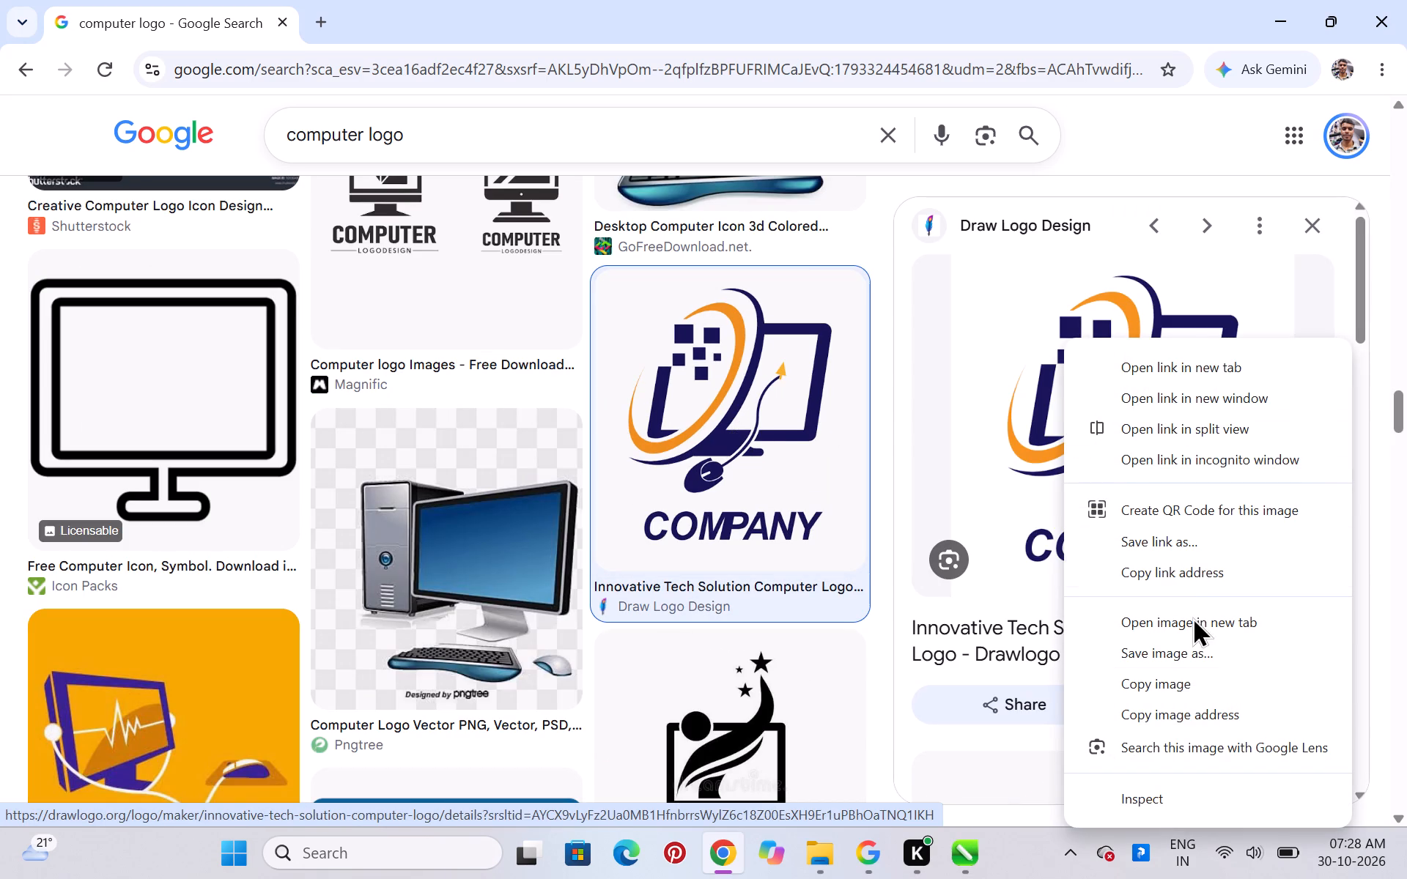
{"action": "left_click", "coordinate": [1174, 693]}
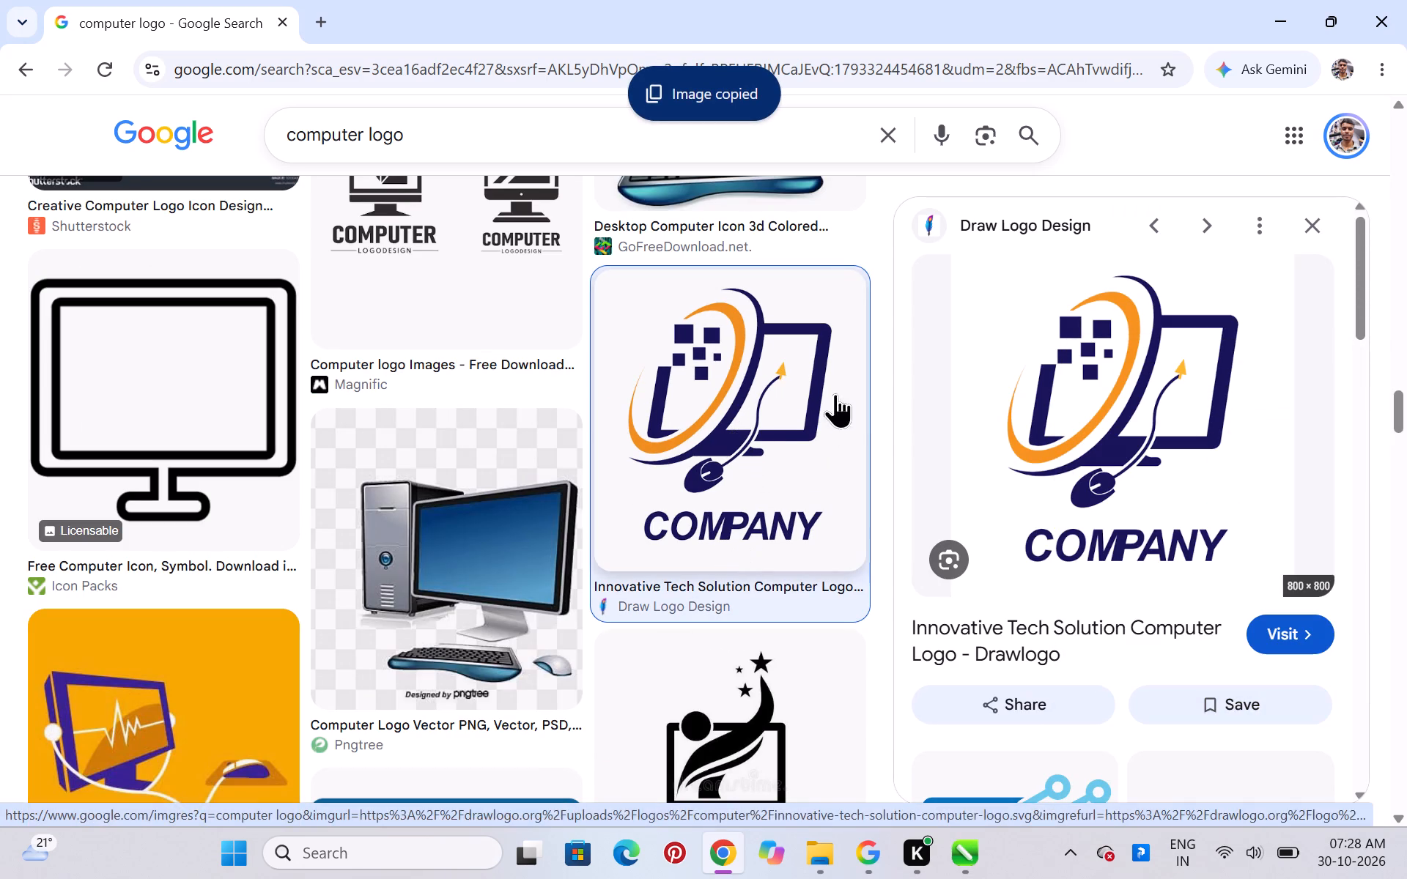
Switch to CorelDRAW, paste the "COMPANY" computer logo and move it clear of the framed ring logo, centred at about X 31.5 mm, Y 144.5 mm.
{"action": "left_click", "coordinate": [964, 847]}
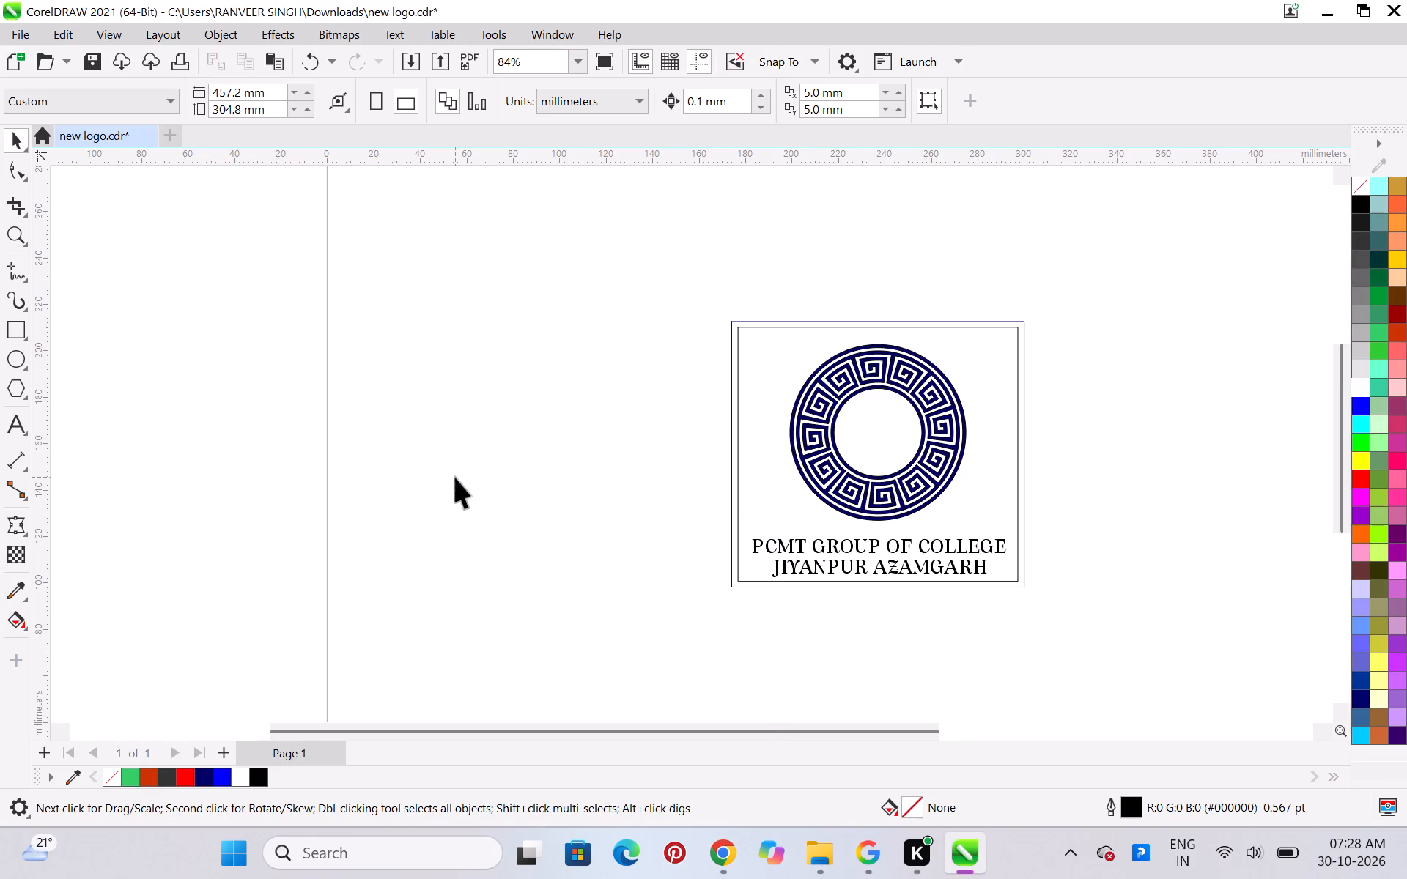
{"action": "key", "text": "ctrl+v"}
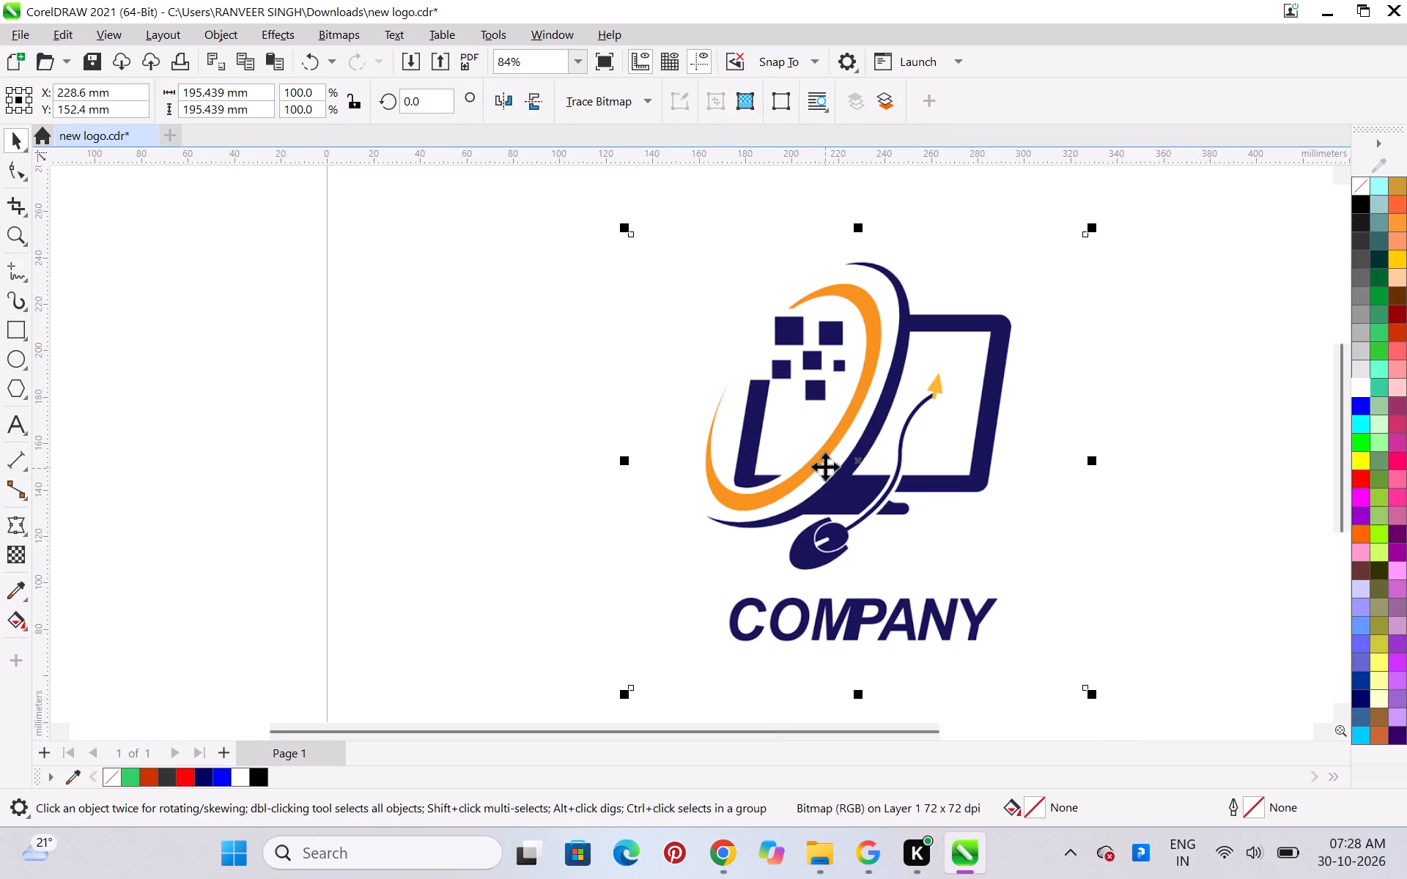
{"action": "left_click_drag", "start_coordinate": [825, 467], "coordinate": [367, 485]}
{"action": "scroll", "coordinate": [387, 476], "scroll_direction": "down", "scroll_amount": 4}
{"action": "scroll", "coordinate": [388, 475], "scroll_direction": "up", "scroll_amount": 2}
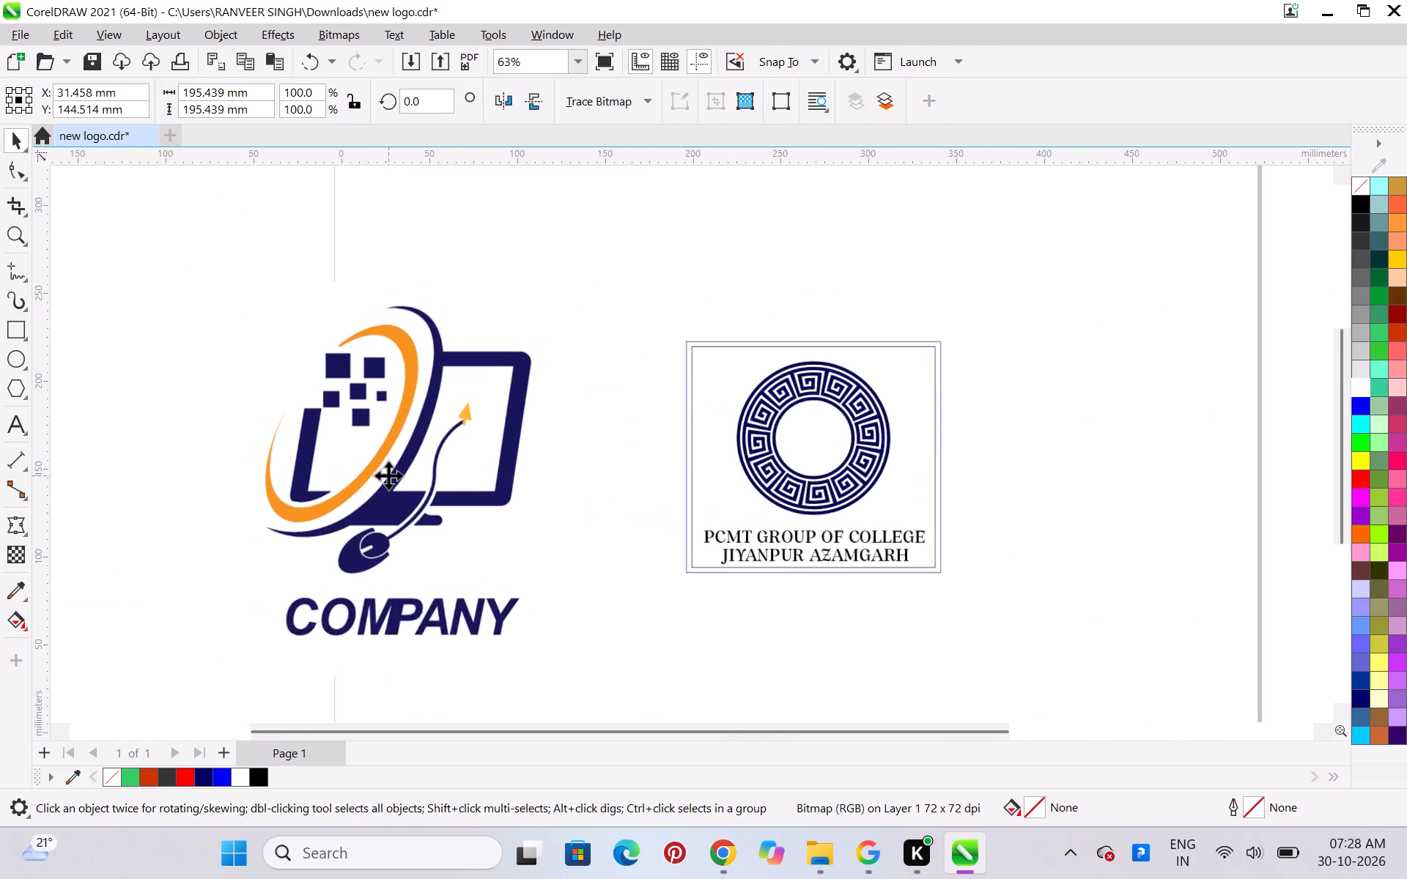
{"action": "scroll", "coordinate": [388, 475], "scroll_direction": "up", "scroll_amount": 2}
{"action": "left_click", "coordinate": [778, 232]}
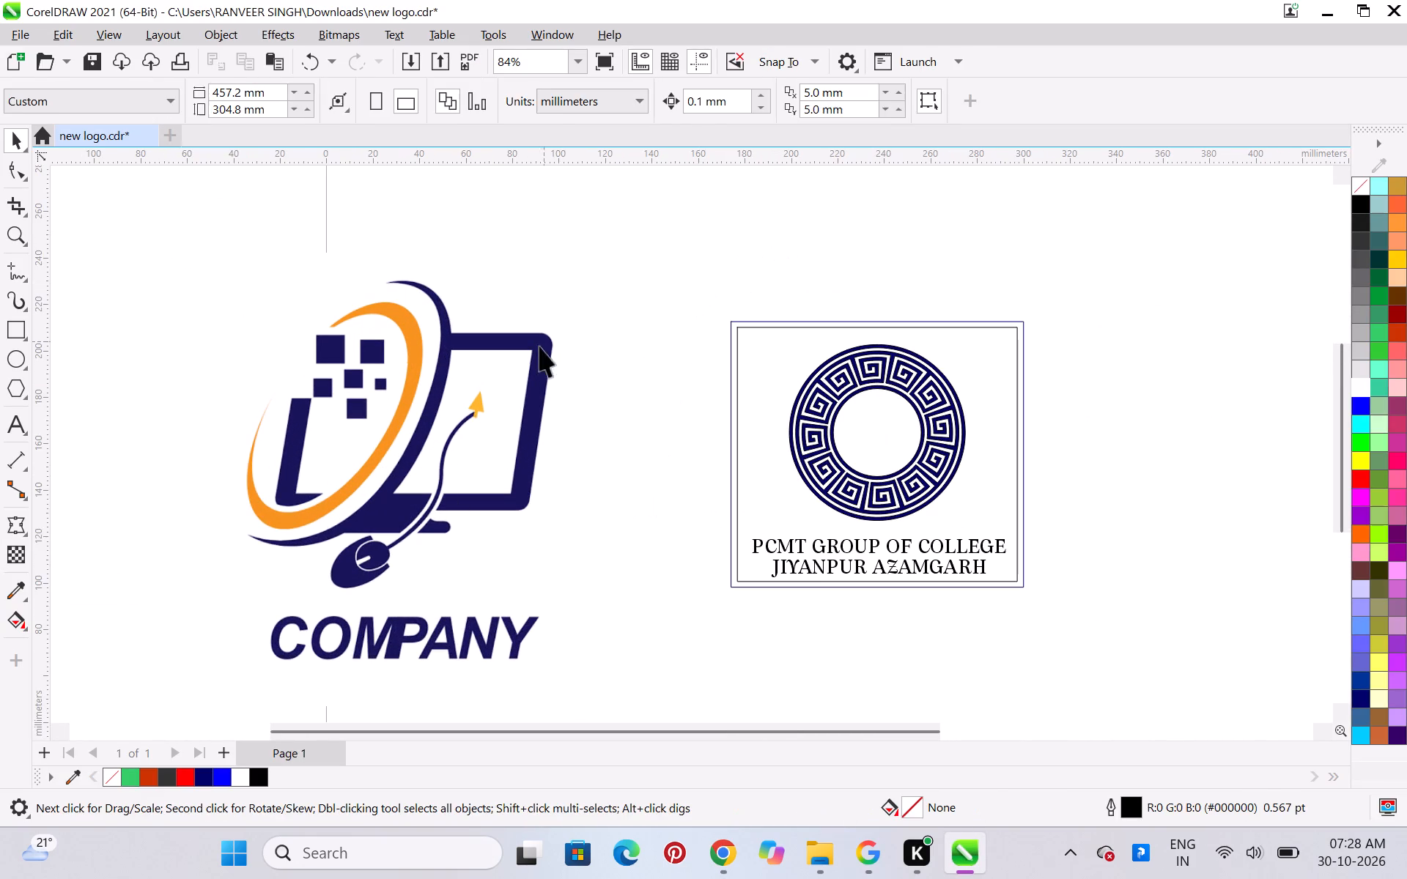
Trace the "COMPANY" logo bitmap with a Line Art outline trace, using Smoothing 19 and Detail 74.
{"action": "left_click", "coordinate": [531, 359]}
{"action": "left_click", "coordinate": [631, 104]}
{"action": "left_click", "coordinate": [648, 176]}
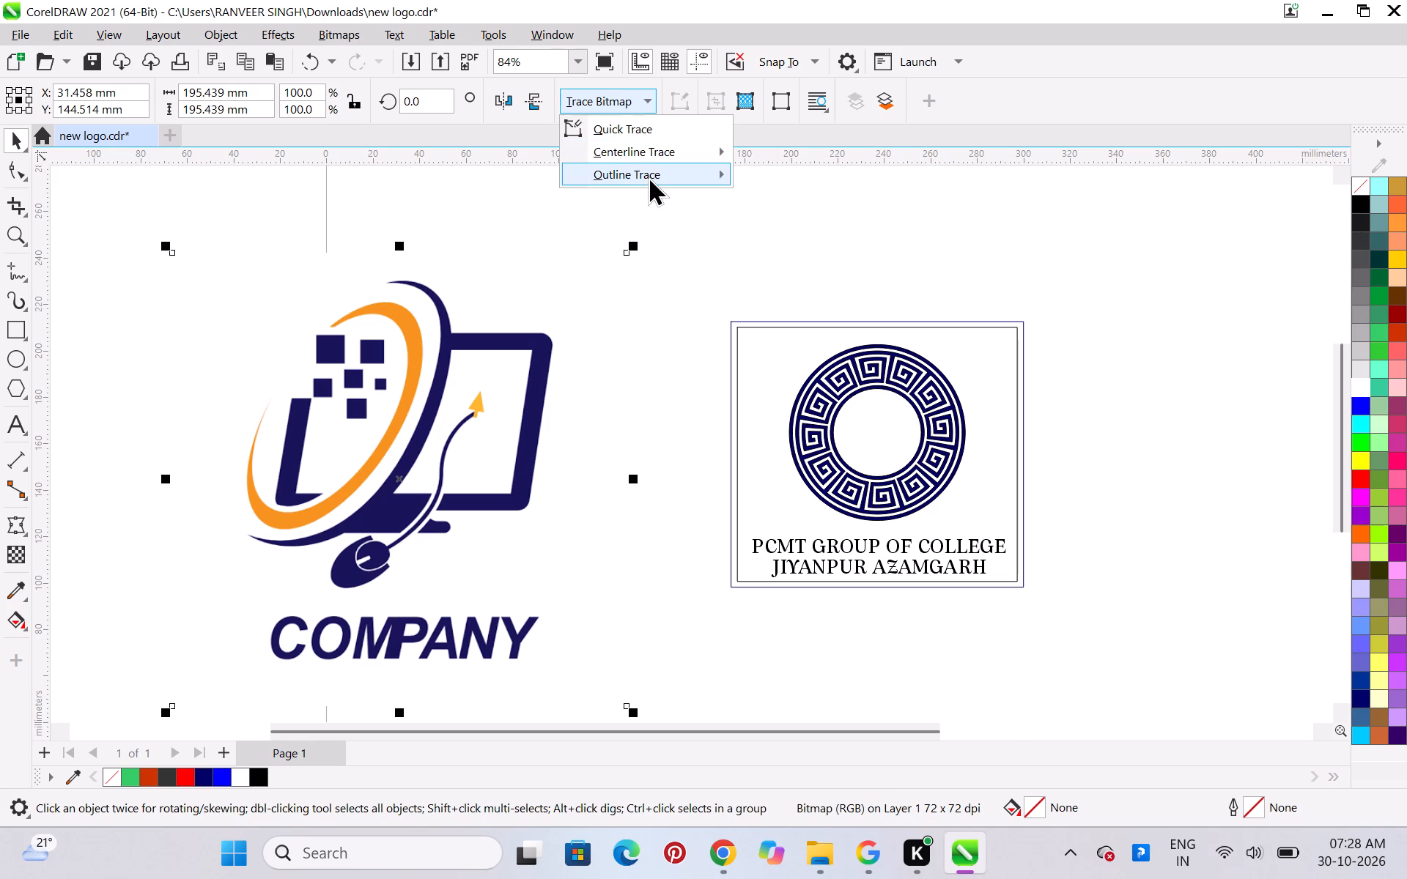
{"action": "left_click", "coordinate": [830, 176]}
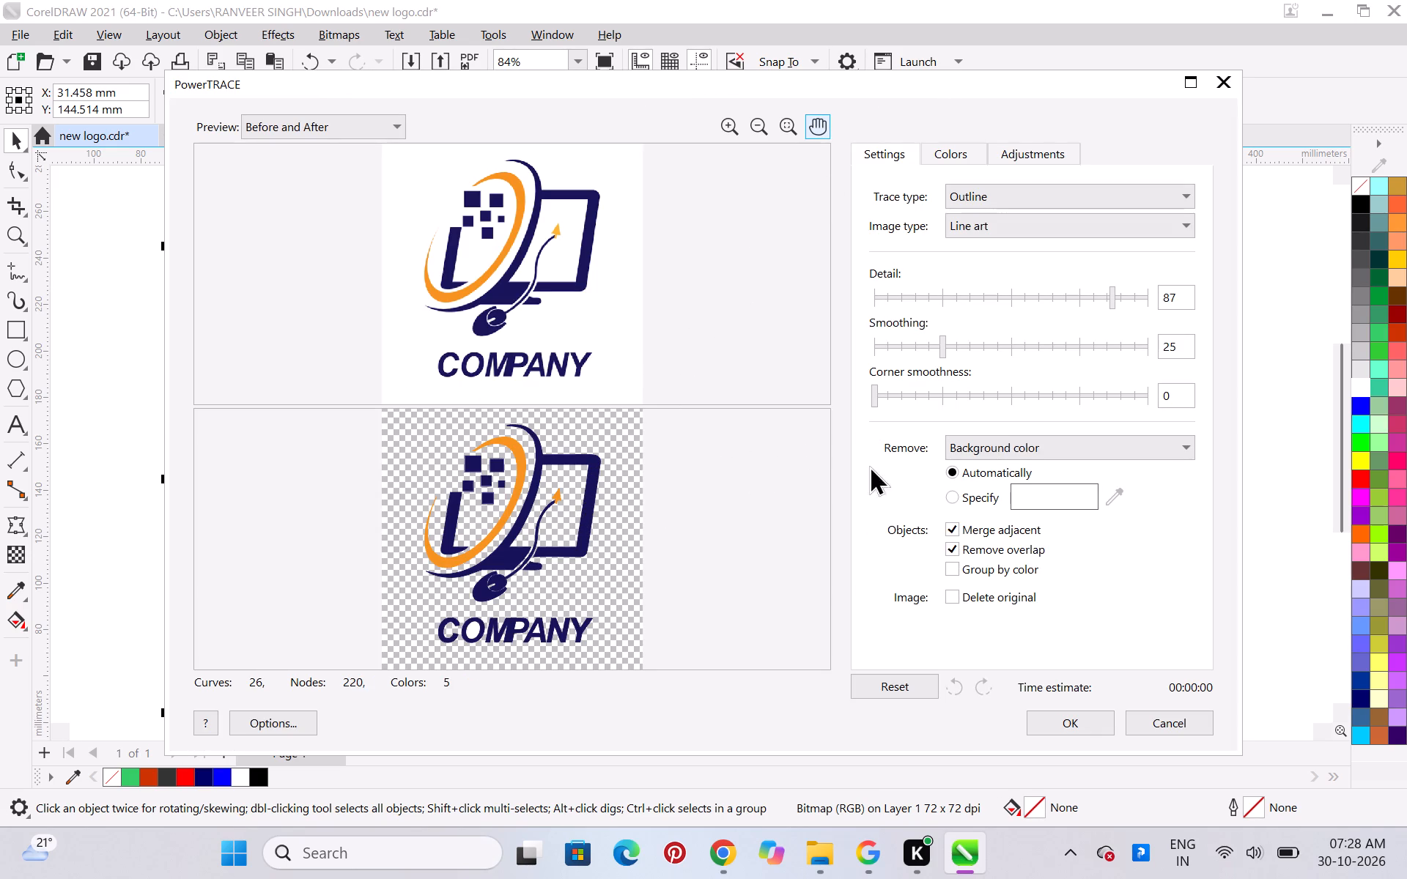
{"action": "left_click", "coordinate": [926, 343]}
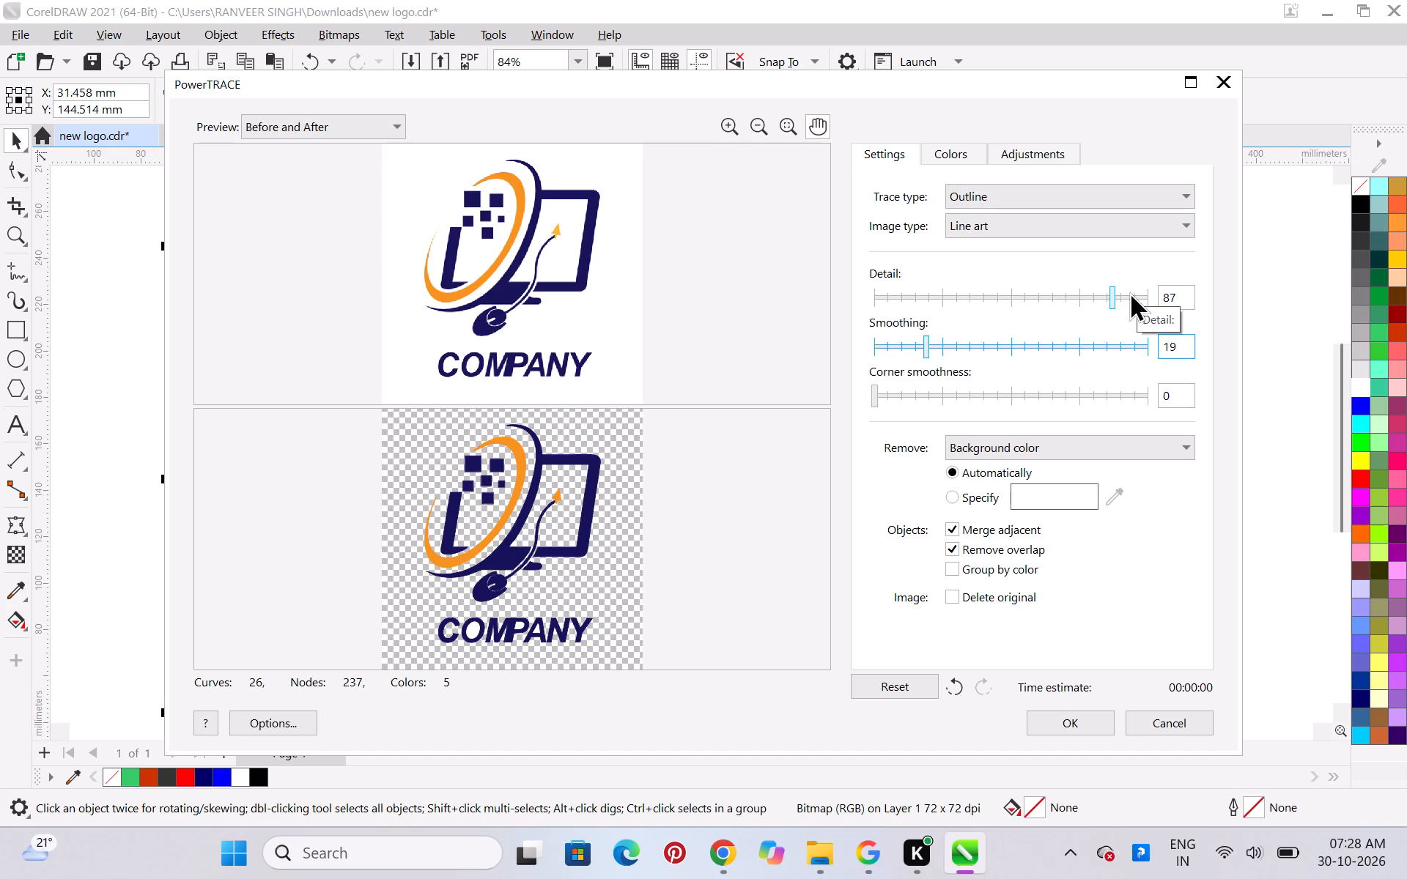
{"action": "left_click", "coordinate": [1077, 295]}
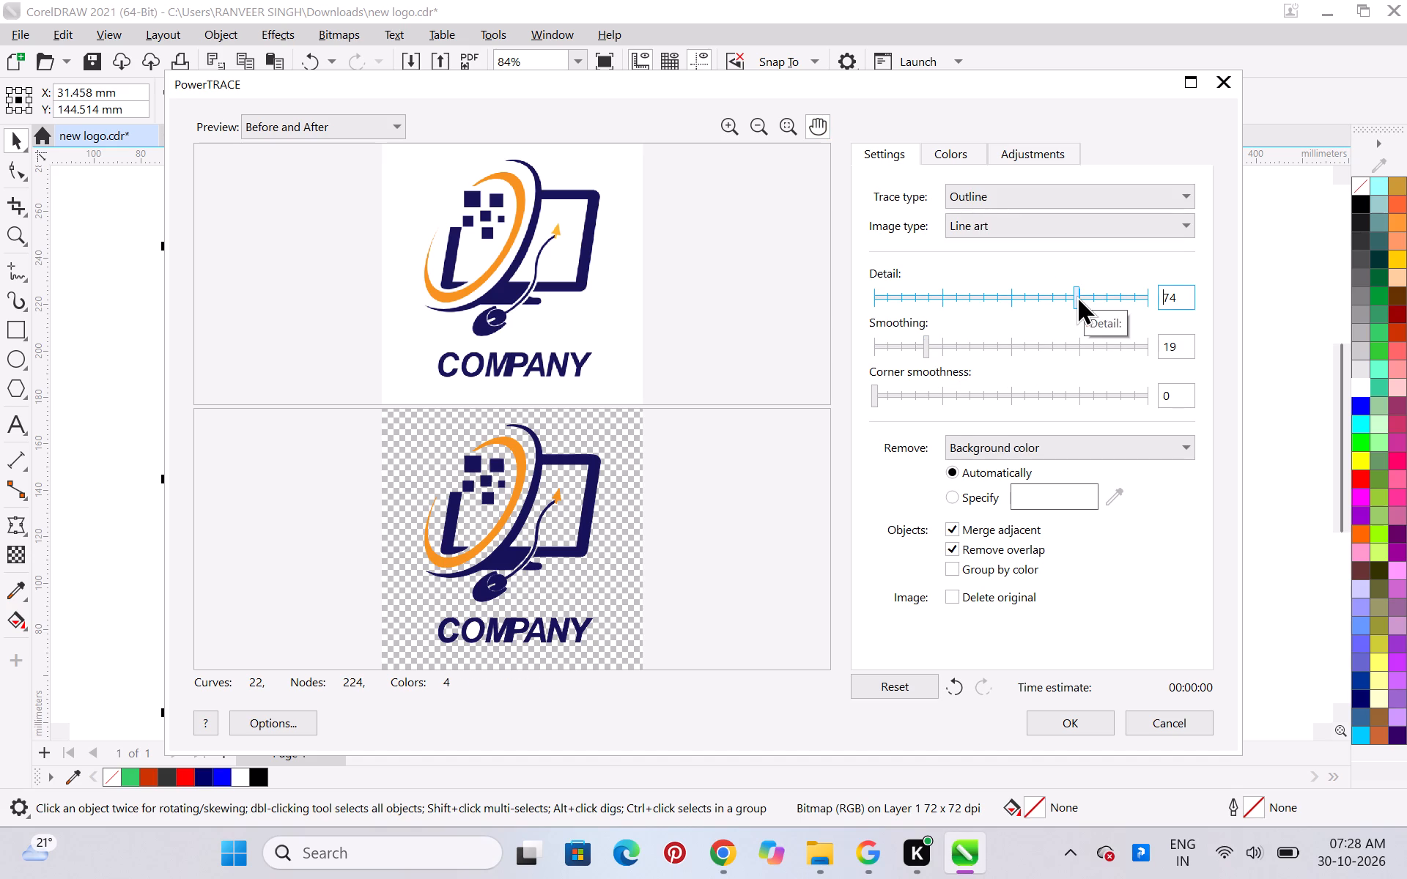
{"action": "left_click", "coordinate": [1074, 712]}
Move the traced logo off the original "COMPANY" bitmap and delete the bitmap.
{"action": "left_click", "coordinate": [422, 386]}
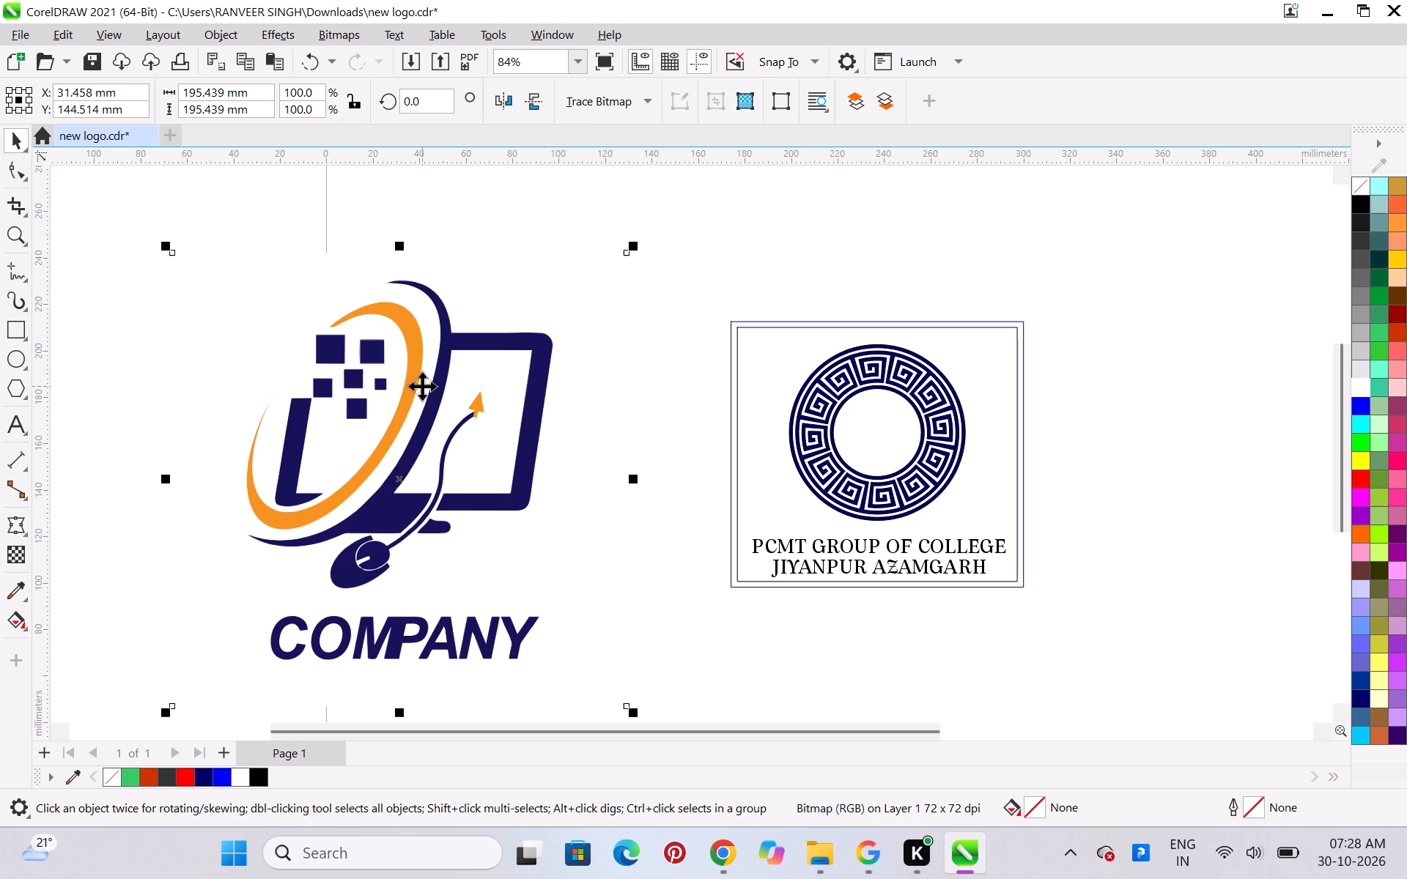
{"action": "left_click_drag", "start_coordinate": [437, 401], "coordinate": [1124, 311]}
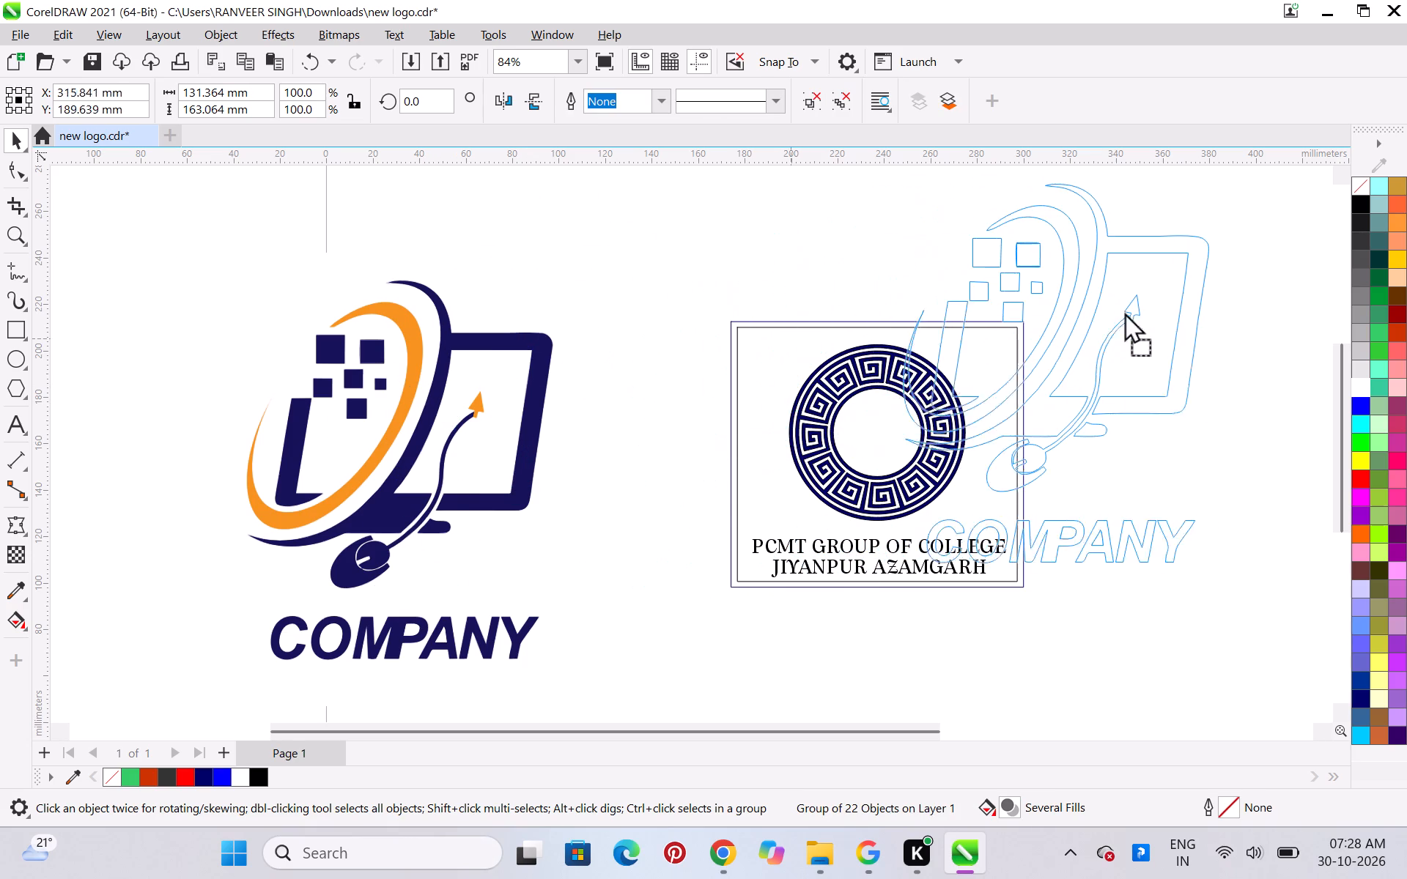
{"action": "left_click_drag", "start_coordinate": [1124, 311], "coordinate": [1181, 327]}
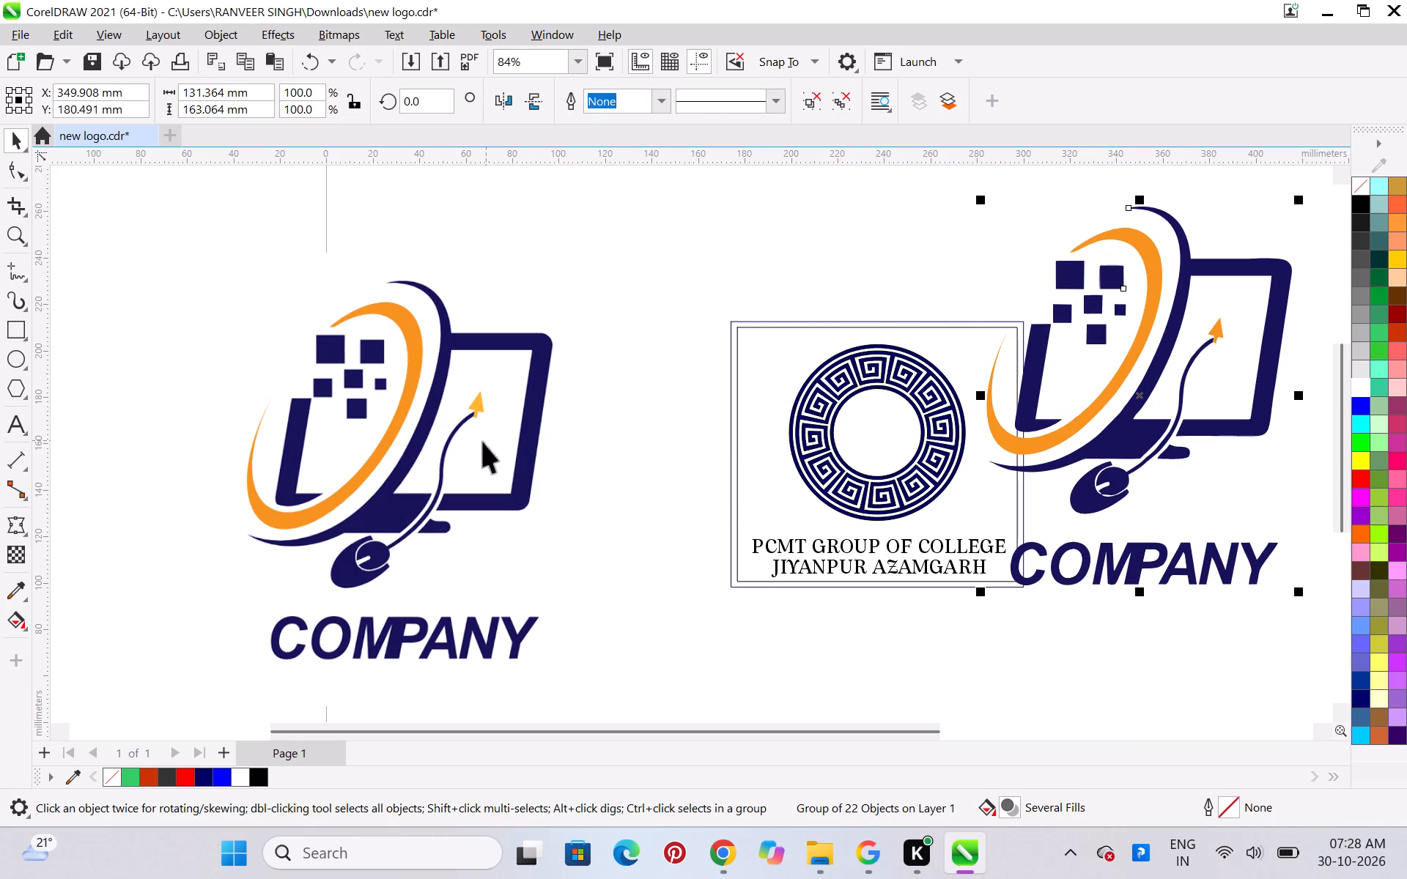
{"action": "left_click", "coordinate": [525, 461]}
{"action": "key", "text": "Delete"}
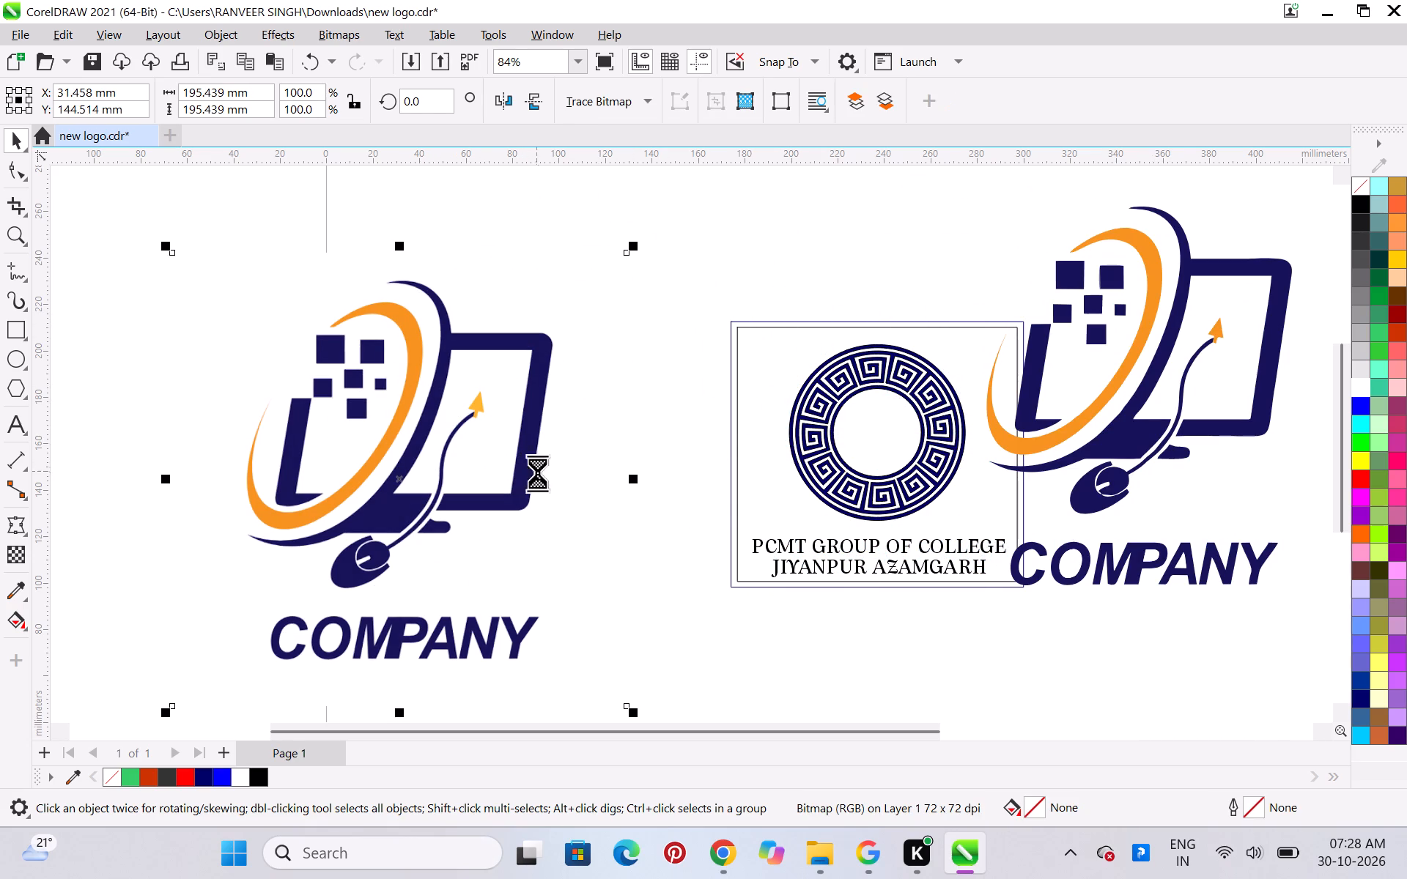
Move the traced "COMPANY" logo clear of the framed ring logo, centred at about X 43.9 mm, Y 160.7 mm.
{"action": "left_click", "coordinate": [1178, 320]}
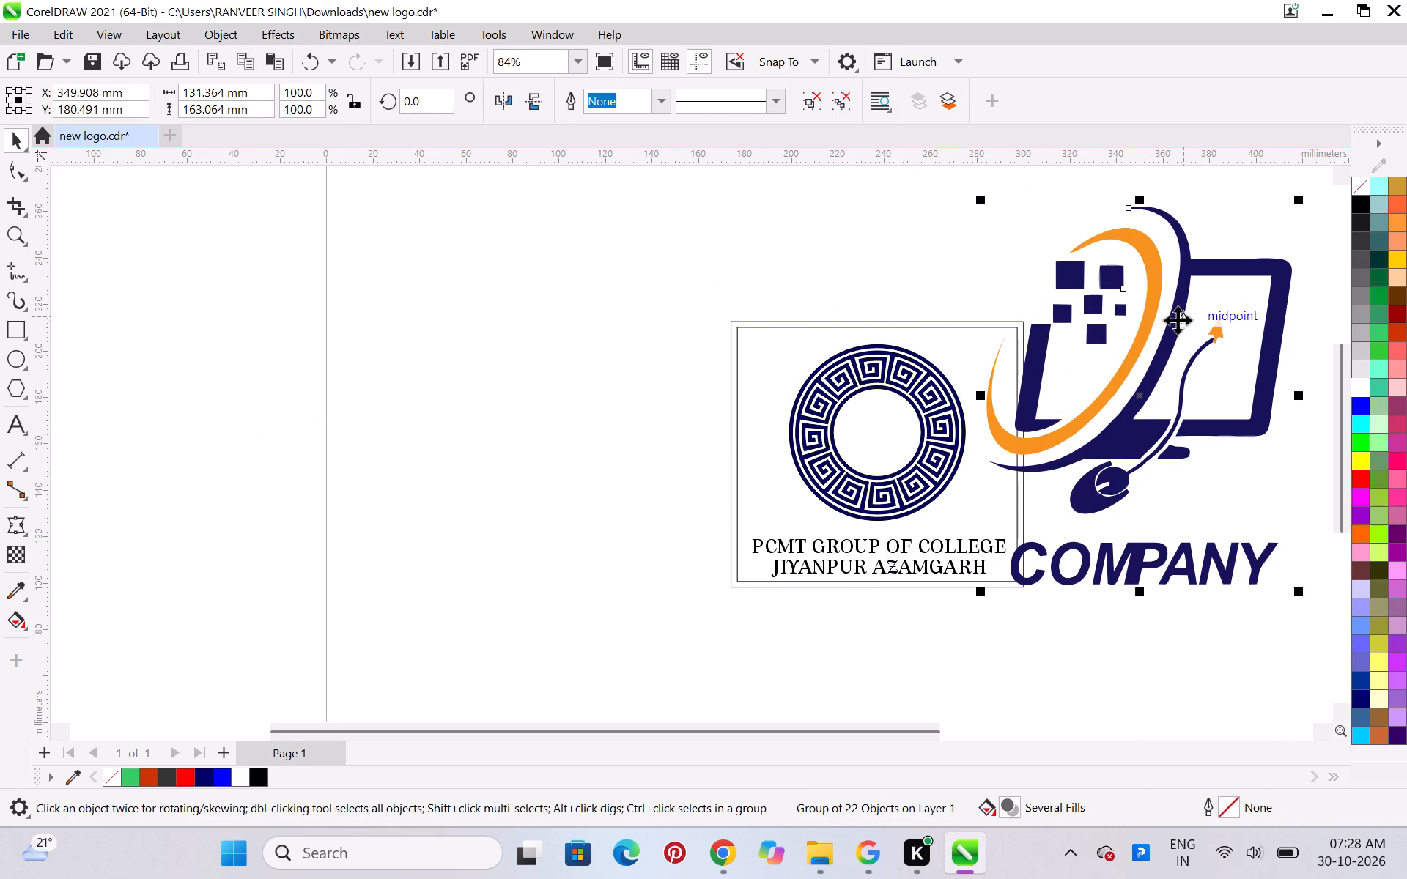
{"action": "left_click_drag", "start_coordinate": [1178, 320], "coordinate": [473, 363]}
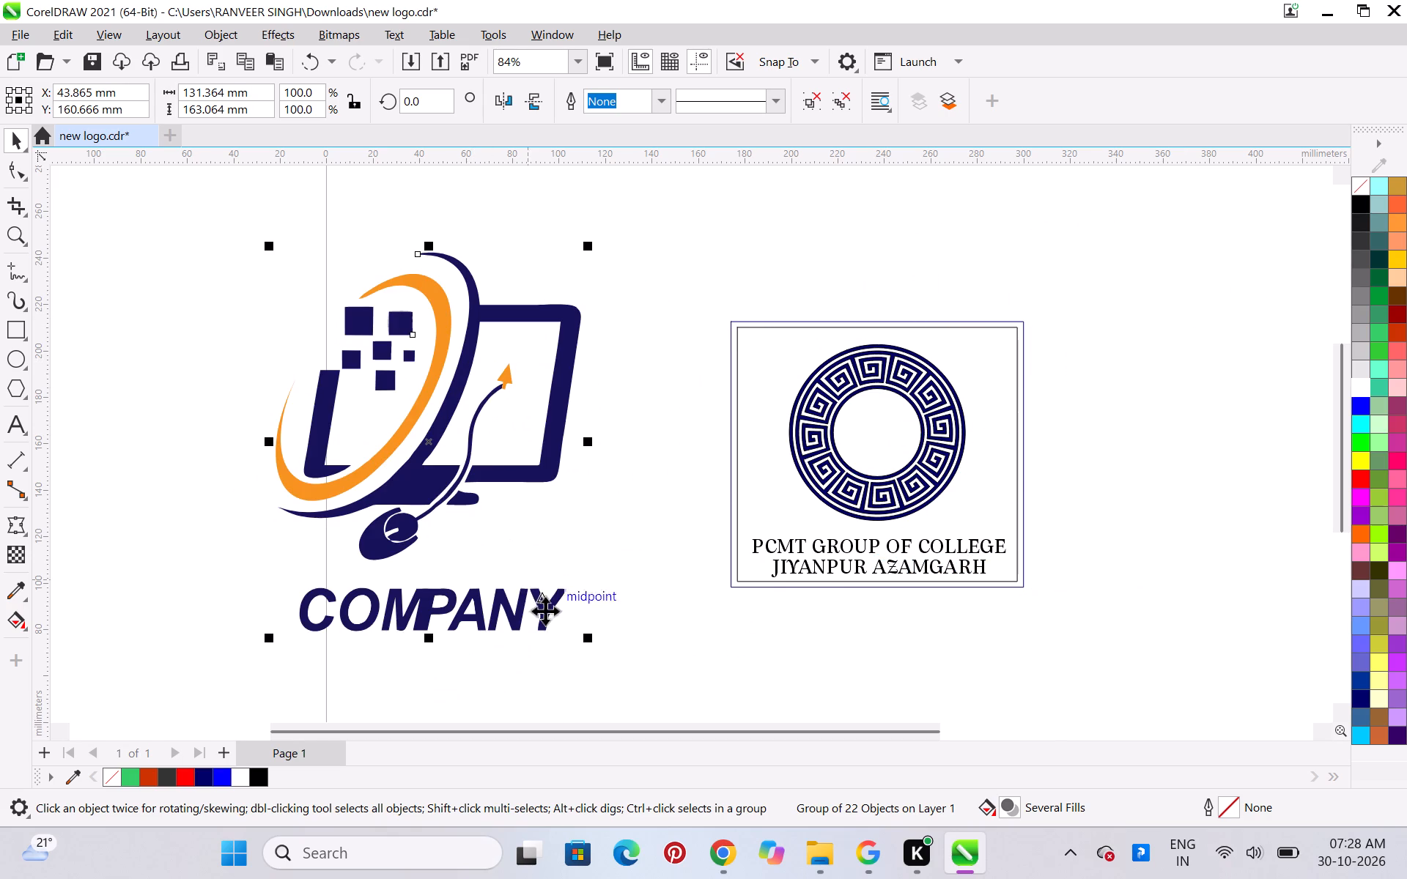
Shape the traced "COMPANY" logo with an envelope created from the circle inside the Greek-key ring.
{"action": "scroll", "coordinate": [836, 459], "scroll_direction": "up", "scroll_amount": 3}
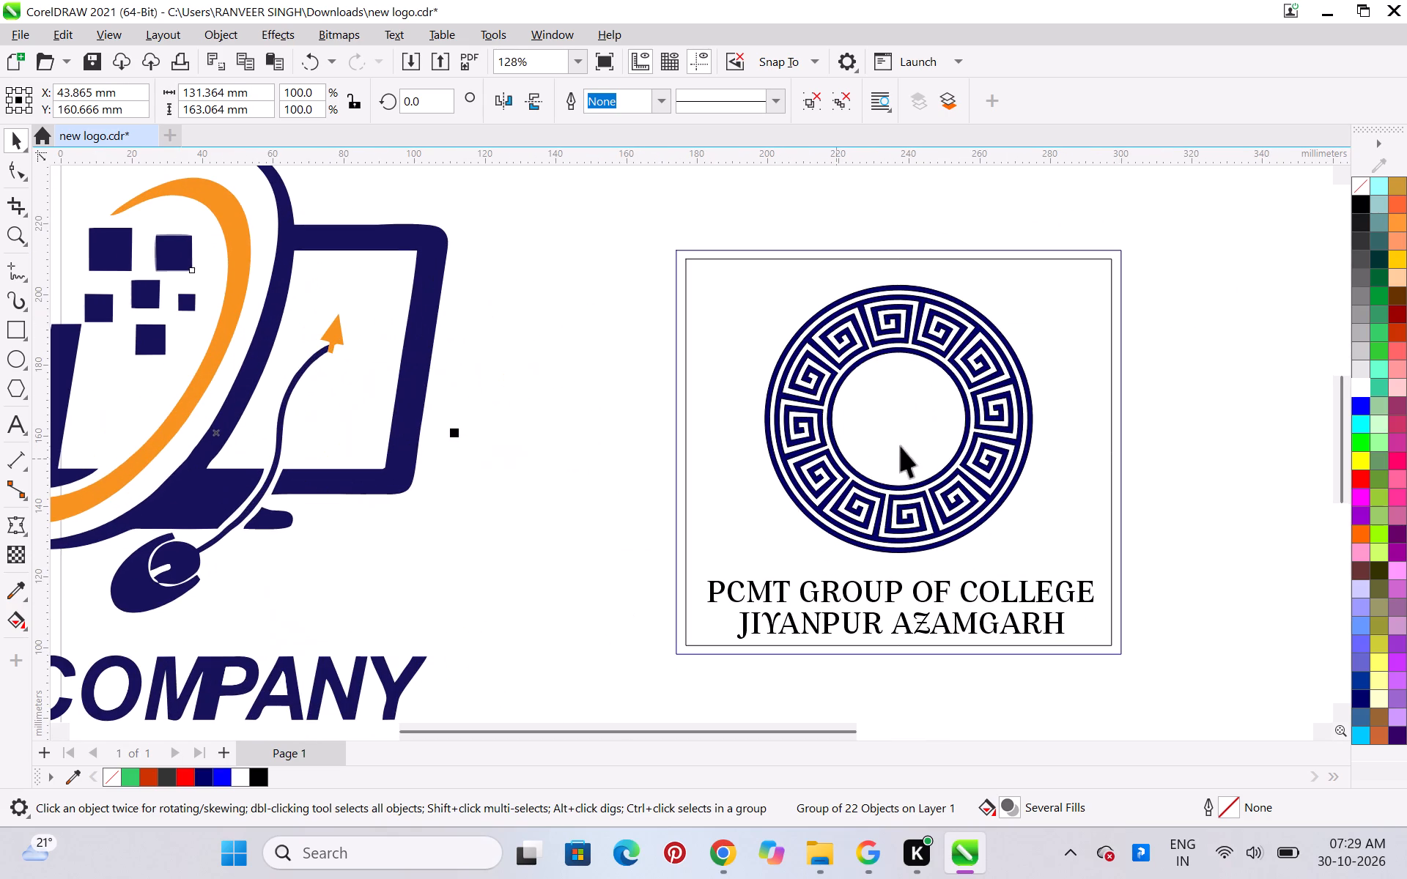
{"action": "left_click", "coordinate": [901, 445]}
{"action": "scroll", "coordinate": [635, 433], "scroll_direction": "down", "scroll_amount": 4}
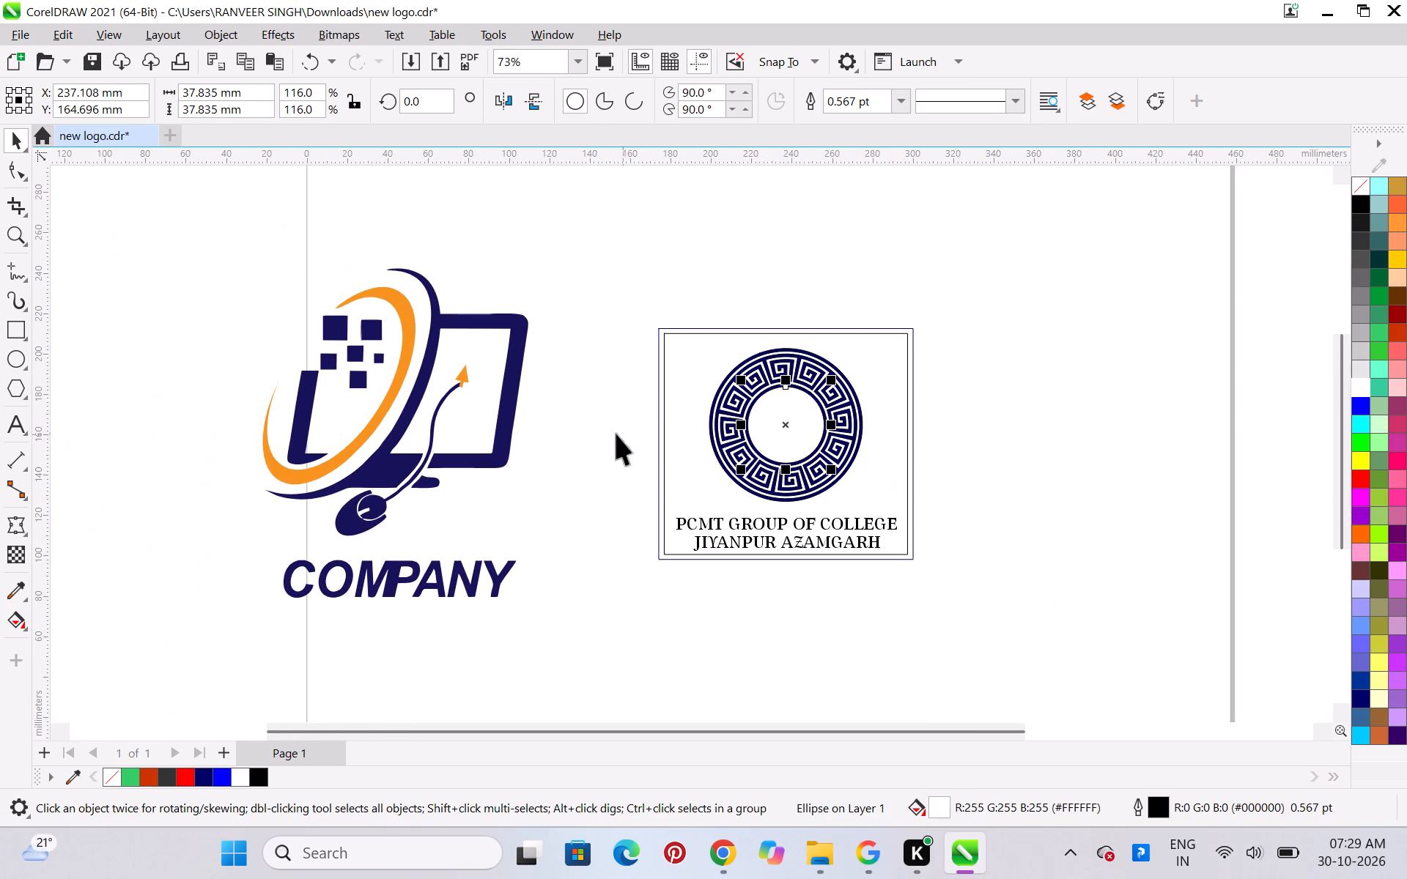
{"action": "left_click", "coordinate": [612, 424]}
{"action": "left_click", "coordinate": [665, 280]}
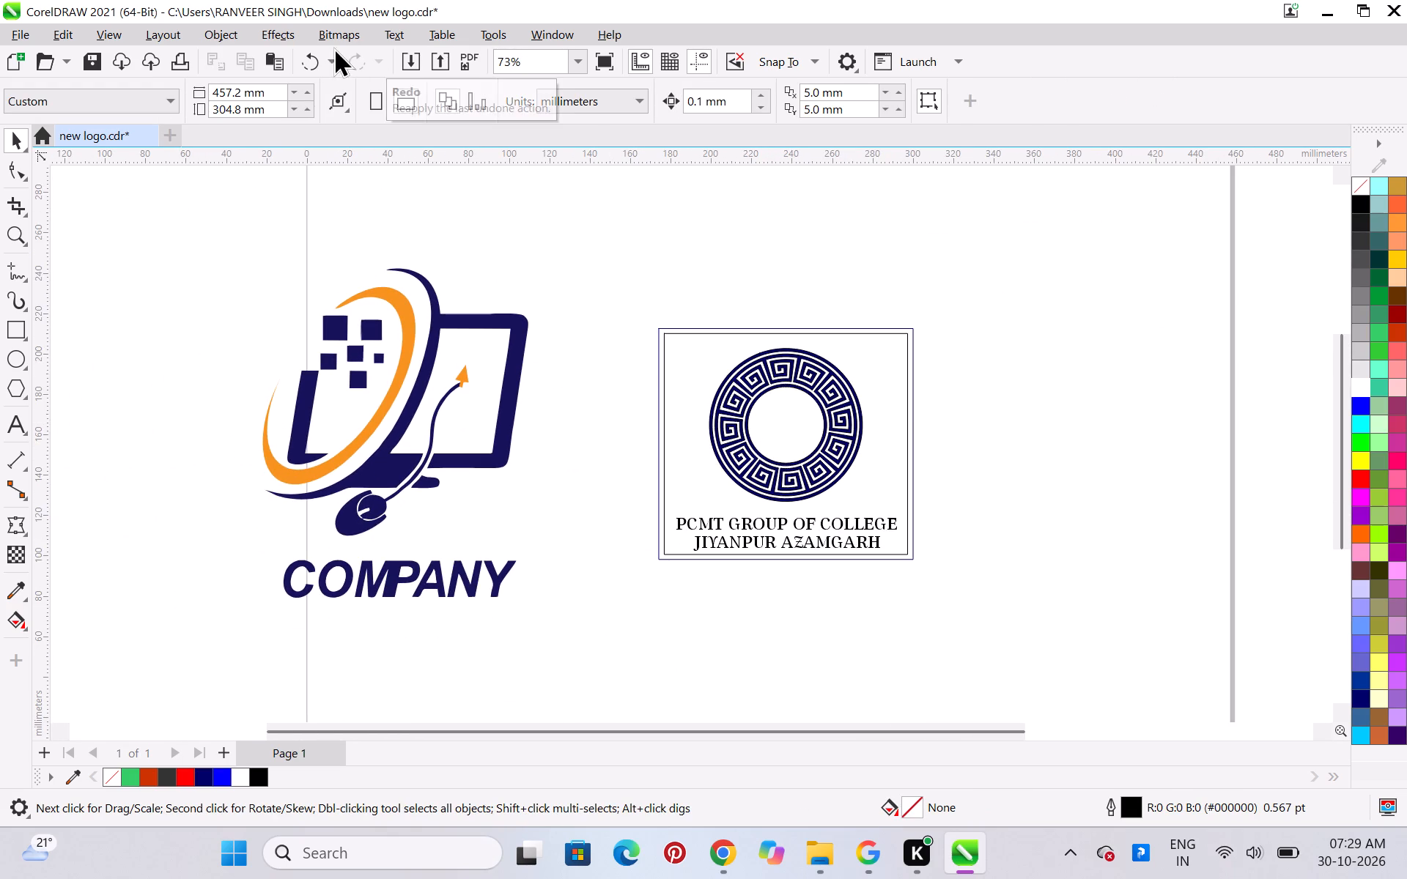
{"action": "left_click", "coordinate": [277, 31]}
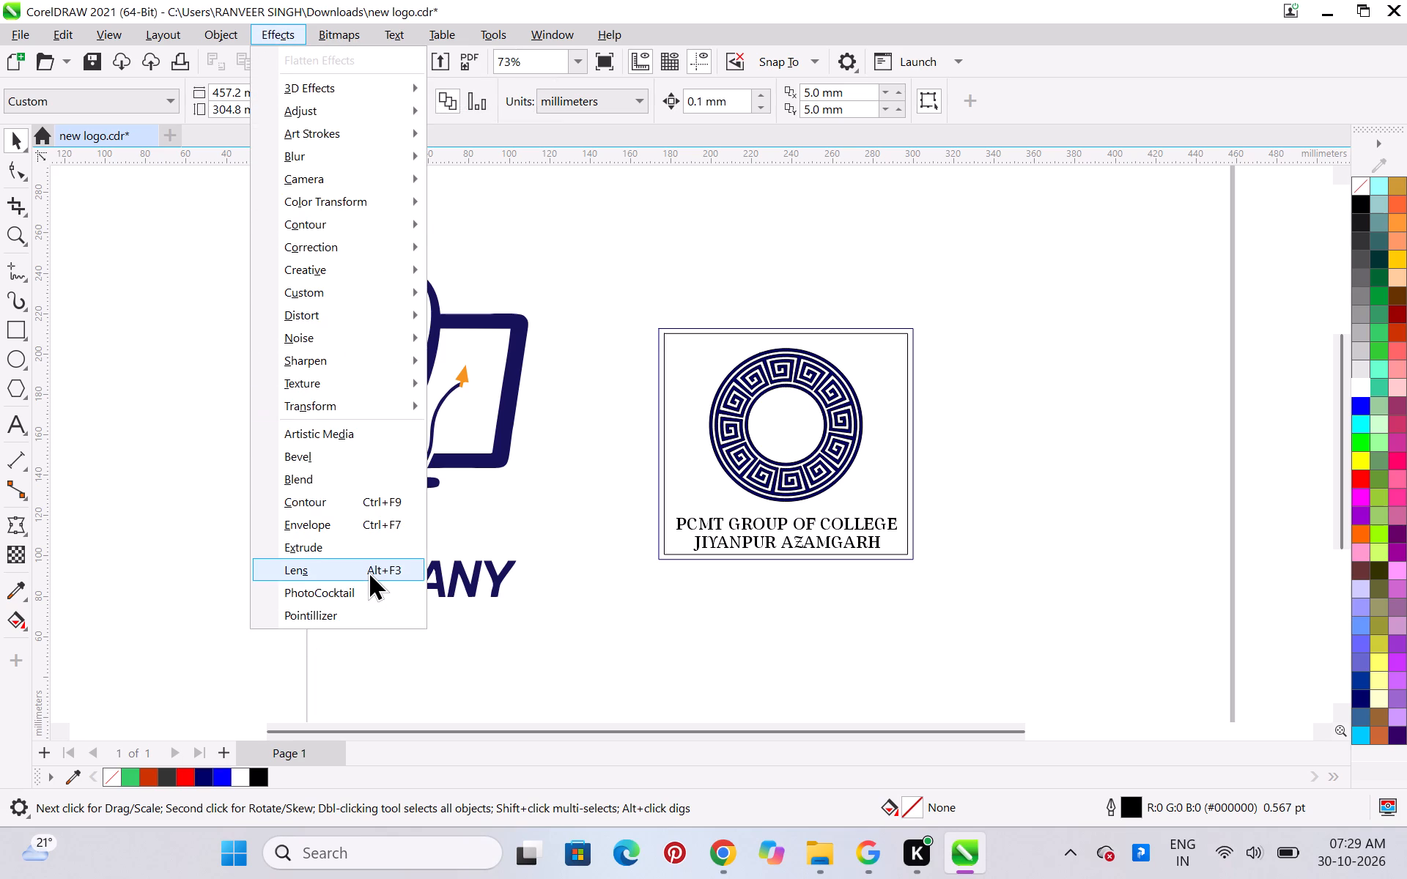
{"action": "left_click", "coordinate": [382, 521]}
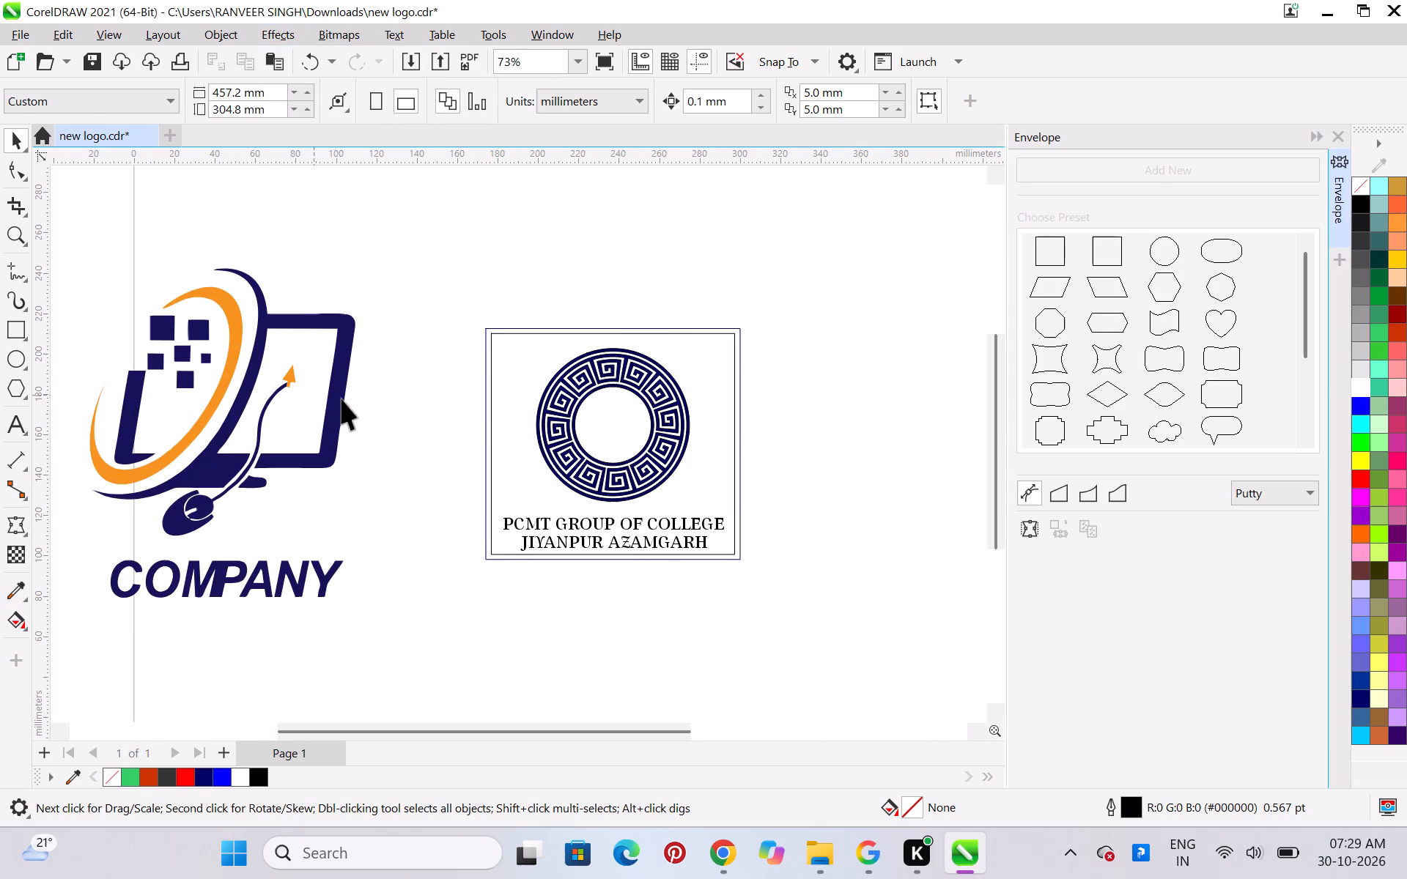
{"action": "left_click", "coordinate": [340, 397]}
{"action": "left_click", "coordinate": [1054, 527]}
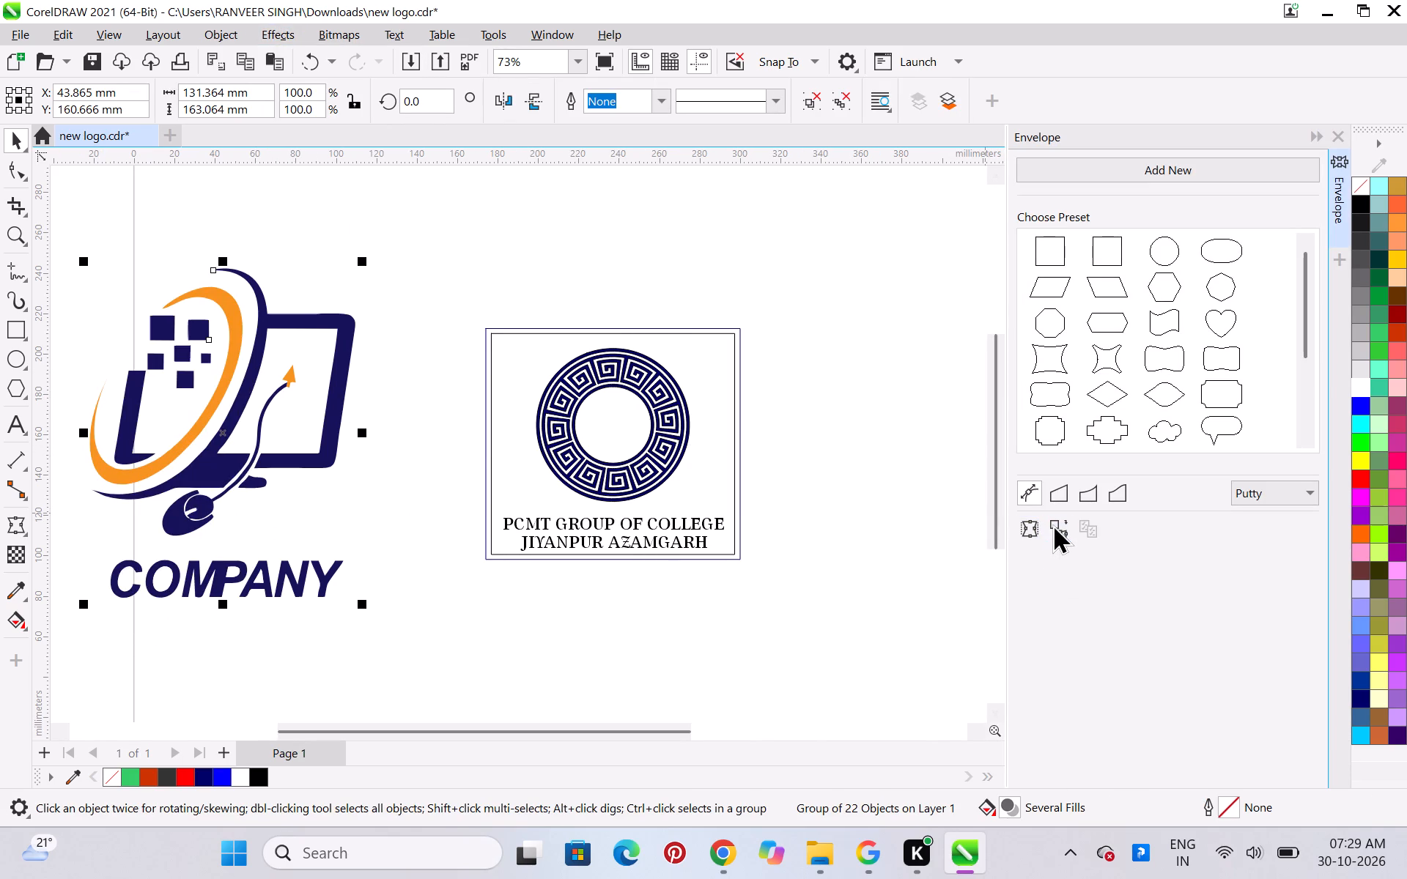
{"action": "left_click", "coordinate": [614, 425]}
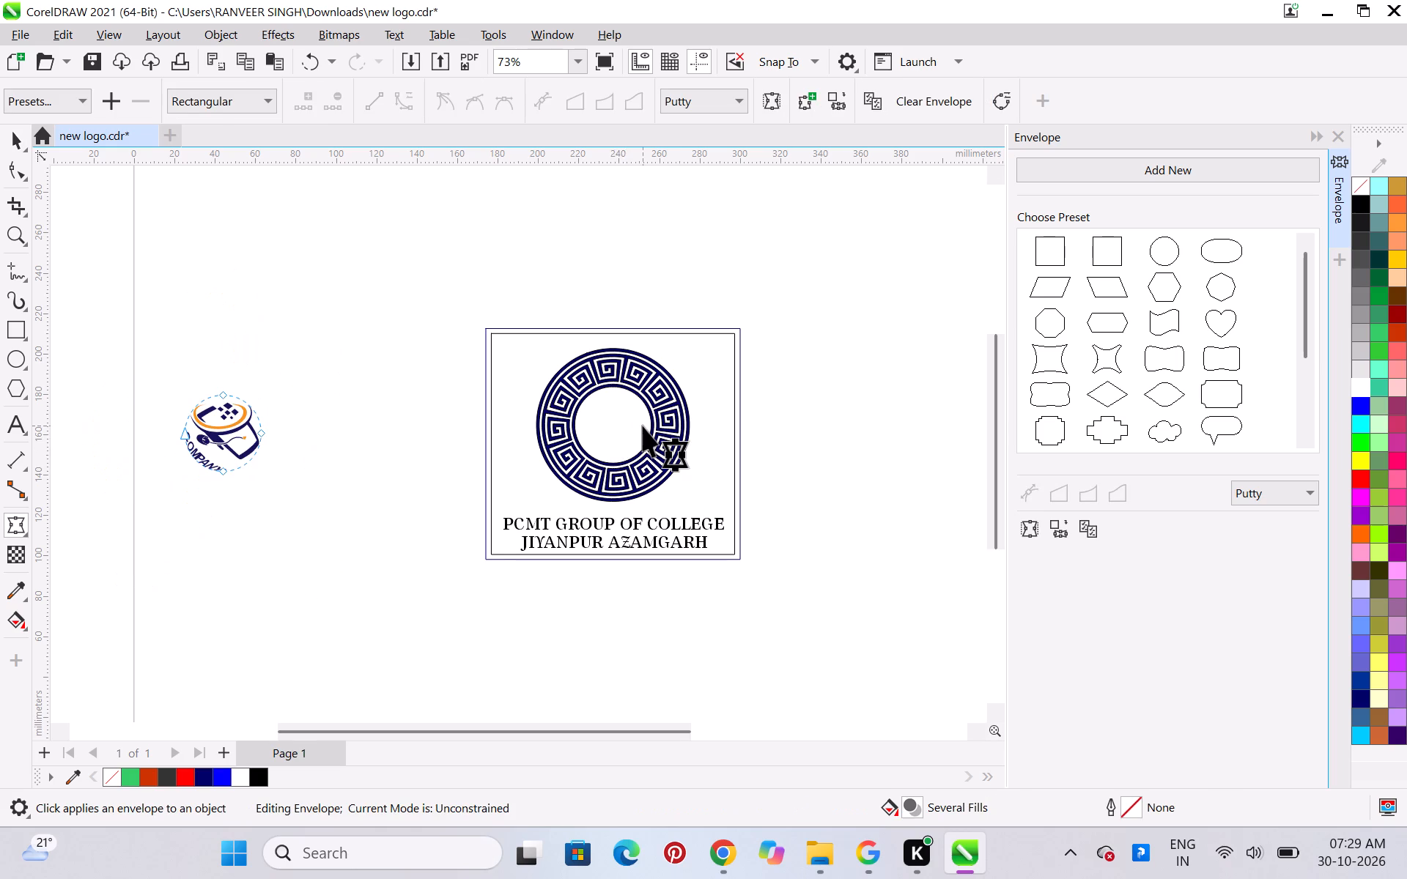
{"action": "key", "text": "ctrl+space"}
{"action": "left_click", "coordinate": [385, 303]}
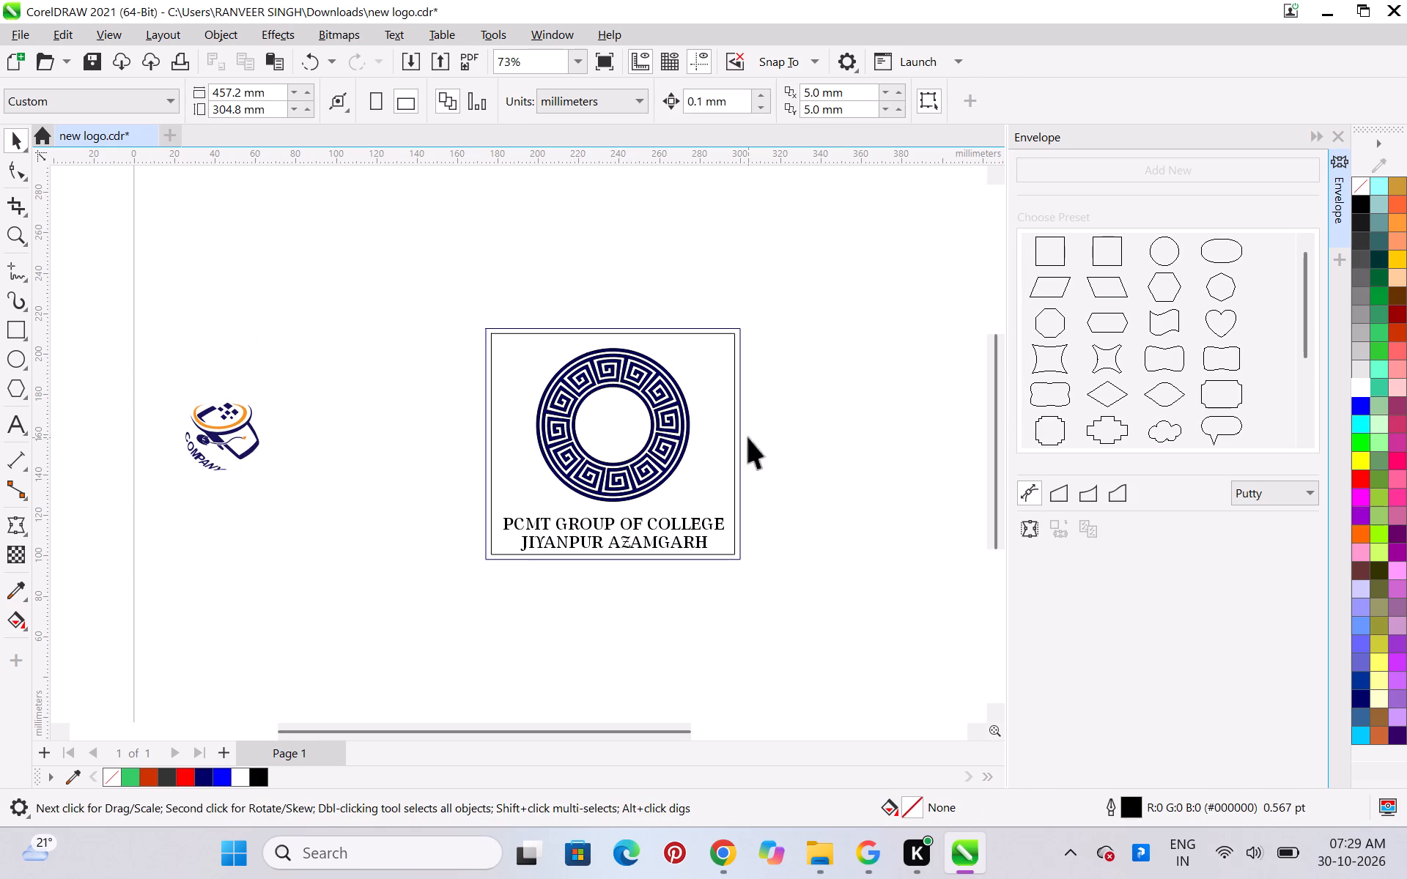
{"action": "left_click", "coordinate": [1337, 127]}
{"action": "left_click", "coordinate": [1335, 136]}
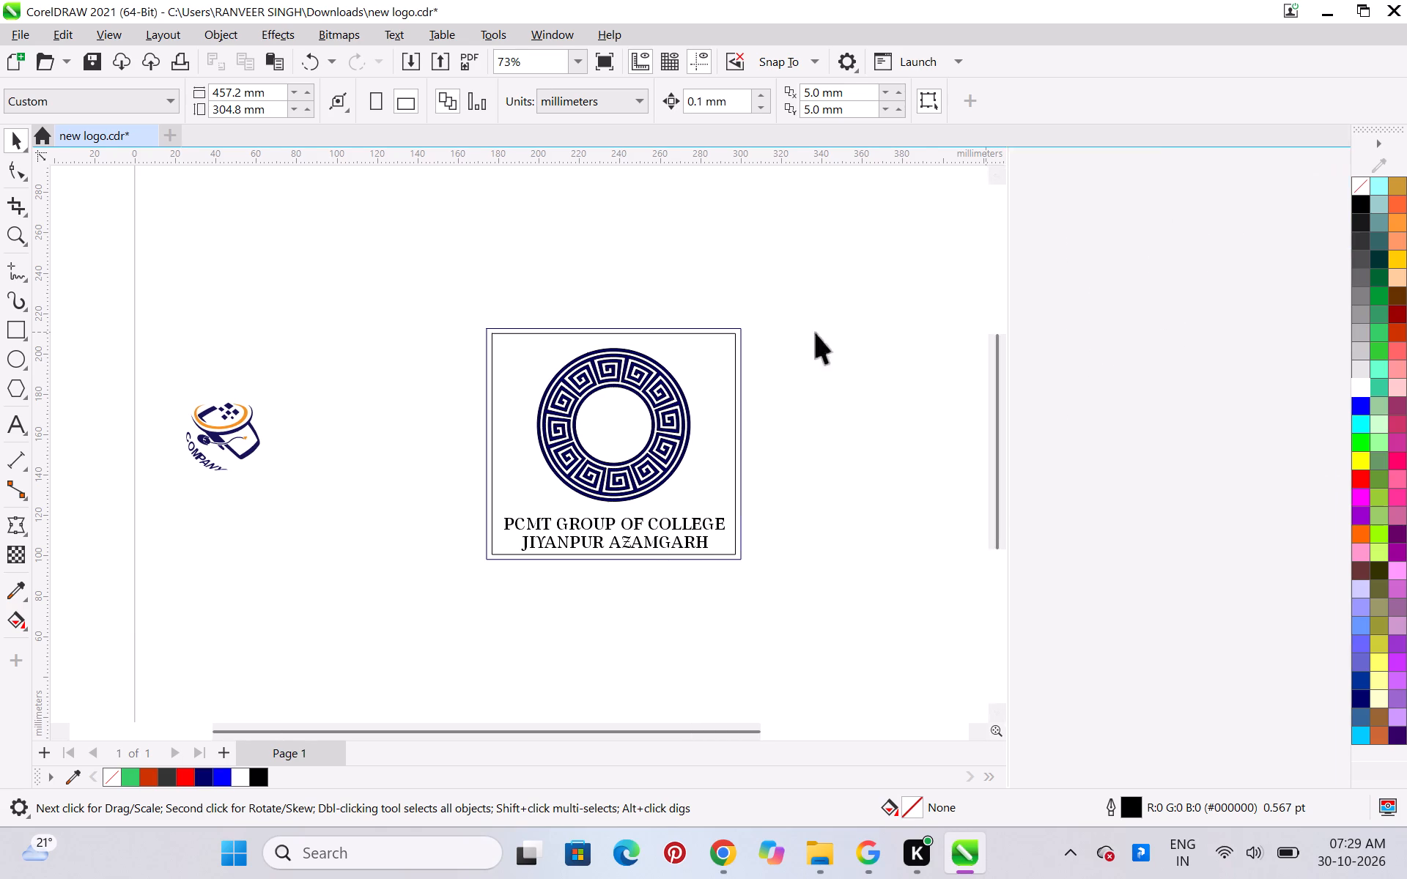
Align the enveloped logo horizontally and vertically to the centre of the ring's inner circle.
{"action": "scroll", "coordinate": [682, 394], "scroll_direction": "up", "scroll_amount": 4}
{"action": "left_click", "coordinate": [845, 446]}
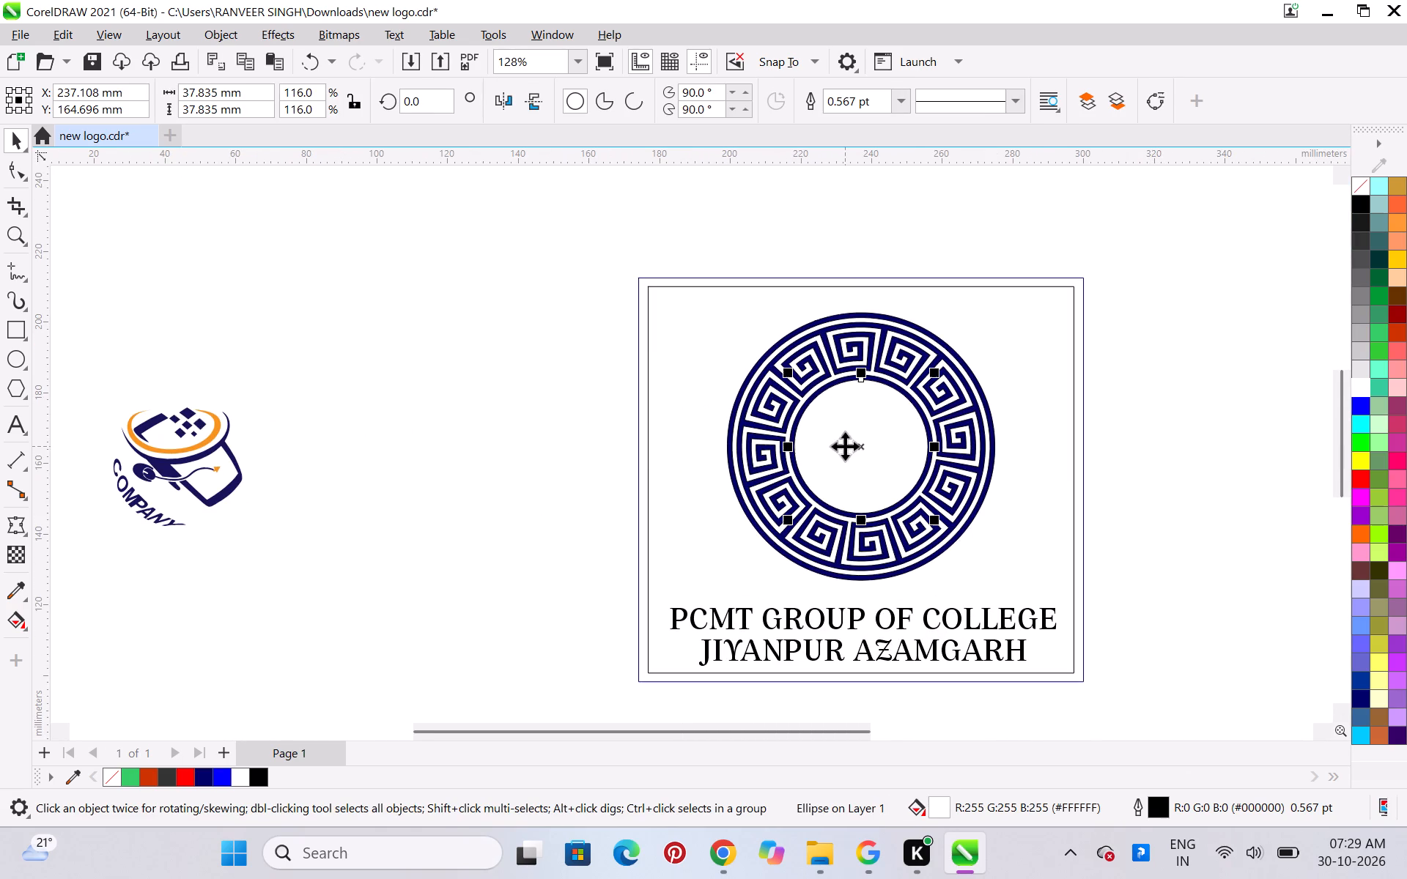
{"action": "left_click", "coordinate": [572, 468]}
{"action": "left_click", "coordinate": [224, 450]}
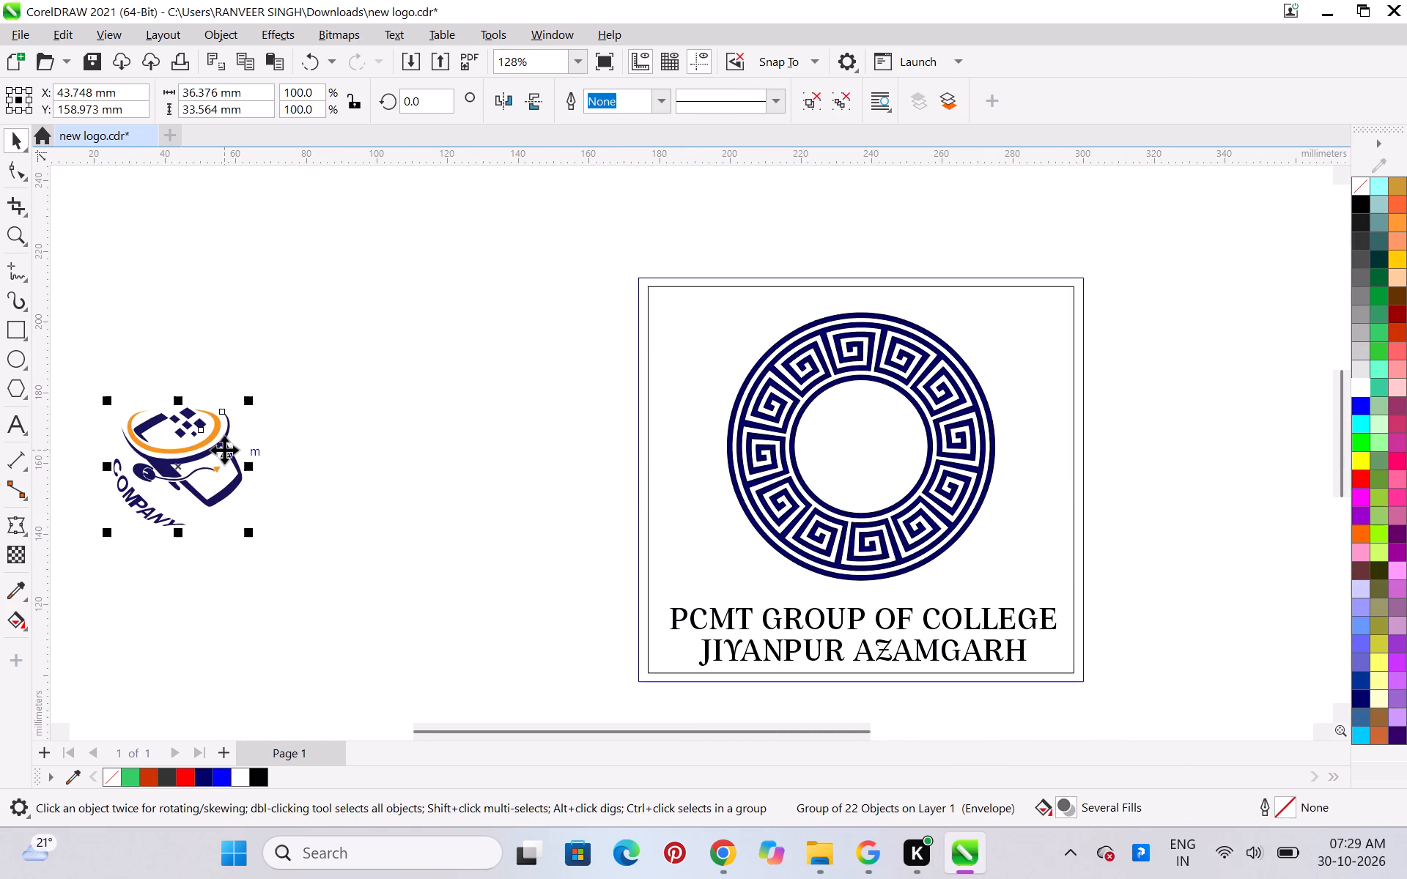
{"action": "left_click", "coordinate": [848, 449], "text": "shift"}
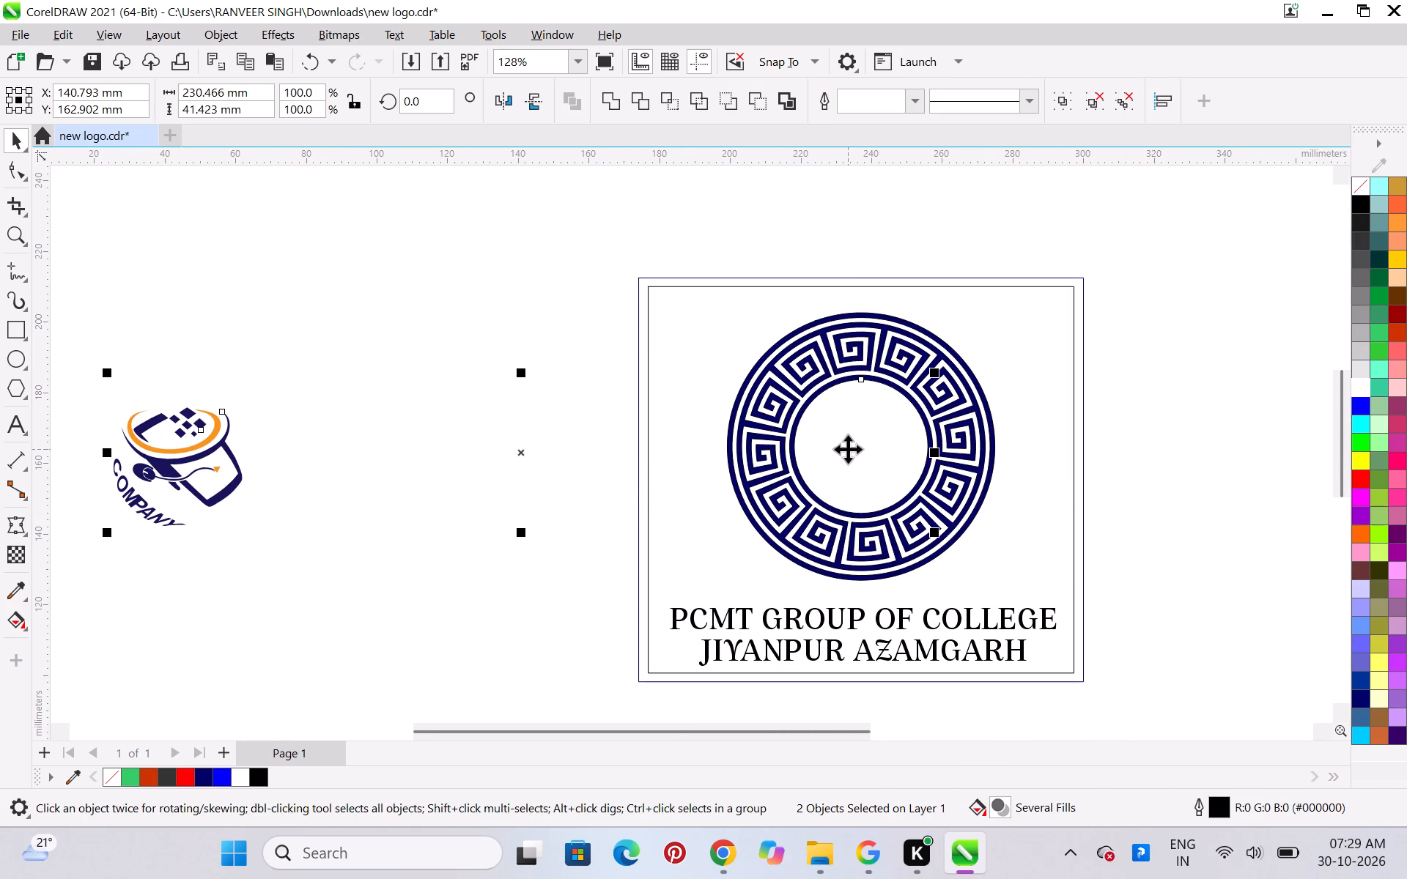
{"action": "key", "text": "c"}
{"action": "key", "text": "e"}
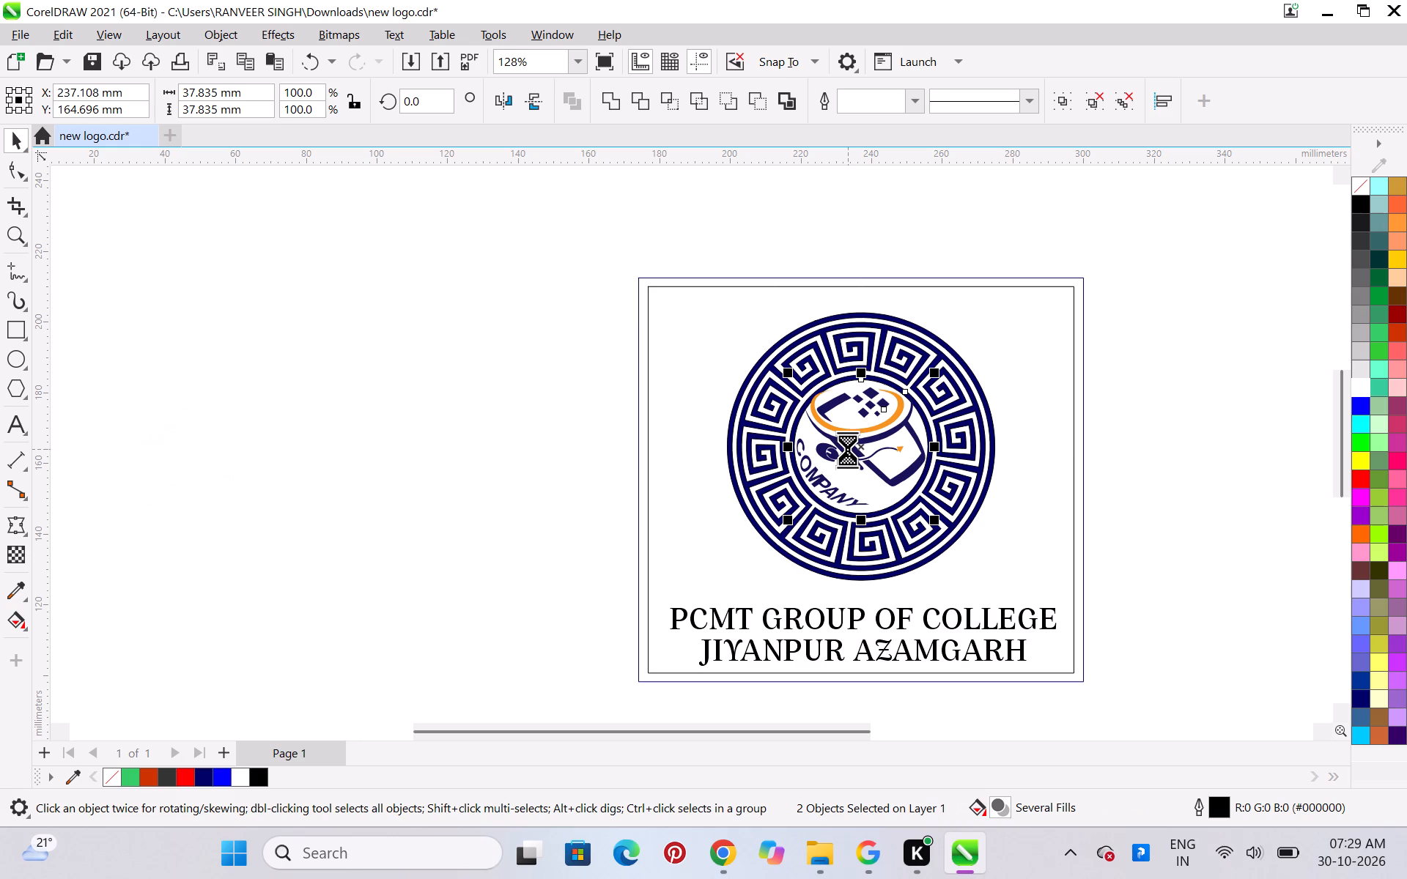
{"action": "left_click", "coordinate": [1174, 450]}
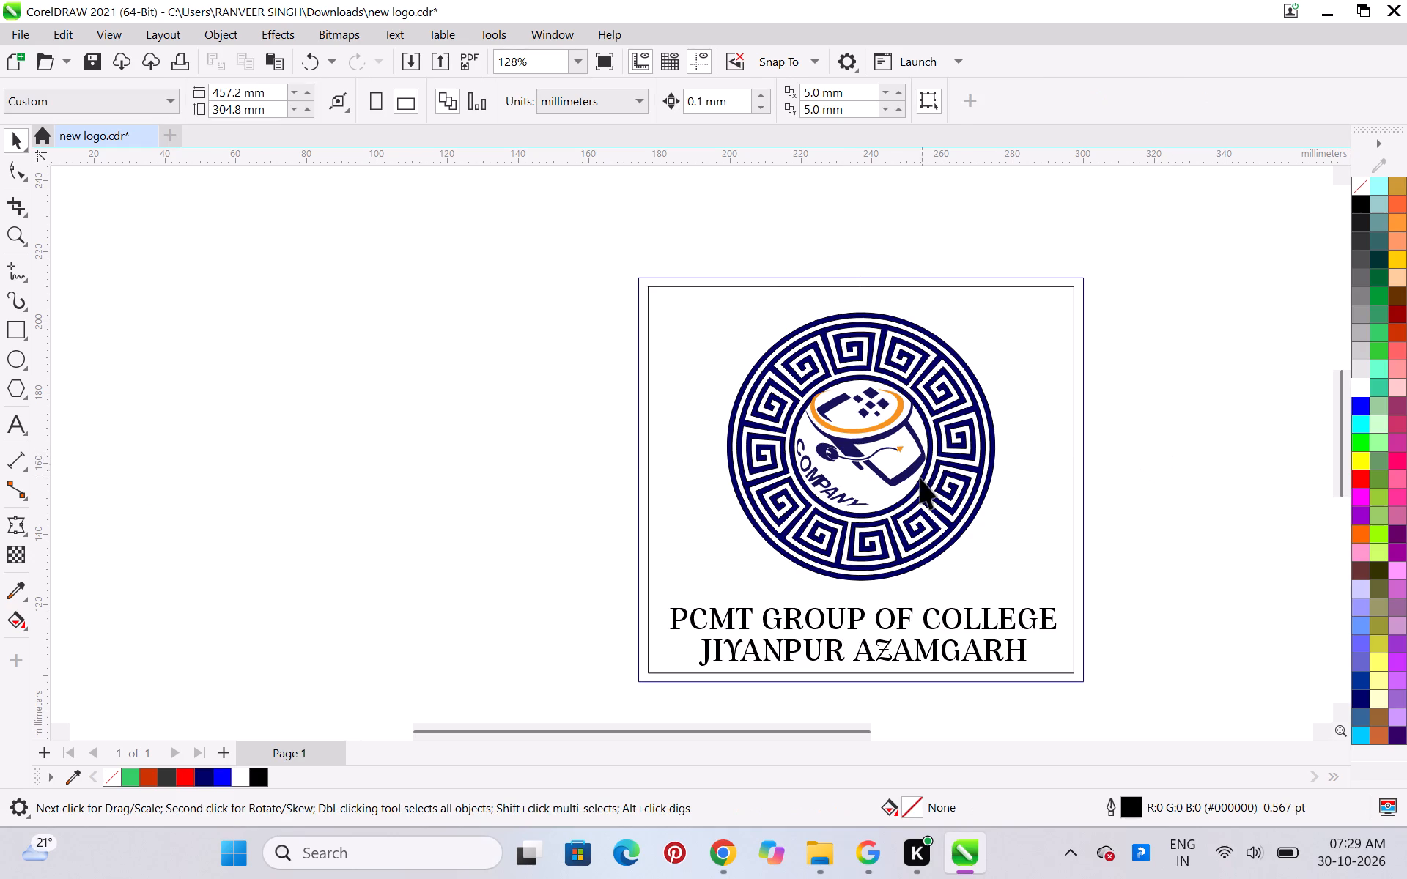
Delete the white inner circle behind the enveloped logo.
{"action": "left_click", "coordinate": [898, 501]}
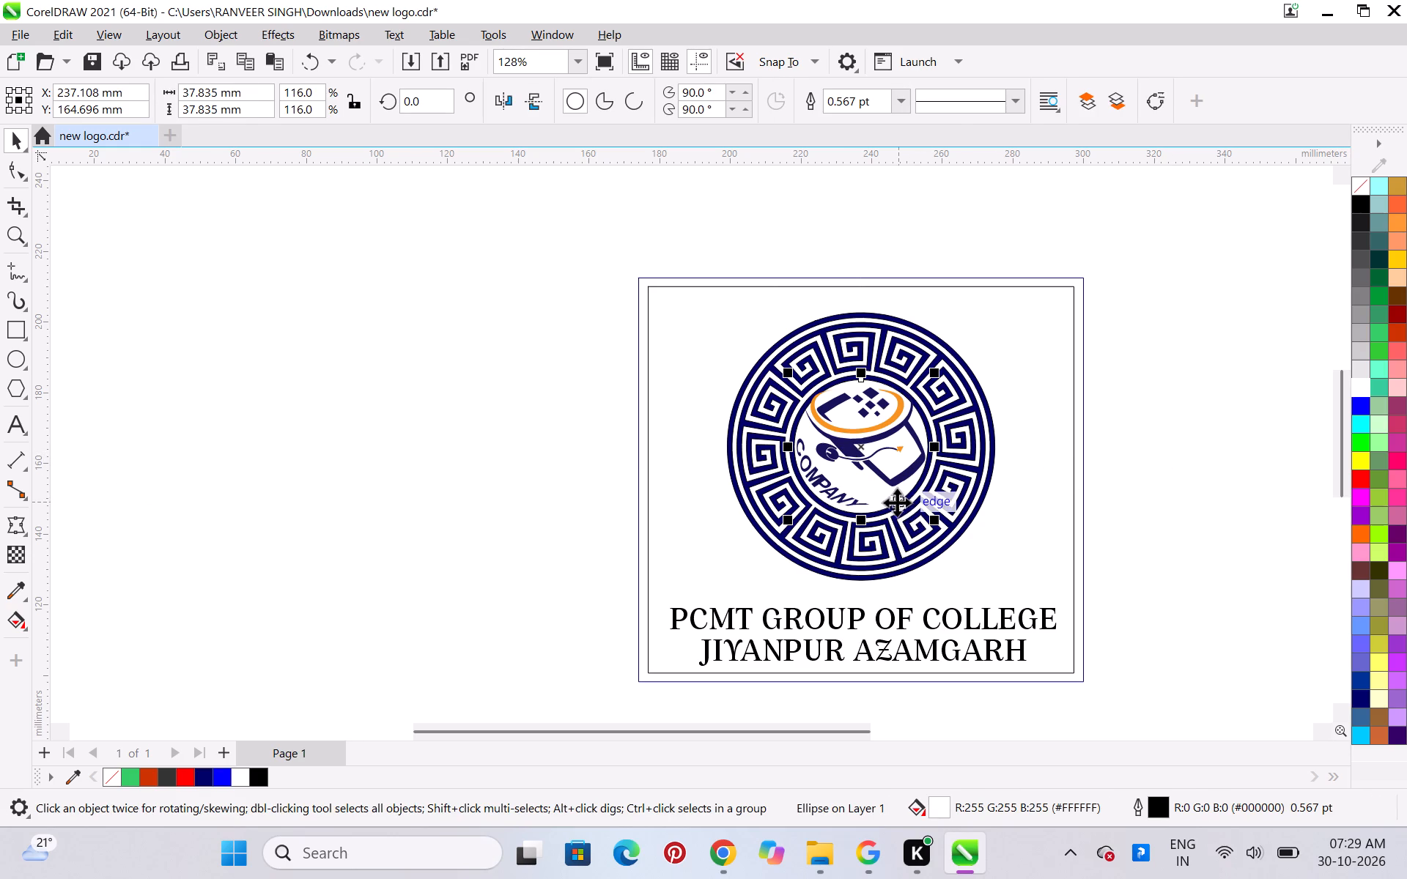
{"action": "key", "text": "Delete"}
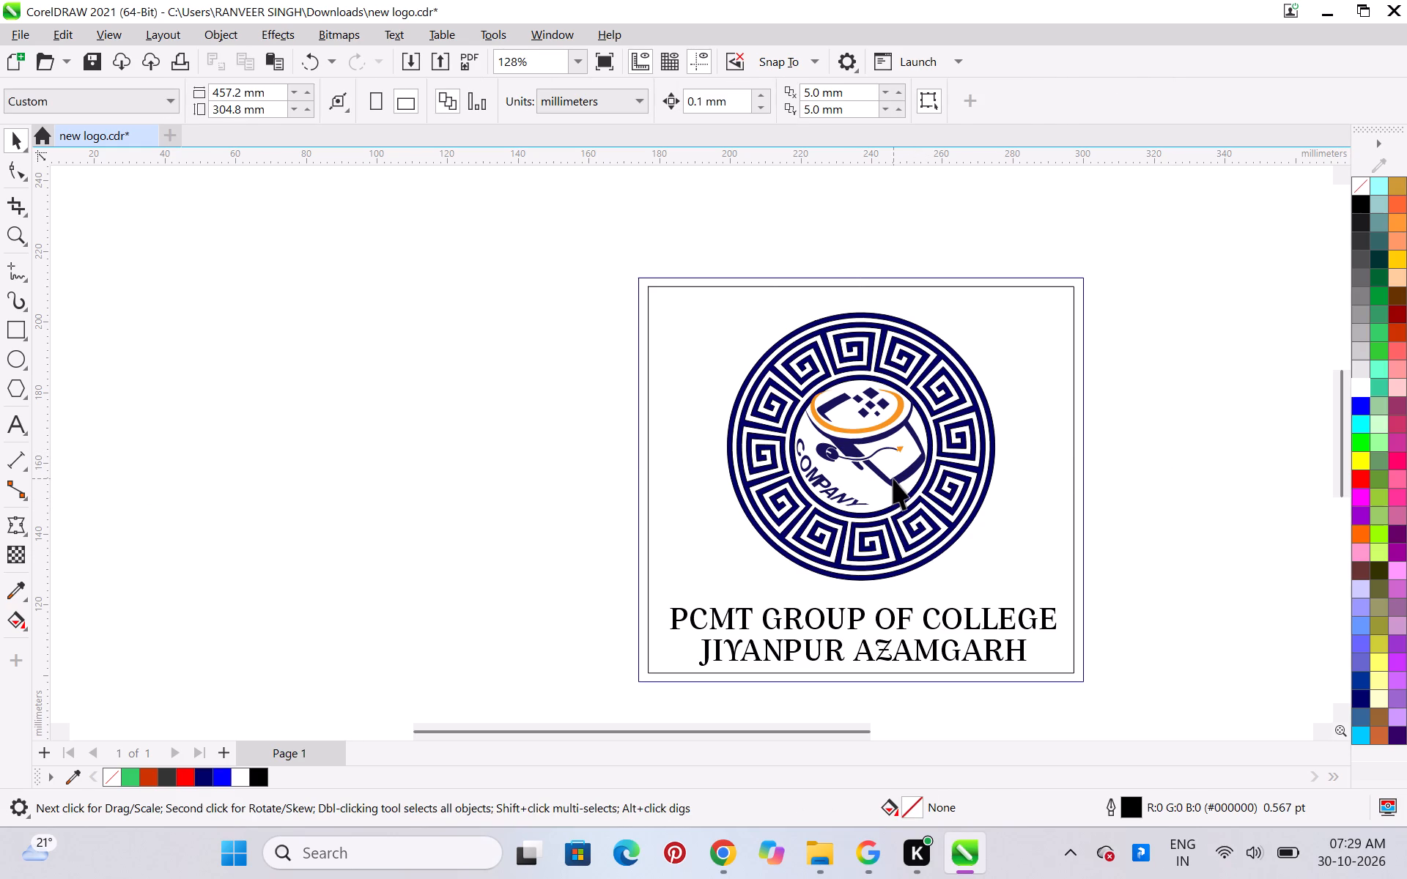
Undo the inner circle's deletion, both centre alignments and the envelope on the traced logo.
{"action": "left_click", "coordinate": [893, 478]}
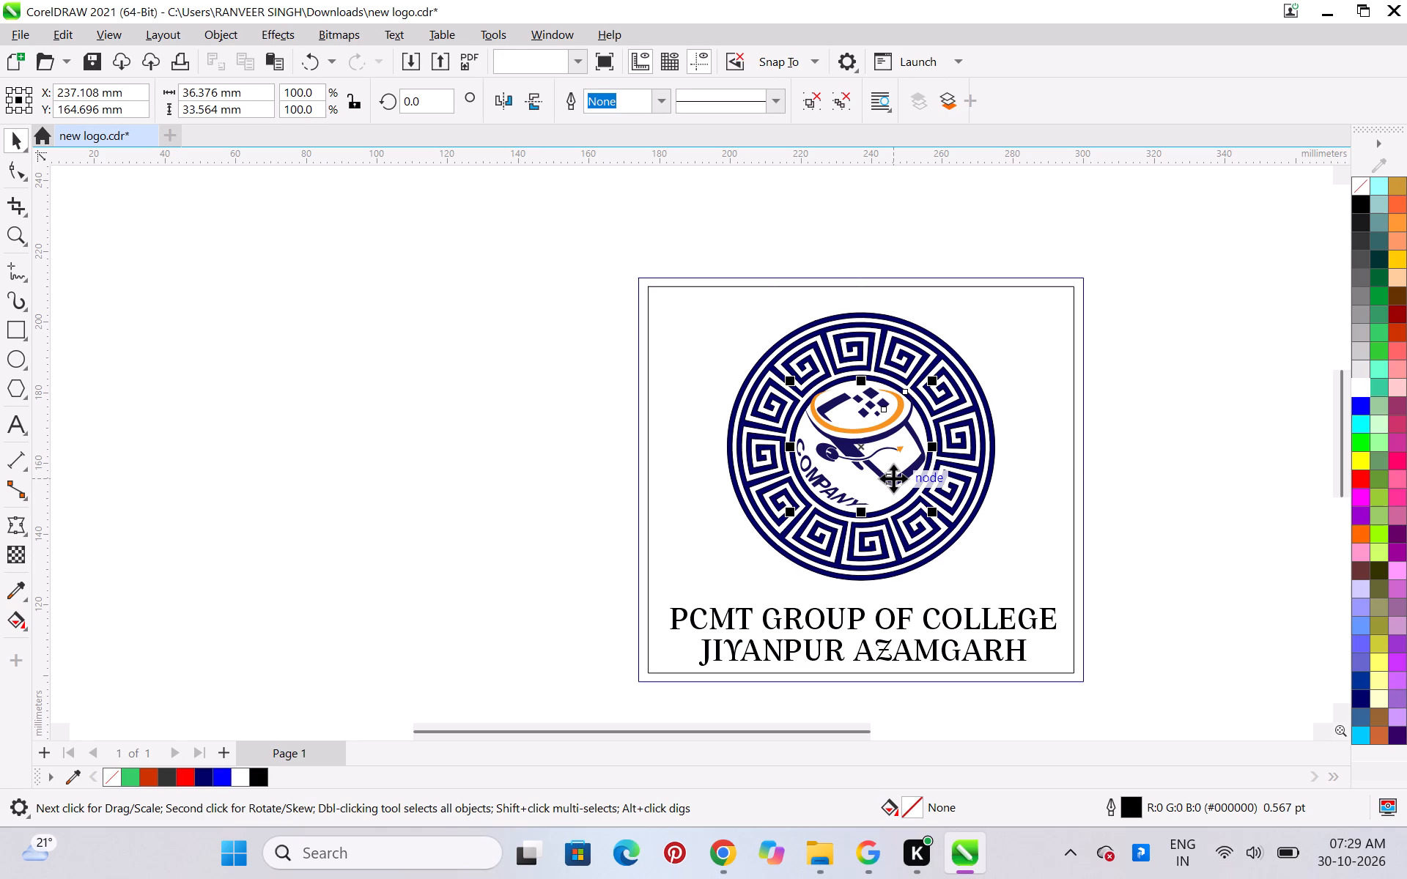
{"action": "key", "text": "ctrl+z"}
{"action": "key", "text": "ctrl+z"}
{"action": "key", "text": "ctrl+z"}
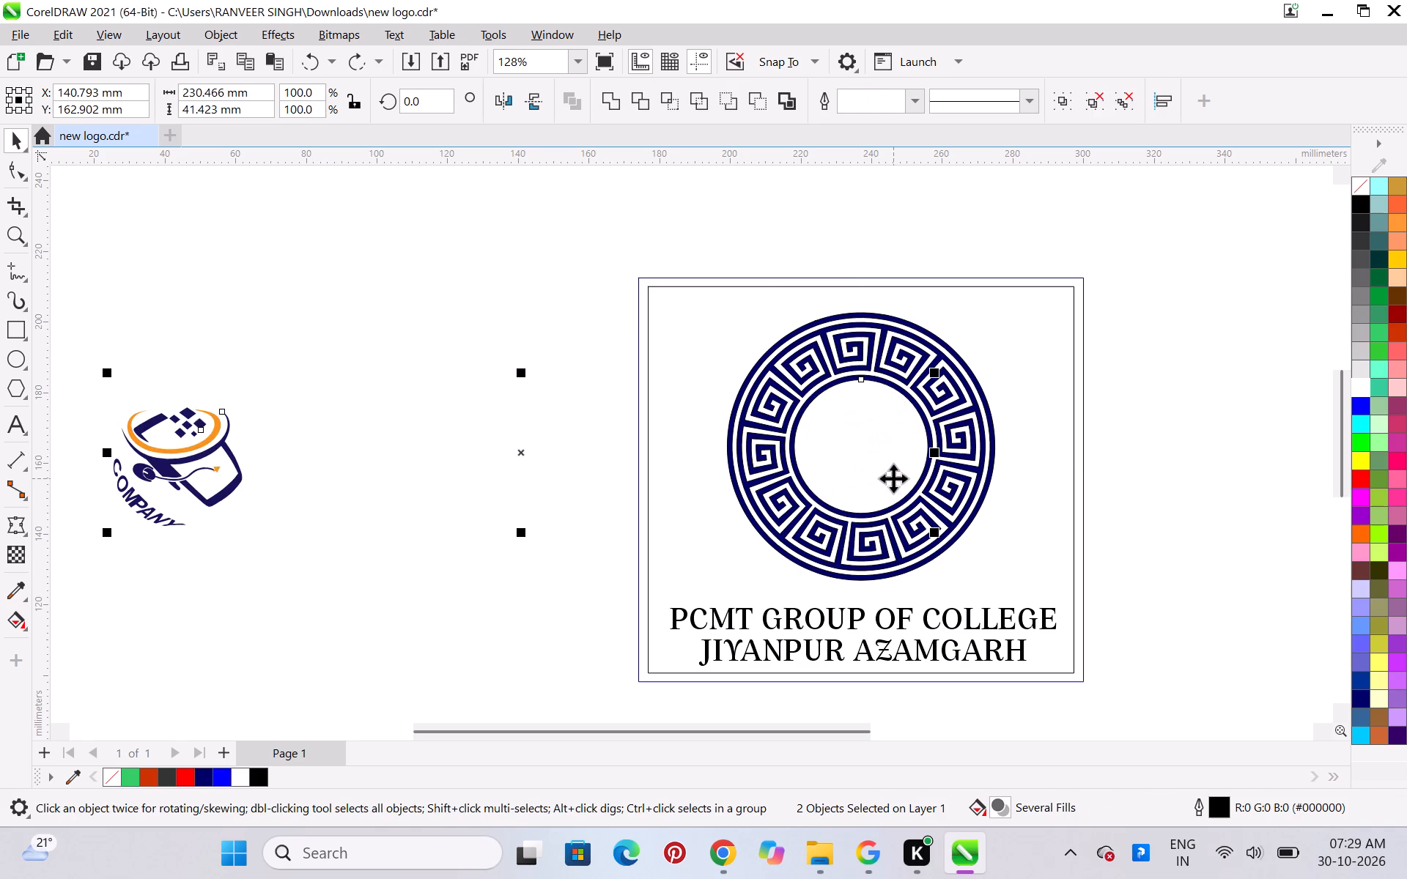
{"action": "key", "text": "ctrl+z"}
Scale the traced "COMPANY" logo down proportionally about its centre to about 39.5 × 49 mm.
{"action": "scroll", "coordinate": [835, 475], "scroll_direction": "down", "scroll_amount": 5}
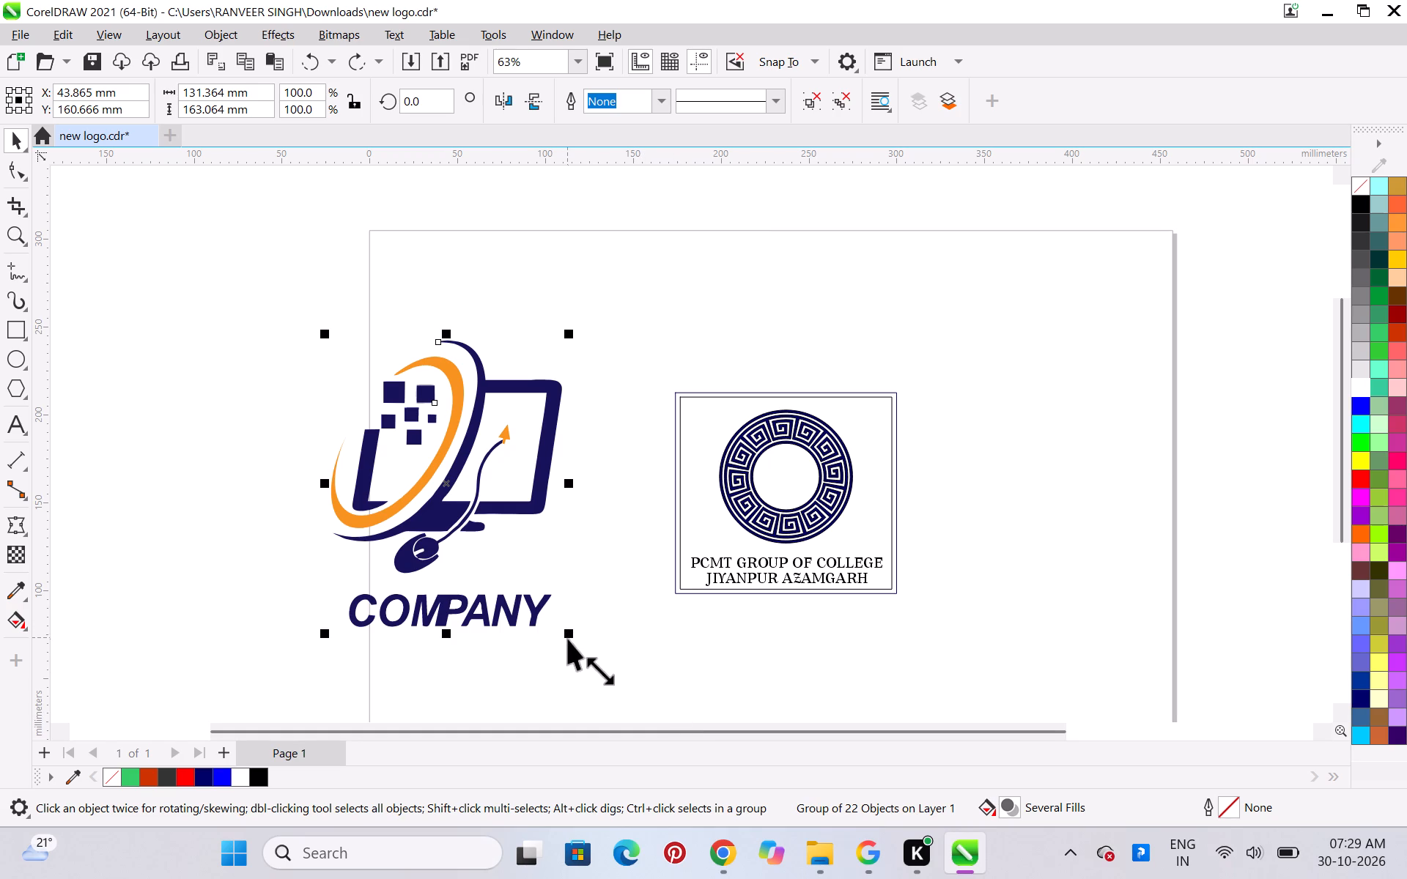
{"action": "left_click_drag", "start_coordinate": [568, 637], "coordinate": [572, 561], "text": "shift"}
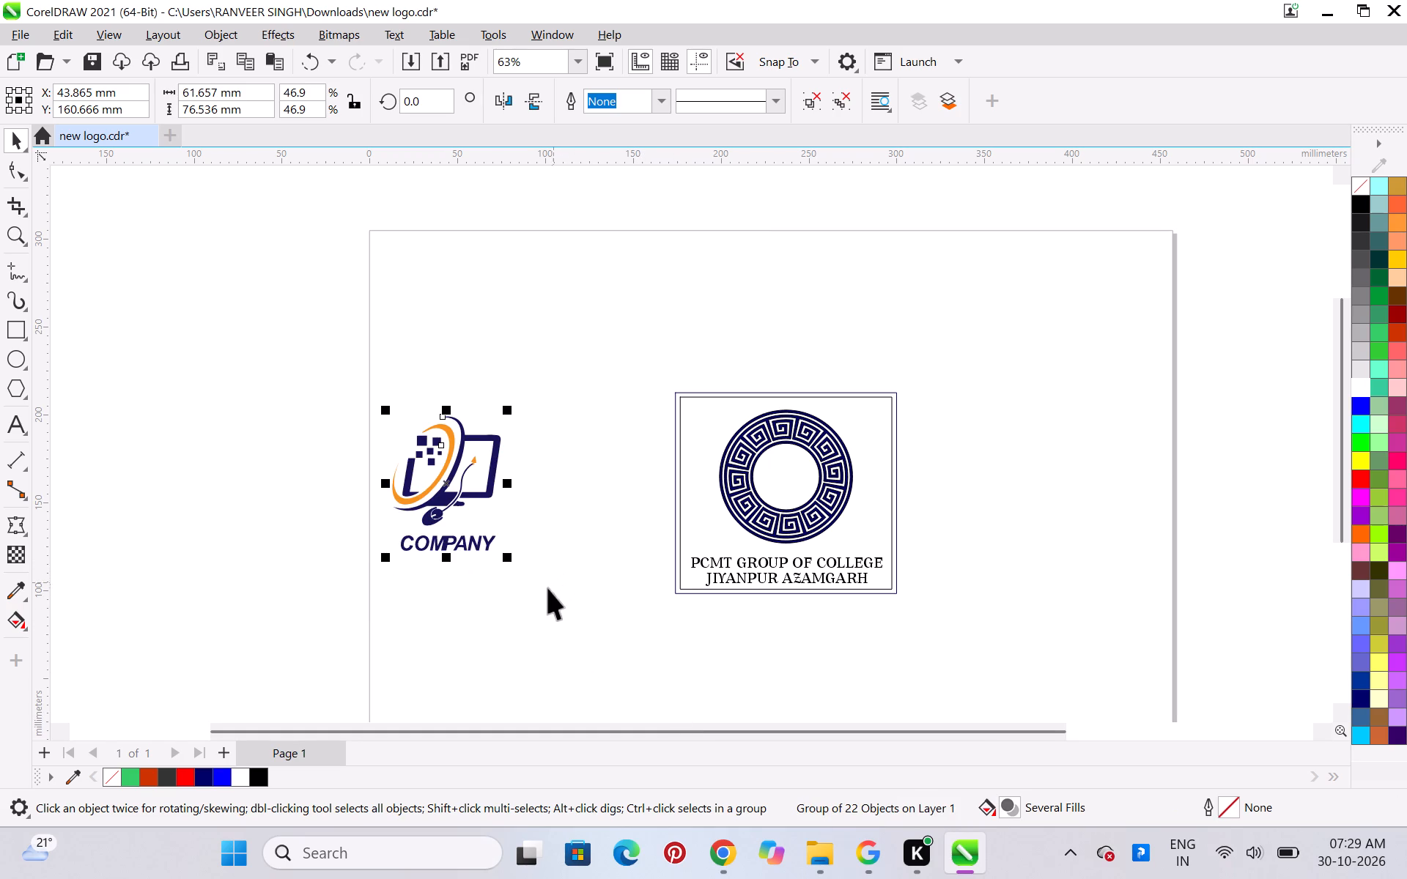
{"action": "left_click_drag", "start_coordinate": [509, 556], "coordinate": [503, 532], "text": "shift"}
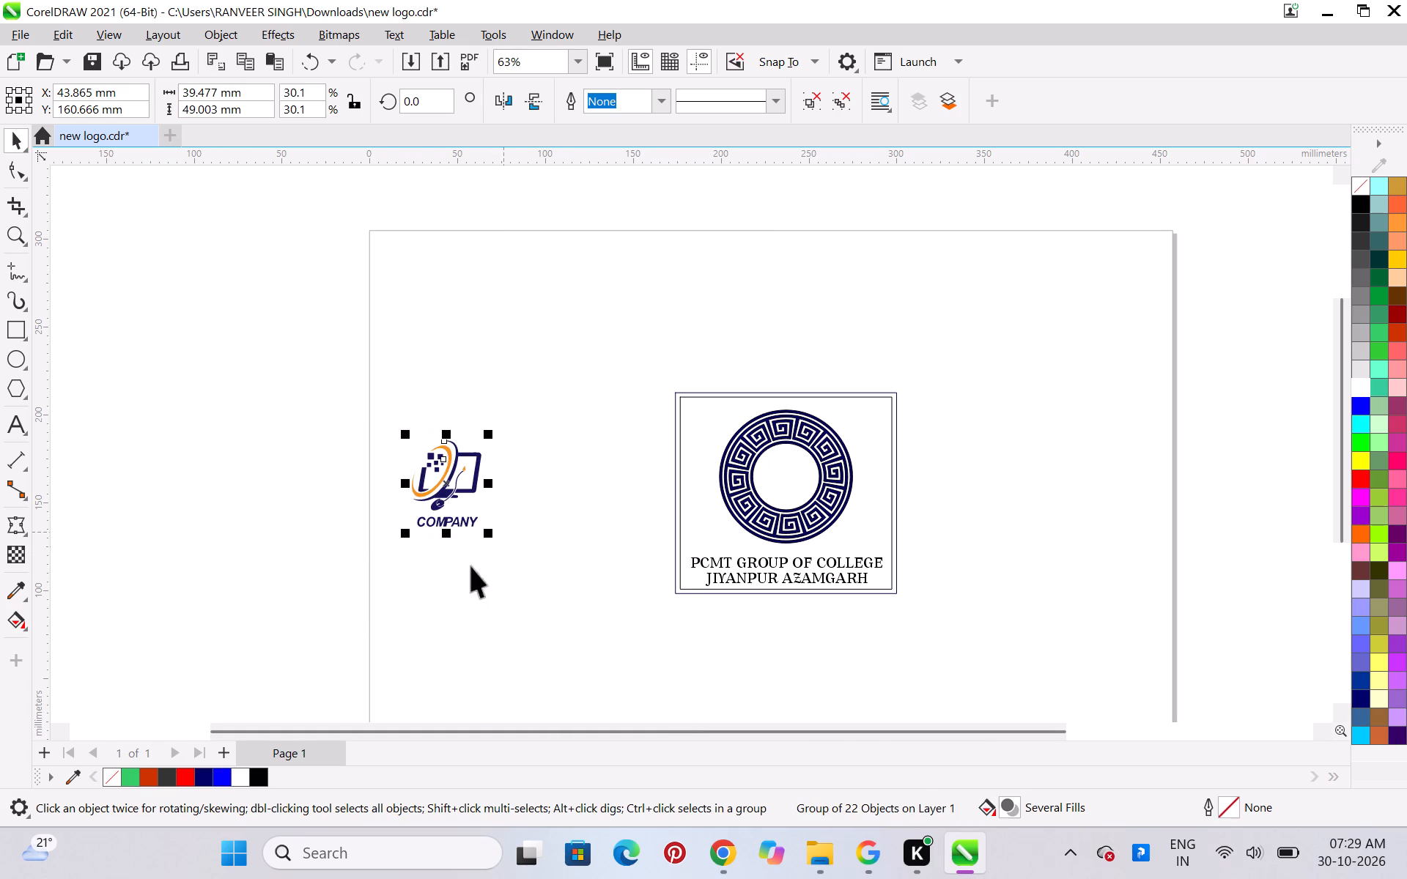
Move the inner circle out of the Greek-key ring to about X 101.4 mm, Y 117.5 mm.
{"action": "scroll", "coordinate": [386, 471], "scroll_direction": "up", "scroll_amount": 6}
{"action": "scroll", "coordinate": [387, 471], "scroll_direction": "down", "scroll_amount": 6}
{"action": "scroll", "coordinate": [569, 552], "scroll_direction": "up", "scroll_amount": 5}
{"action": "scroll", "coordinate": [620, 557], "scroll_direction": "down", "scroll_amount": 1}
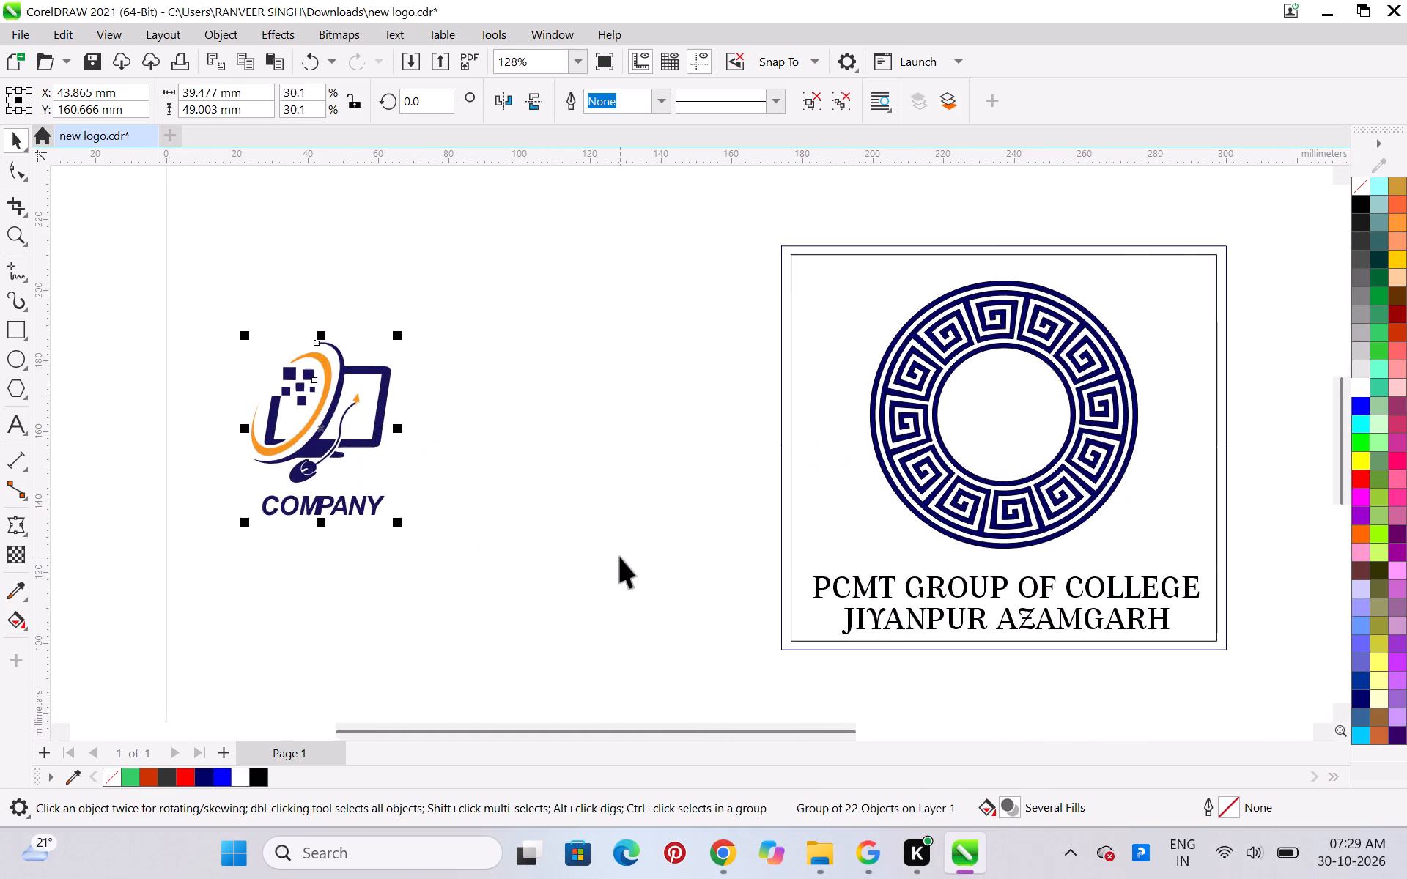
{"action": "left_click", "coordinate": [628, 470]}
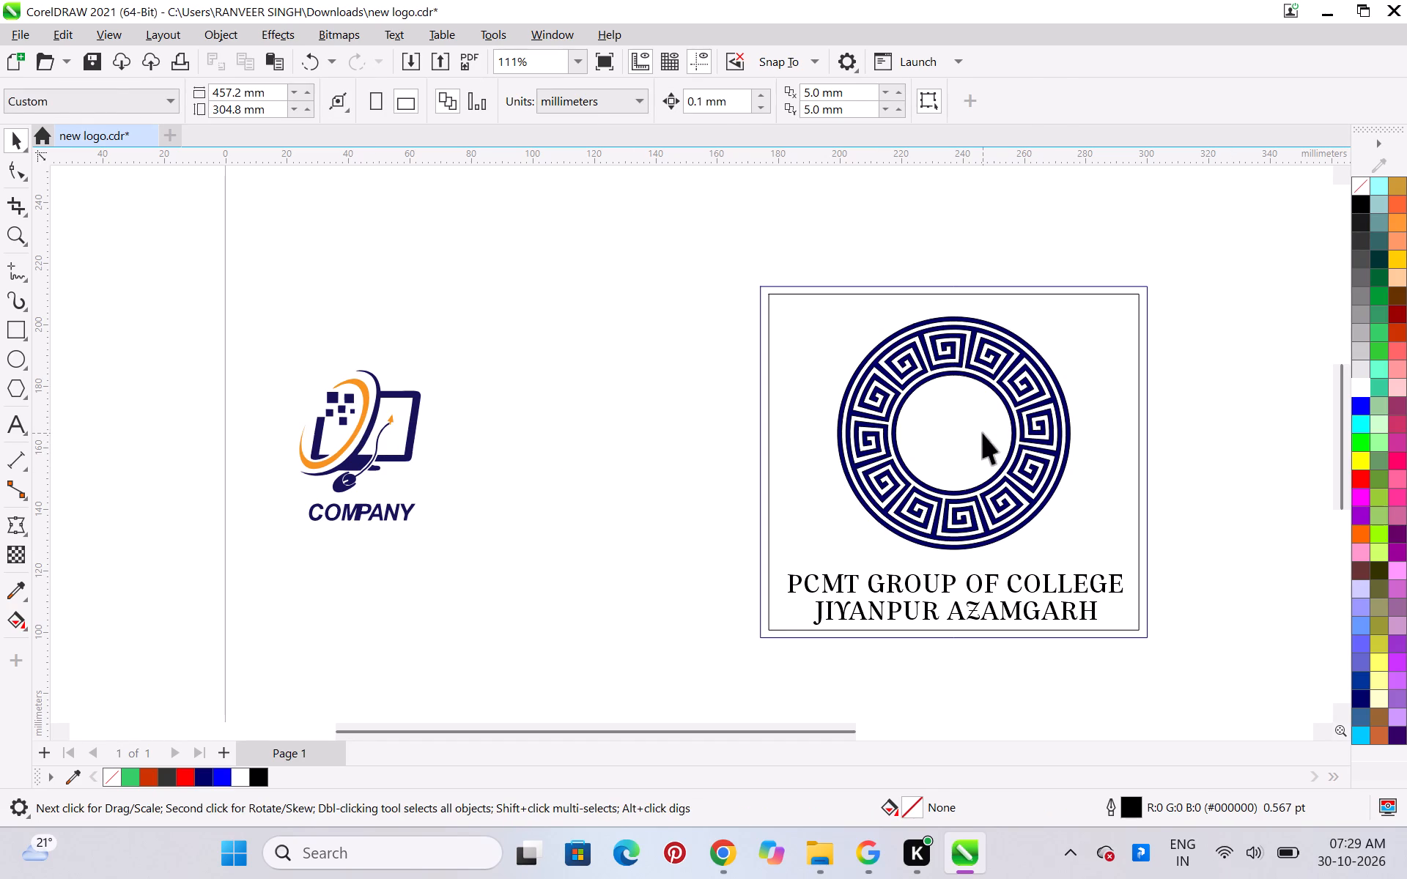
{"action": "left_click", "coordinate": [983, 433]}
{"action": "left_click_drag", "start_coordinate": [983, 433], "coordinate": [566, 578]}
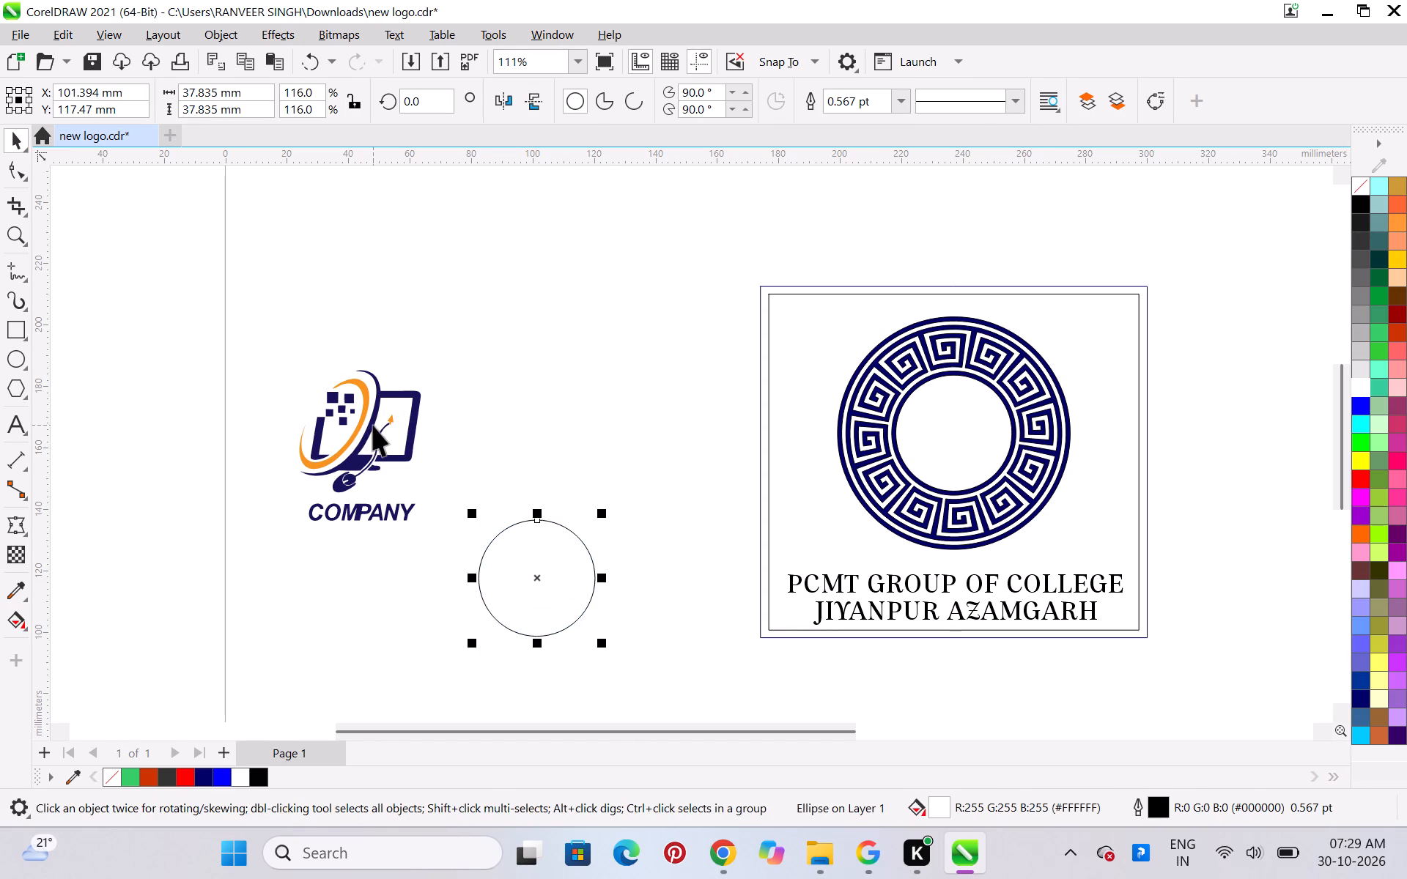
Place the traced logo inside the ring at about X 240.5 mm, Y 160.8 mm and scale it to about 24.9 × 30.9 mm.
{"action": "left_click", "coordinate": [373, 425]}
{"action": "left_click_drag", "start_coordinate": [358, 425], "coordinate": [965, 412]}
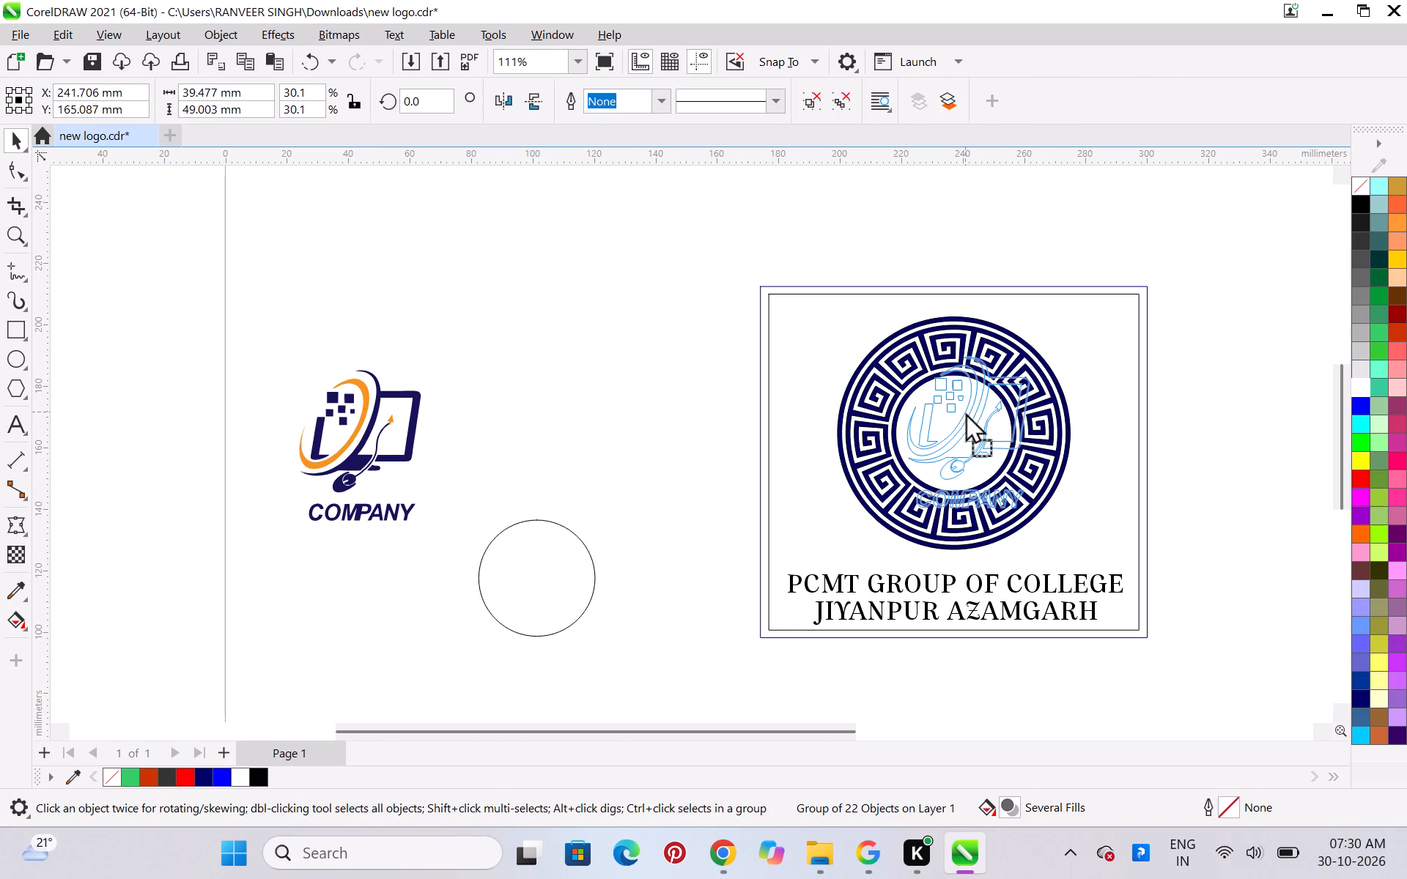
{"action": "left_click_drag", "start_coordinate": [965, 412], "coordinate": [961, 425]}
{"action": "scroll", "coordinate": [1057, 524], "scroll_direction": "up", "scroll_amount": 5}
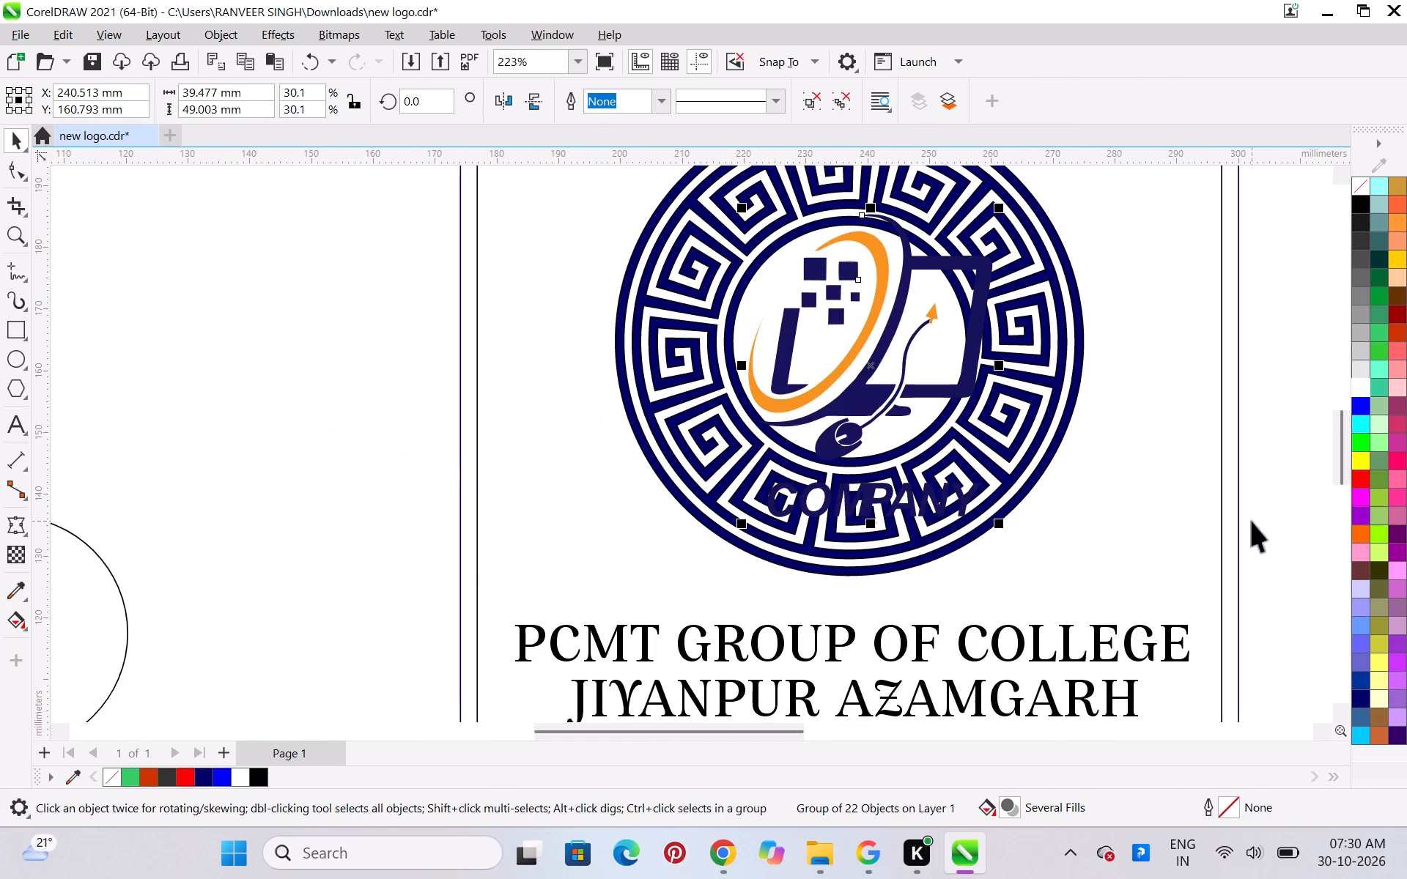
{"action": "left_click_drag", "start_coordinate": [998, 524], "coordinate": [980, 484], "text": "shift"}
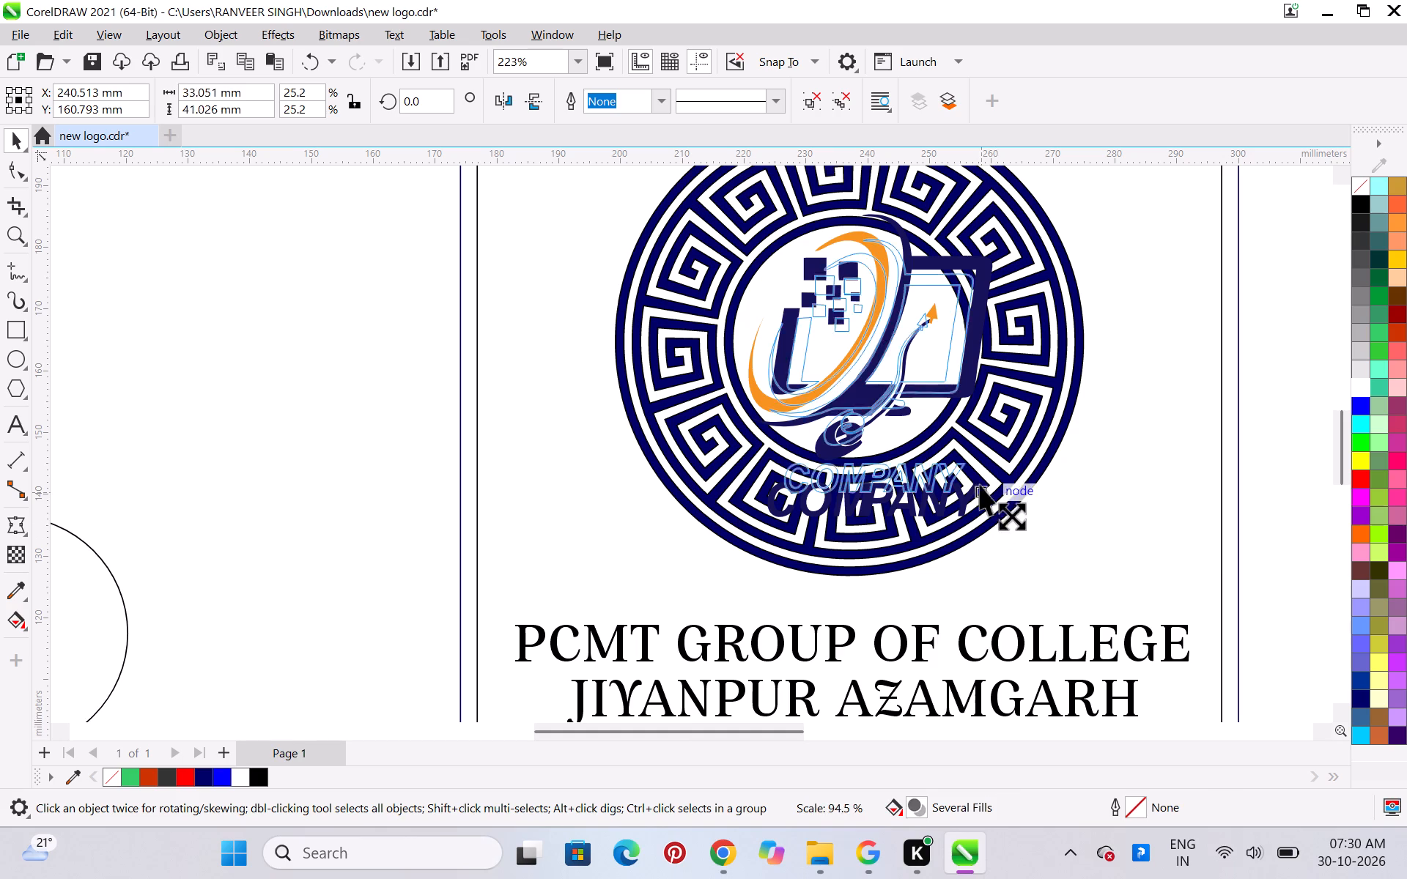
{"action": "left_click_drag", "start_coordinate": [980, 484], "coordinate": [968, 468], "text": "shift"}
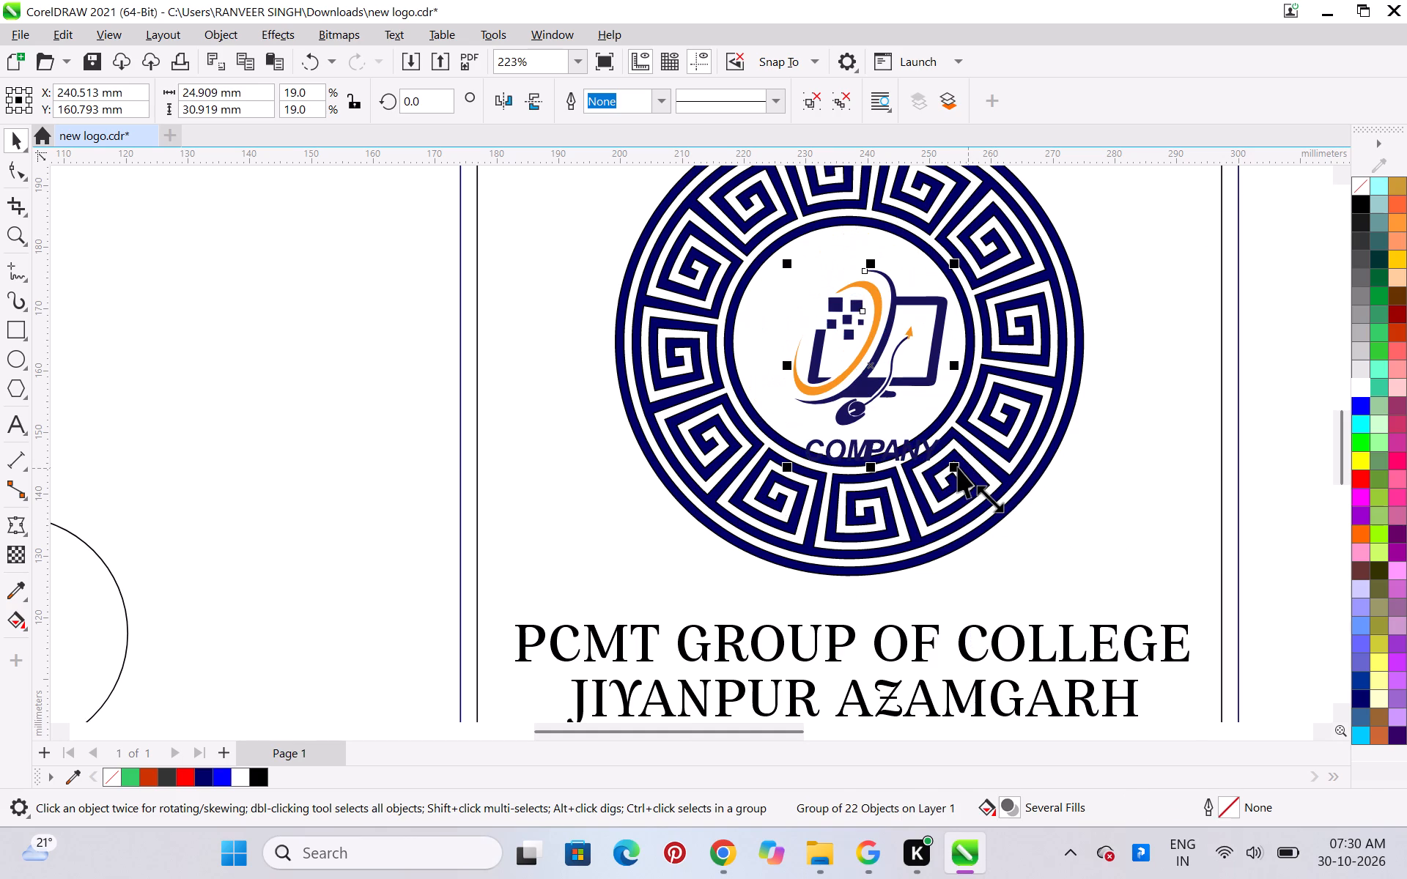
Scale the traced "COMPANY" logo down to about 19.3 × 24 mm and shift it toward the Greek-key ring's centre.
{"action": "left_click_drag", "start_coordinate": [957, 466], "coordinate": [948, 445], "text": "shift"}
{"action": "left_click_drag", "start_coordinate": [920, 366], "coordinate": [905, 355]}
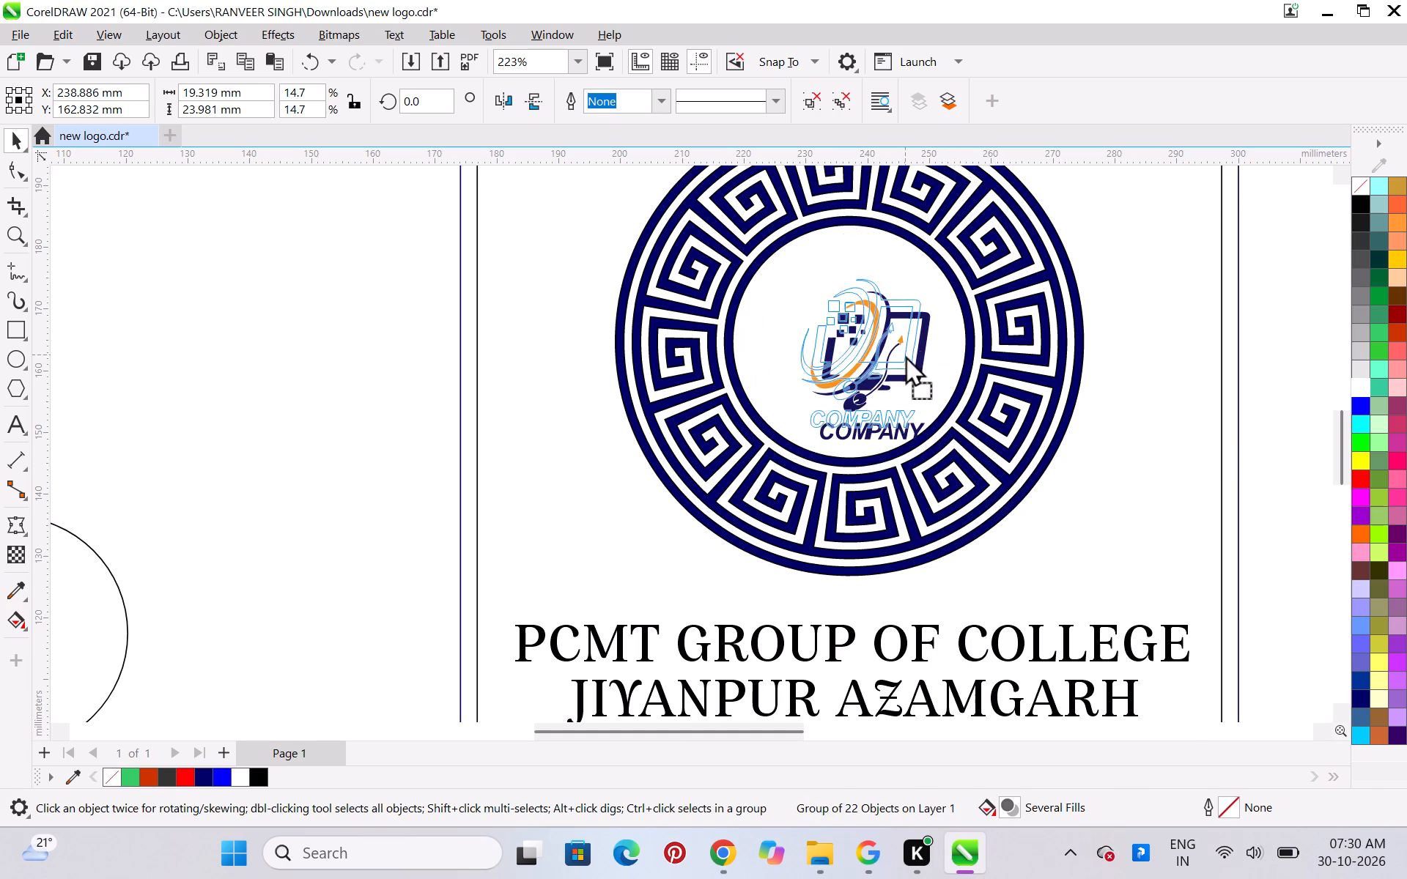
{"action": "left_click_drag", "start_coordinate": [905, 355], "coordinate": [895, 349]}
{"action": "left_click", "coordinate": [1172, 367]}
Examine how the traced logo and its "COMPANY" lettering sit within the ring, close up and in the whole design.
{"action": "scroll", "coordinate": [1162, 346], "scroll_direction": "down", "scroll_amount": 5}
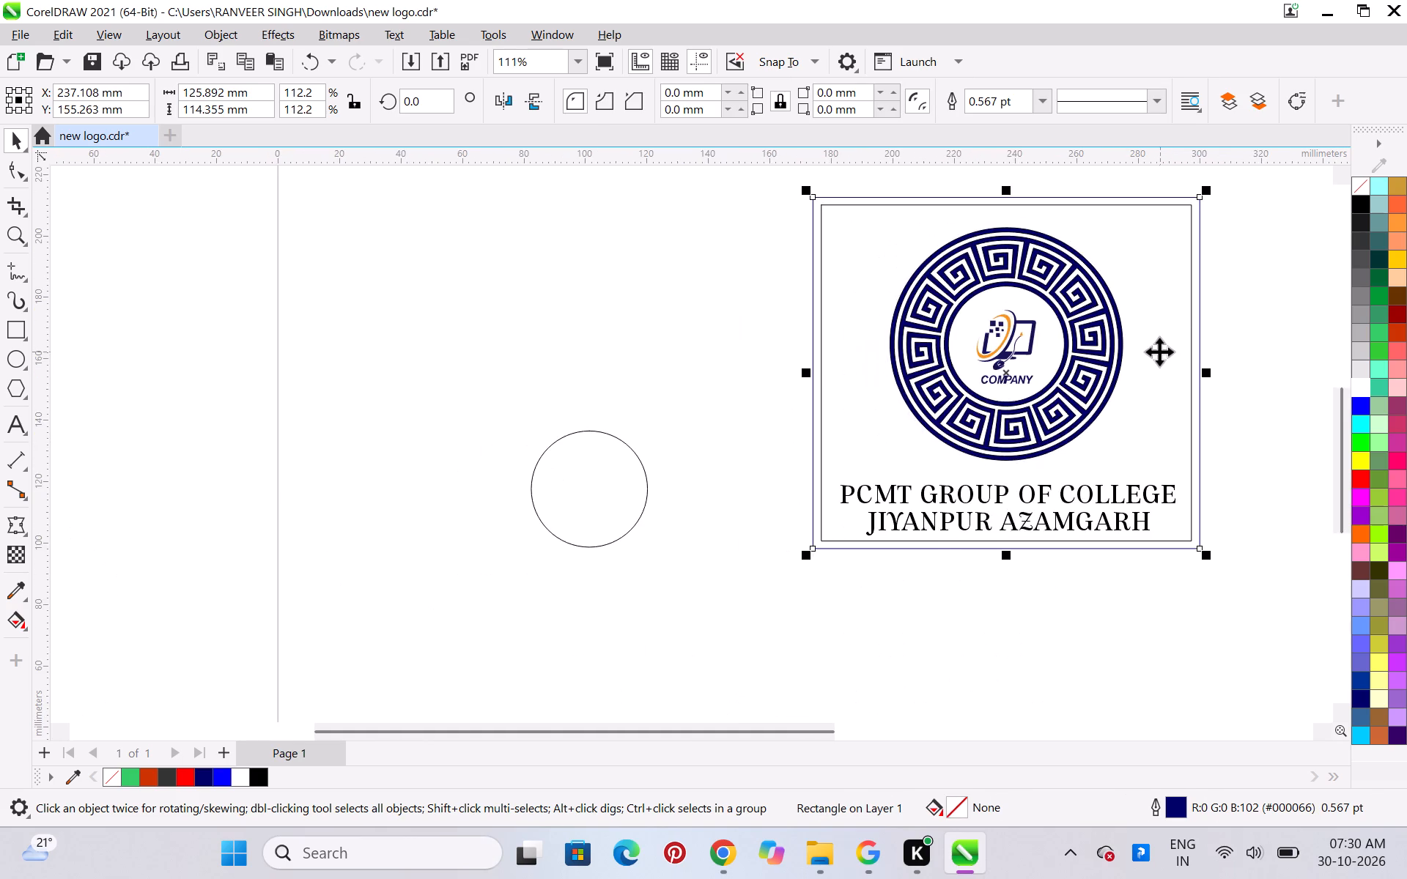
{"action": "scroll", "coordinate": [1173, 308], "scroll_direction": "up", "scroll_amount": 6}
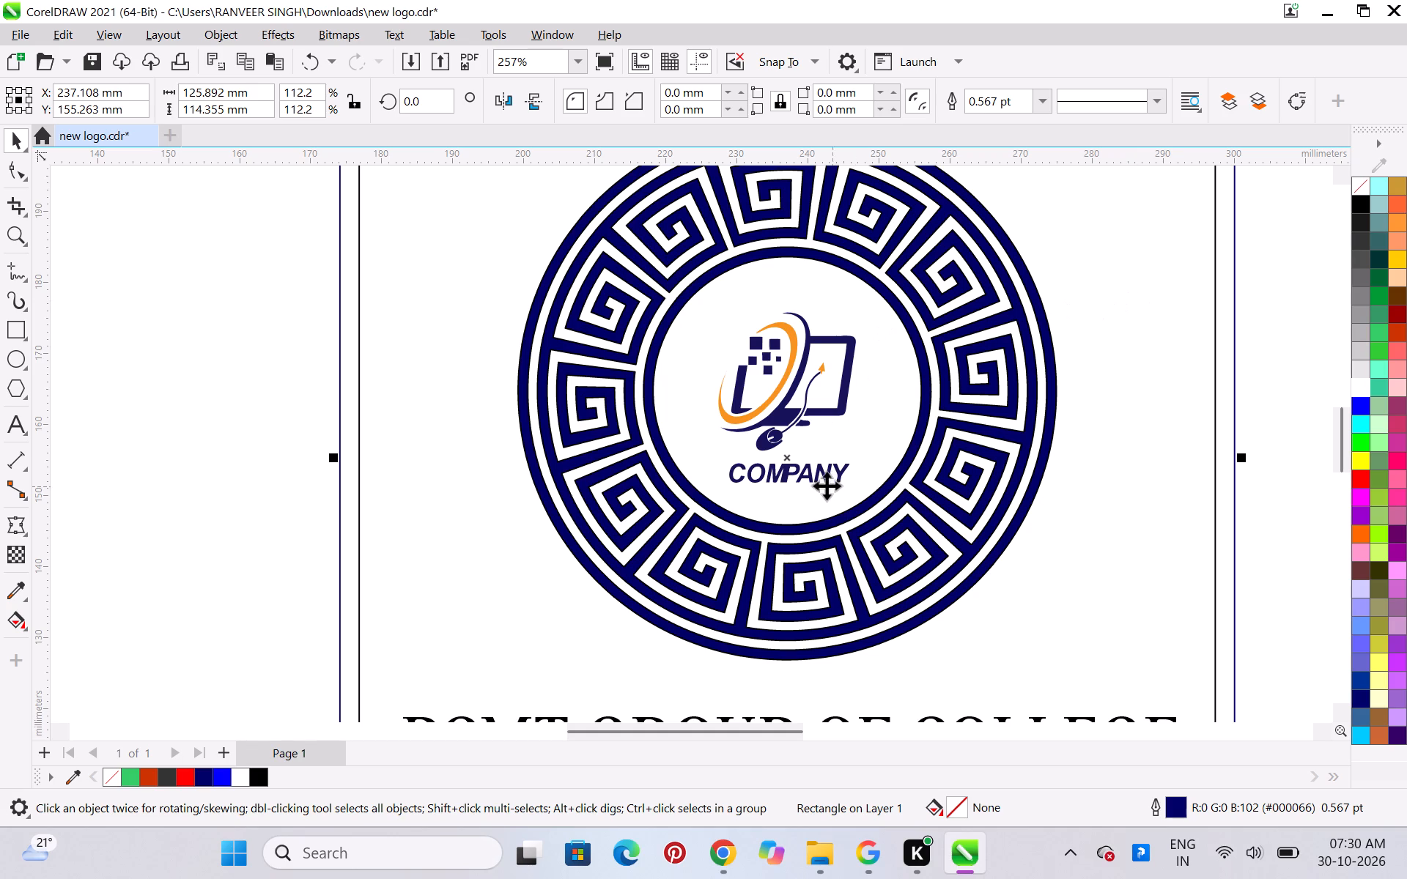
{"action": "scroll", "coordinate": [816, 489], "scroll_direction": "up", "scroll_amount": 2}
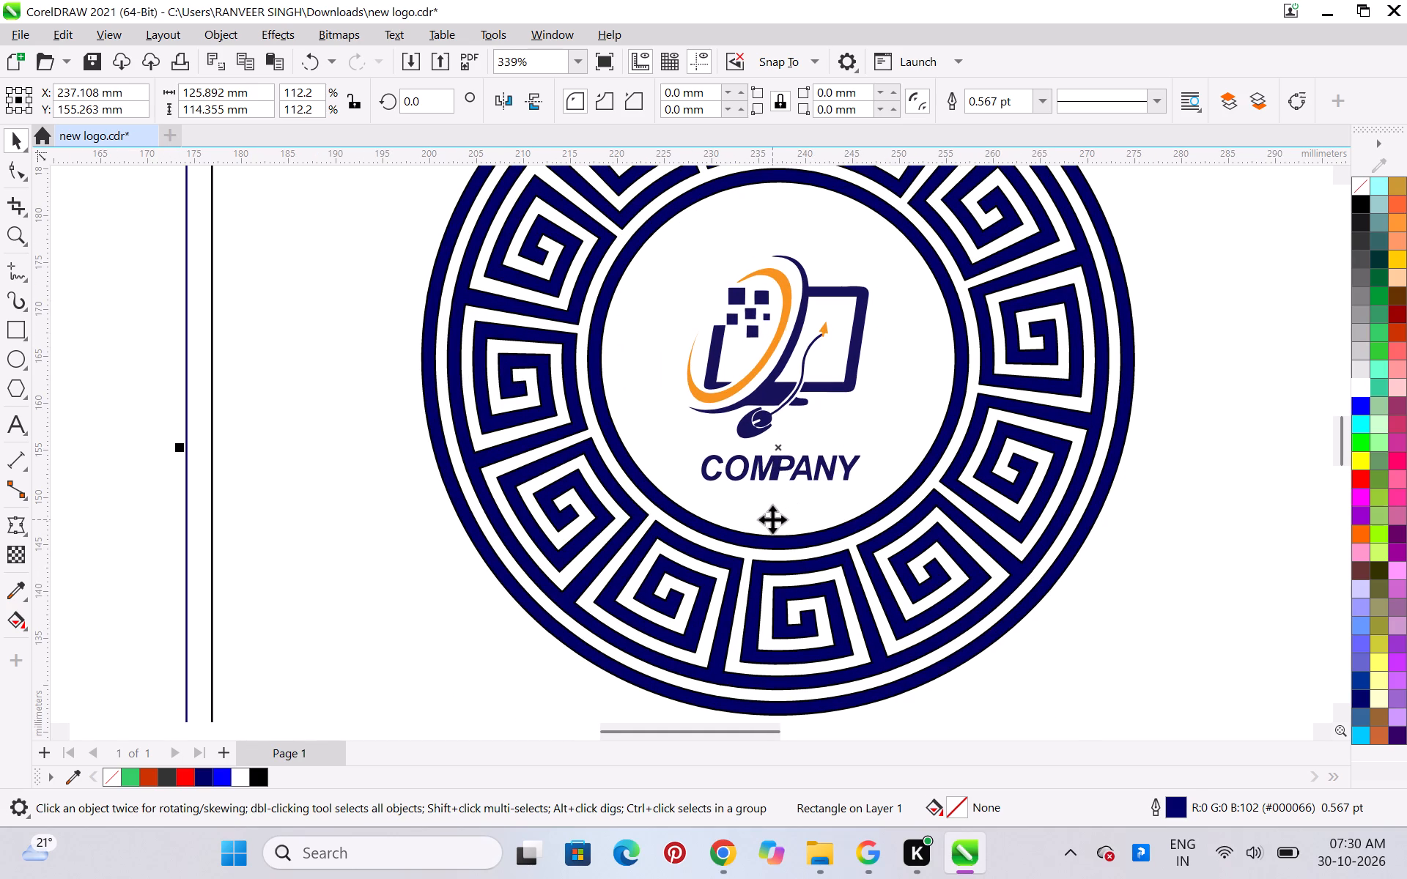
{"action": "scroll", "coordinate": [412, 448], "scroll_direction": "up", "scroll_amount": 1}
{"action": "scroll", "coordinate": [918, 461], "scroll_direction": "up", "scroll_amount": 2}
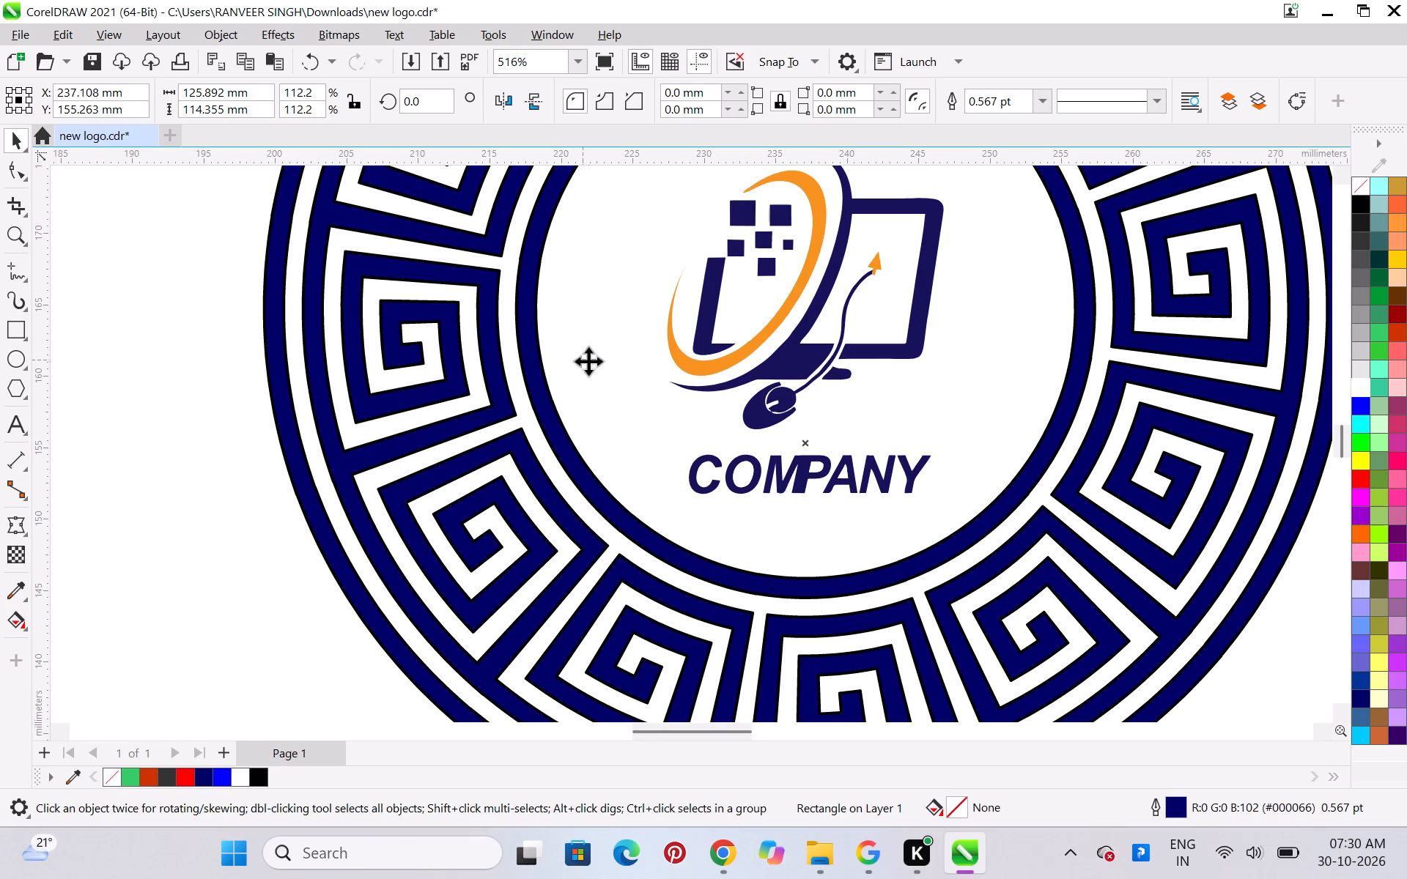
{"action": "scroll", "coordinate": [590, 361], "scroll_direction": "down", "scroll_amount": 2}
{"action": "scroll", "coordinate": [607, 377], "scroll_direction": "up", "scroll_amount": 1}
{"action": "scroll", "coordinate": [632, 384], "scroll_direction": "down", "scroll_amount": 3}
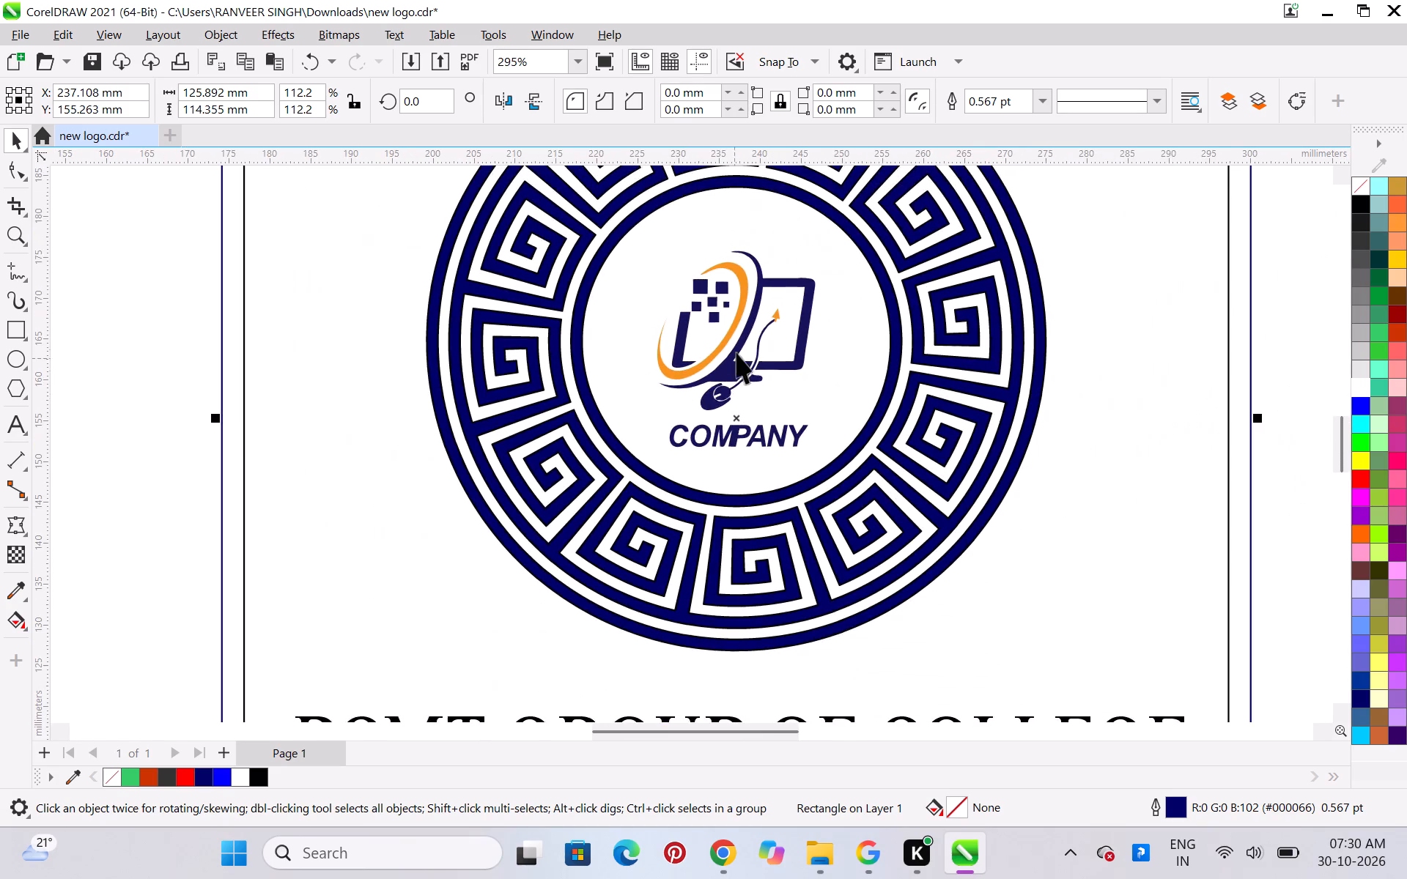
{"action": "scroll", "coordinate": [736, 349], "scroll_direction": "down", "scroll_amount": 3}
{"action": "scroll", "coordinate": [736, 349], "scroll_direction": "up", "scroll_amount": 3}
{"action": "scroll", "coordinate": [736, 349], "scroll_direction": "down", "scroll_amount": 5}
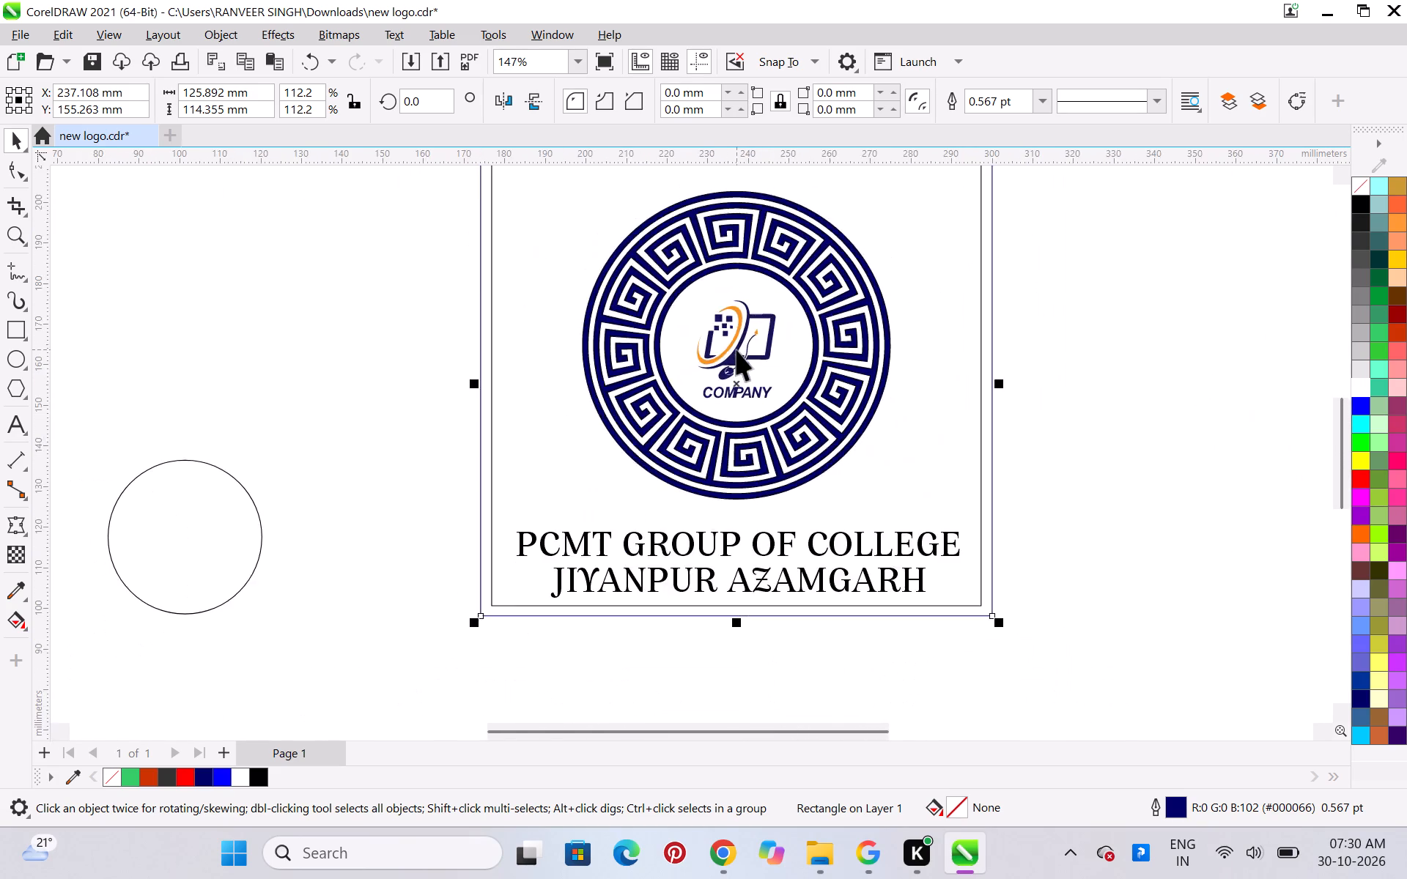
Move the traced logo out of the ring to an empty area off the page at about X -146.9 mm, Y 140.6 mm.
{"action": "scroll", "coordinate": [736, 349], "scroll_direction": "down", "scroll_amount": 10}
{"action": "scroll", "coordinate": [741, 346], "scroll_direction": "up", "scroll_amount": 2}
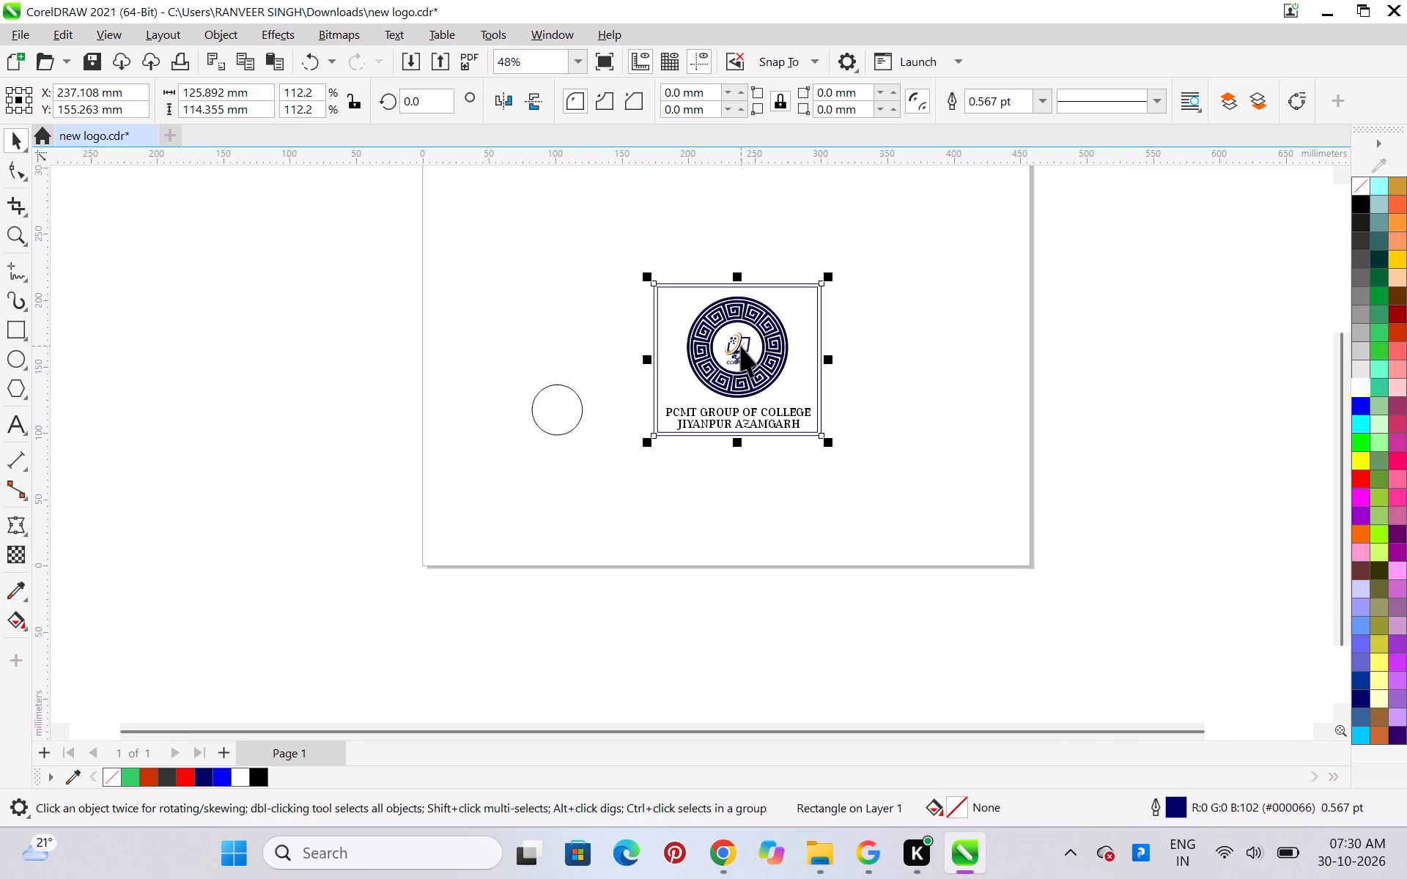
{"action": "left_click", "coordinate": [740, 346]}
{"action": "left_click_drag", "start_coordinate": [740, 346], "coordinate": [374, 344]}
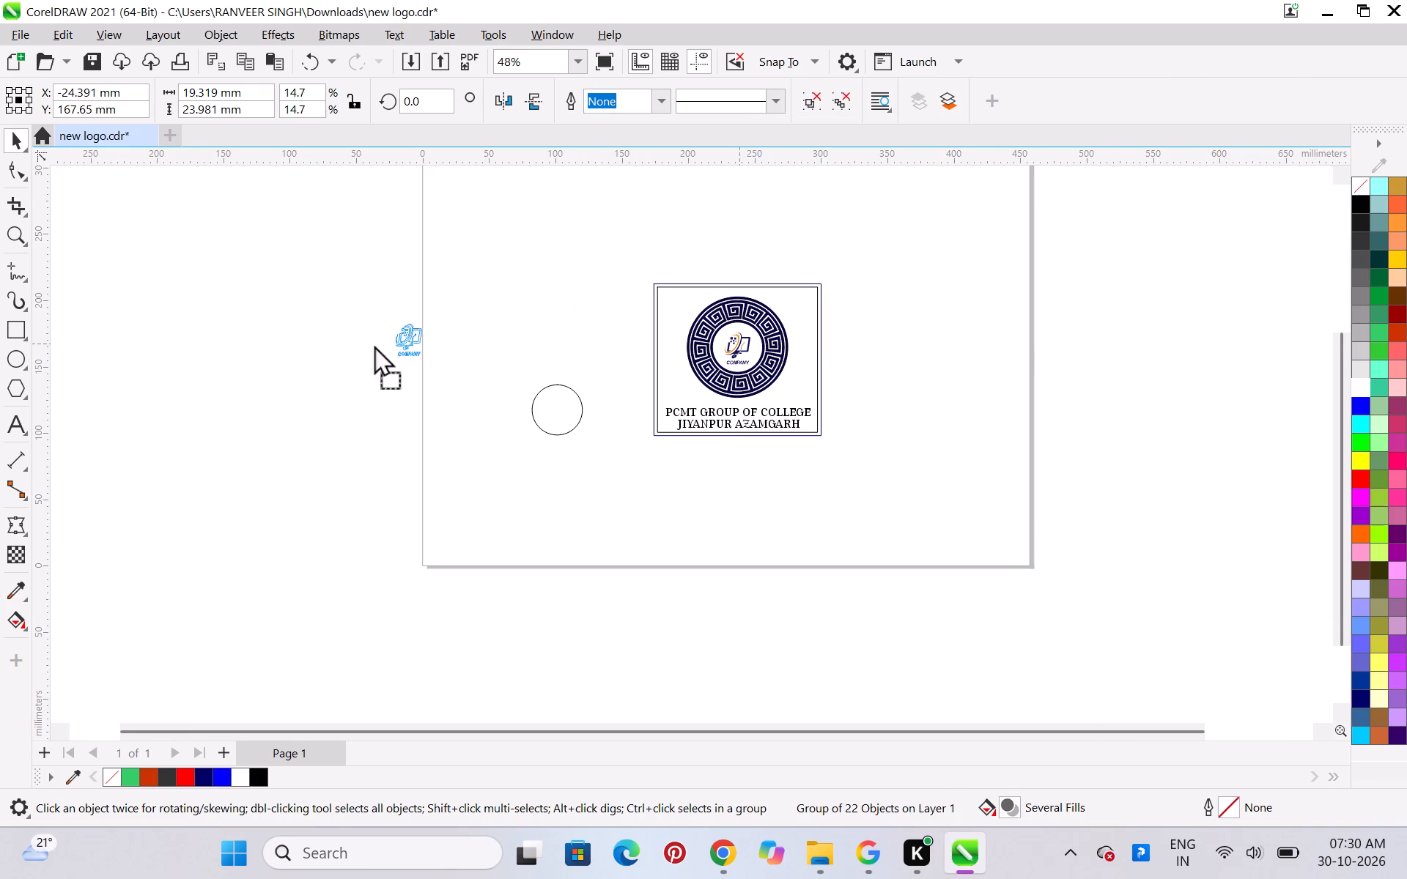
{"action": "left_click_drag", "start_coordinate": [374, 344], "coordinate": [230, 376]}
Erase the "COMPANY" lettering from the traced logo using the Eraser with a round 25.4 mm nib.
{"action": "scroll", "coordinate": [236, 385], "scroll_direction": "up", "scroll_amount": 14}
{"action": "scroll", "coordinate": [243, 0], "scroll_direction": "down", "scroll_amount": 2}
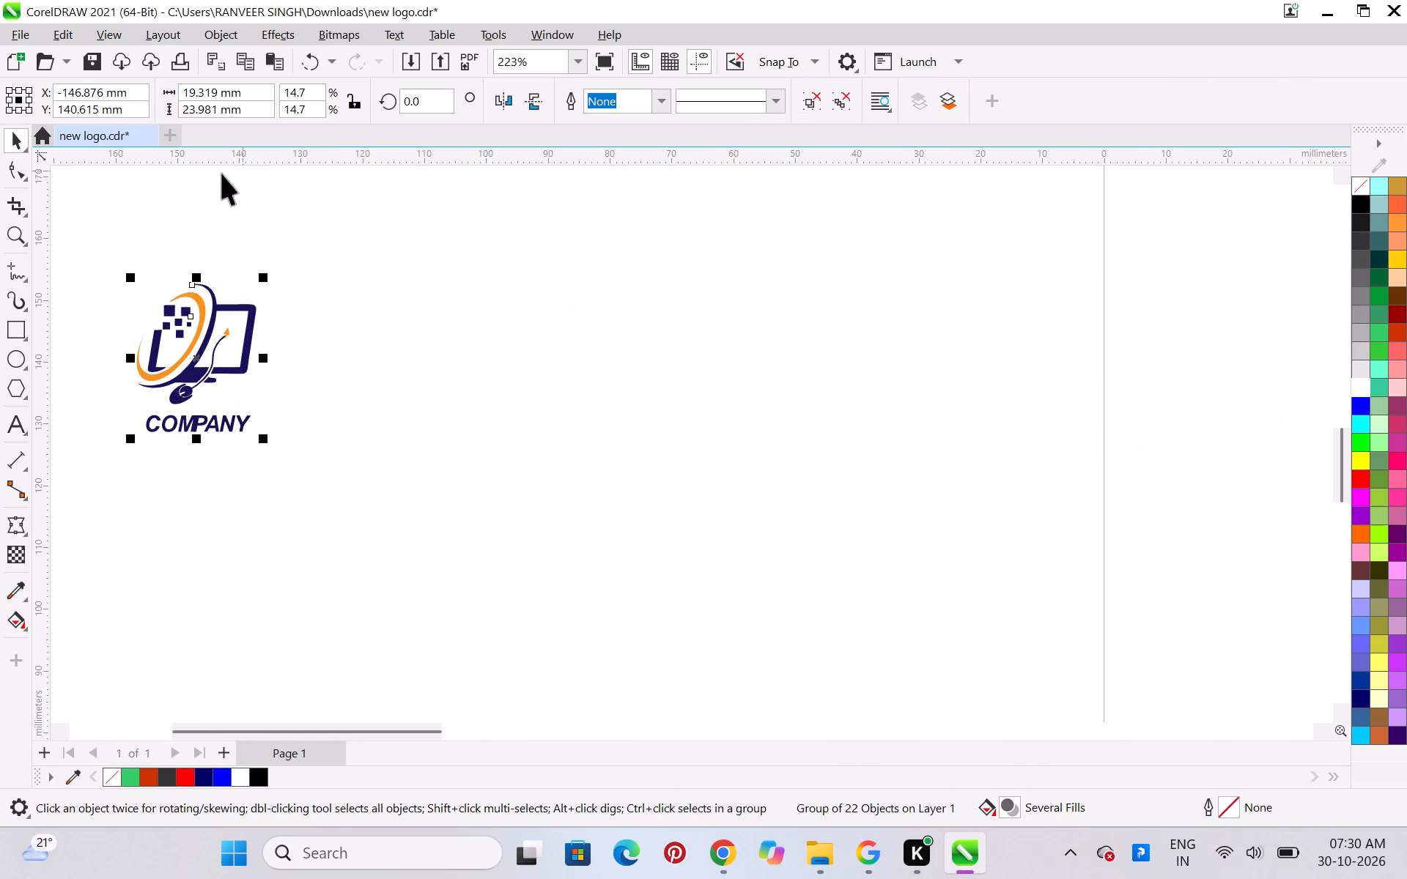
{"action": "scroll", "coordinate": [222, 174], "scroll_direction": "down", "scroll_amount": 4}
{"action": "scroll", "coordinate": [87, 319], "scroll_direction": "up", "scroll_amount": 8}
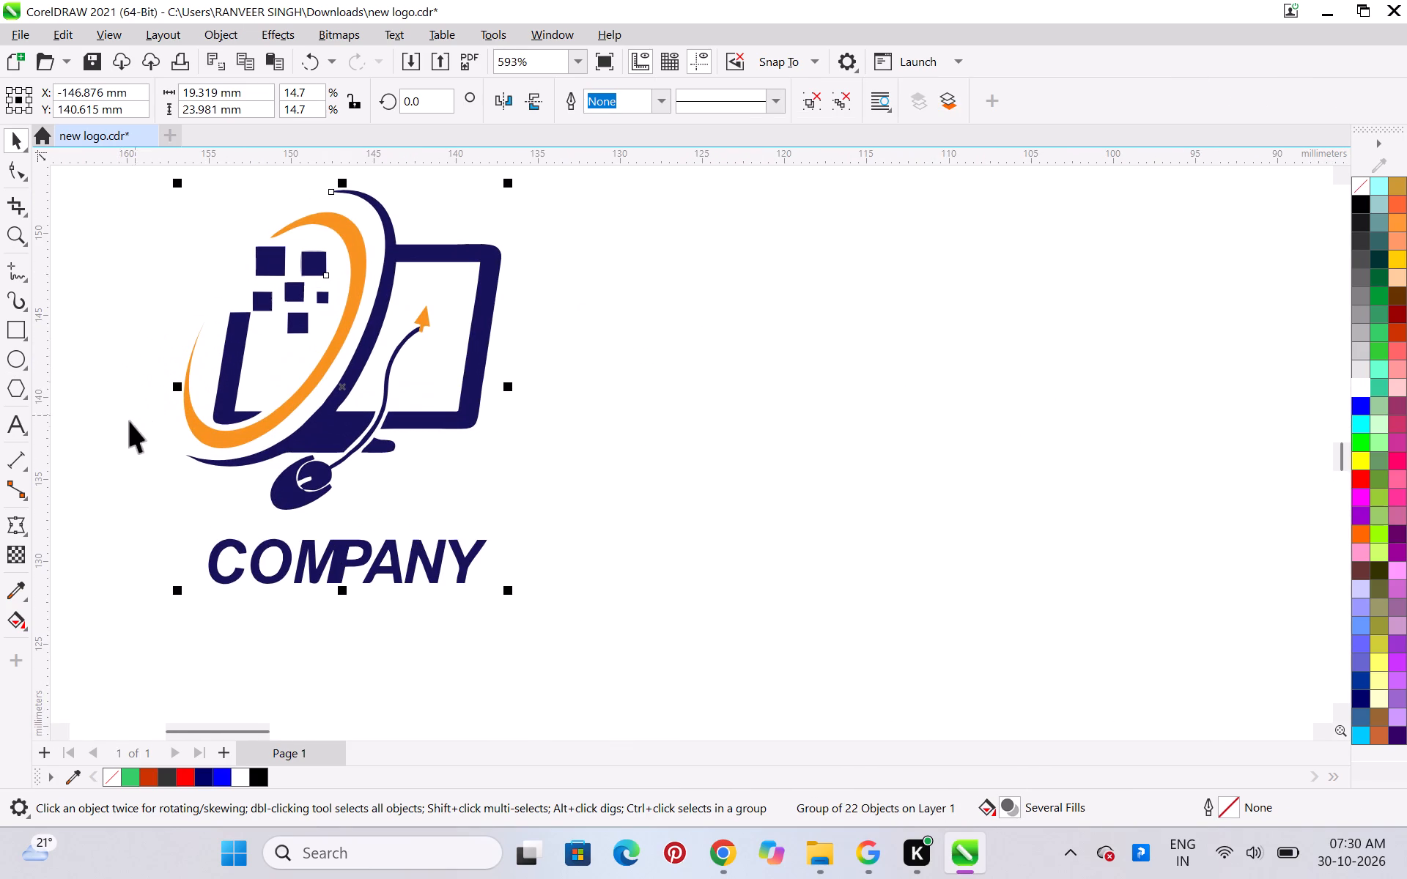
{"action": "left_click", "coordinate": [20, 201]}
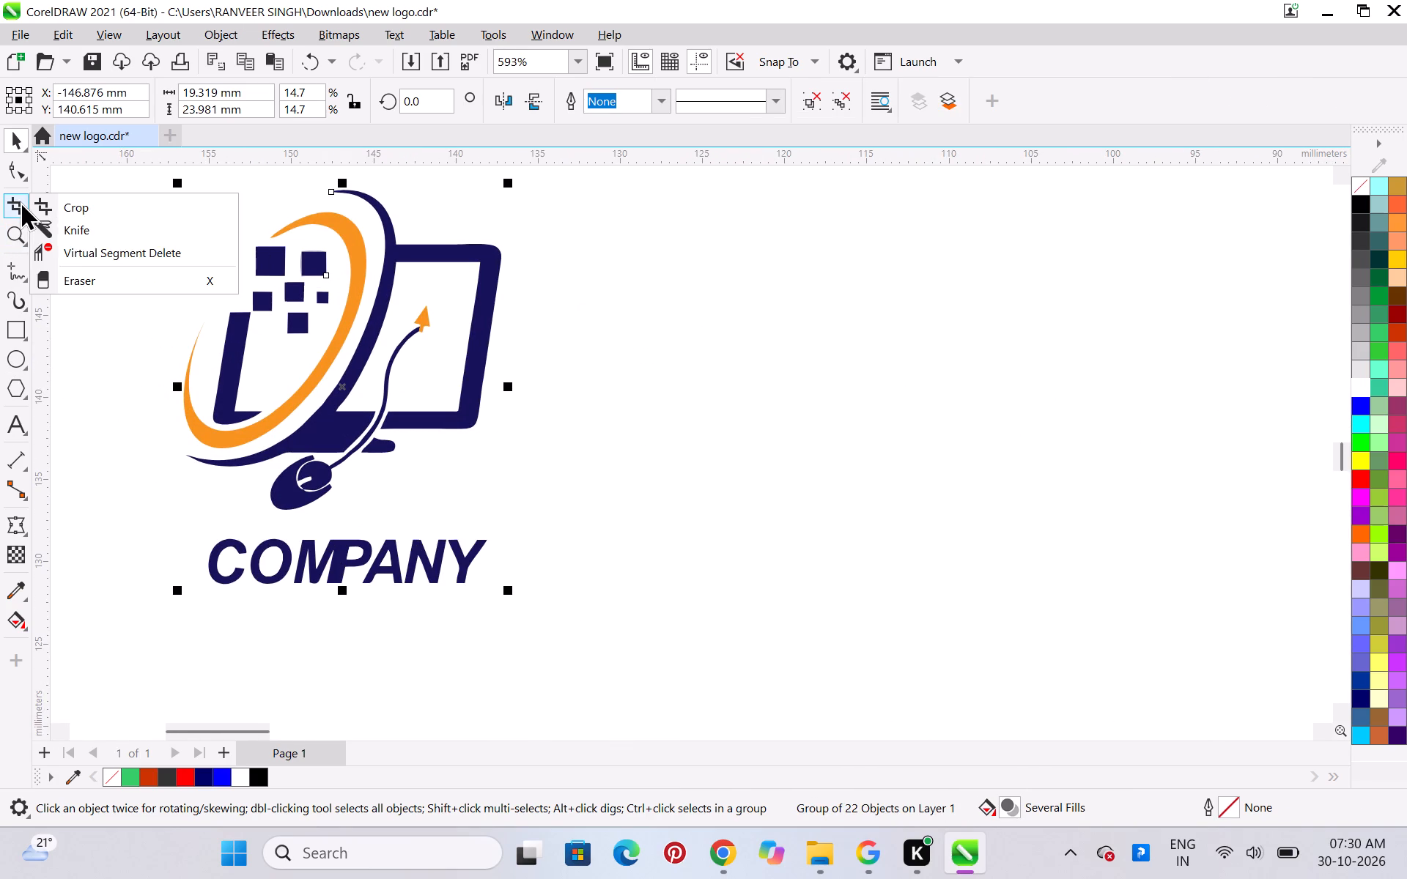
{"action": "left_click", "coordinate": [76, 281]}
{"action": "scroll", "coordinate": [173, 582], "scroll_direction": "down", "scroll_amount": 6}
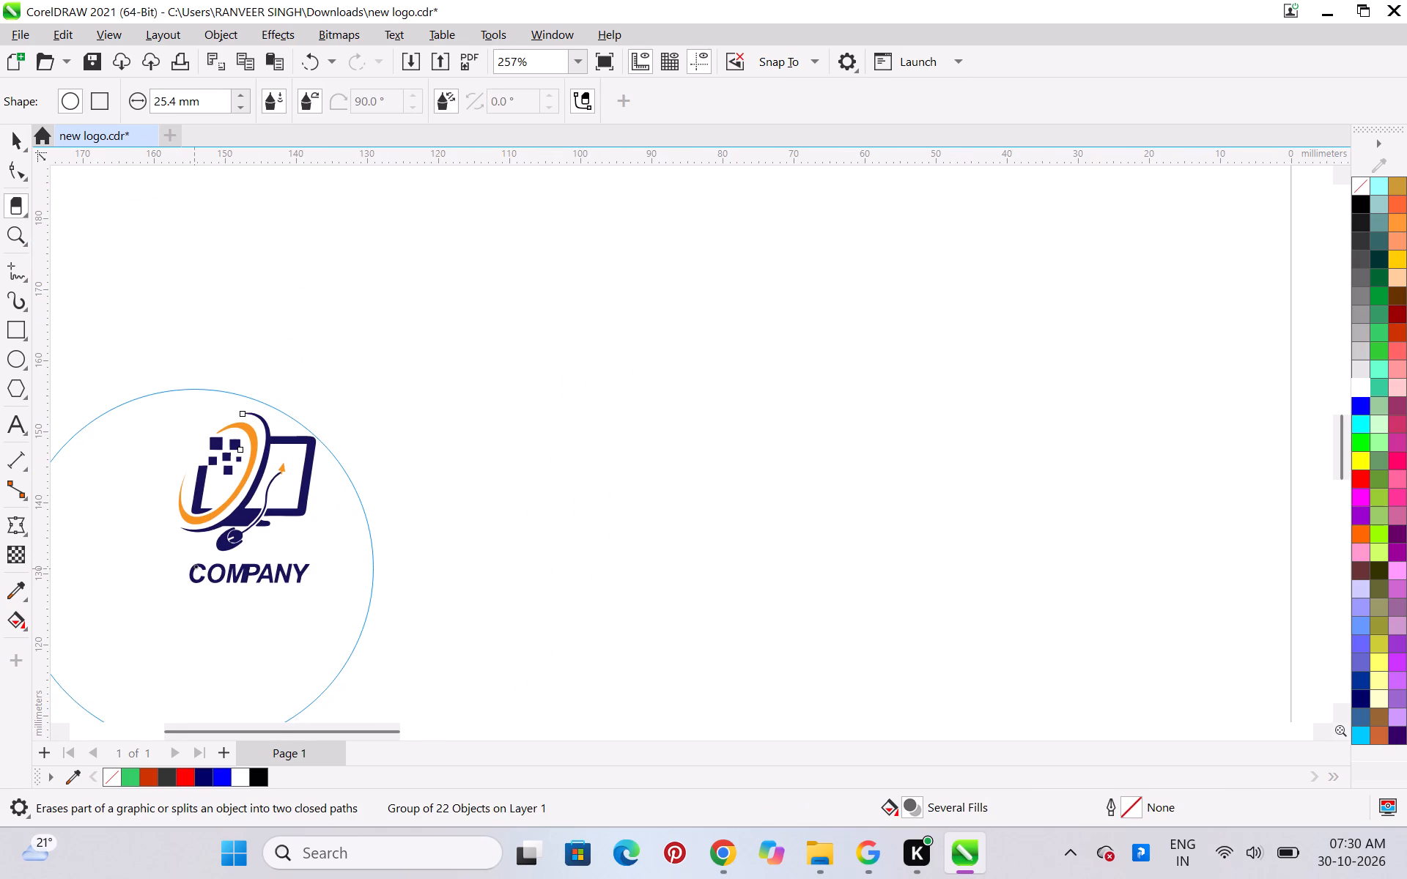
{"action": "scroll", "coordinate": [196, 567], "scroll_direction": "down", "scroll_amount": 4}
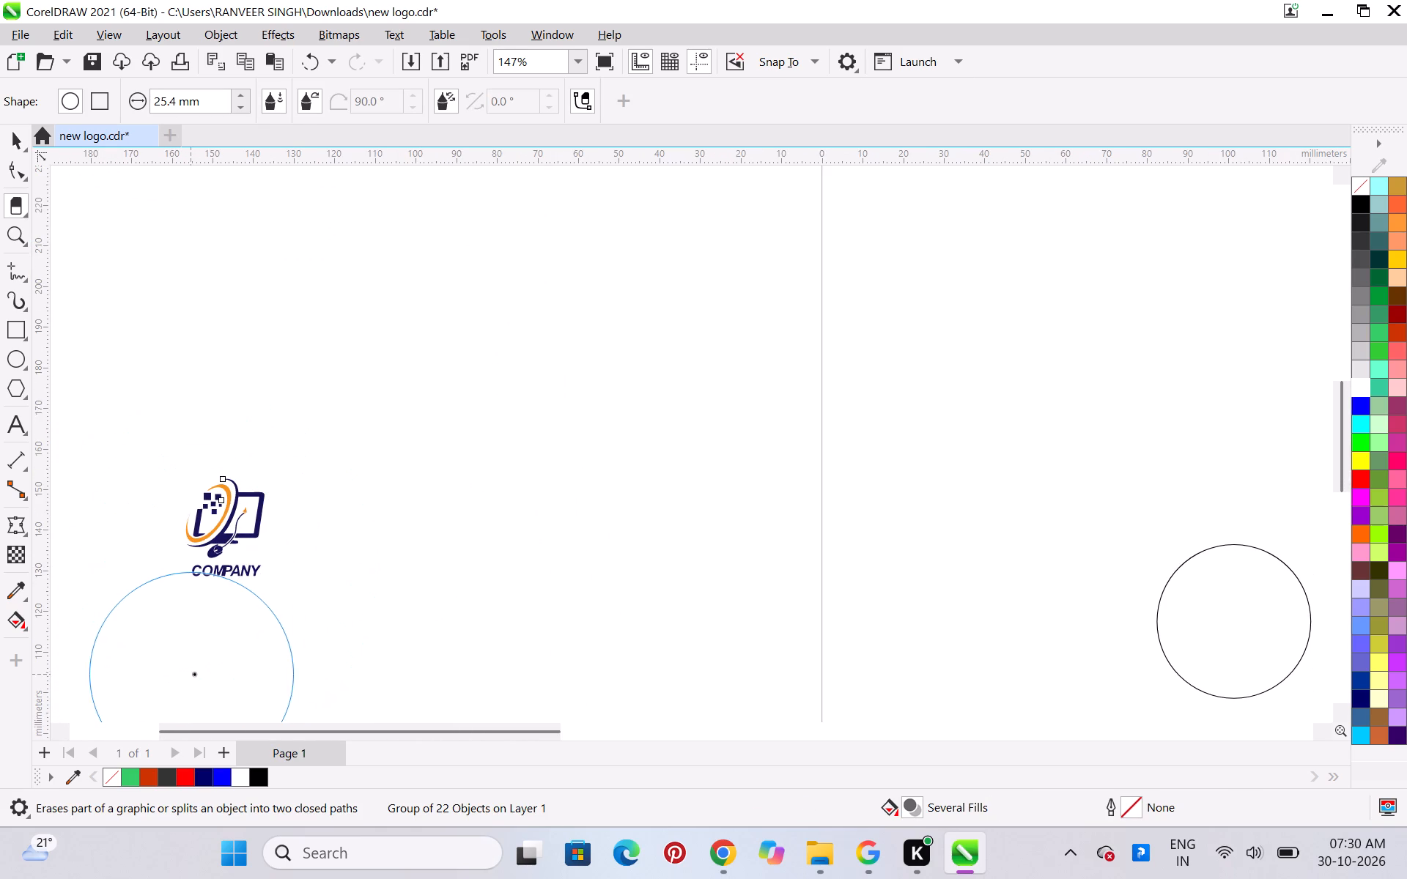
{"action": "left_click", "coordinate": [228, 663]}
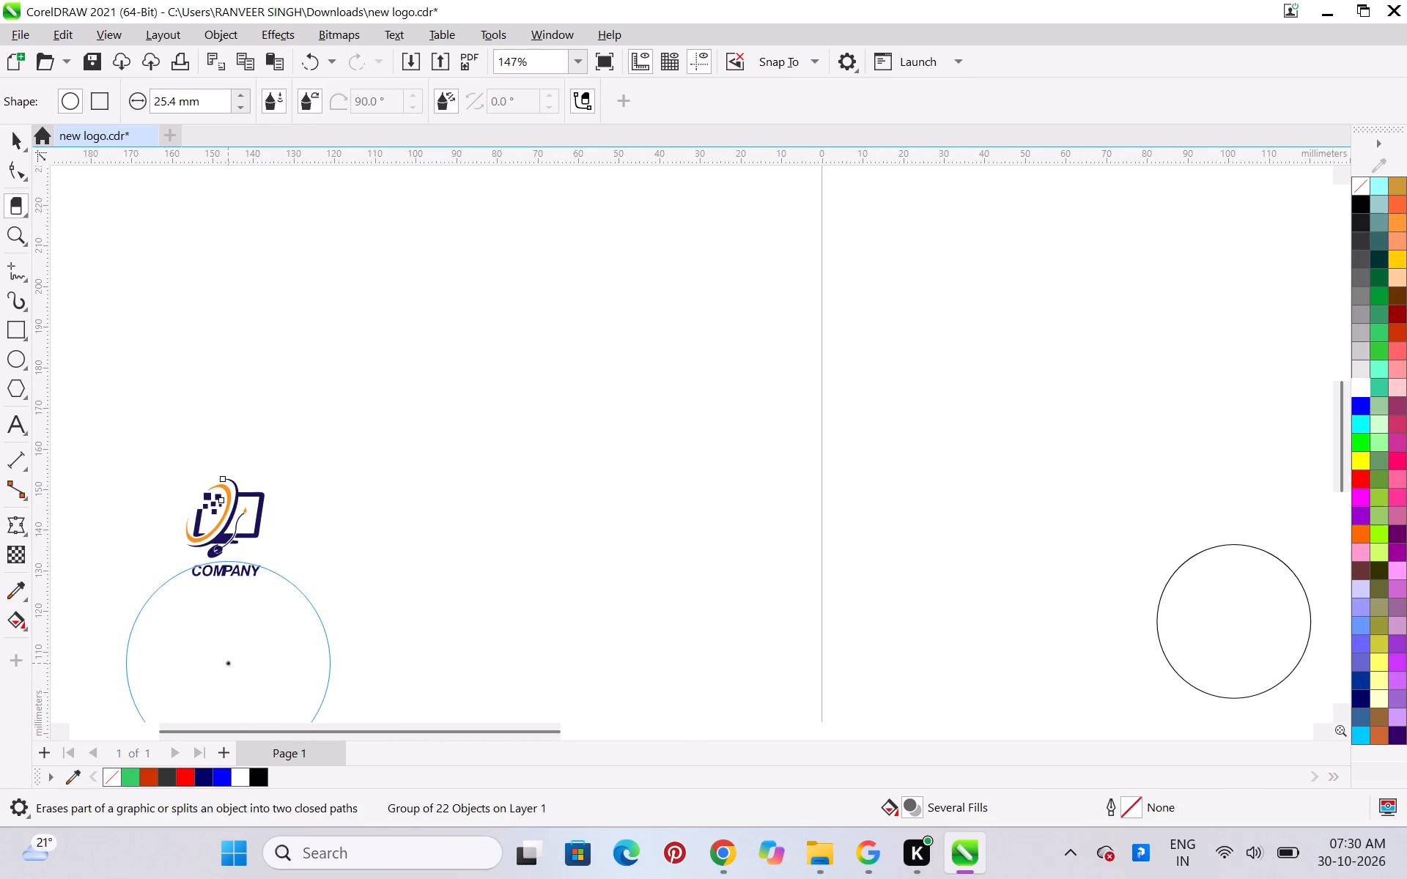
{"action": "left_click_drag", "start_coordinate": [228, 663], "coordinate": [236, 675]}
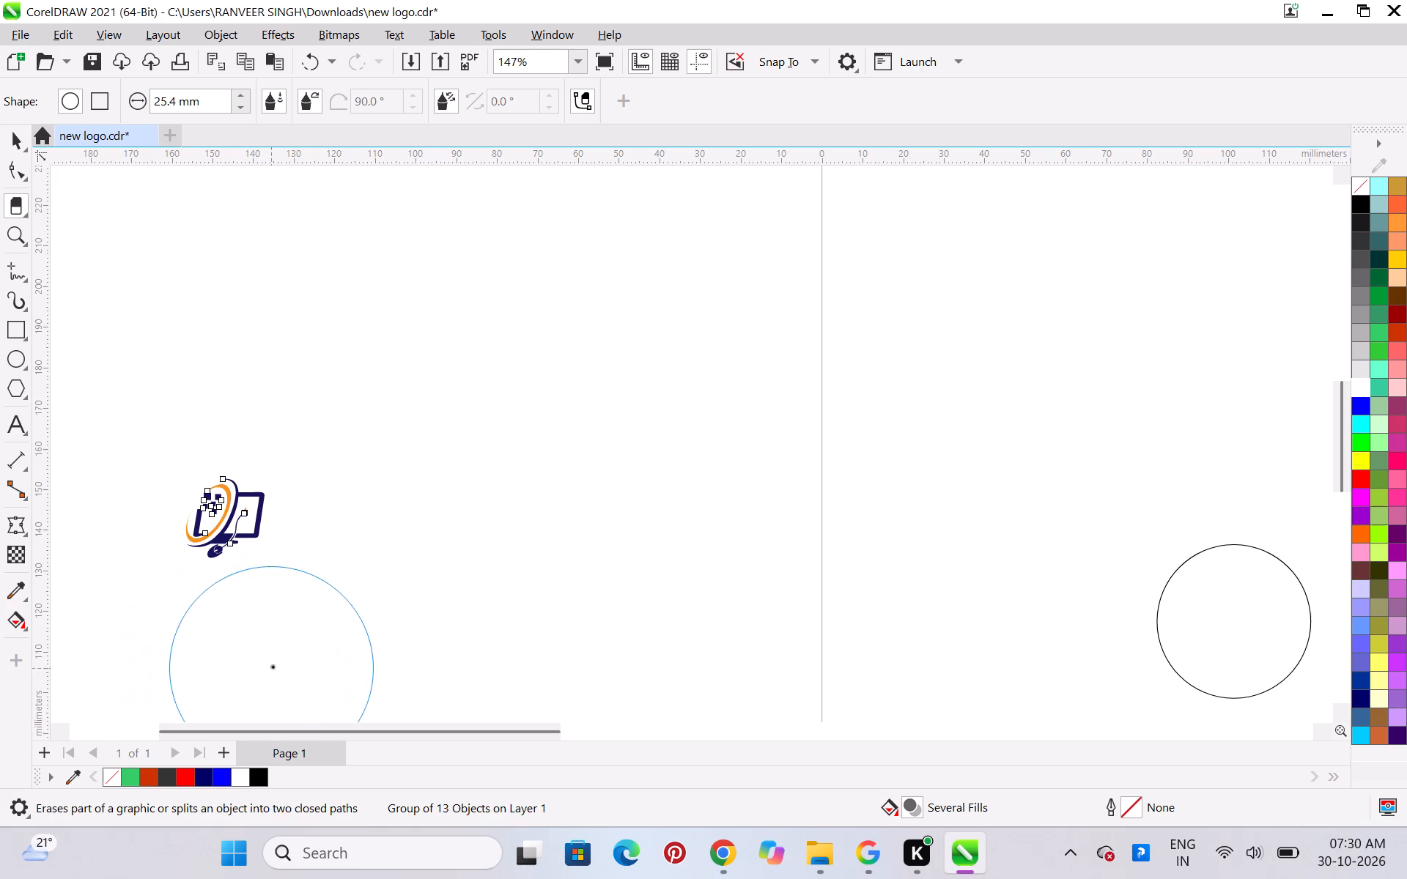
{"action": "scroll", "coordinate": [261, 585], "scroll_direction": "up", "scroll_amount": 6}
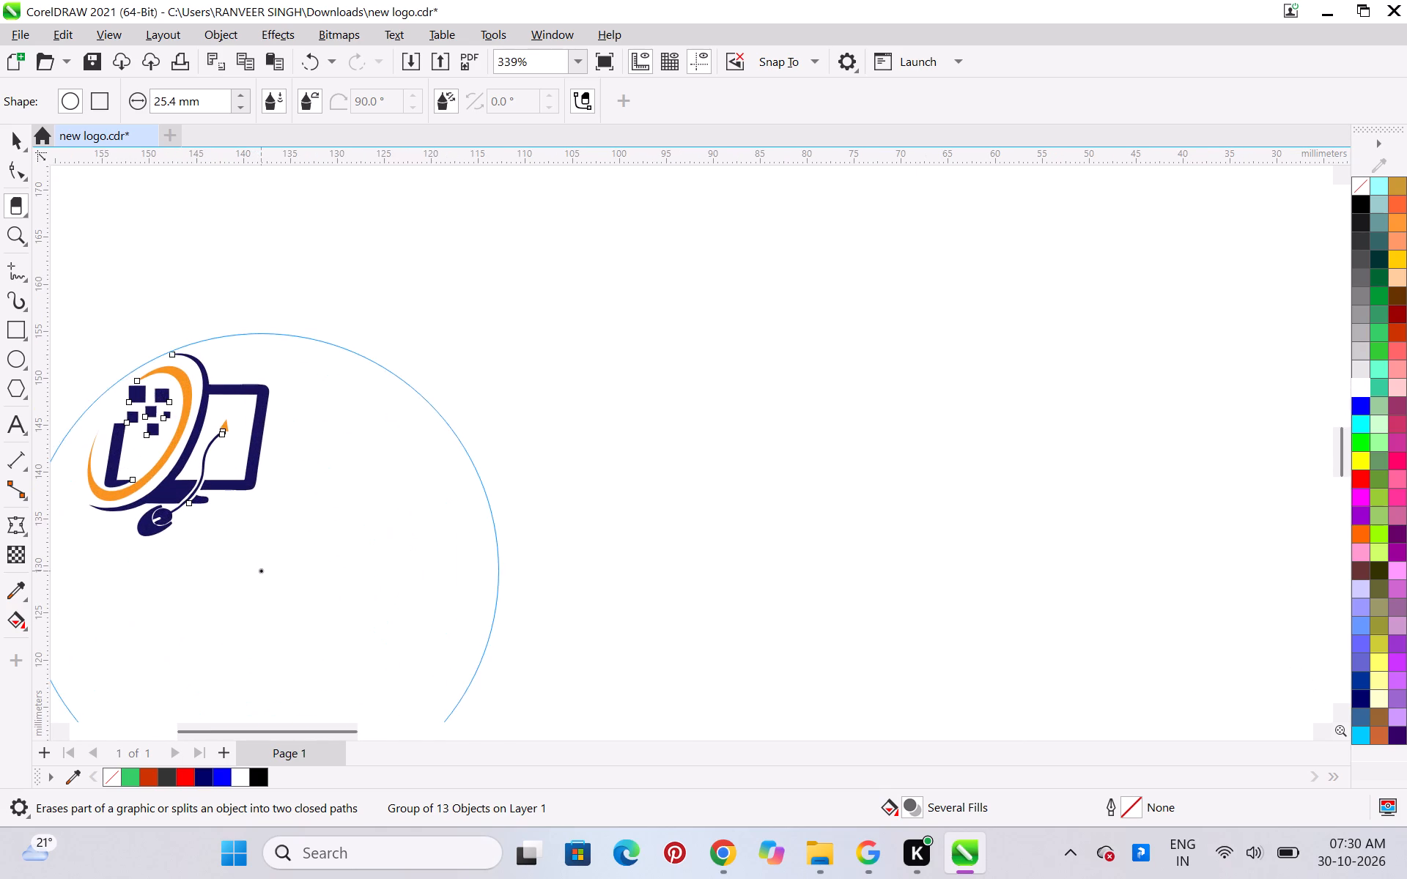
{"action": "key", "text": "ctrl+space"}
Move the computer-and-mouse logo back inside the Greek-key ring to about X 233.6 mm, Y 166 mm.
{"action": "scroll", "coordinate": [655, 404], "scroll_direction": "up", "scroll_amount": 1}
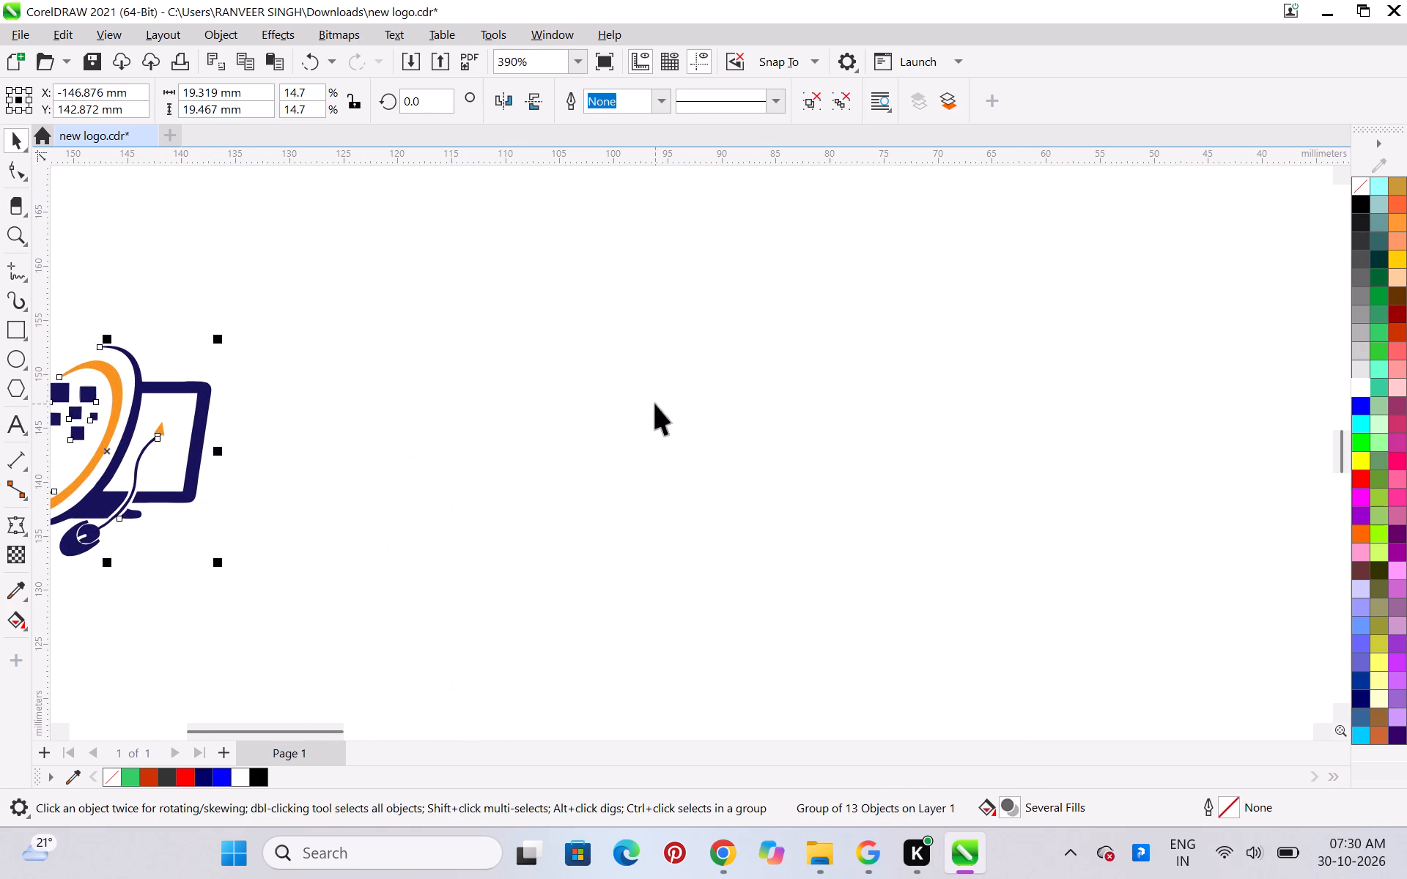
{"action": "left_click", "coordinate": [655, 404]}
{"action": "scroll", "coordinate": [211, 423], "scroll_direction": "down", "scroll_amount": 5}
{"action": "left_click", "coordinate": [236, 328]}
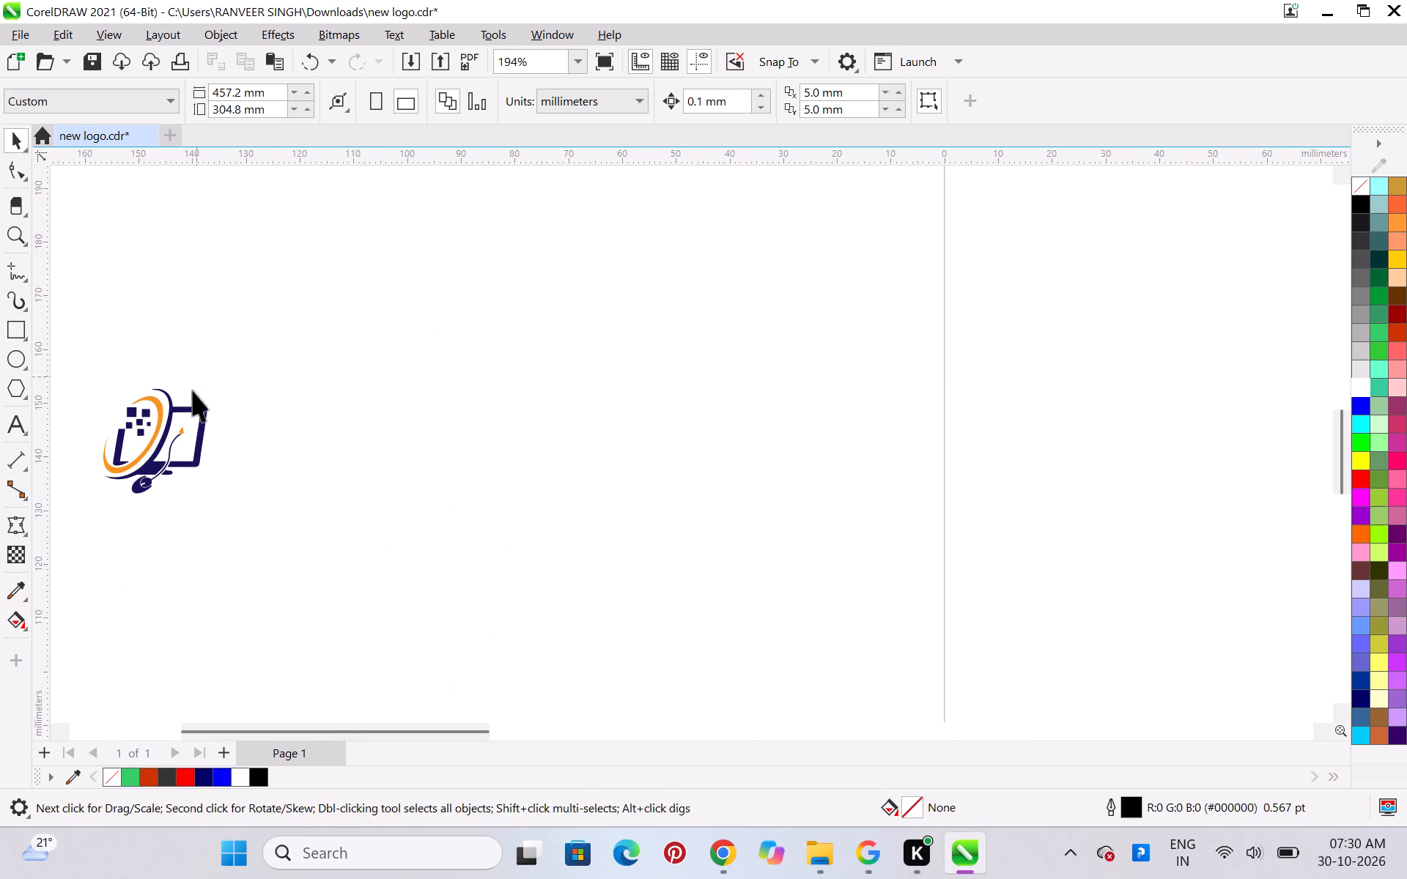
{"action": "left_click", "coordinate": [165, 420]}
{"action": "left_click_drag", "start_coordinate": [165, 420], "coordinate": [1101, 349]}
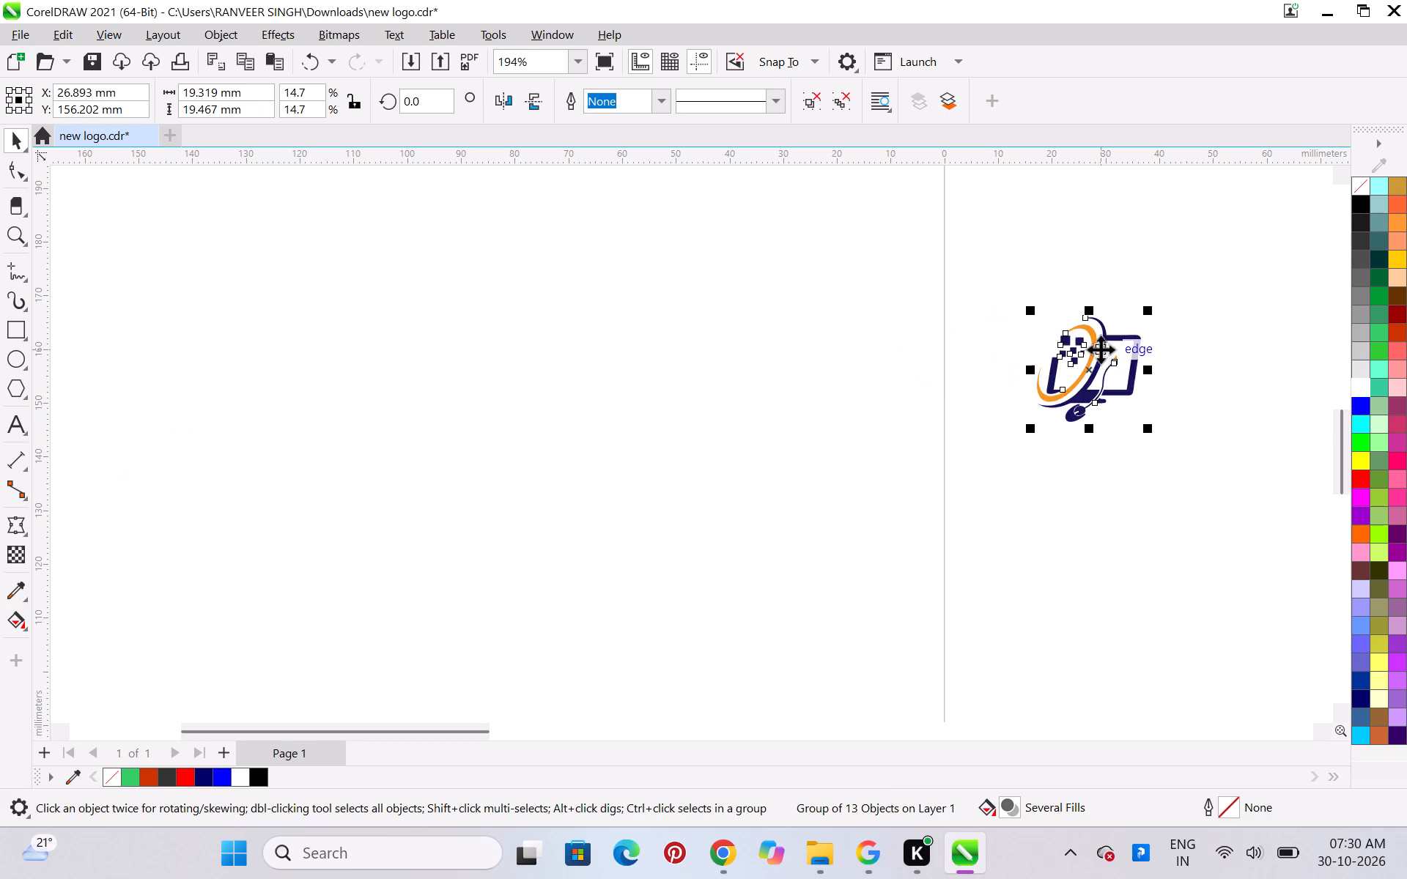
{"action": "scroll", "coordinate": [1113, 373], "scroll_direction": "down", "scroll_amount": 16}
{"action": "scroll", "coordinate": [1276, 377], "scroll_direction": "up", "scroll_amount": 4}
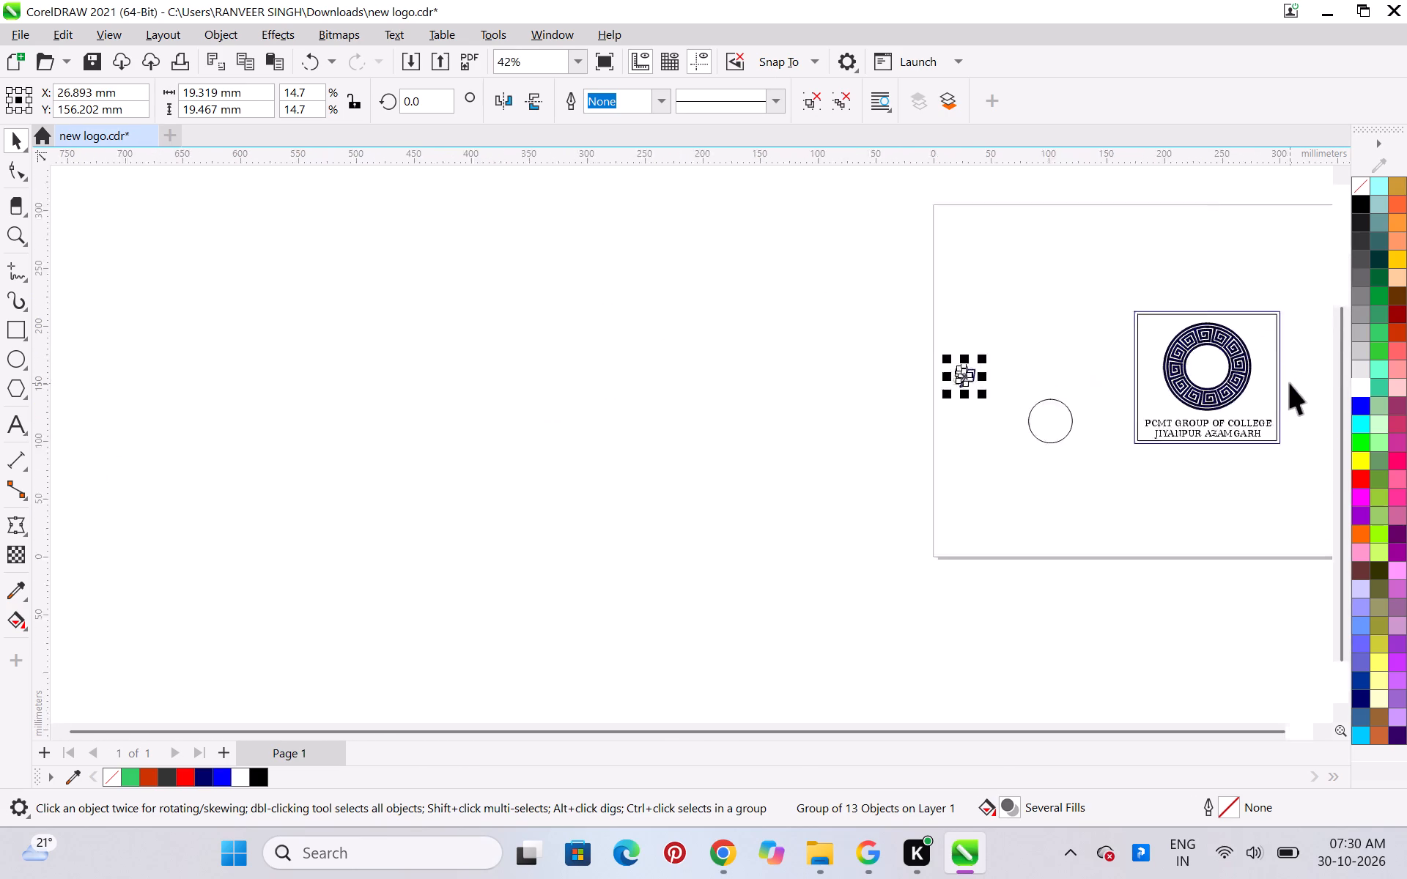
{"action": "scroll", "coordinate": [1290, 383], "scroll_direction": "up", "scroll_amount": 11}
{"action": "scroll", "coordinate": [1290, 383], "scroll_direction": "down", "scroll_amount": 4}
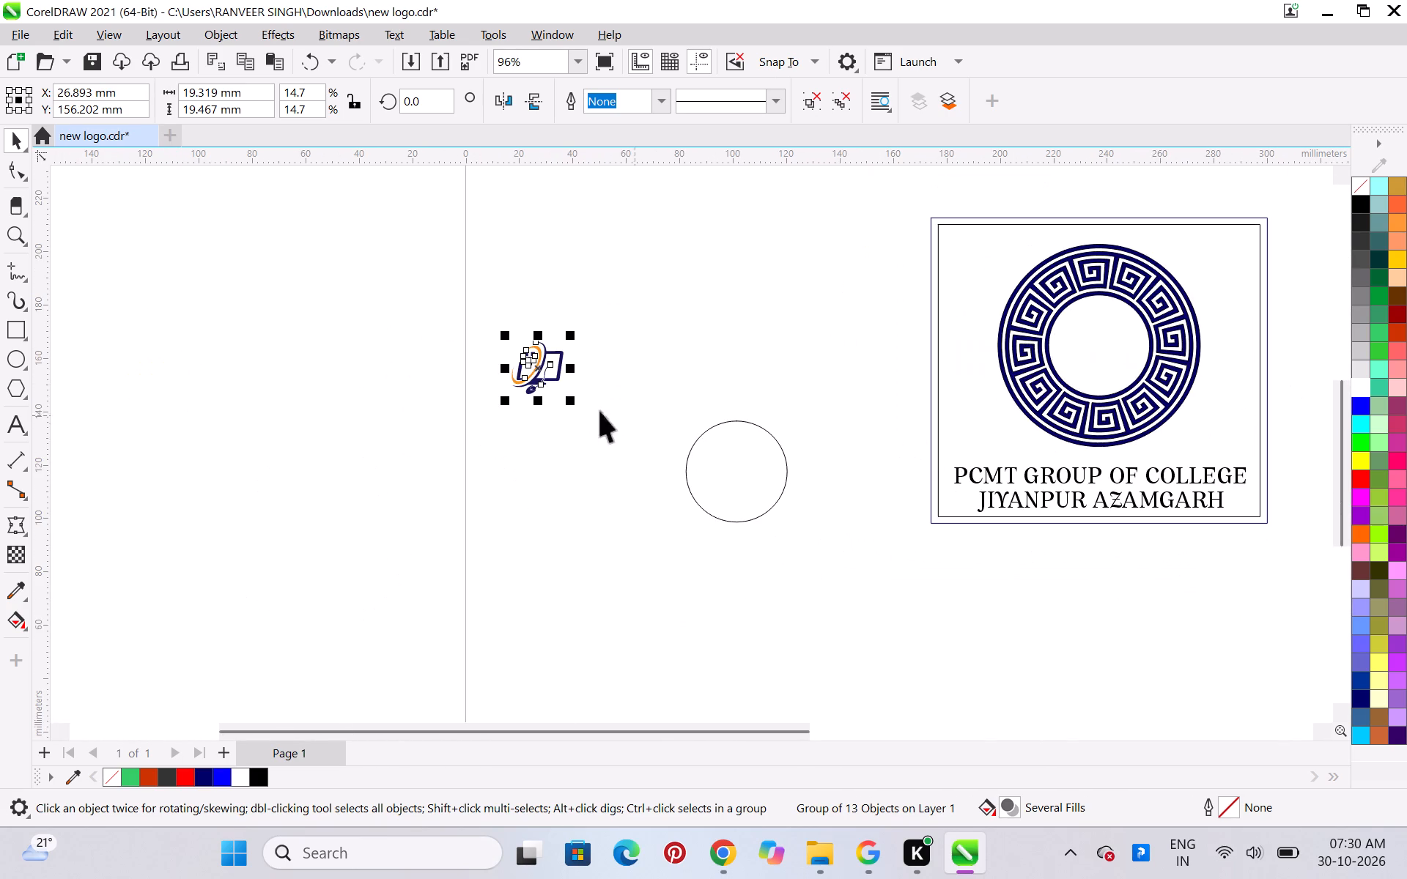
{"action": "left_click", "coordinate": [713, 406]}
{"action": "left_click_drag", "start_coordinate": [541, 366], "coordinate": [643, 352]}
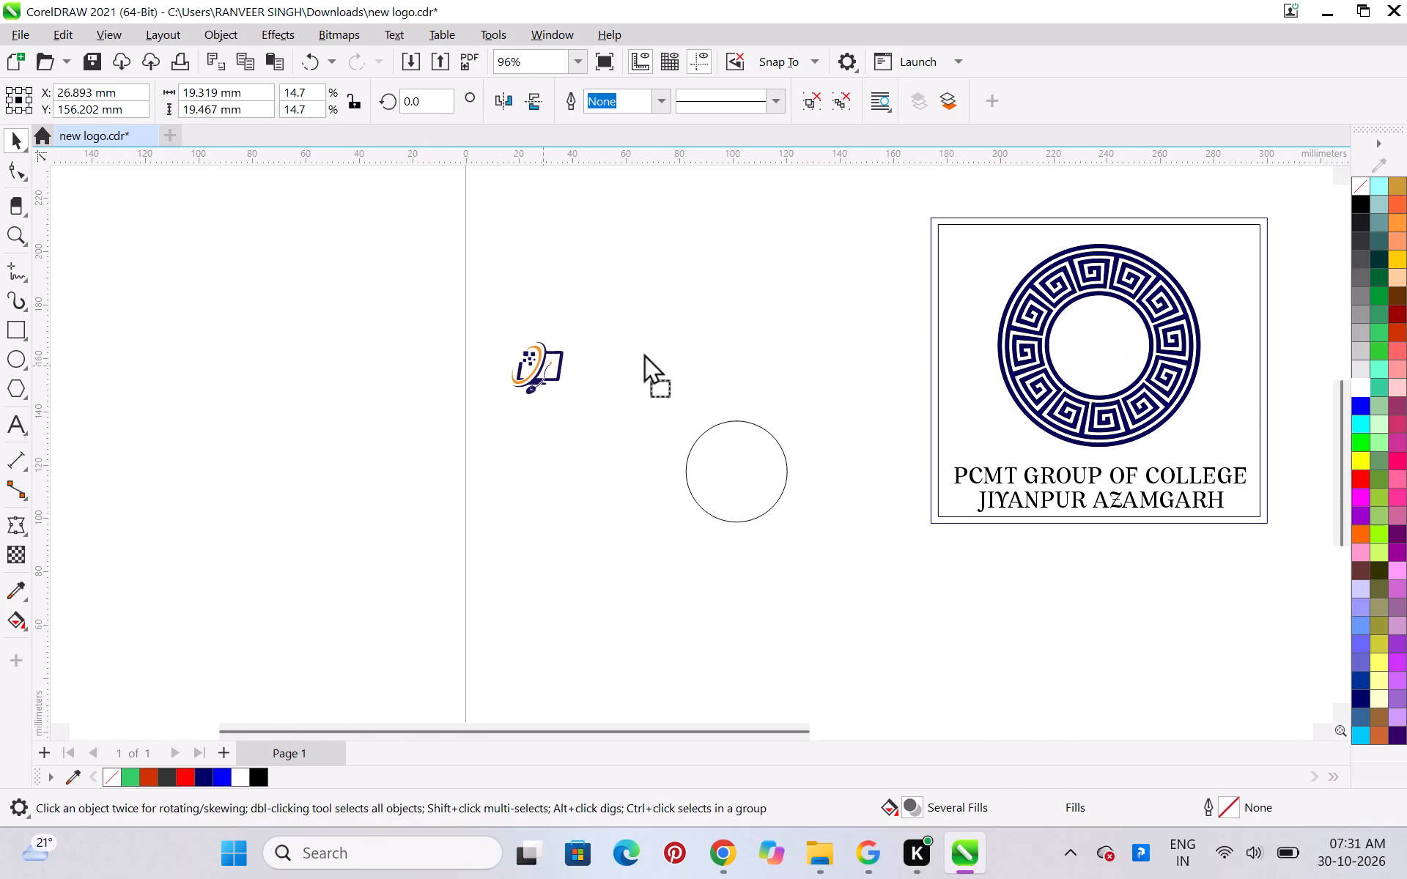
{"action": "left_click_drag", "start_coordinate": [643, 352], "coordinate": [1095, 341]}
Scale the computer-and-mouse logo up proportionally about its centre to about 29.8 × 30.1 mm.
{"action": "scroll", "coordinate": [1219, 352], "scroll_direction": "up", "scroll_amount": 4}
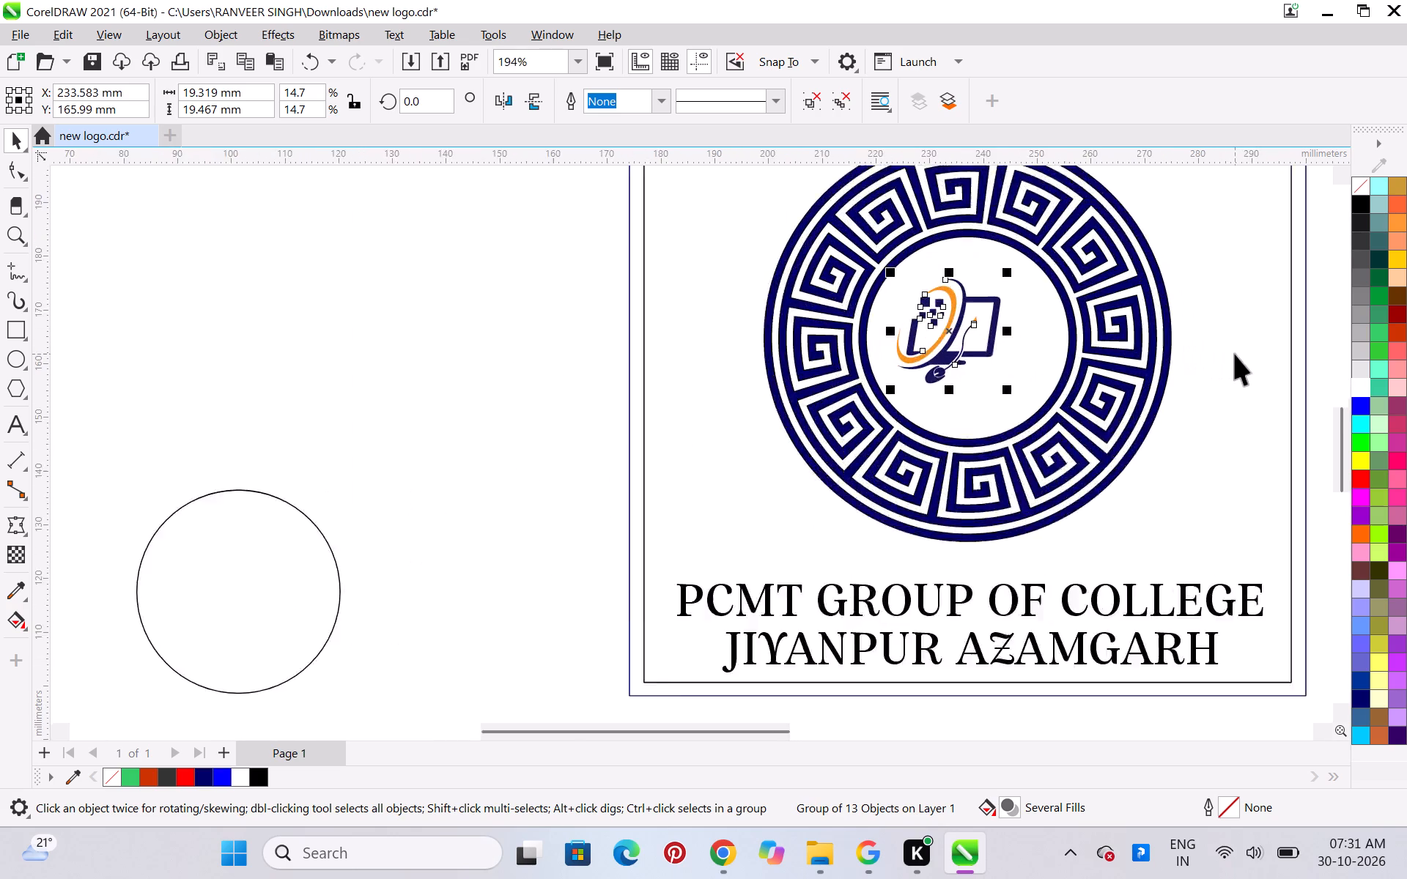
{"action": "scroll", "coordinate": [1235, 354], "scroll_direction": "up", "scroll_amount": 4}
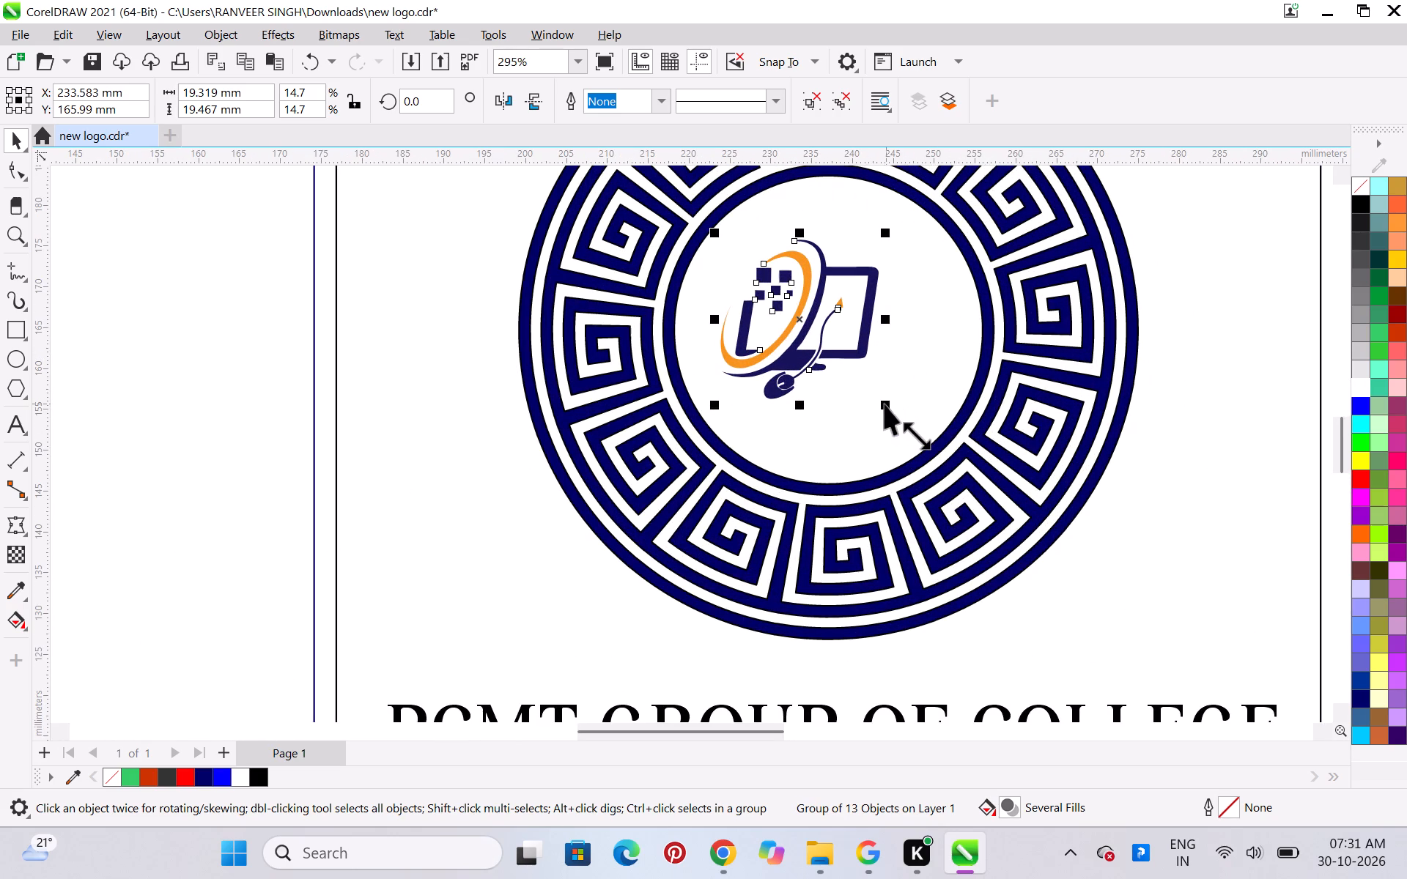
{"action": "left_click_drag", "start_coordinate": [885, 404], "coordinate": [959, 445], "text": "shift"}
{"action": "left_click", "coordinate": [1273, 314]}
Examine the fit of the enlarged computer-and-mouse logo inside the ring and within the overall design.
{"action": "scroll", "coordinate": [1274, 307], "scroll_direction": "down", "scroll_amount": 6}
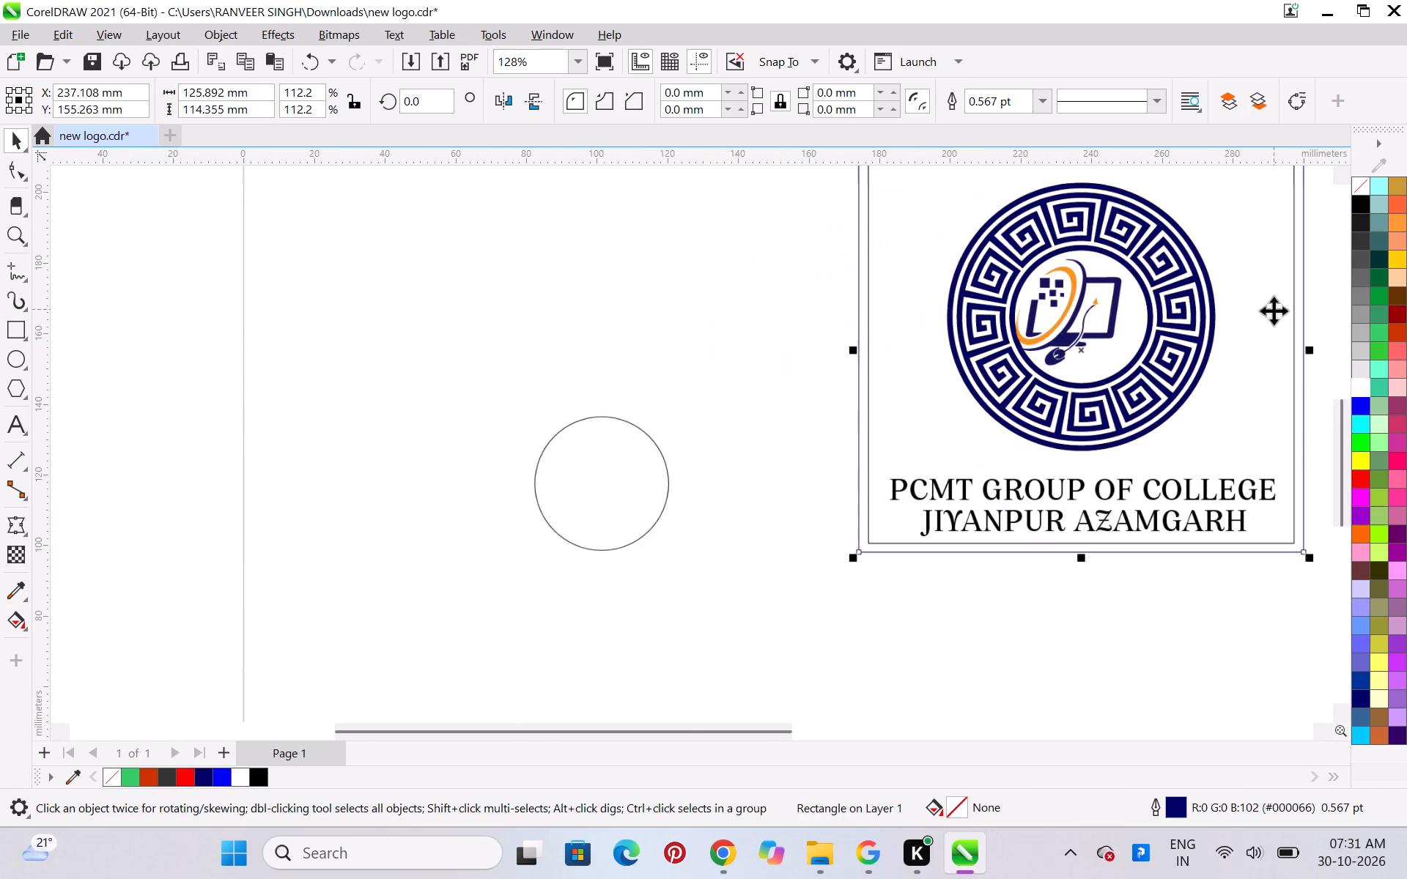
{"action": "scroll", "coordinate": [1309, 364], "scroll_direction": "up", "scroll_amount": 1}
{"action": "key", "text": "h"}
{"action": "left_click_drag", "start_coordinate": [1242, 395], "coordinate": [948, 415]}
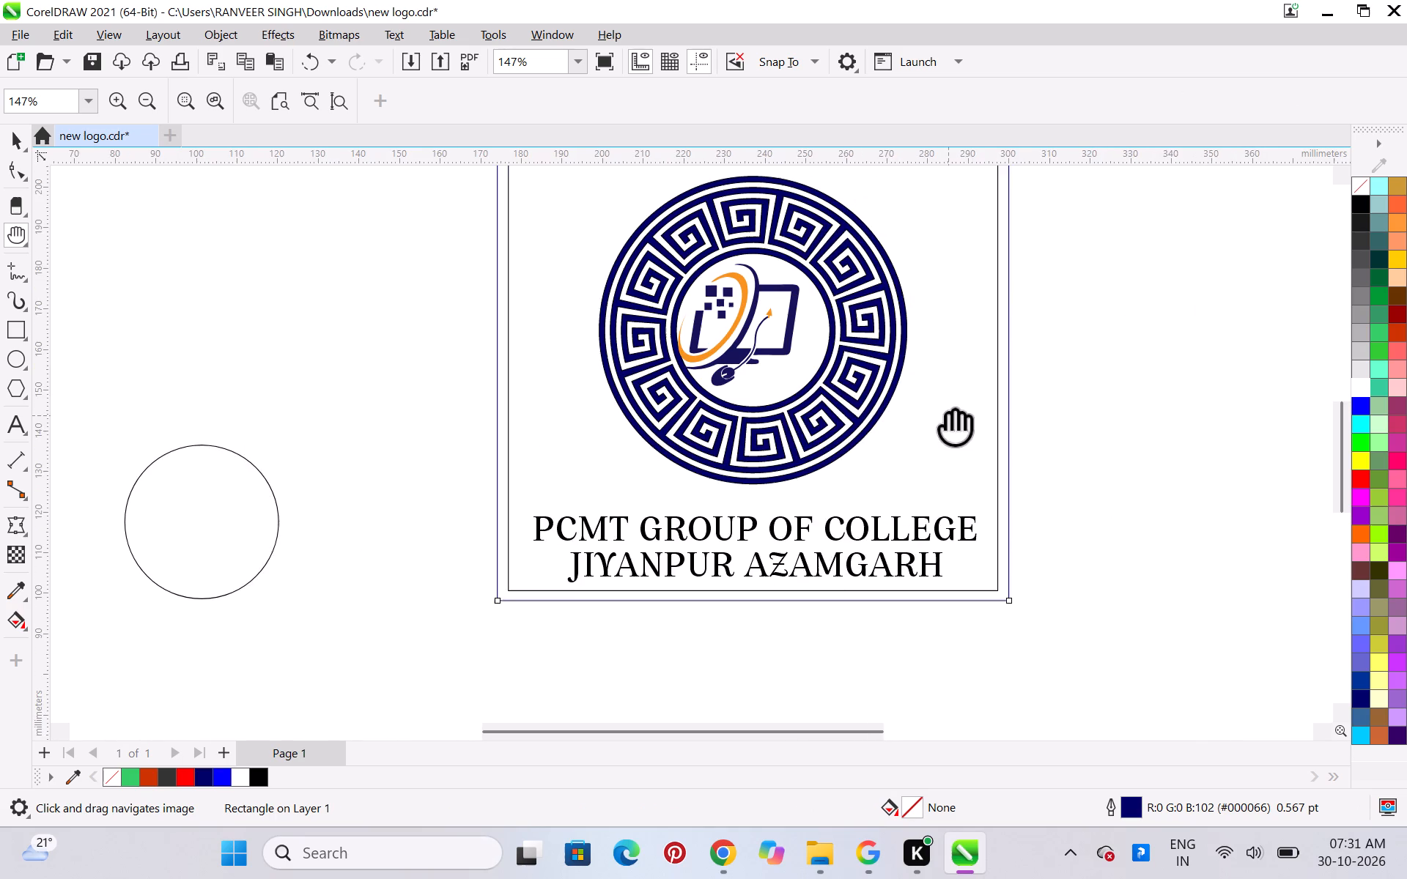
{"action": "left_click_drag", "start_coordinate": [948, 415], "coordinate": [931, 446]}
{"action": "scroll", "coordinate": [697, 239], "scroll_direction": "up", "scroll_amount": 5}
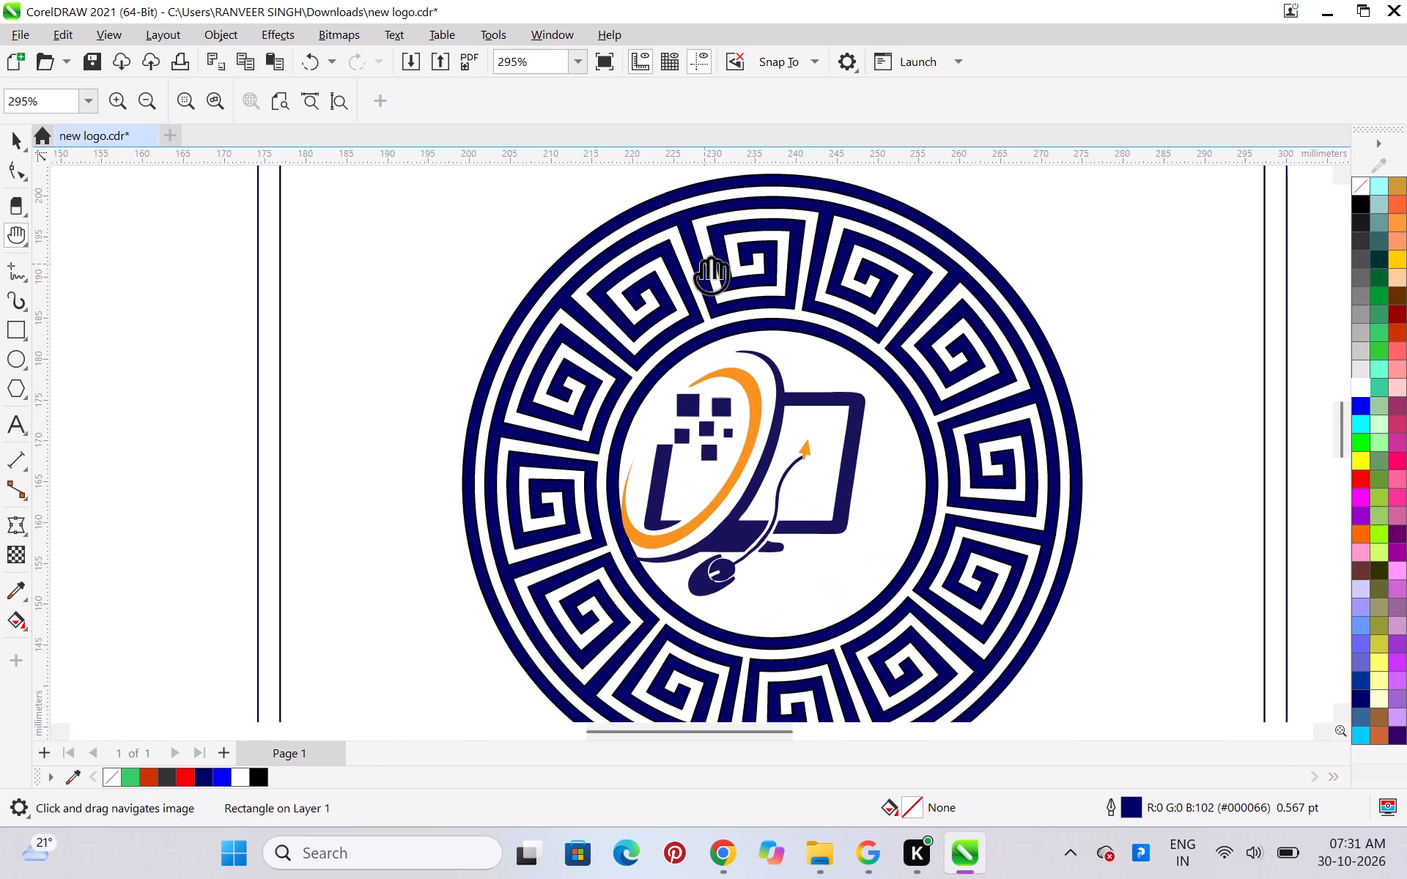
{"action": "scroll", "coordinate": [704, 264], "scroll_direction": "down", "scroll_amount": 2}
{"action": "key", "text": "ctrl+space"}
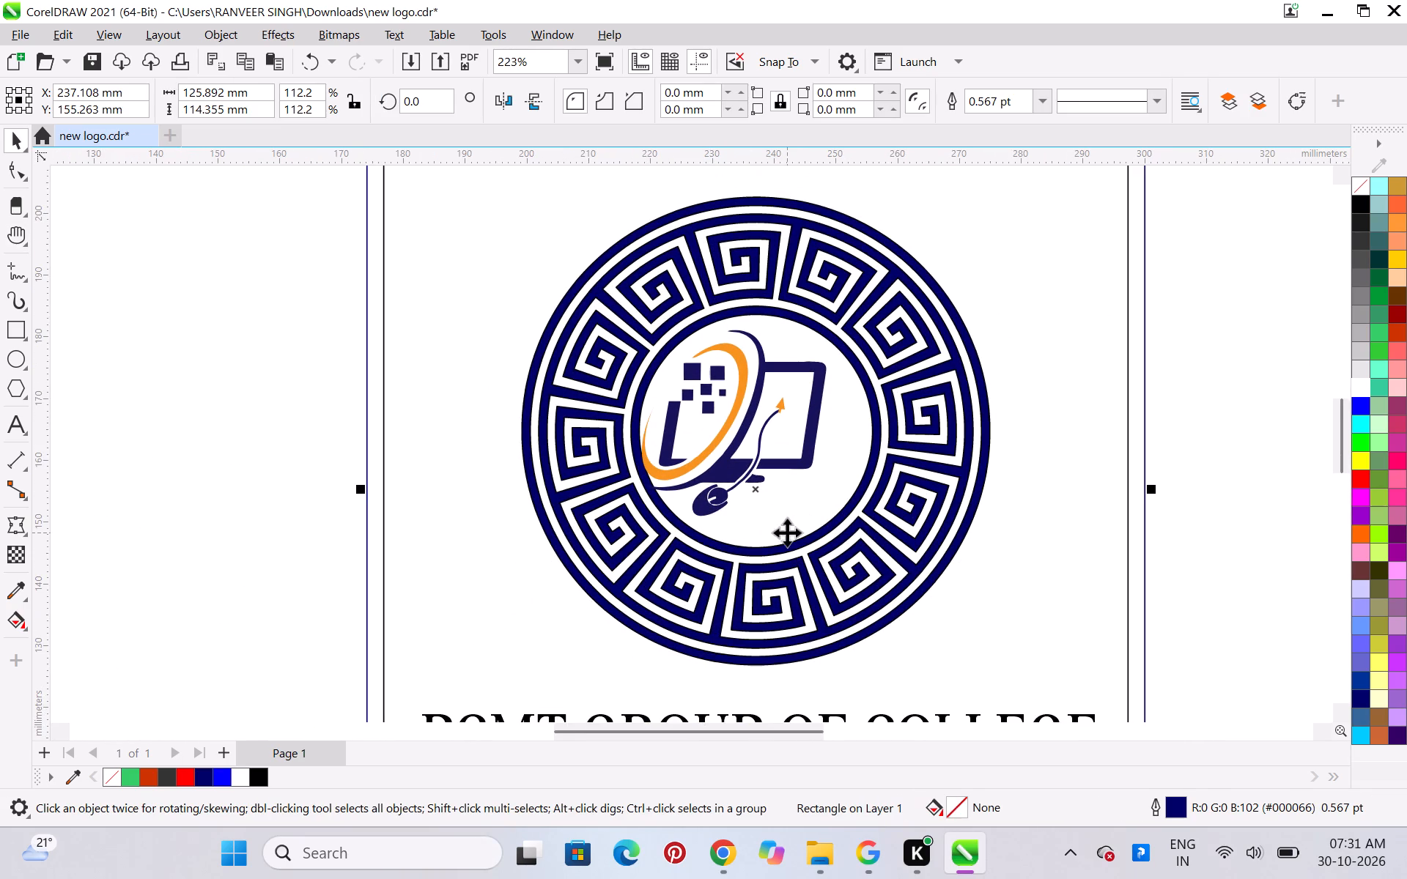
{"action": "left_click", "coordinate": [1233, 328]}
Rotate the computer-and-mouse logo inside the ring, trying about 14.6° and 6.3° before setting it to about 0.8°.
{"action": "left_click", "coordinate": [704, 439]}
{"action": "left_click", "coordinate": [729, 440]}
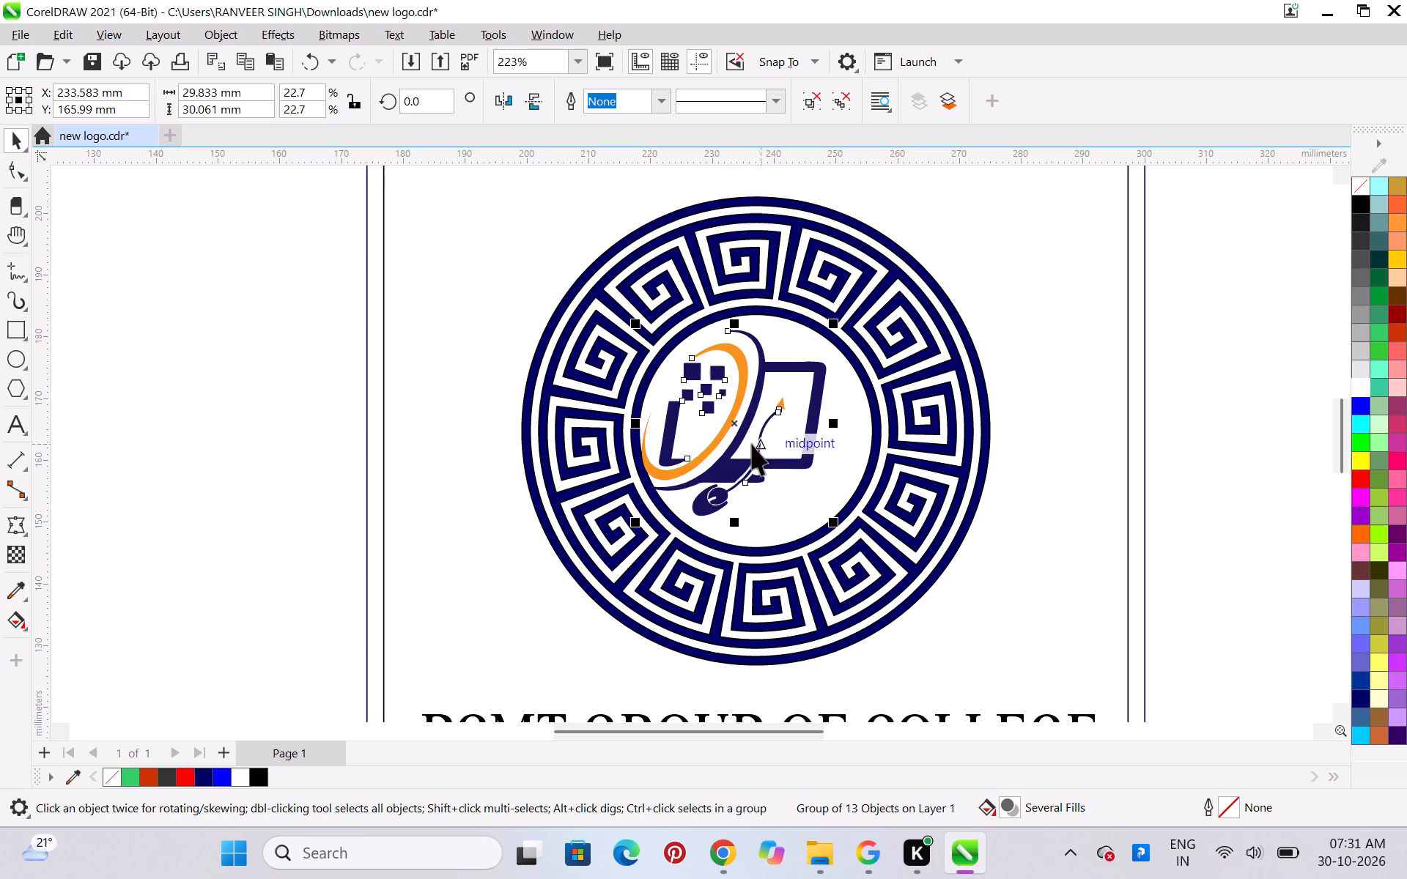
{"action": "left_click", "coordinate": [721, 447]}
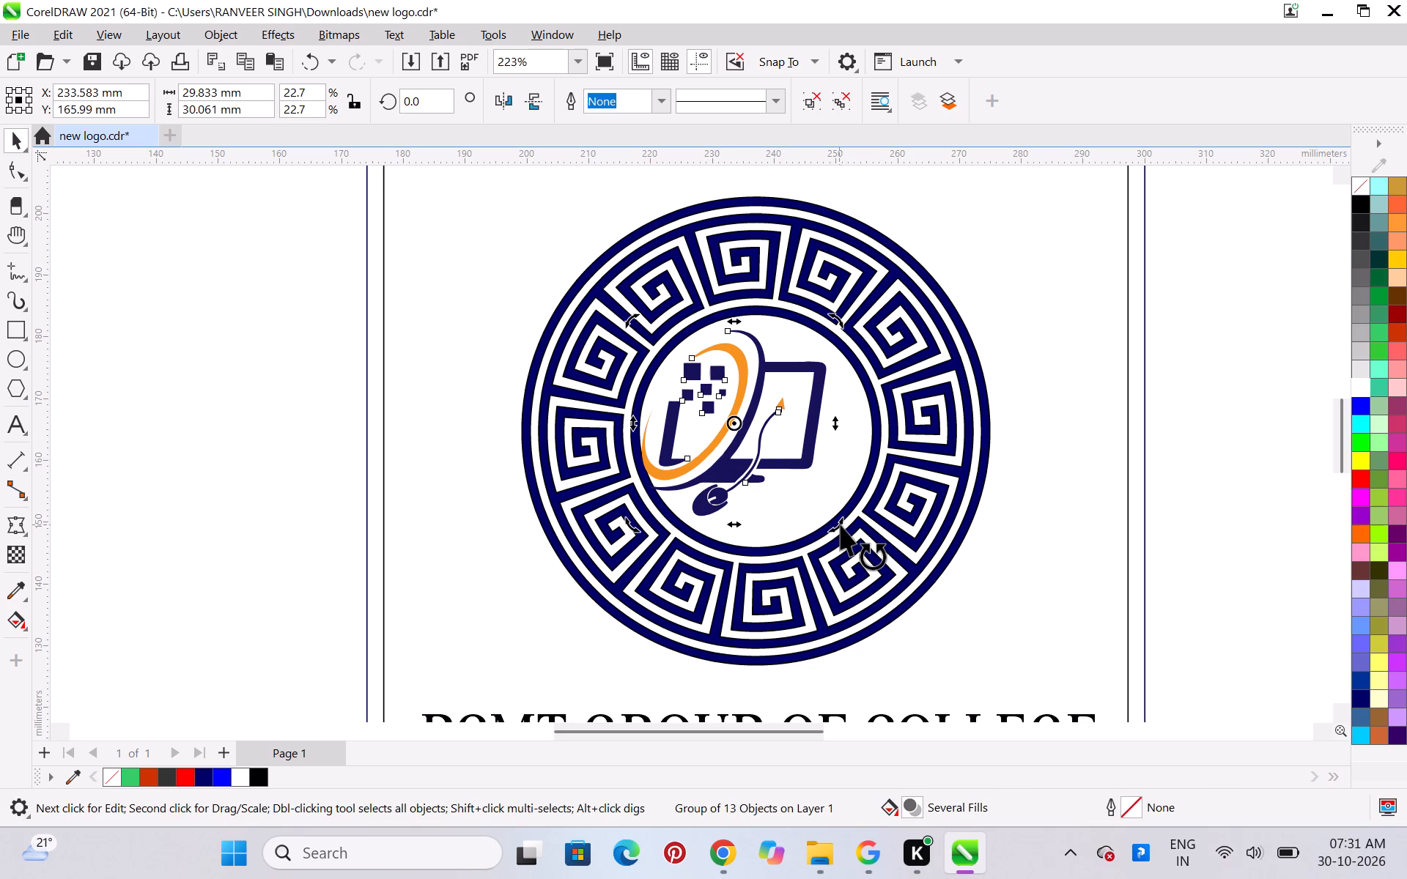
{"action": "left_click_drag", "start_coordinate": [841, 524], "coordinate": [864, 501]}
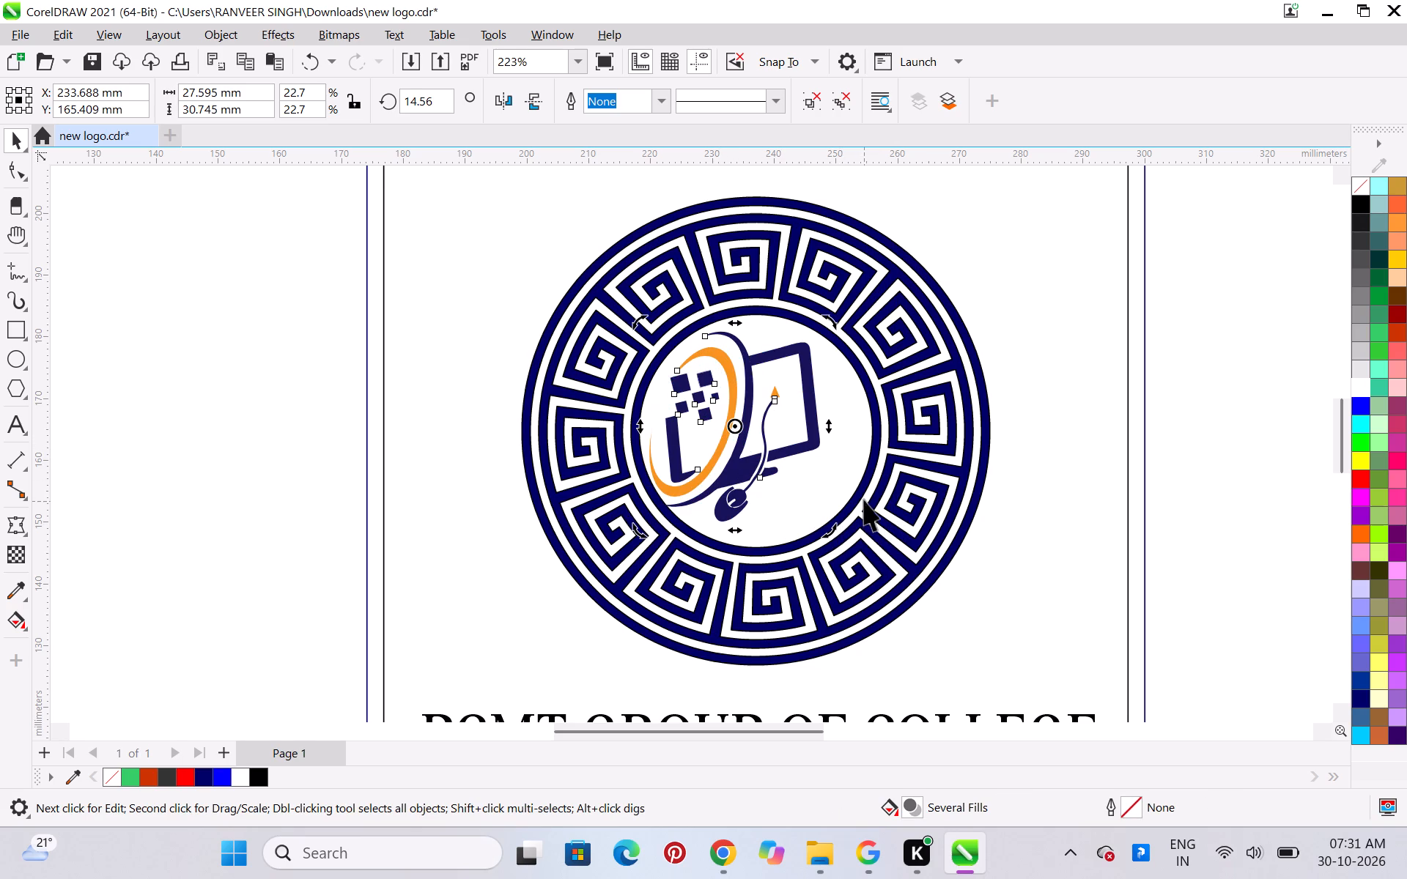
{"action": "left_click_drag", "start_coordinate": [830, 317], "coordinate": [838, 341]}
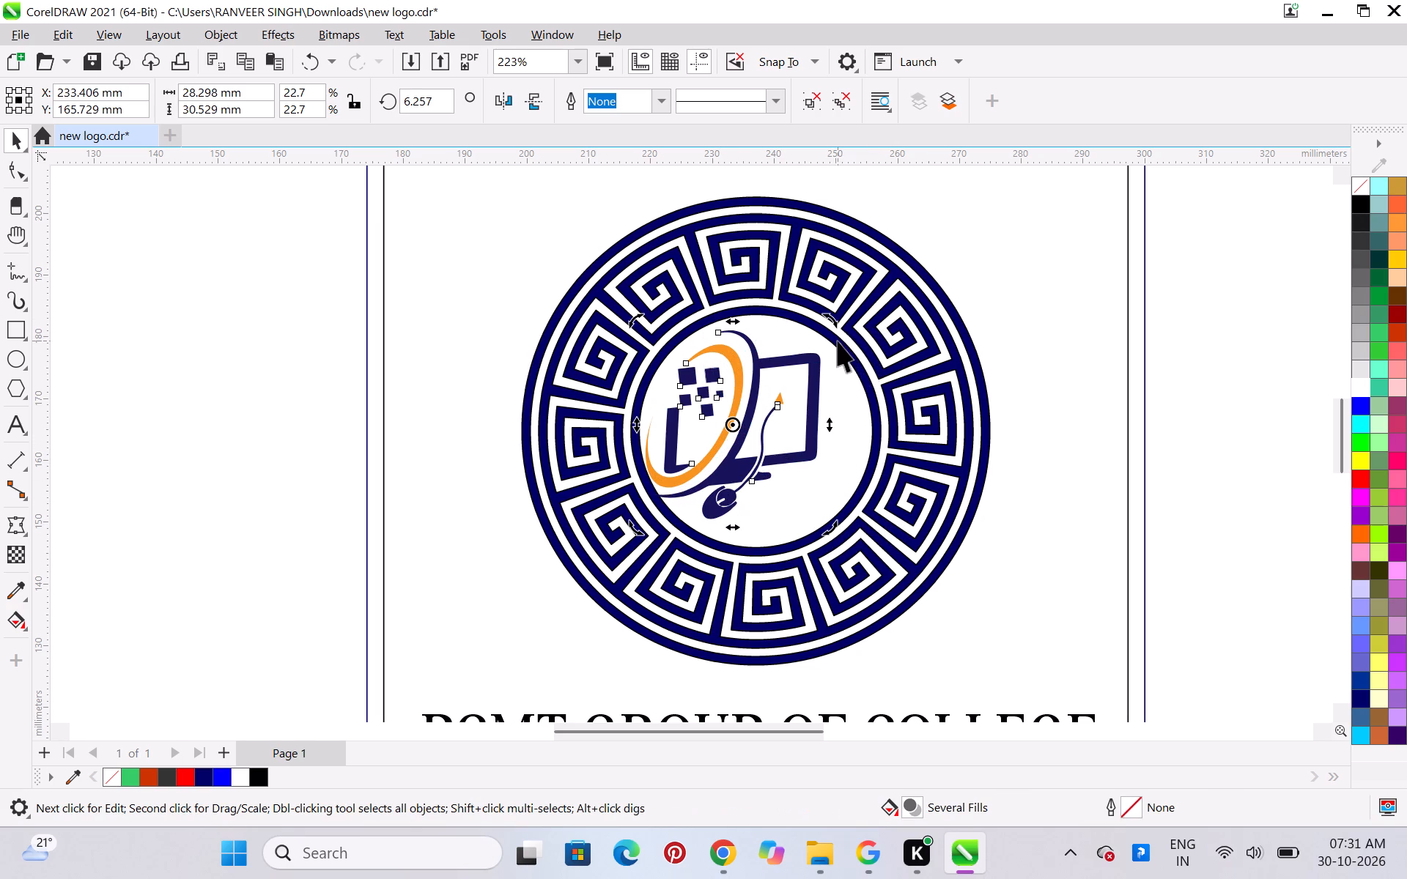
{"action": "left_click_drag", "start_coordinate": [835, 319], "coordinate": [840, 330]}
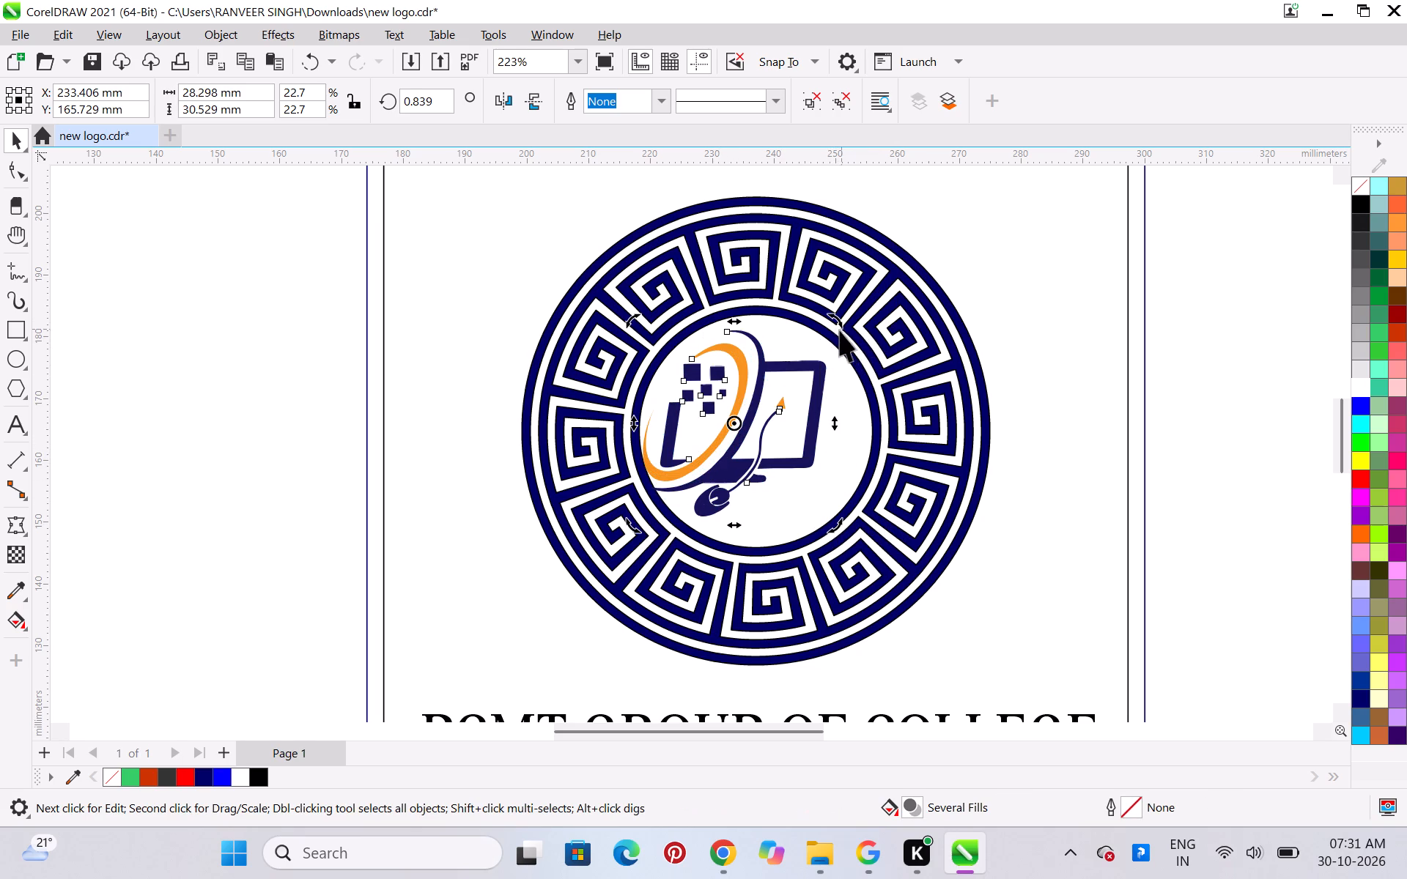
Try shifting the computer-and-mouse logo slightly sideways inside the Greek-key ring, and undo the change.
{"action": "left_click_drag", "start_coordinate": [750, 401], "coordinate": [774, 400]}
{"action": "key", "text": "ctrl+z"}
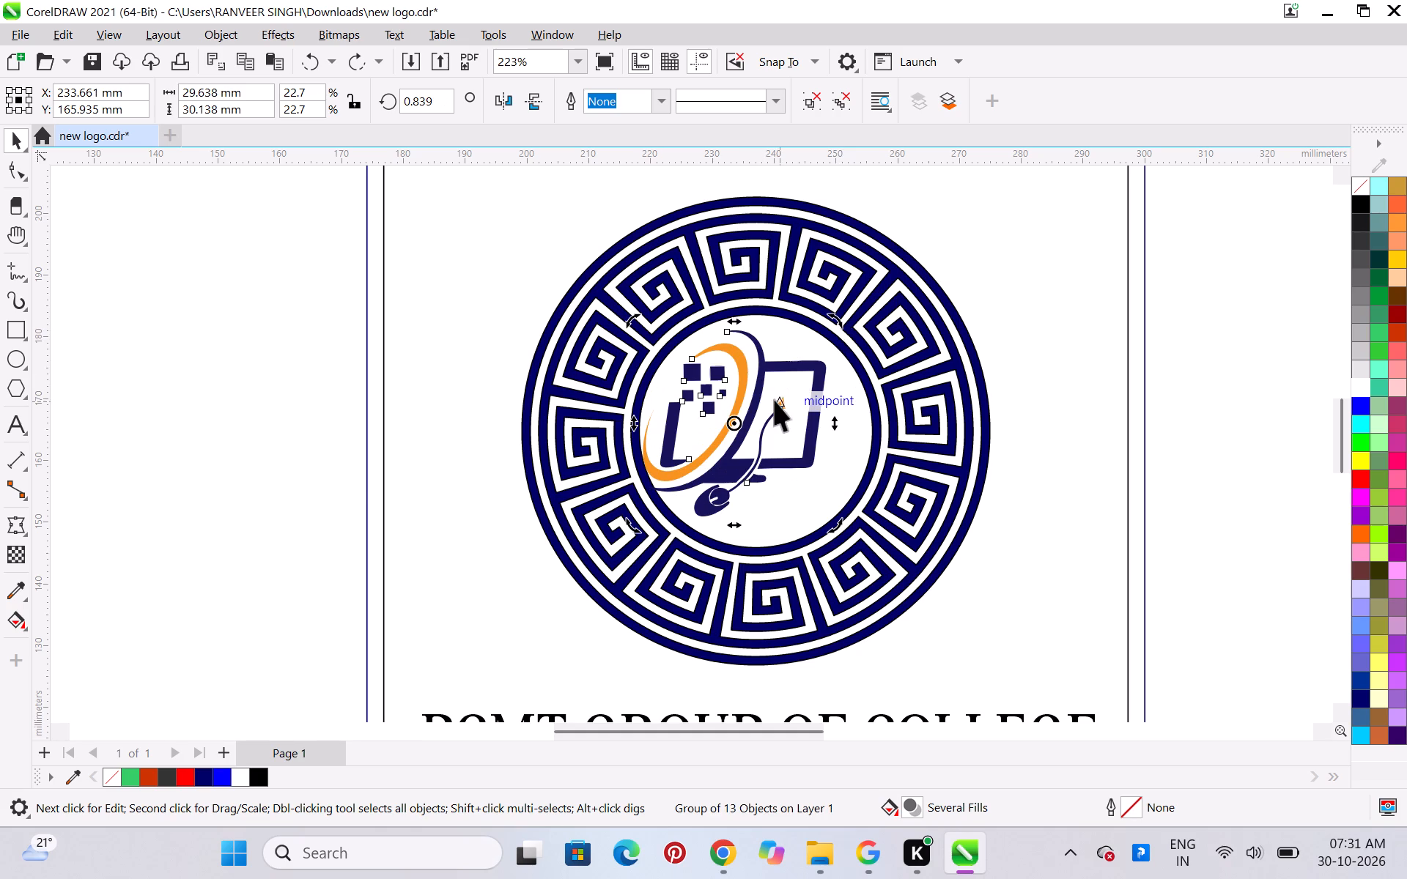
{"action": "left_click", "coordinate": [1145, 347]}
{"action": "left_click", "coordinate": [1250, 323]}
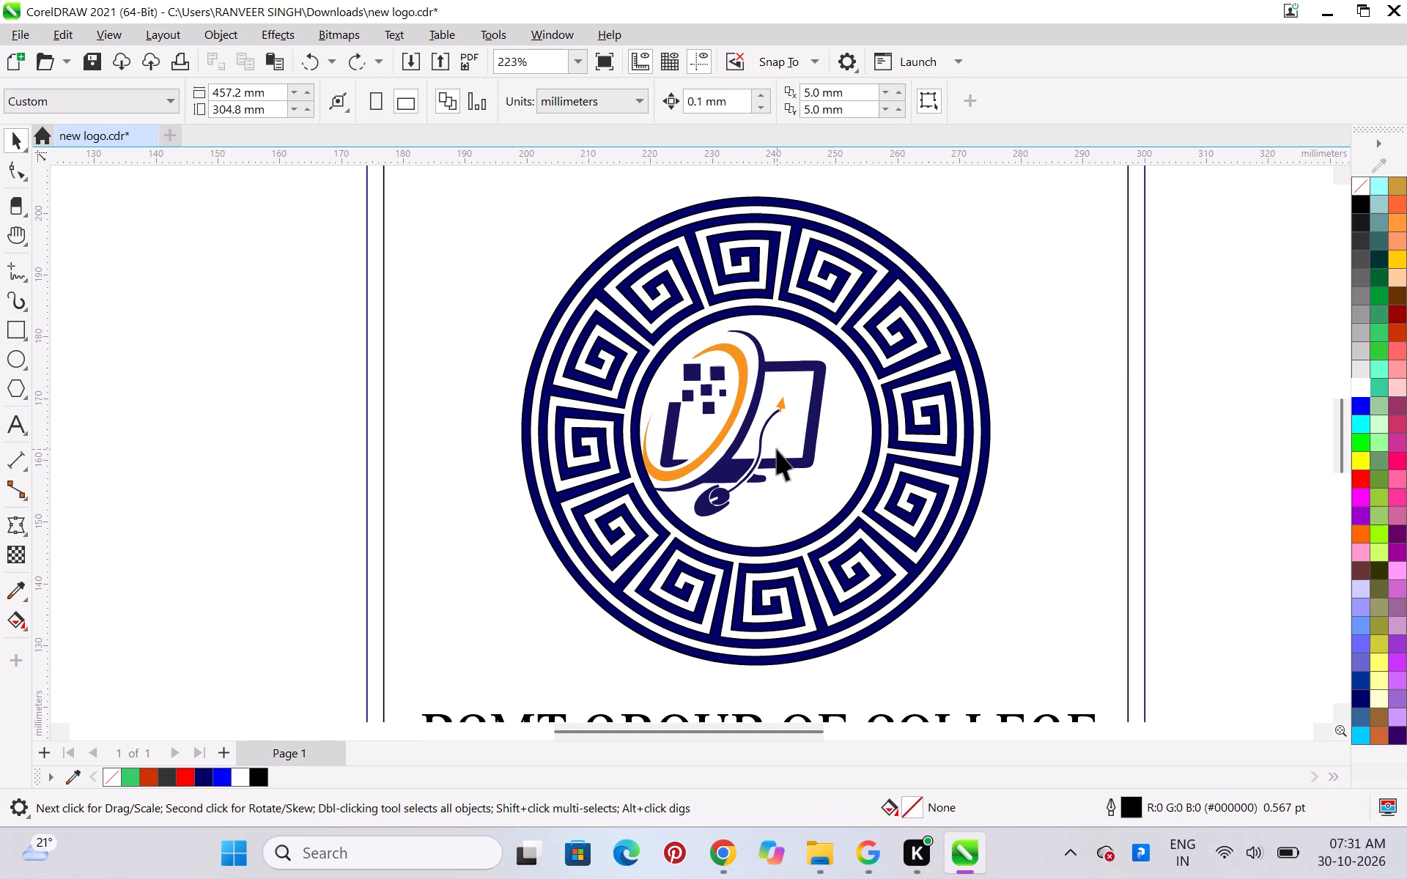
Move the computer-and-mouse logo towards the ring's centre, to about X 237.4 mm, Y 164.4 mm.
{"action": "left_click", "coordinate": [738, 450]}
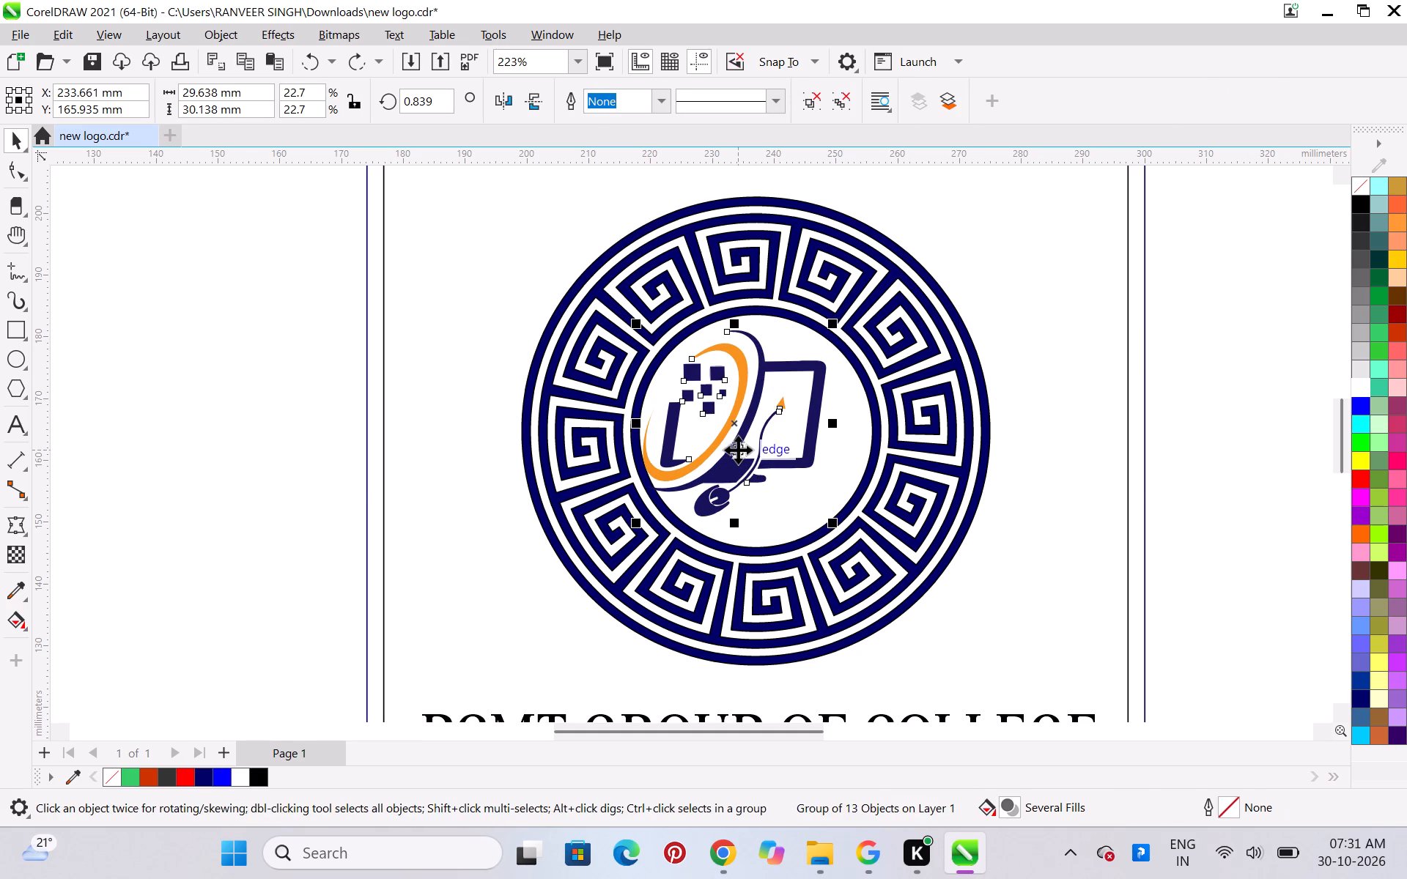
{"action": "left_click_drag", "start_coordinate": [736, 448], "coordinate": [762, 459]}
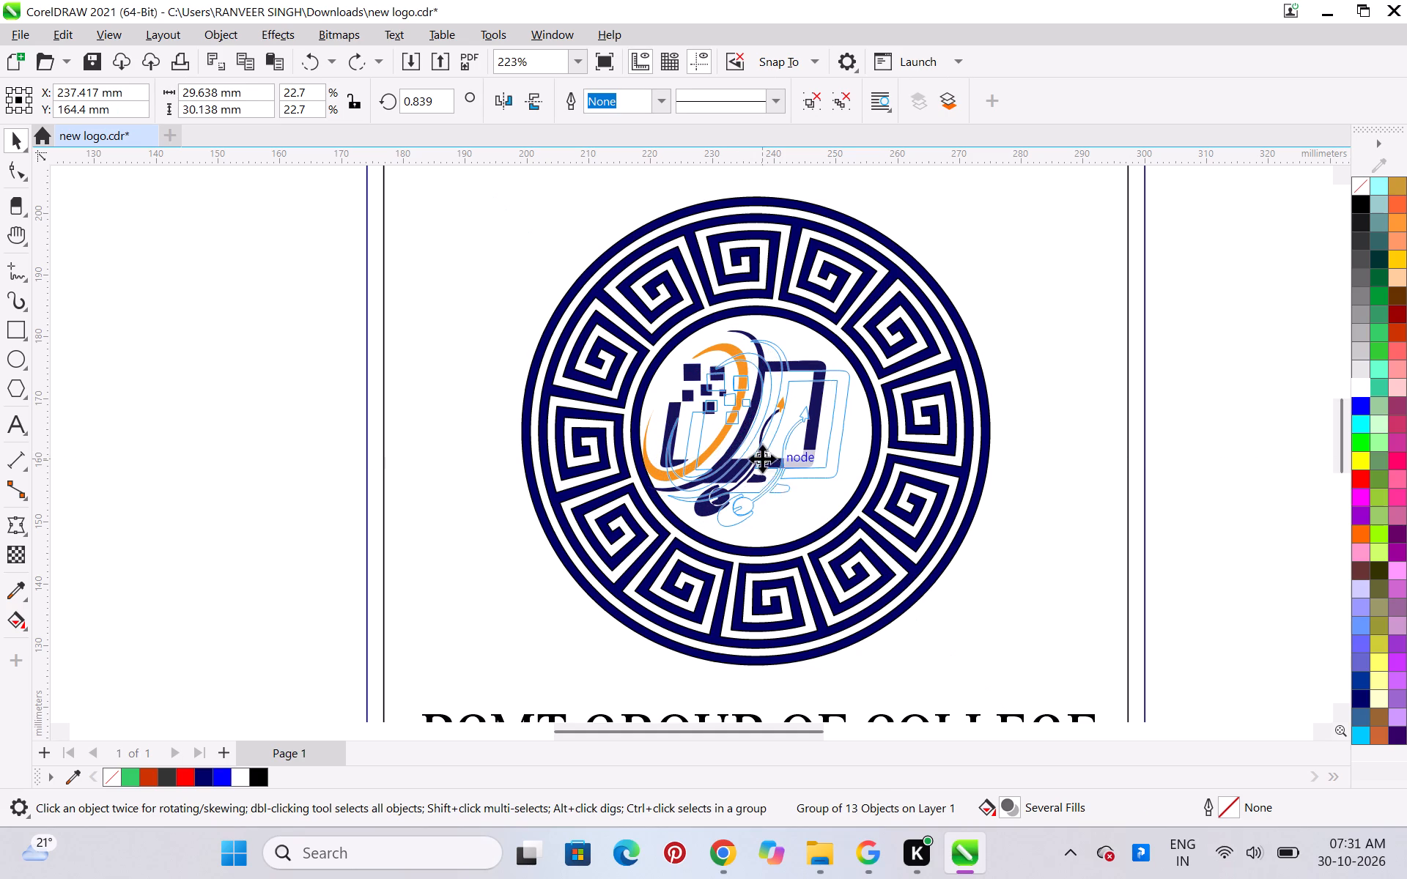
{"action": "left_click", "coordinate": [1155, 424]}
Examine the repositioned computer-and-mouse logo within the ring and the balance of the whole framed design.
{"action": "scroll", "coordinate": [1155, 424], "scroll_direction": "down", "scroll_amount": 6}
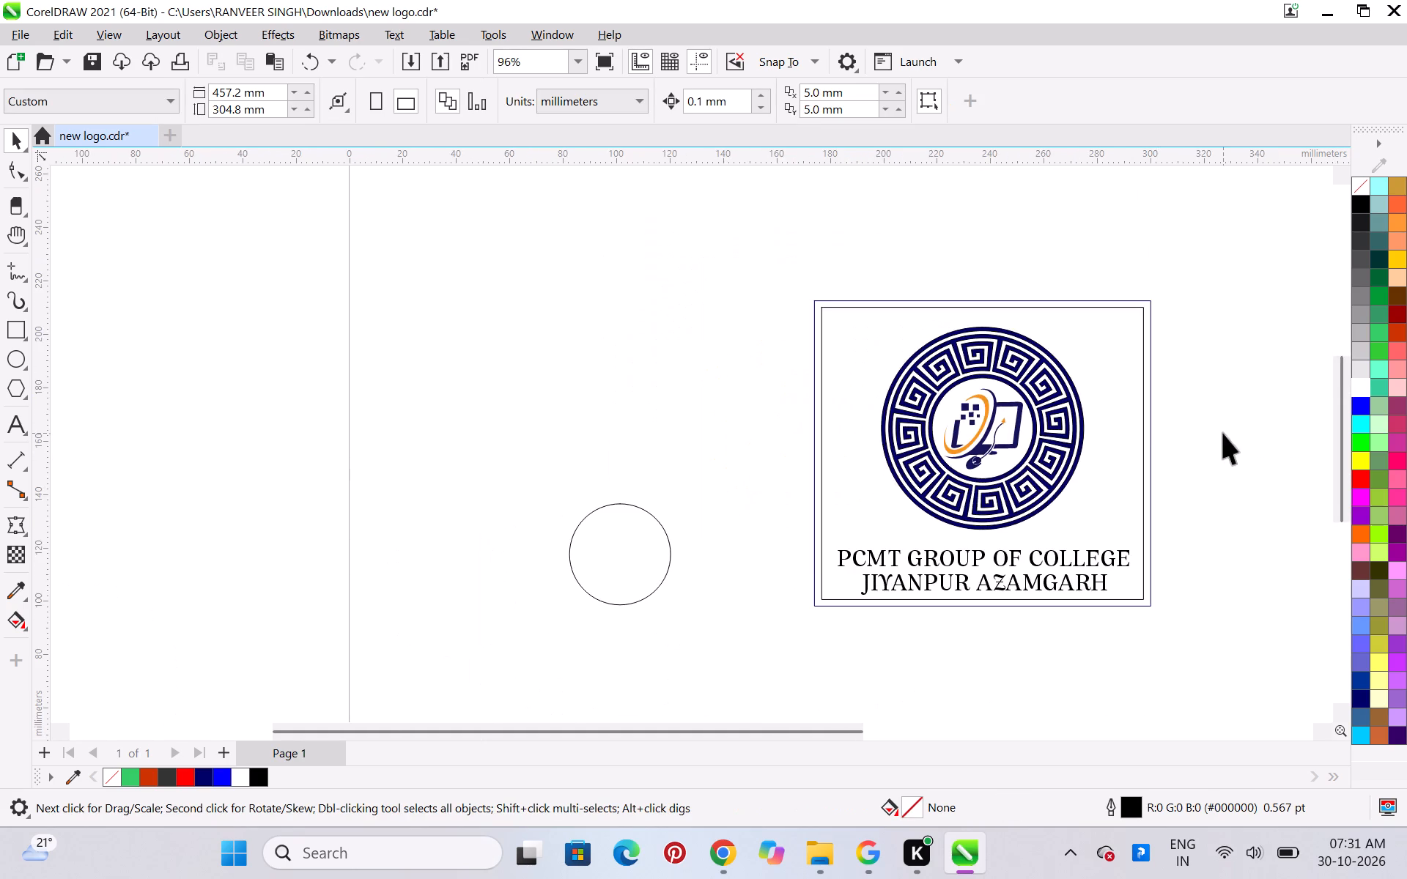
{"action": "scroll", "coordinate": [1223, 433], "scroll_direction": "up", "scroll_amount": 6}
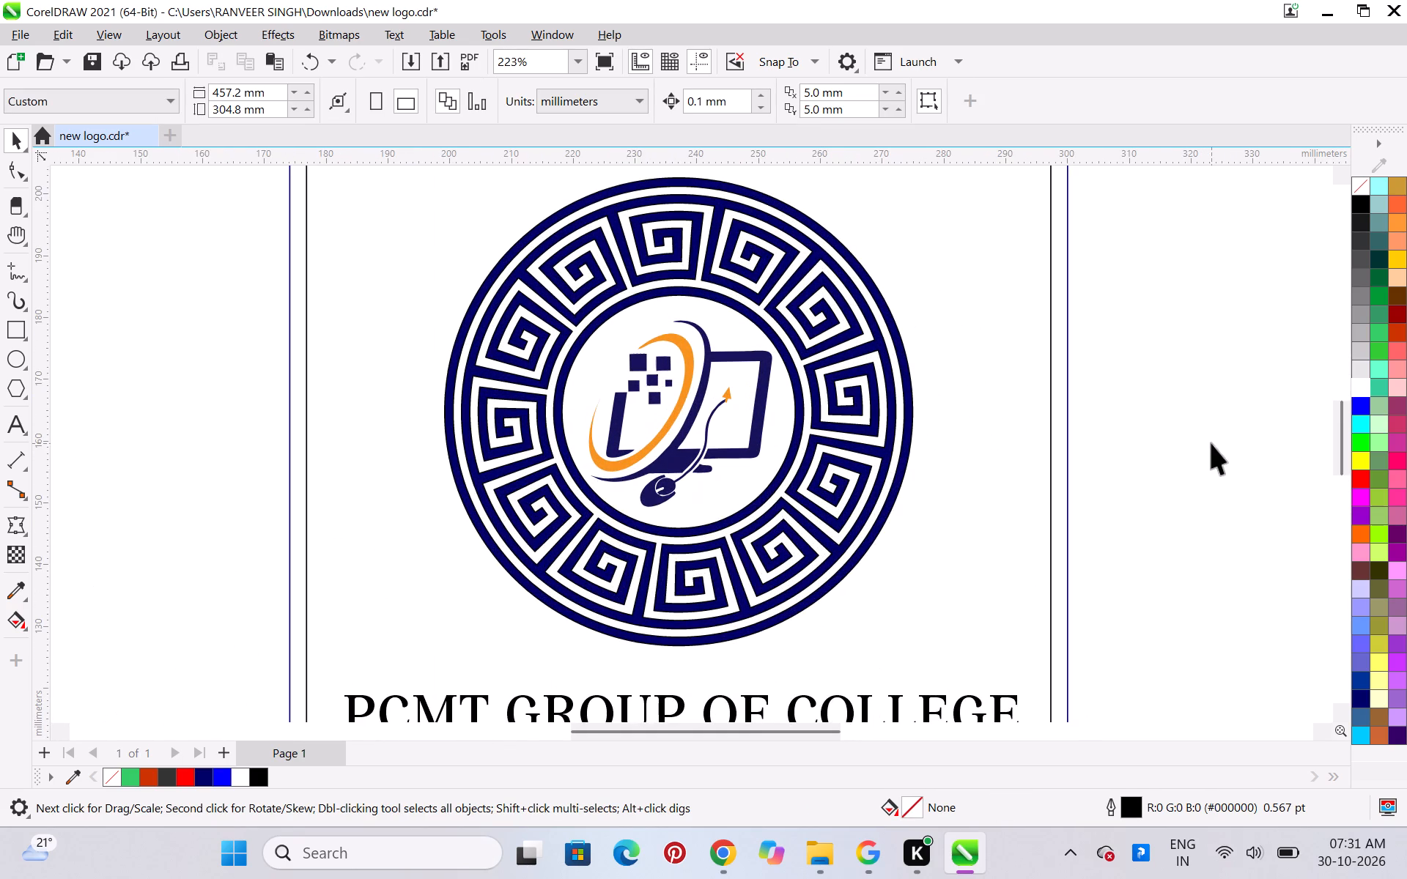
{"action": "scroll", "coordinate": [1211, 443], "scroll_direction": "down", "scroll_amount": 4}
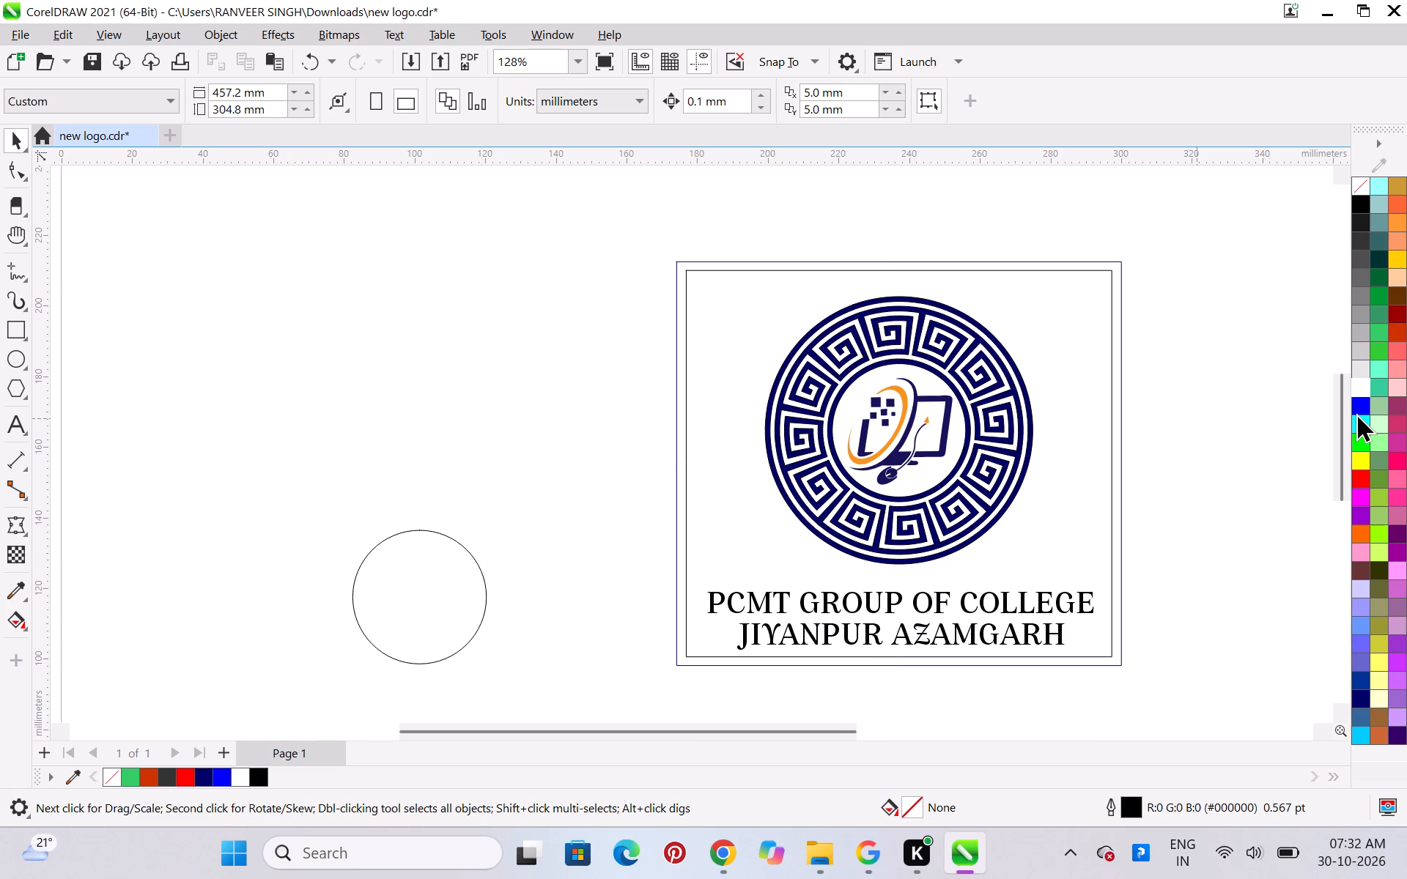
{"action": "scroll", "coordinate": [272, 868], "scroll_direction": "down", "scroll_amount": 3}
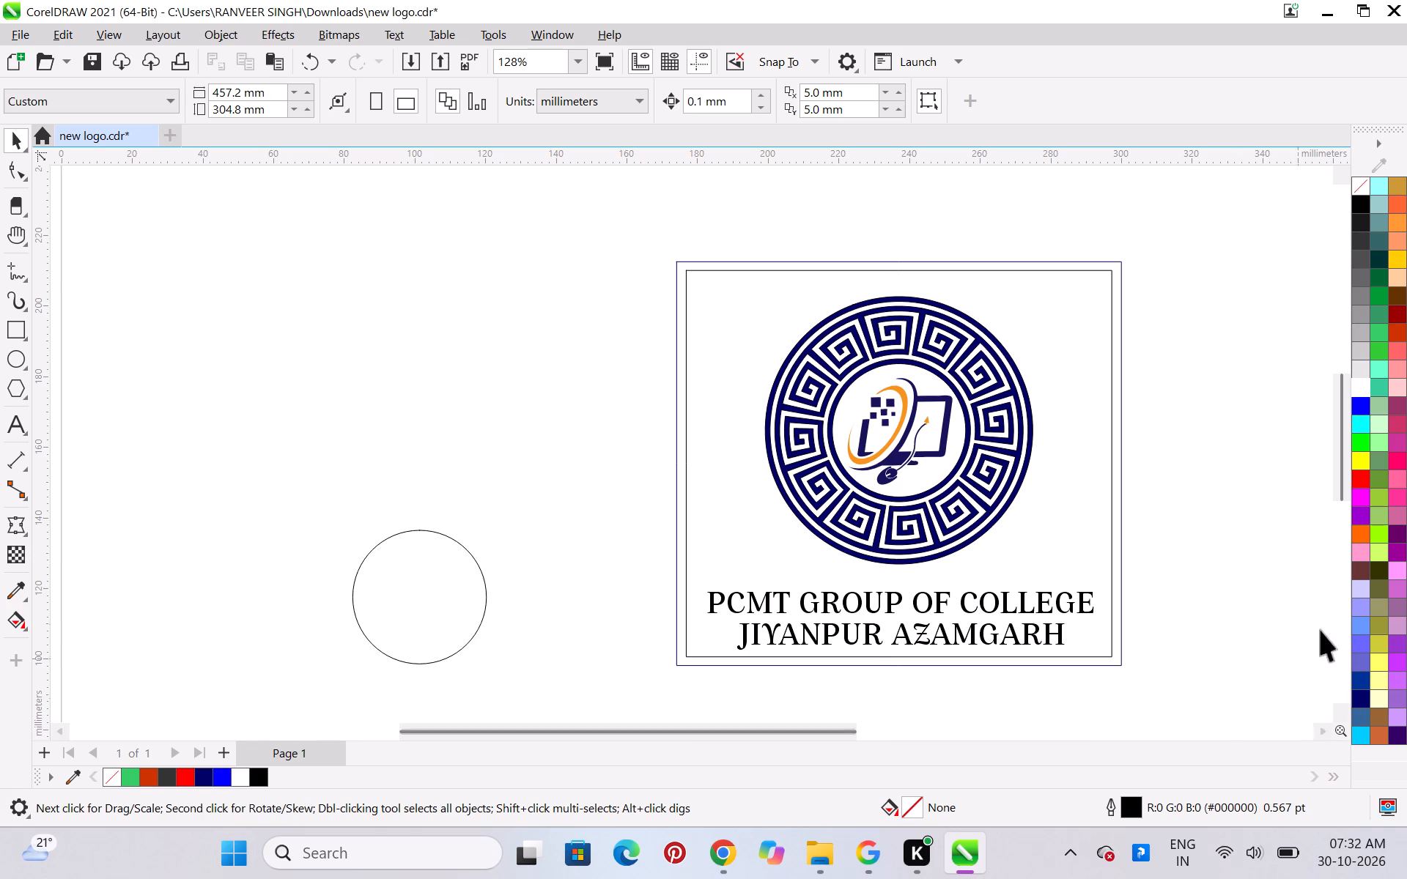
{"action": "scroll", "coordinate": [1323, 557], "scroll_direction": "up", "scroll_amount": 4}
{"action": "scroll", "coordinate": [1323, 557], "scroll_direction": "down", "scroll_amount": 3}
{"action": "left_click", "coordinate": [1244, 447]}
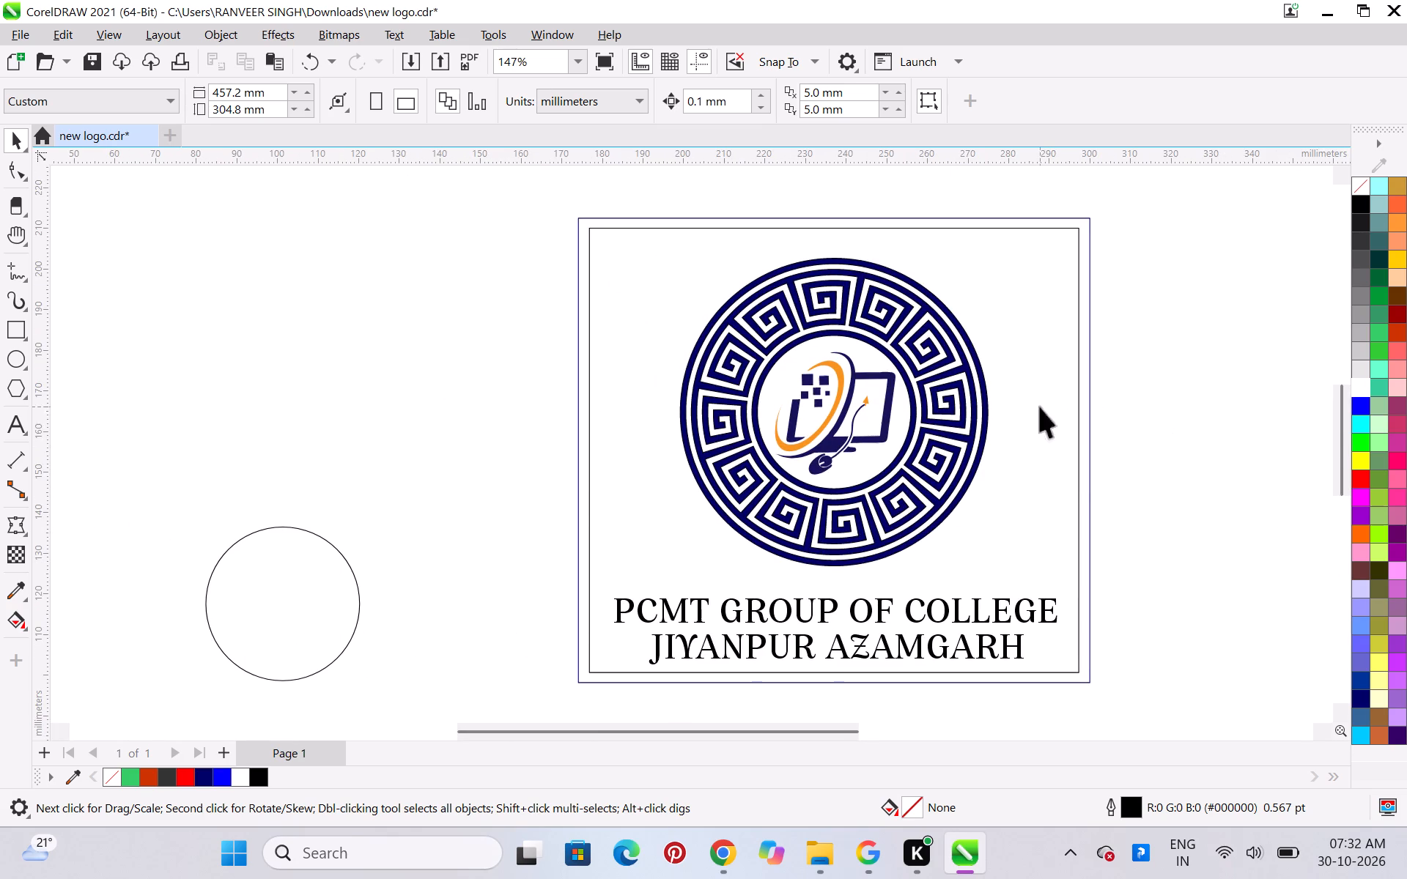
{"action": "scroll", "coordinate": [950, 464], "scroll_direction": "up", "scroll_amount": 1}
{"action": "scroll", "coordinate": [945, 472], "scroll_direction": "down", "scroll_amount": 2}
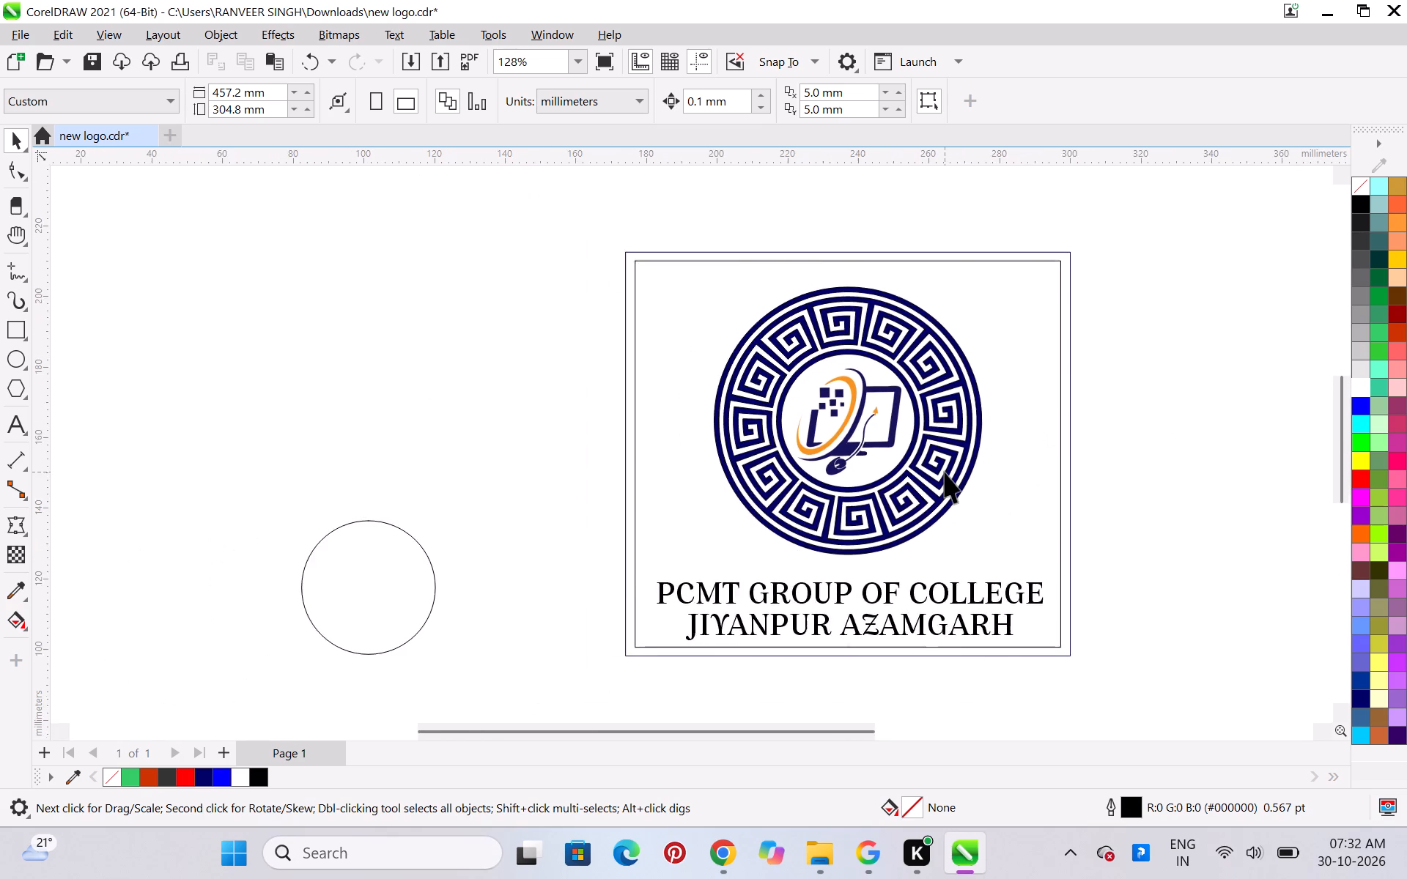
{"action": "scroll", "coordinate": [945, 472], "scroll_direction": "up", "scroll_amount": 4}
{"action": "scroll", "coordinate": [945, 472], "scroll_direction": "down", "scroll_amount": 3}
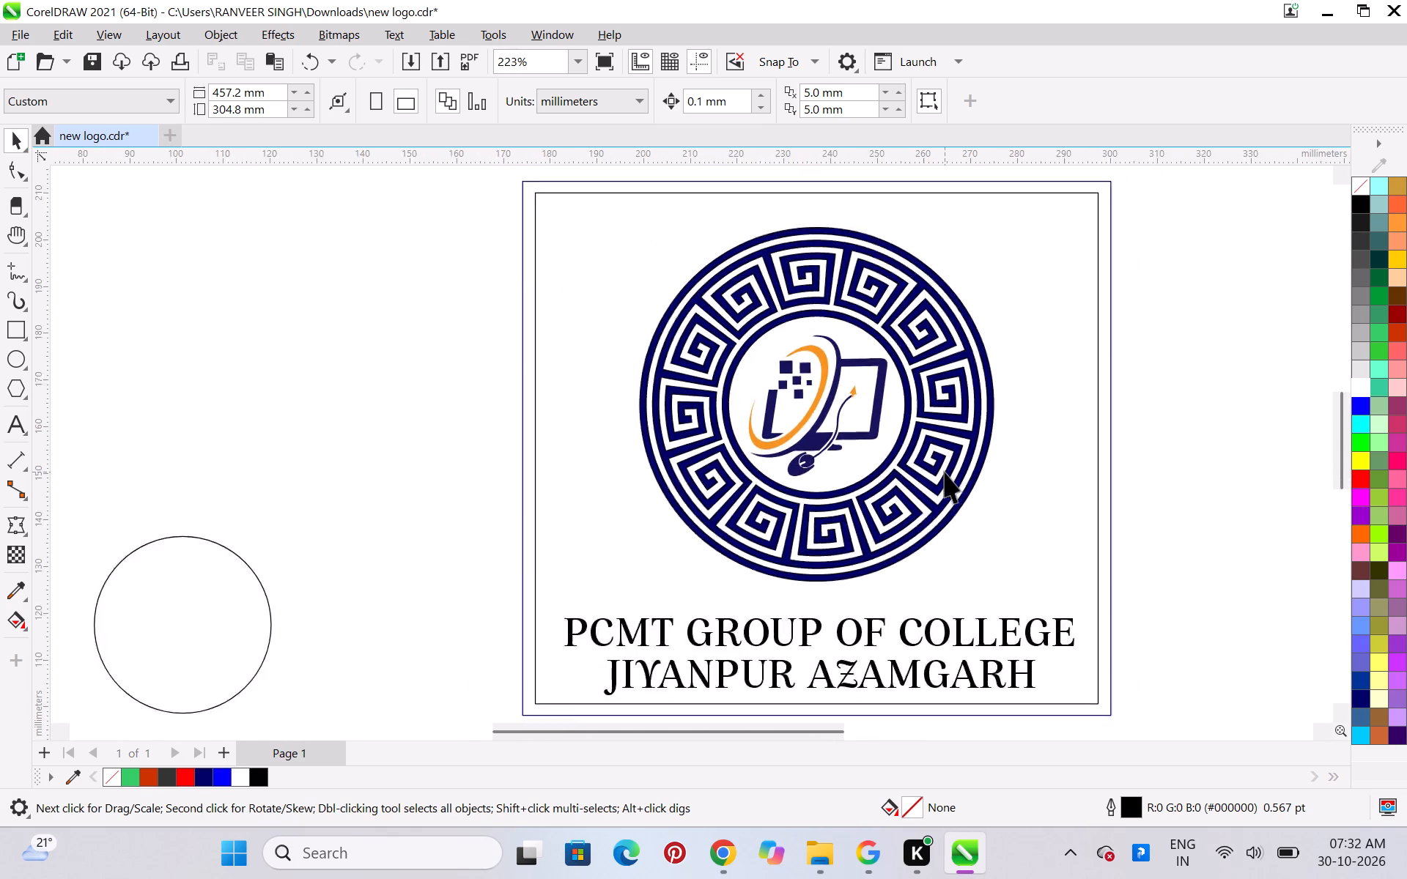
{"action": "scroll", "coordinate": [945, 472], "scroll_direction": "down", "scroll_amount": 2}
{"action": "scroll", "coordinate": [944, 472], "scroll_direction": "up", "scroll_amount": 1}
{"action": "left_click", "coordinate": [1175, 418]}
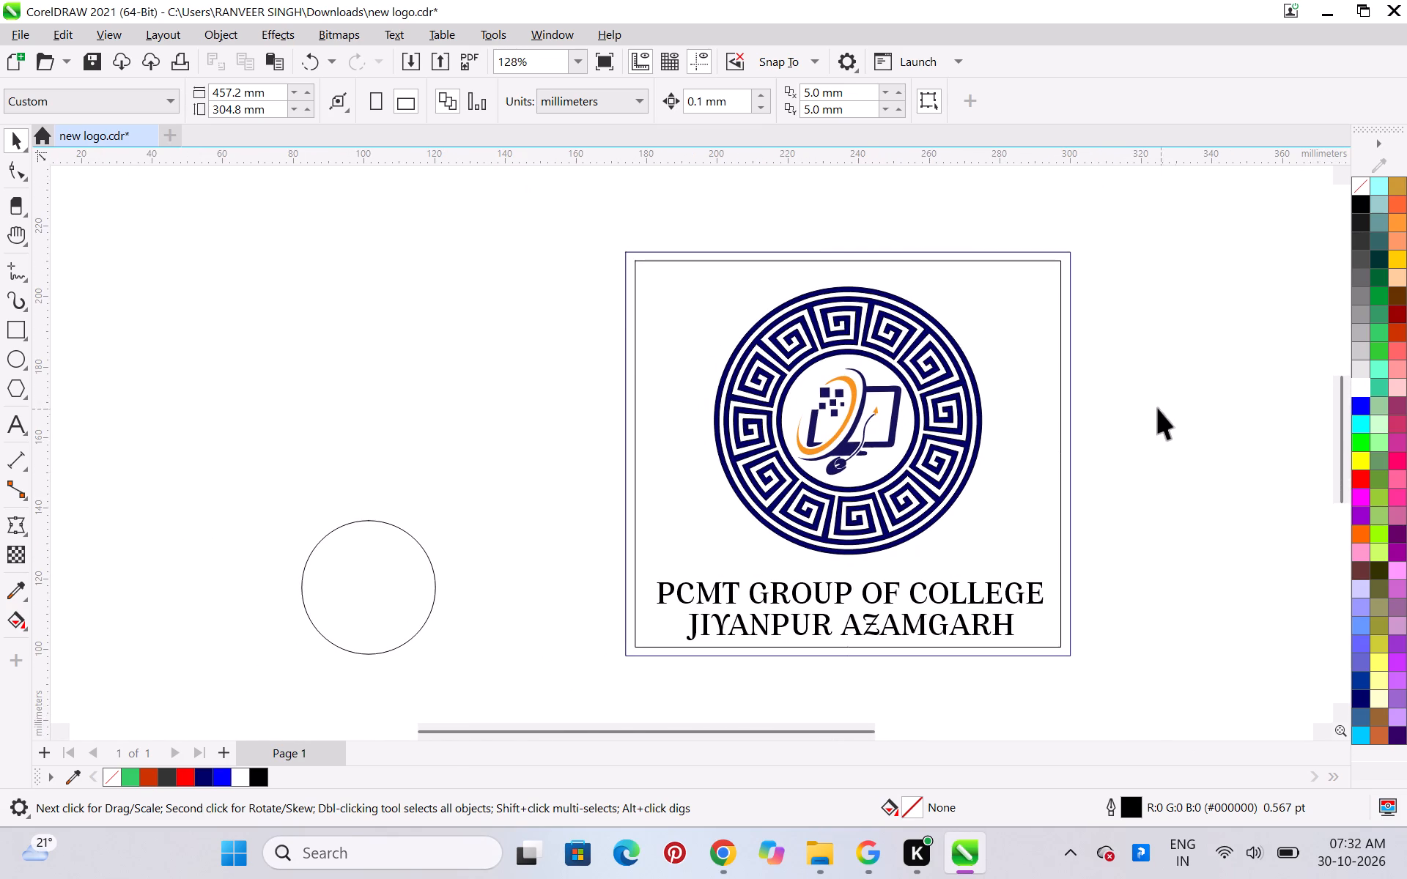
Set the outline width of the outer frame rectangle to 1.5 pt.
{"action": "left_click", "coordinate": [1068, 455]}
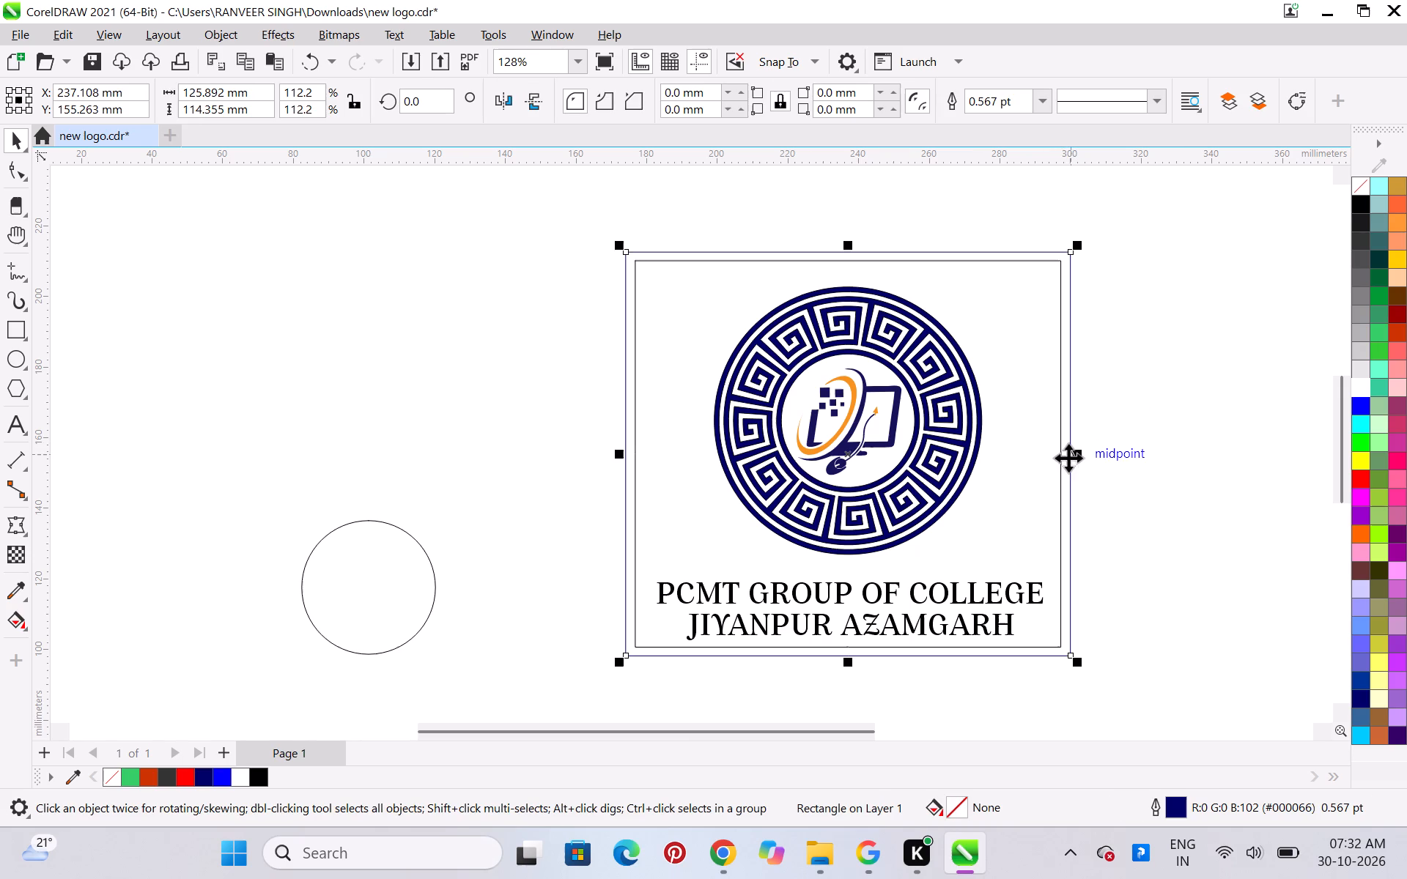
{"action": "left_click_drag", "start_coordinate": [1029, 102], "coordinate": [933, 114]}
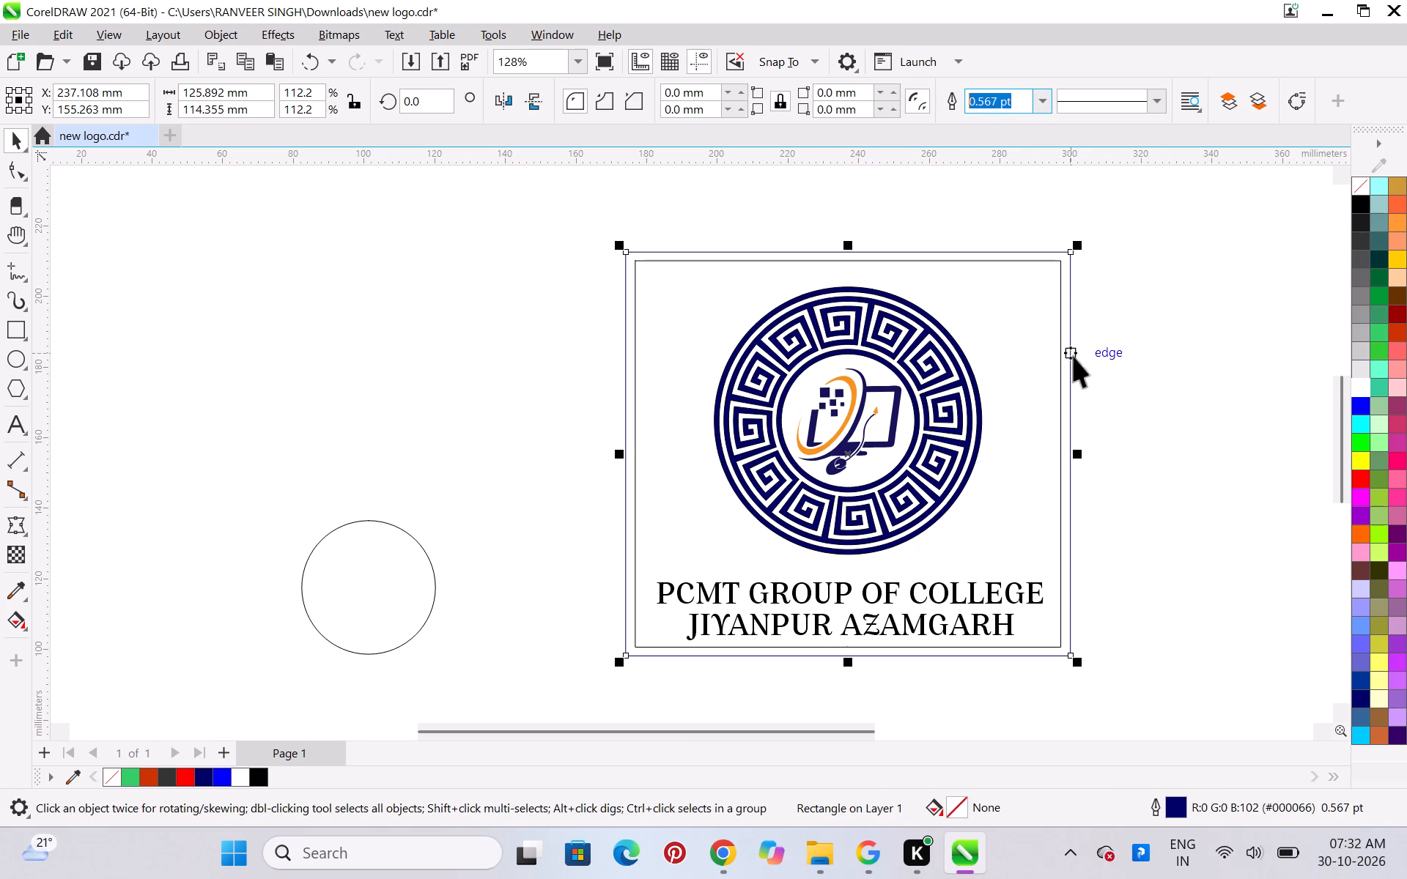
{"action": "type", "text": "1.5"}
{"action": "key", "text": "Return"}
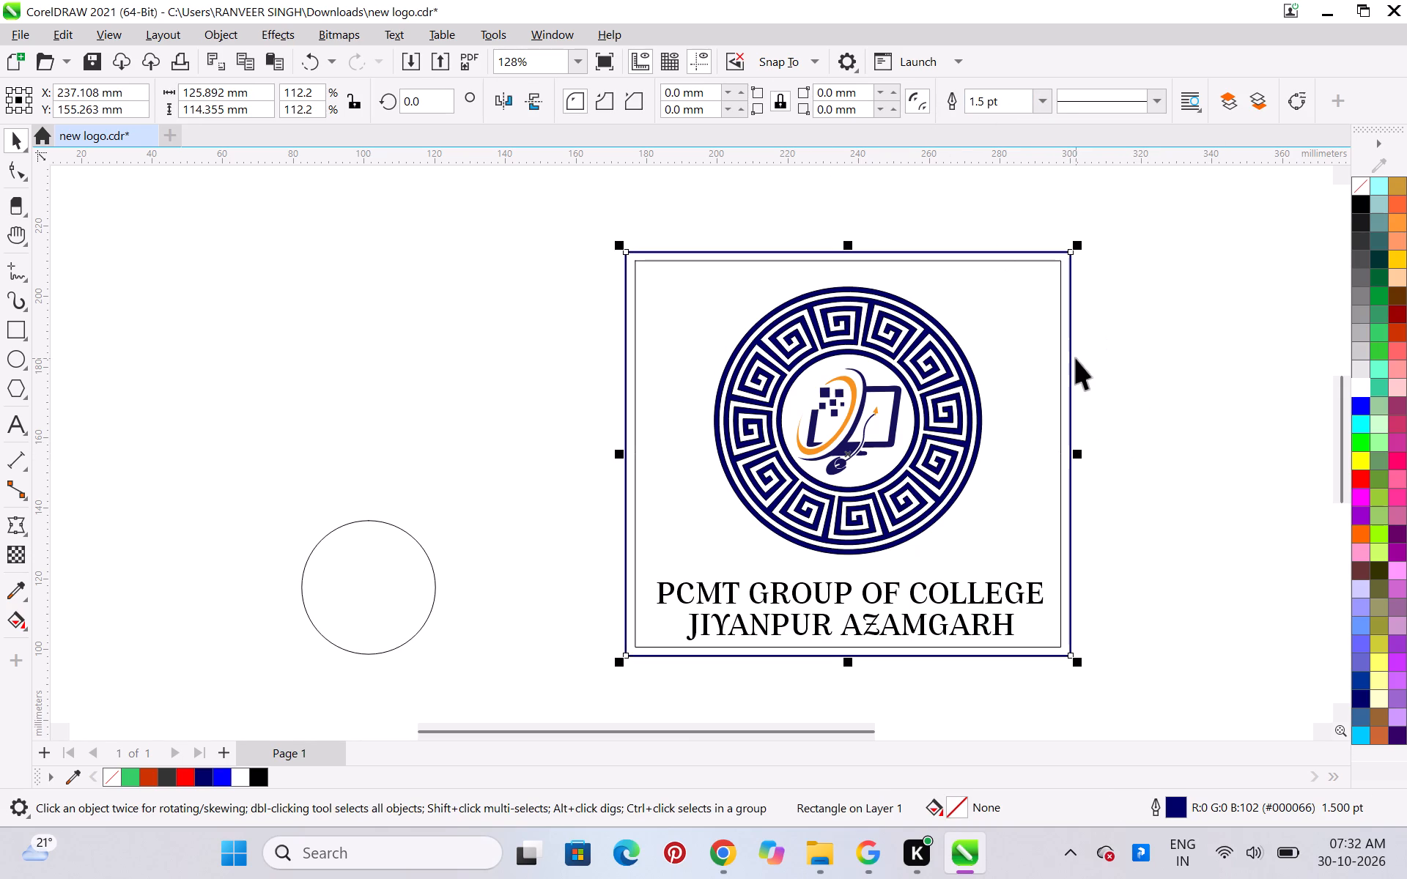
{"action": "left_click", "coordinate": [1090, 351]}
Send the outer frame rectangle back one position in the stacking order.
{"action": "left_click", "coordinate": [1057, 360]}
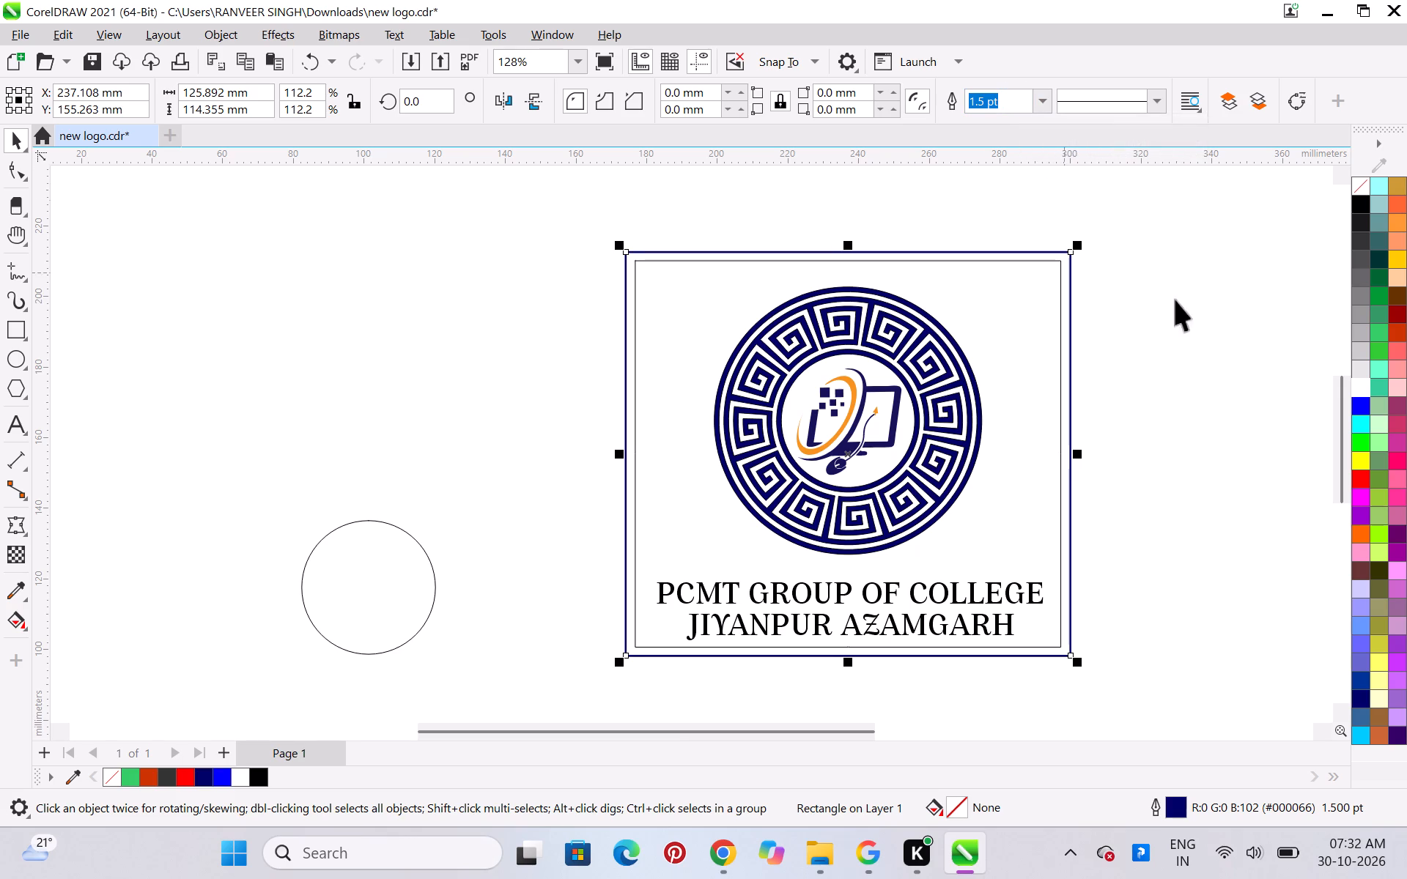
{"action": "left_click", "coordinate": [1187, 309]}
{"action": "left_click", "coordinate": [1056, 326]}
{"action": "key", "text": "ctrl+Page_Down"}
Set the outline width of the inner frame rectangle to 1.5 pt.
{"action": "scroll", "coordinate": [1152, 305], "scroll_direction": "up", "scroll_amount": 1}
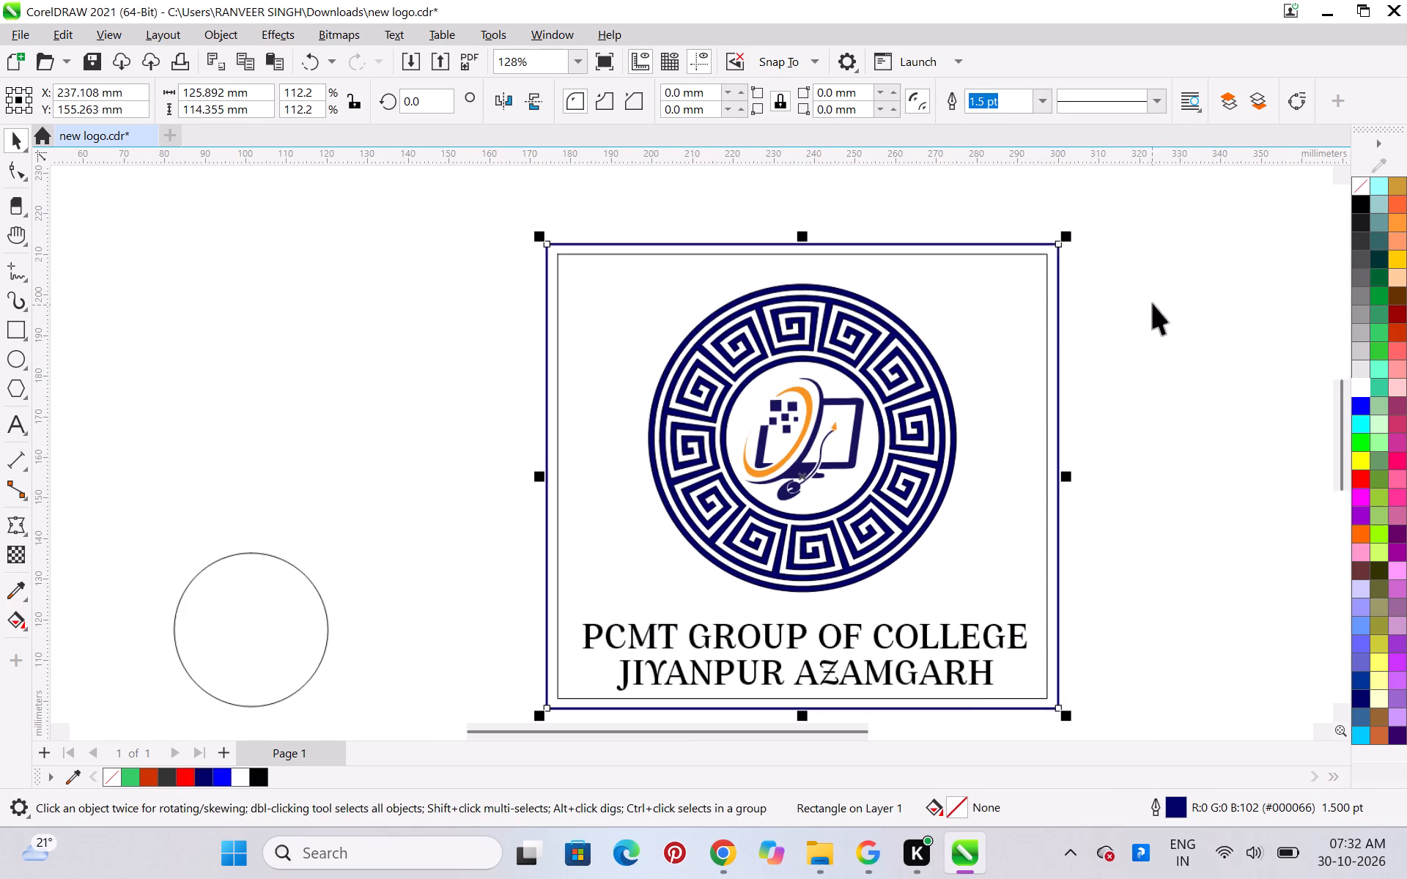
{"action": "left_click", "coordinate": [1153, 303]}
{"action": "left_click", "coordinate": [1046, 309]}
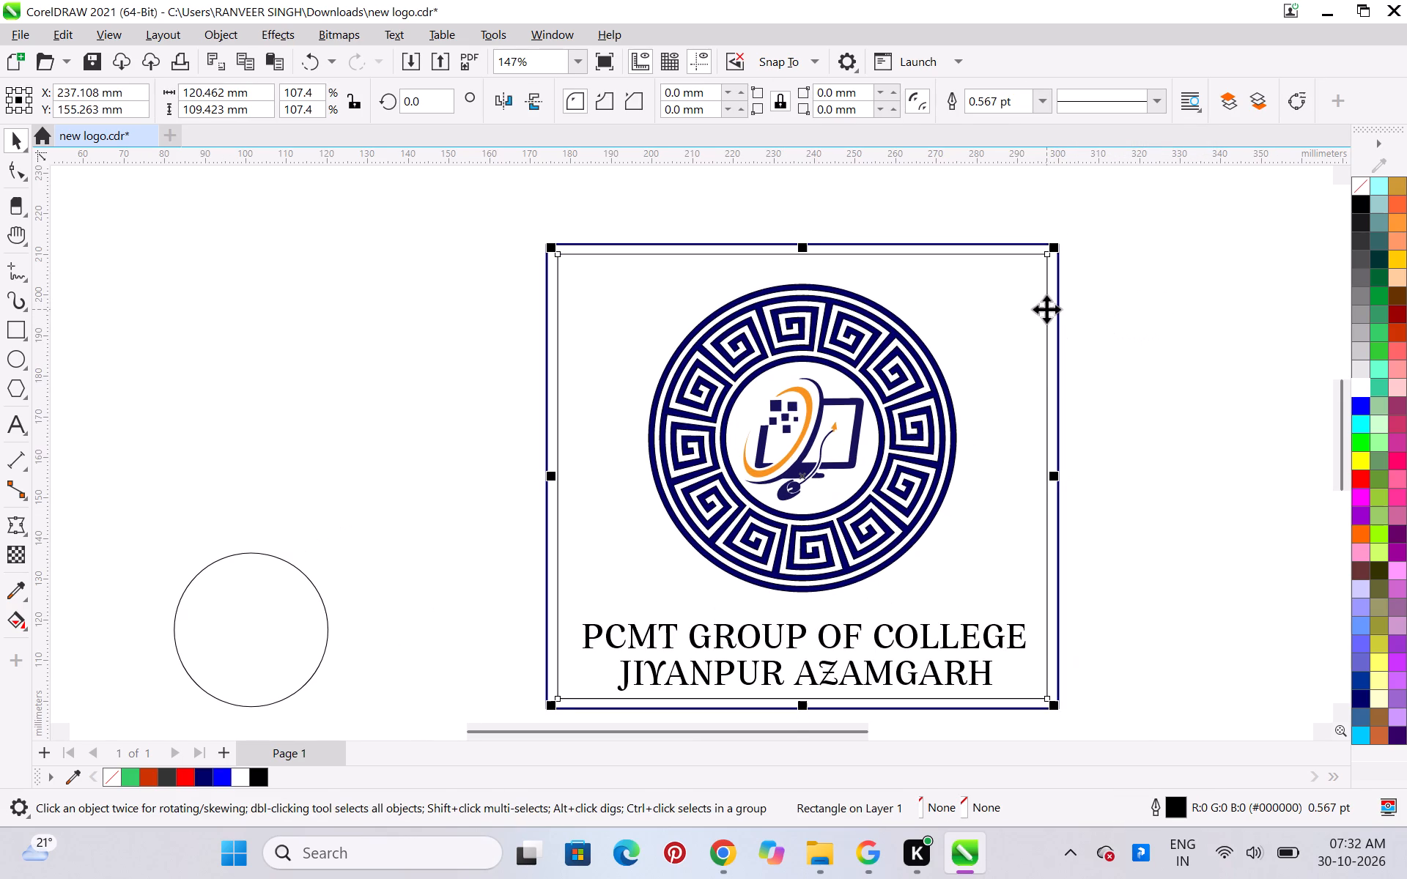
{"action": "left_click_drag", "start_coordinate": [1023, 95], "coordinate": [941, 103]}
{"action": "type", "text": "1.5"}
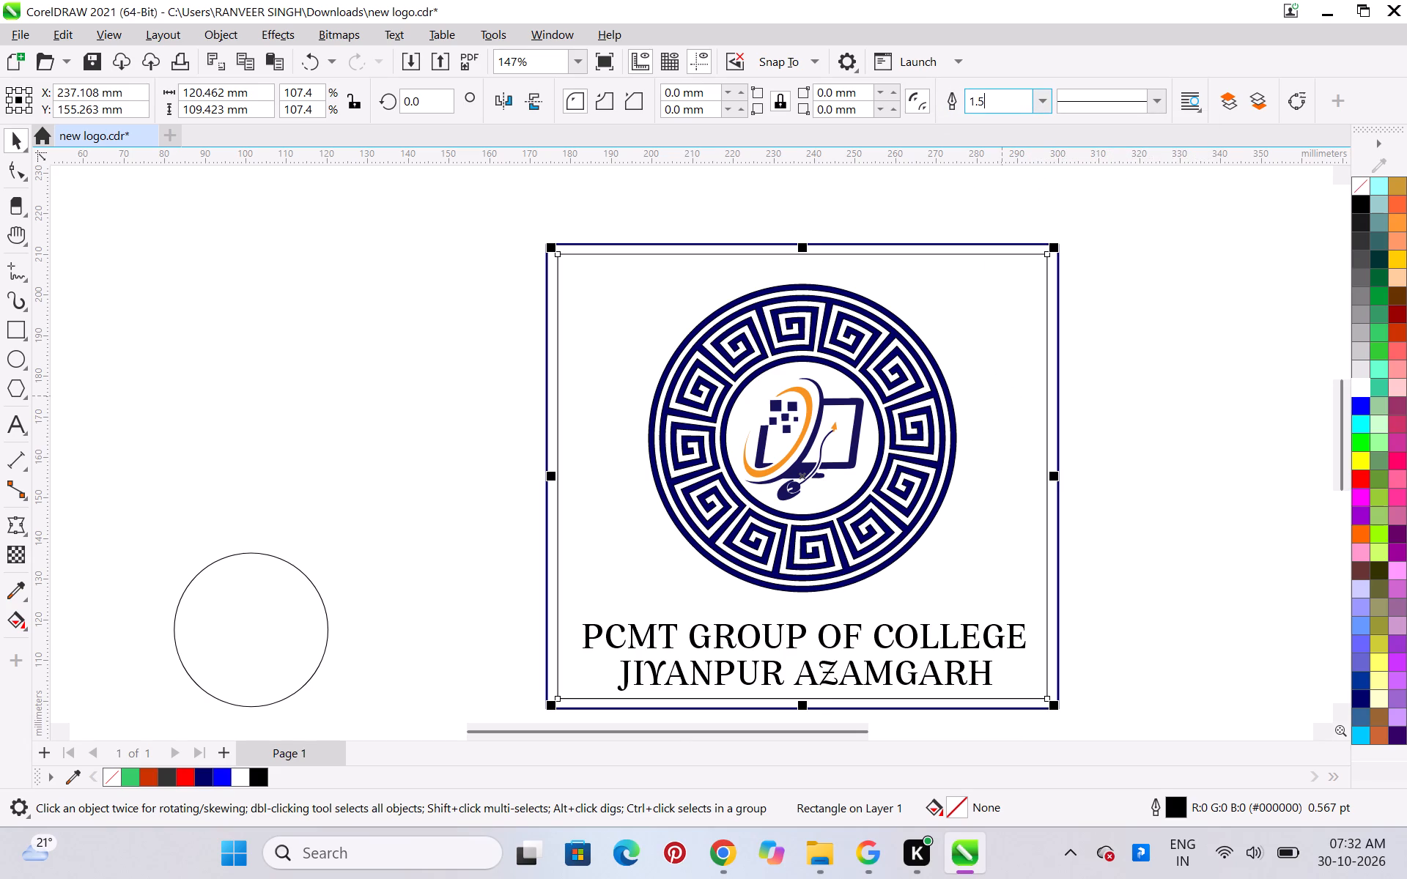
{"action": "key", "text": "Return"}
{"action": "left_click", "coordinate": [1214, 357]}
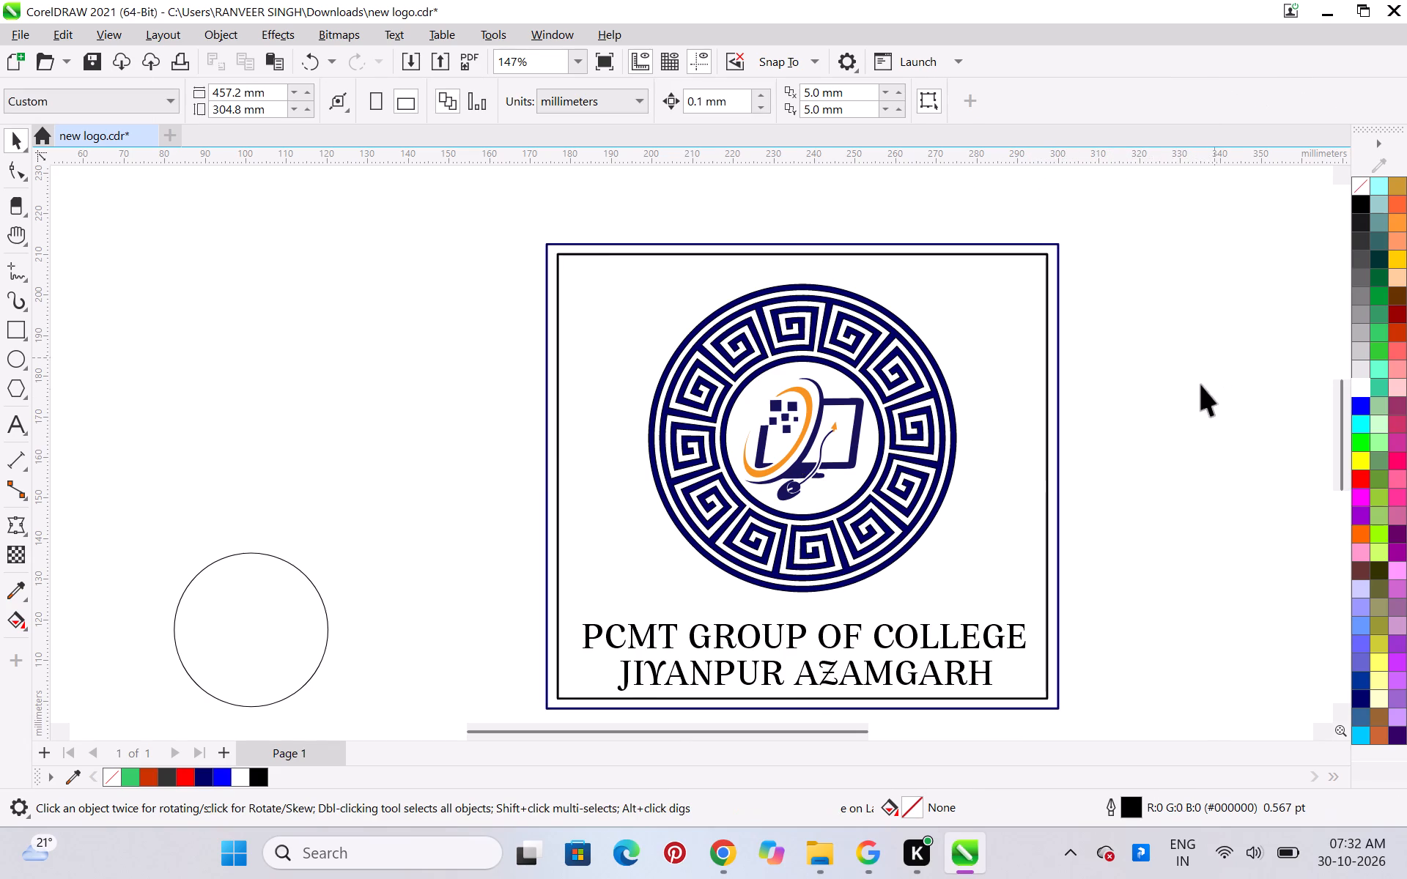
Examine the overall design with the thickened double frame around the ring and college name.
{"action": "scroll", "coordinate": [1198, 393], "scroll_direction": "down", "scroll_amount": 6}
{"action": "scroll", "coordinate": [1211, 488], "scroll_direction": "up", "scroll_amount": 6}
{"action": "scroll", "coordinate": [1211, 488], "scroll_direction": "down", "scroll_amount": 3}
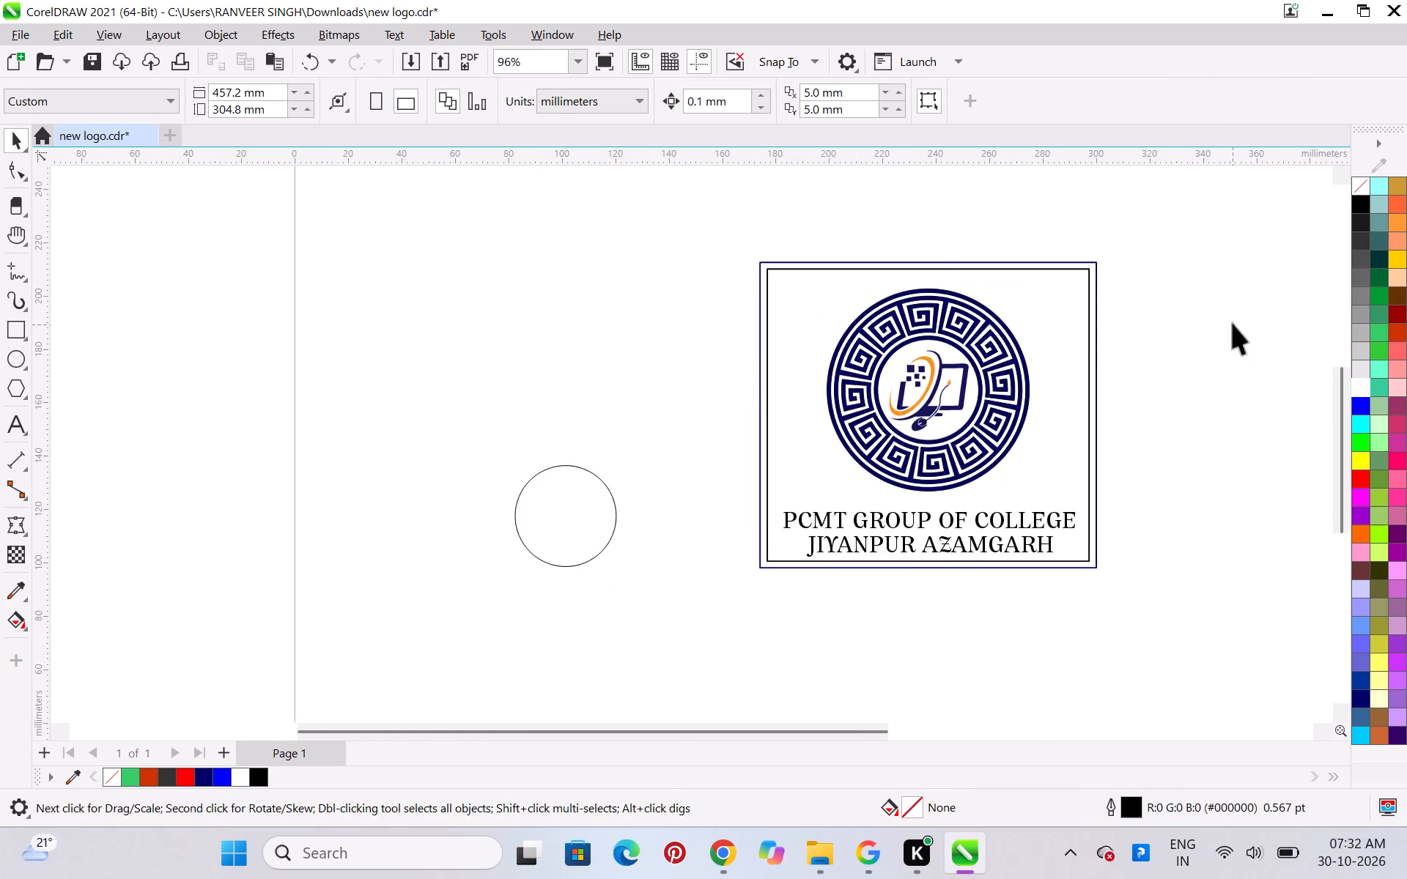
{"action": "scroll", "coordinate": [1233, 323], "scroll_direction": "up", "scroll_amount": 2}
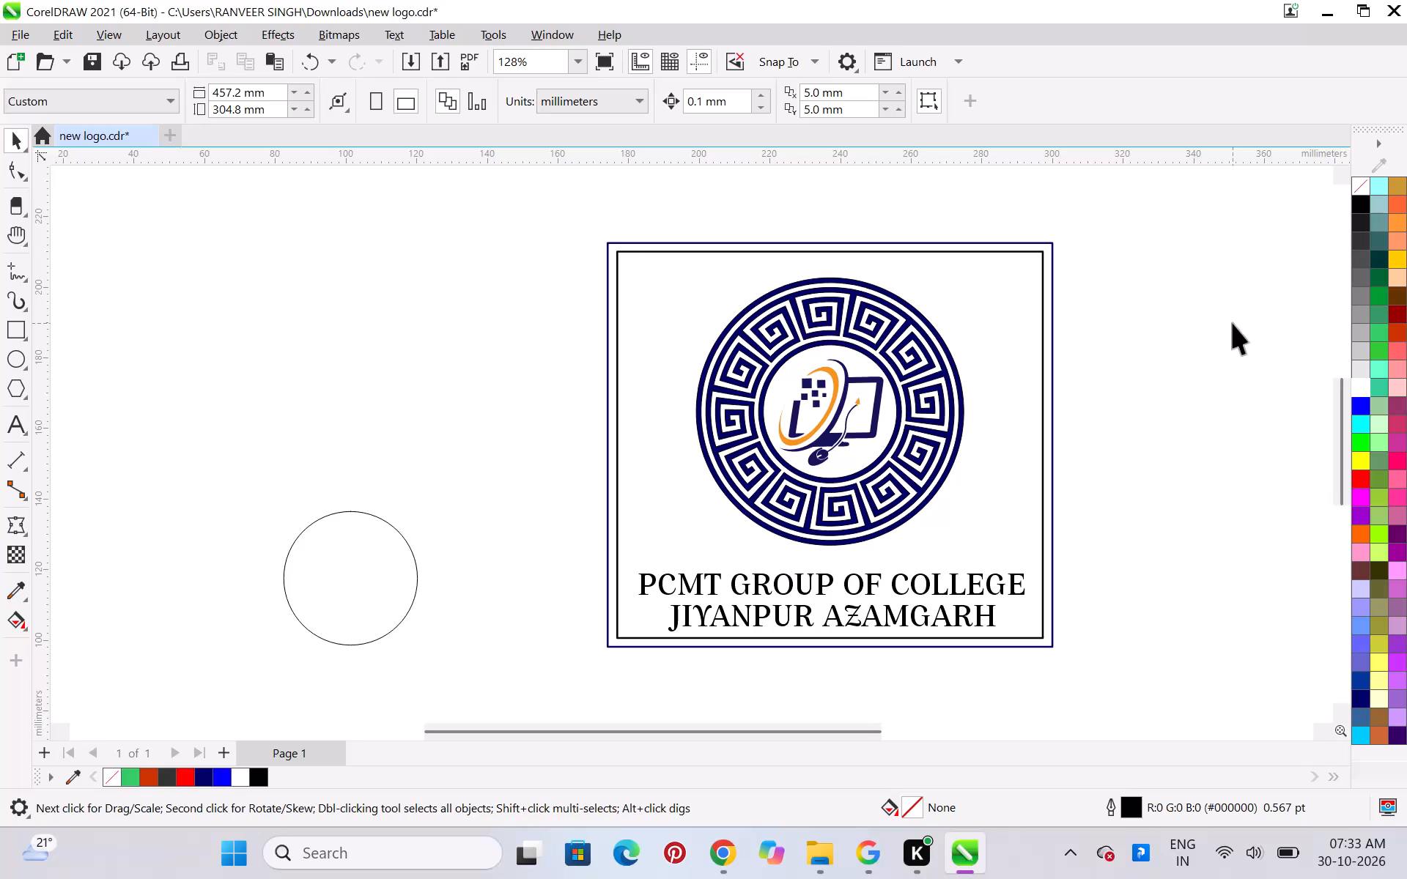
{"action": "scroll", "coordinate": [1034, 672], "scroll_direction": "down", "scroll_amount": 2}
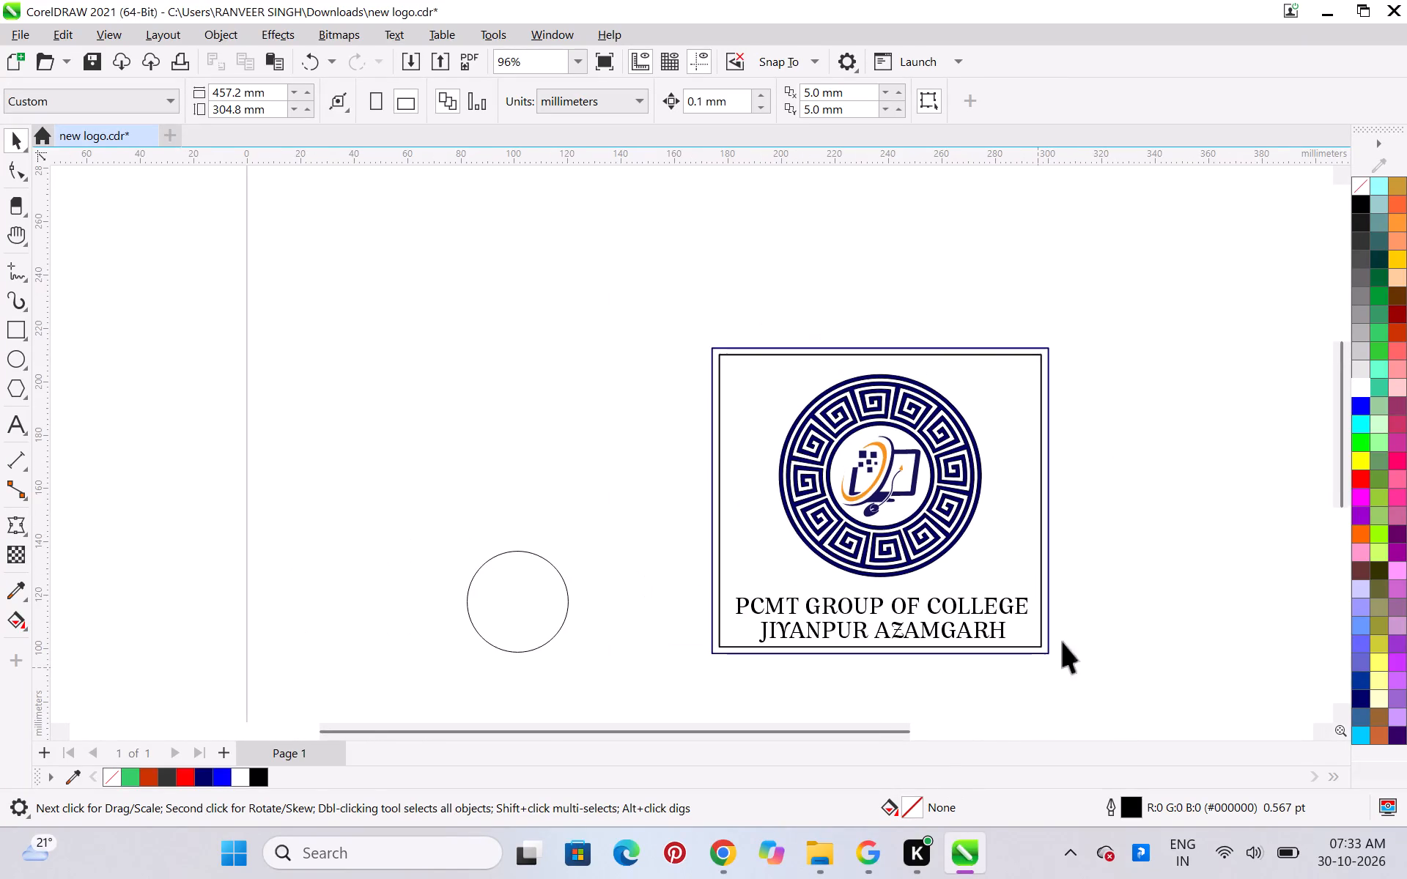
{"action": "scroll", "coordinate": [1104, 579], "scroll_direction": "up", "scroll_amount": 4}
{"action": "scroll", "coordinate": [1090, 587], "scroll_direction": "down", "scroll_amount": 6}
{"action": "scroll", "coordinate": [1116, 620], "scroll_direction": "up", "scroll_amount": 2}
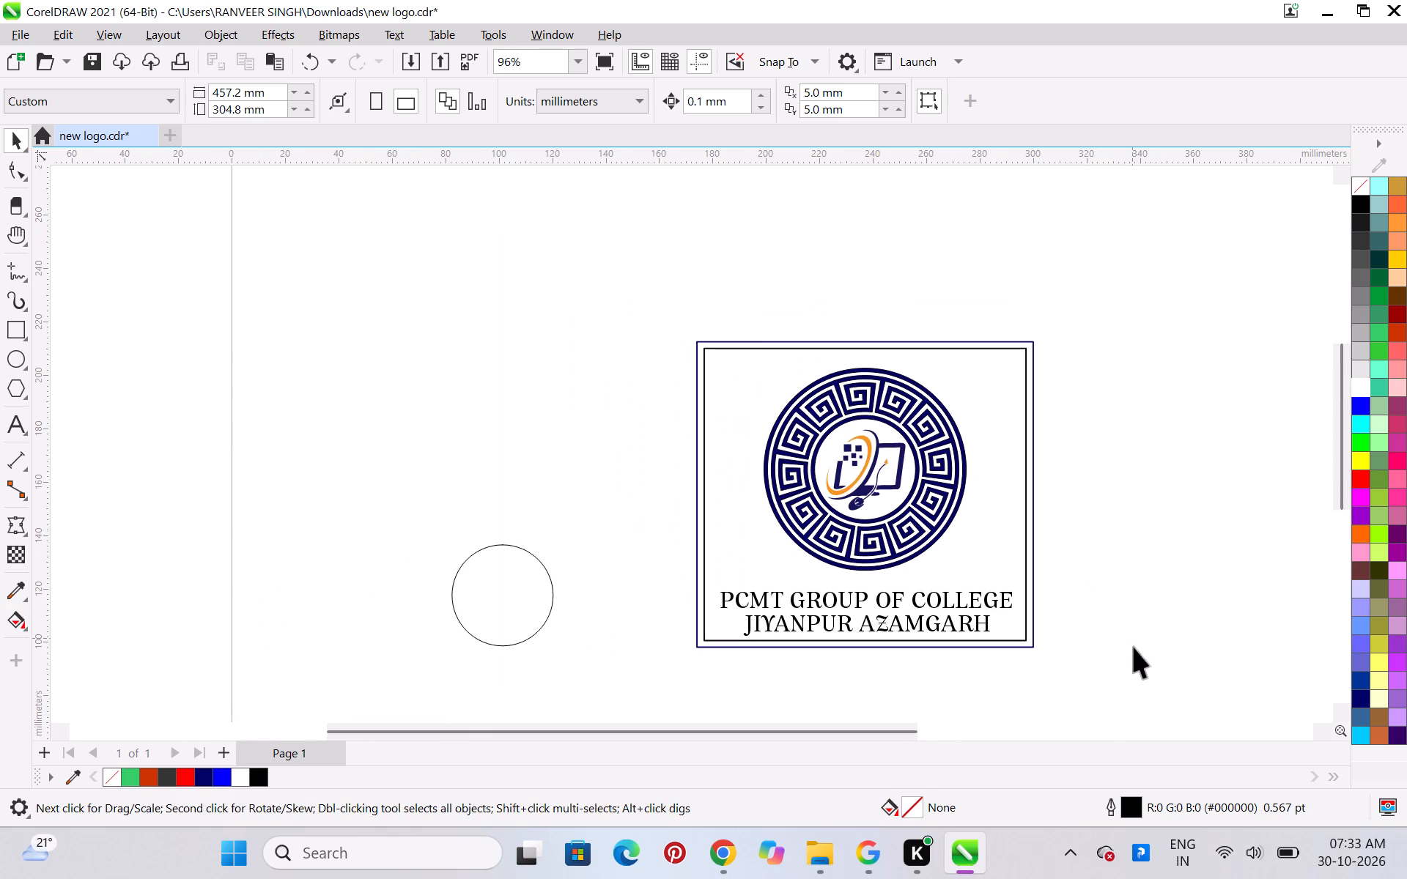
{"action": "scroll", "coordinate": [1140, 526], "scroll_direction": "down", "scroll_amount": 1}
{"action": "scroll", "coordinate": [1204, 655], "scroll_direction": "up", "scroll_amount": 2}
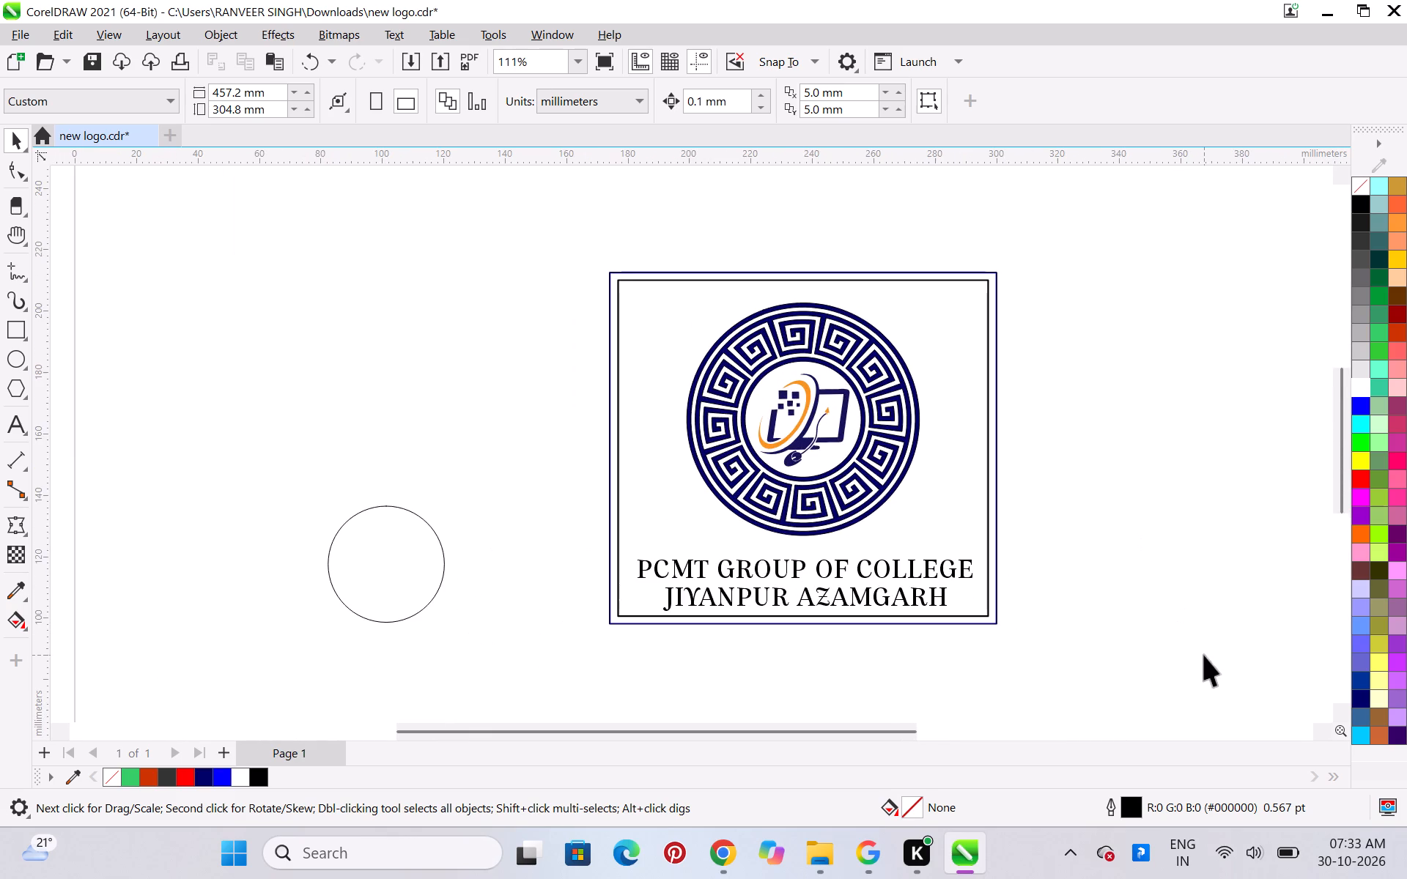
Delete the spare empty circle beside the framed logo.
{"action": "left_click", "coordinate": [425, 556]}
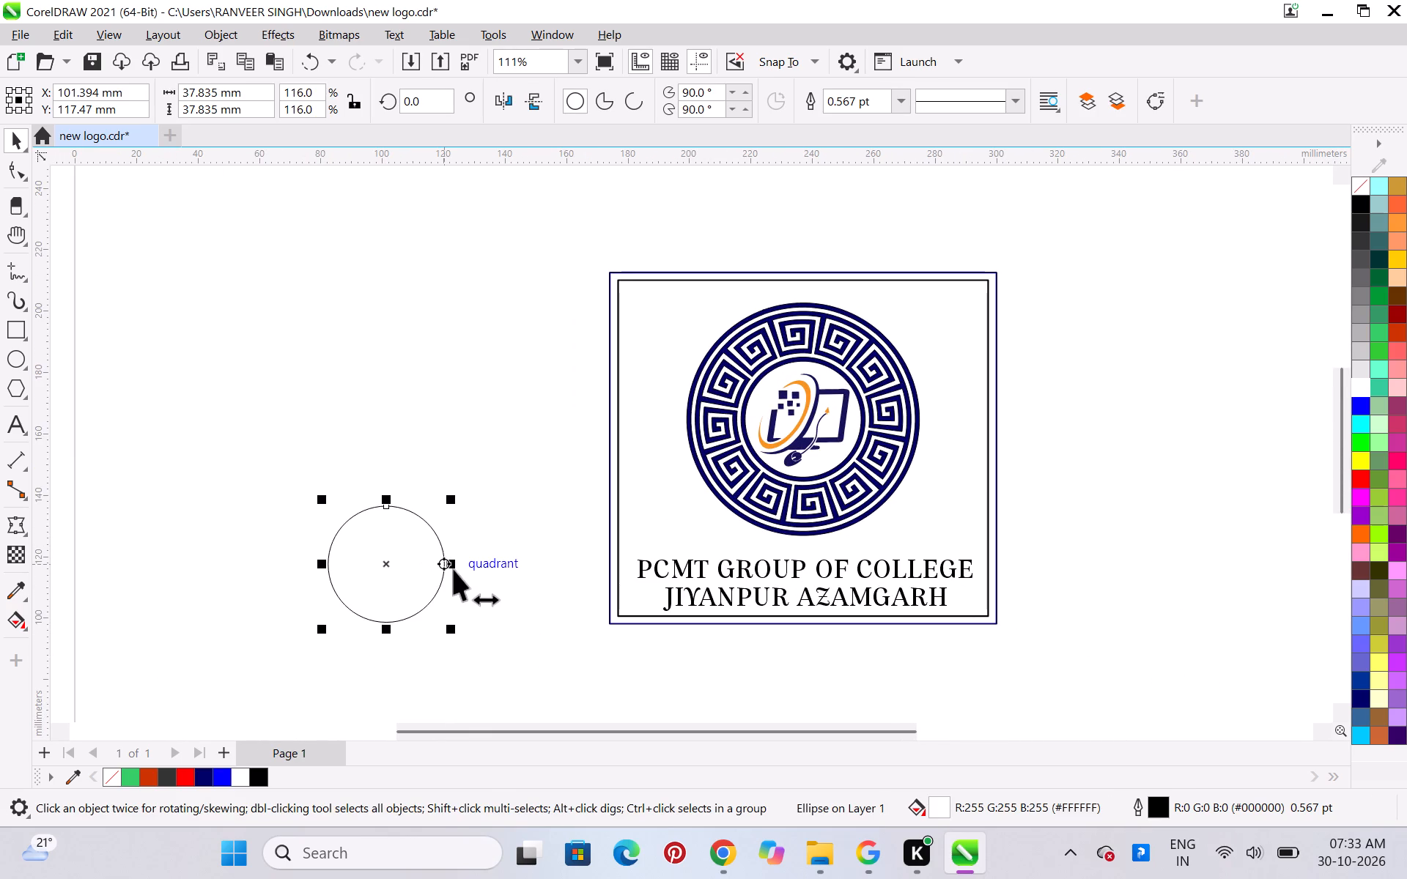
{"action": "key", "text": "Delete"}
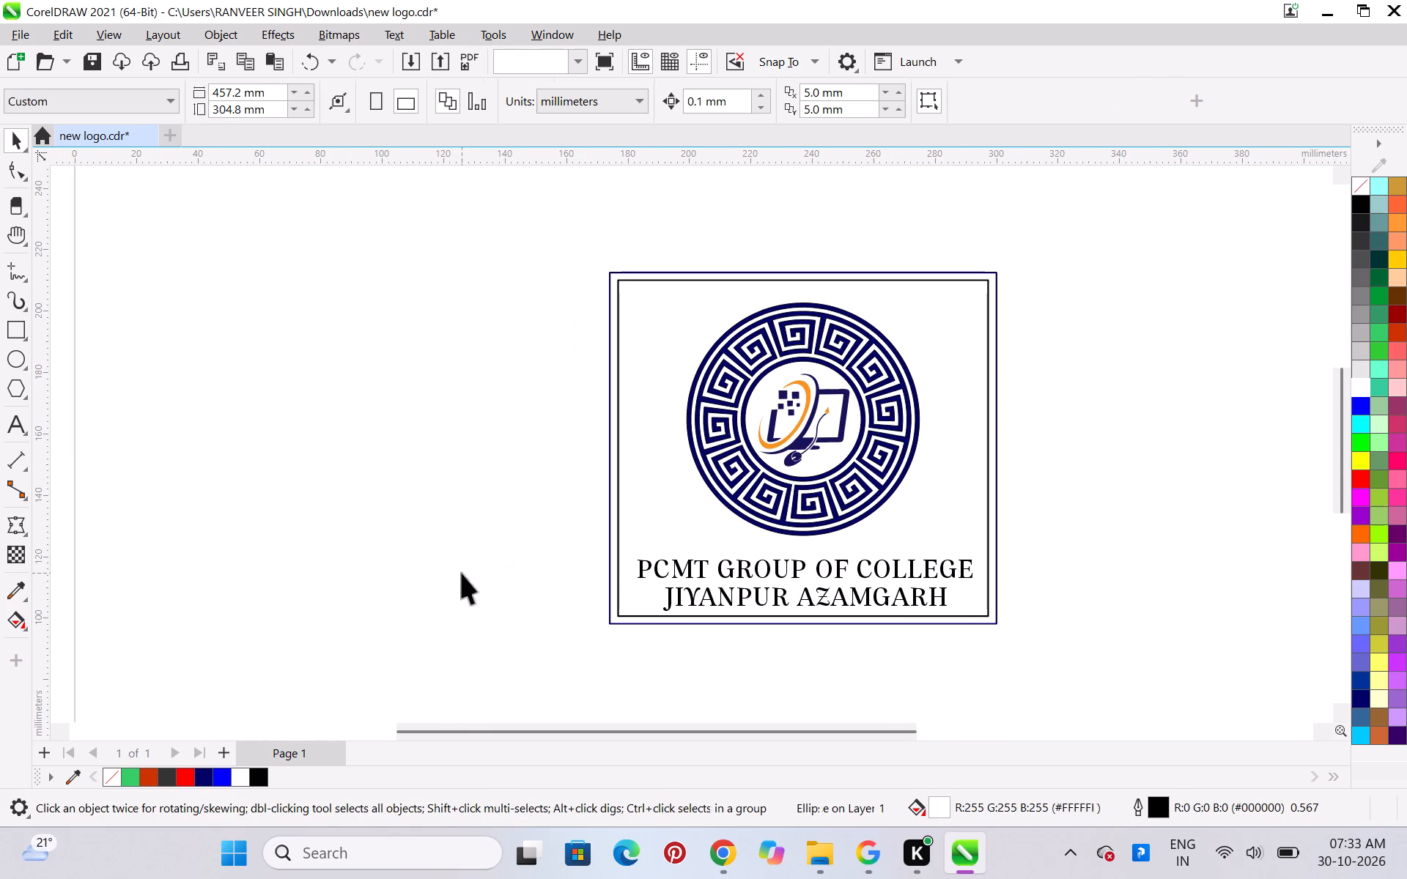
Group the complete logo: both frame rectangles, the ring, the computer-and-mouse logo and the two text lines.
{"action": "scroll", "coordinate": [1213, 485], "scroll_direction": "up", "scroll_amount": 2}
{"action": "scroll", "coordinate": [1213, 485], "scroll_direction": "down", "scroll_amount": 3}
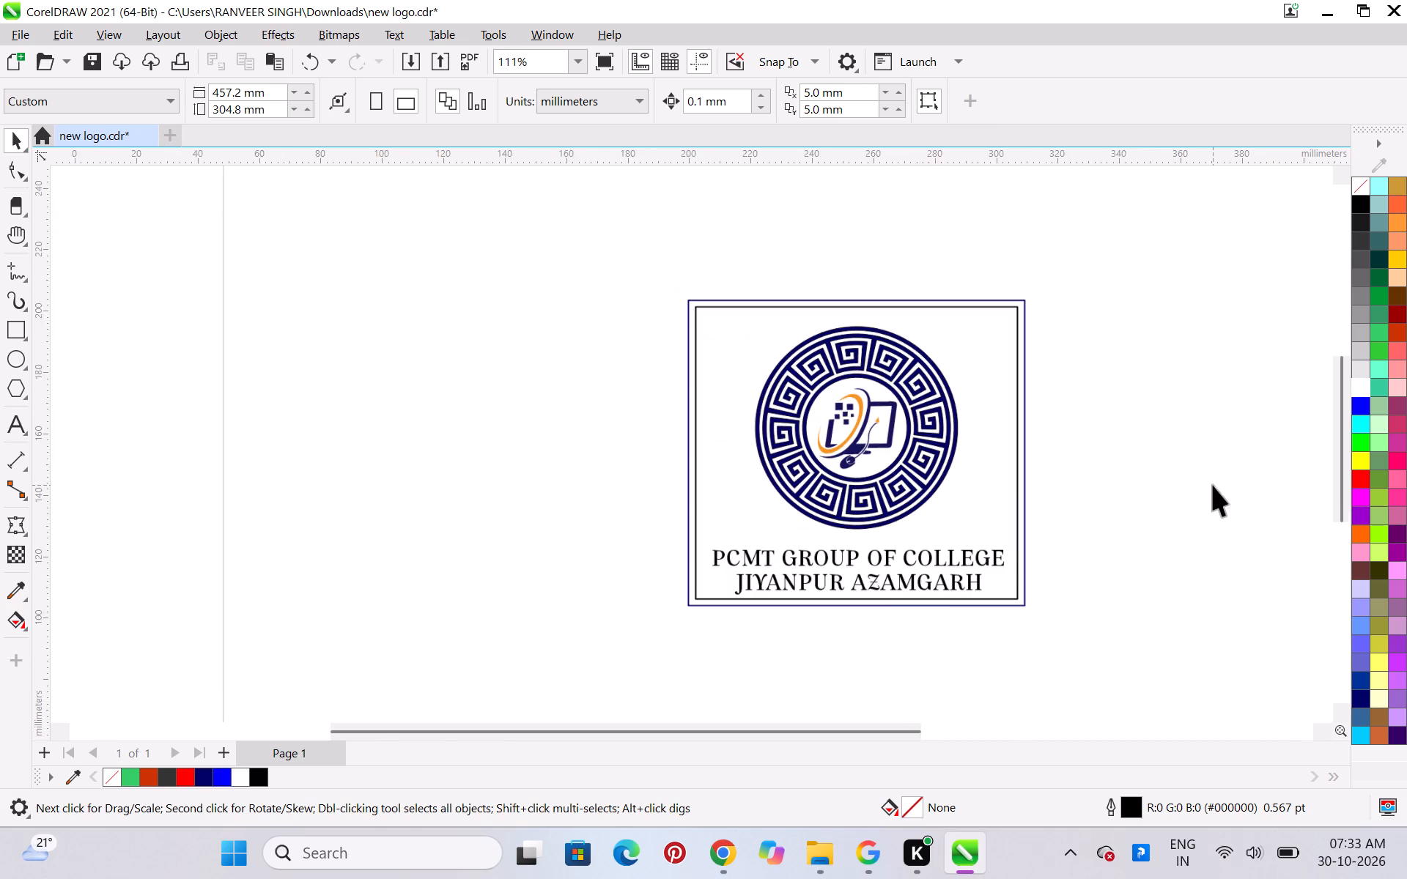
{"action": "left_click_drag", "start_coordinate": [575, 220], "coordinate": [1119, 713]}
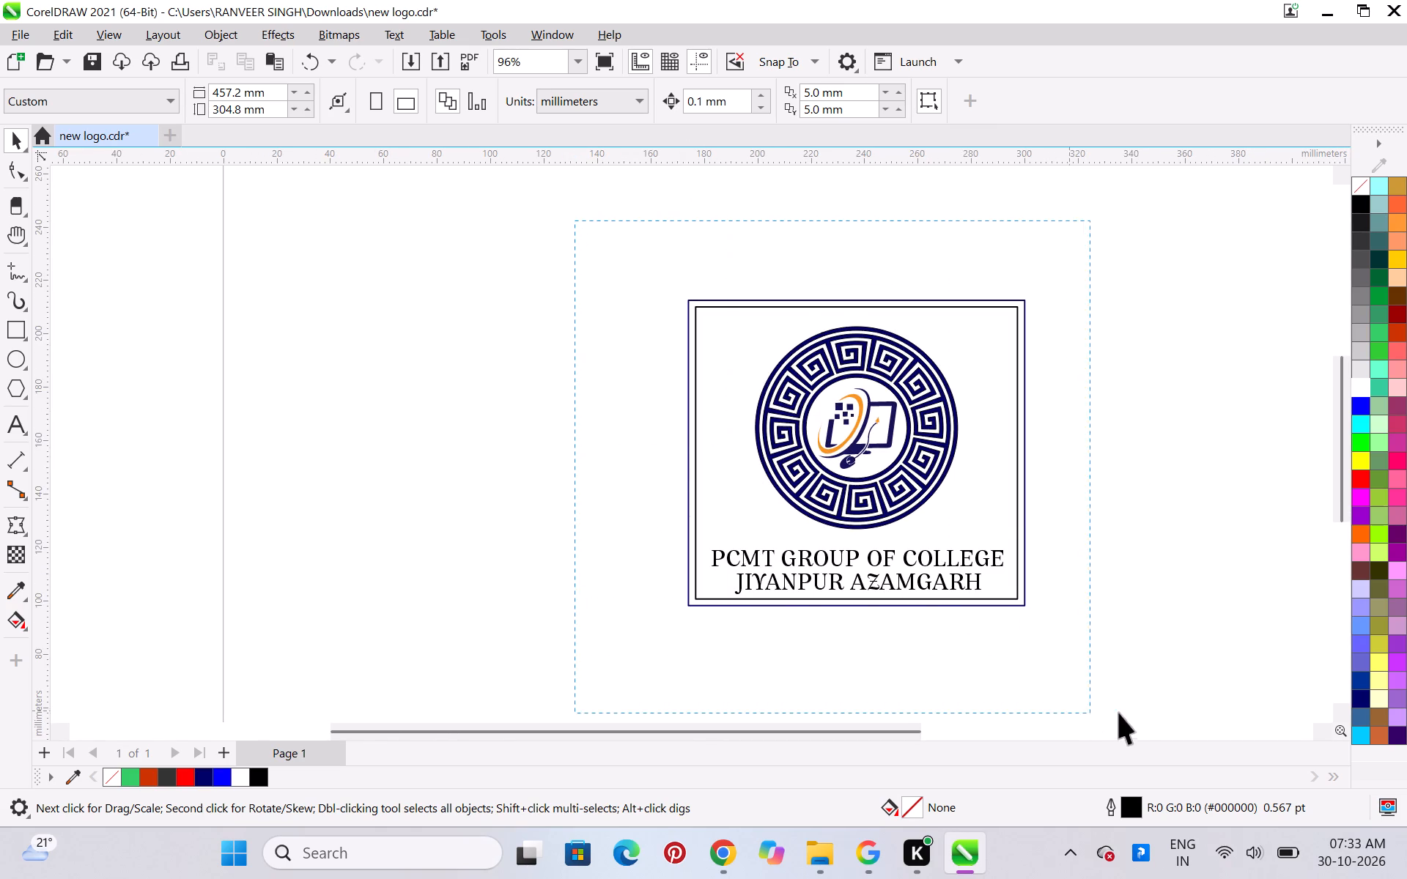
{"action": "left_click_drag", "start_coordinate": [1119, 713], "coordinate": [1131, 716]}
{"action": "key", "text": "ctrl+g"}
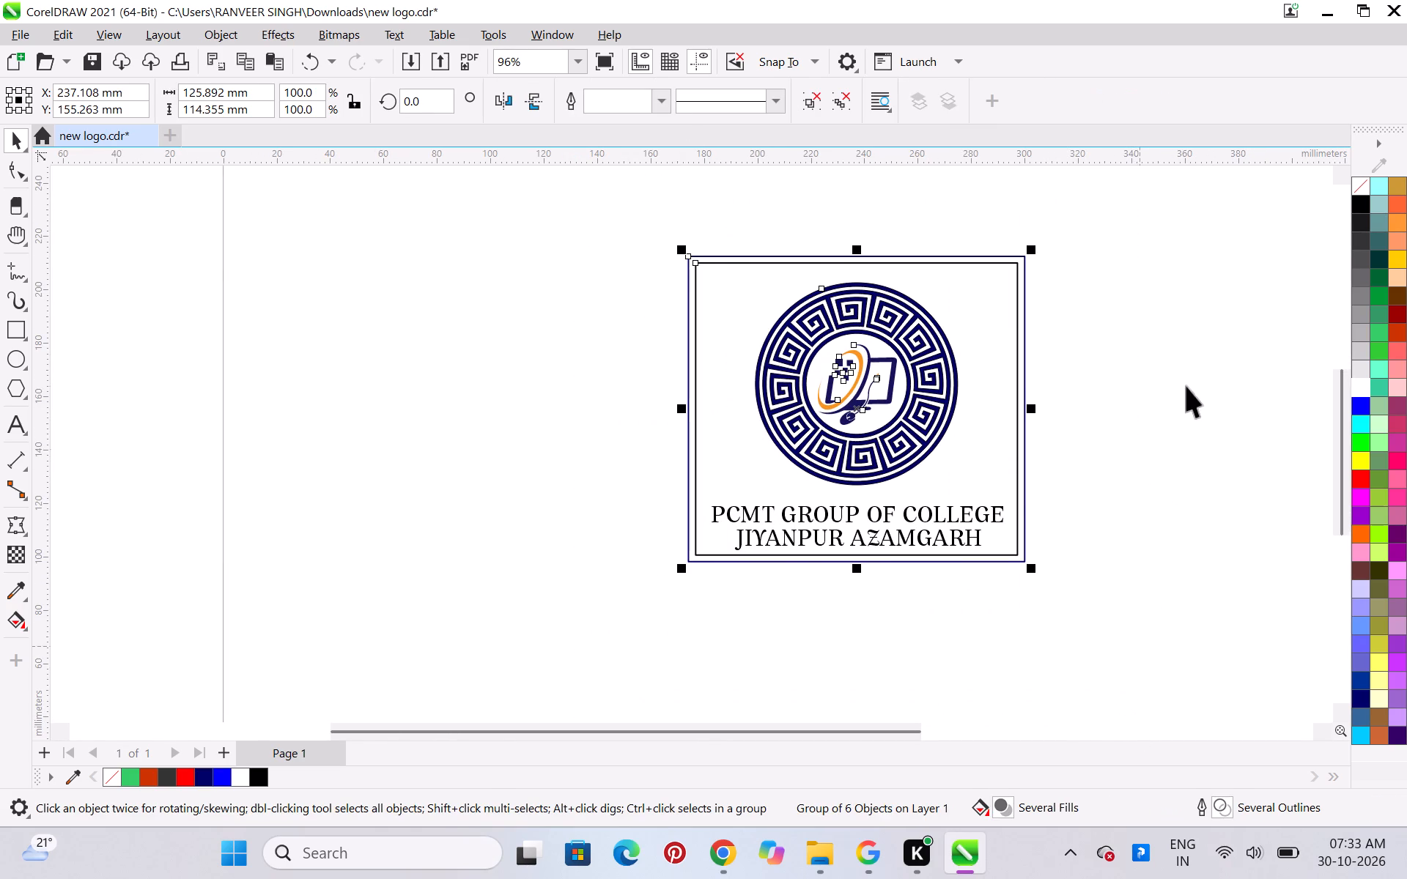
{"action": "left_click", "coordinate": [1186, 383]}
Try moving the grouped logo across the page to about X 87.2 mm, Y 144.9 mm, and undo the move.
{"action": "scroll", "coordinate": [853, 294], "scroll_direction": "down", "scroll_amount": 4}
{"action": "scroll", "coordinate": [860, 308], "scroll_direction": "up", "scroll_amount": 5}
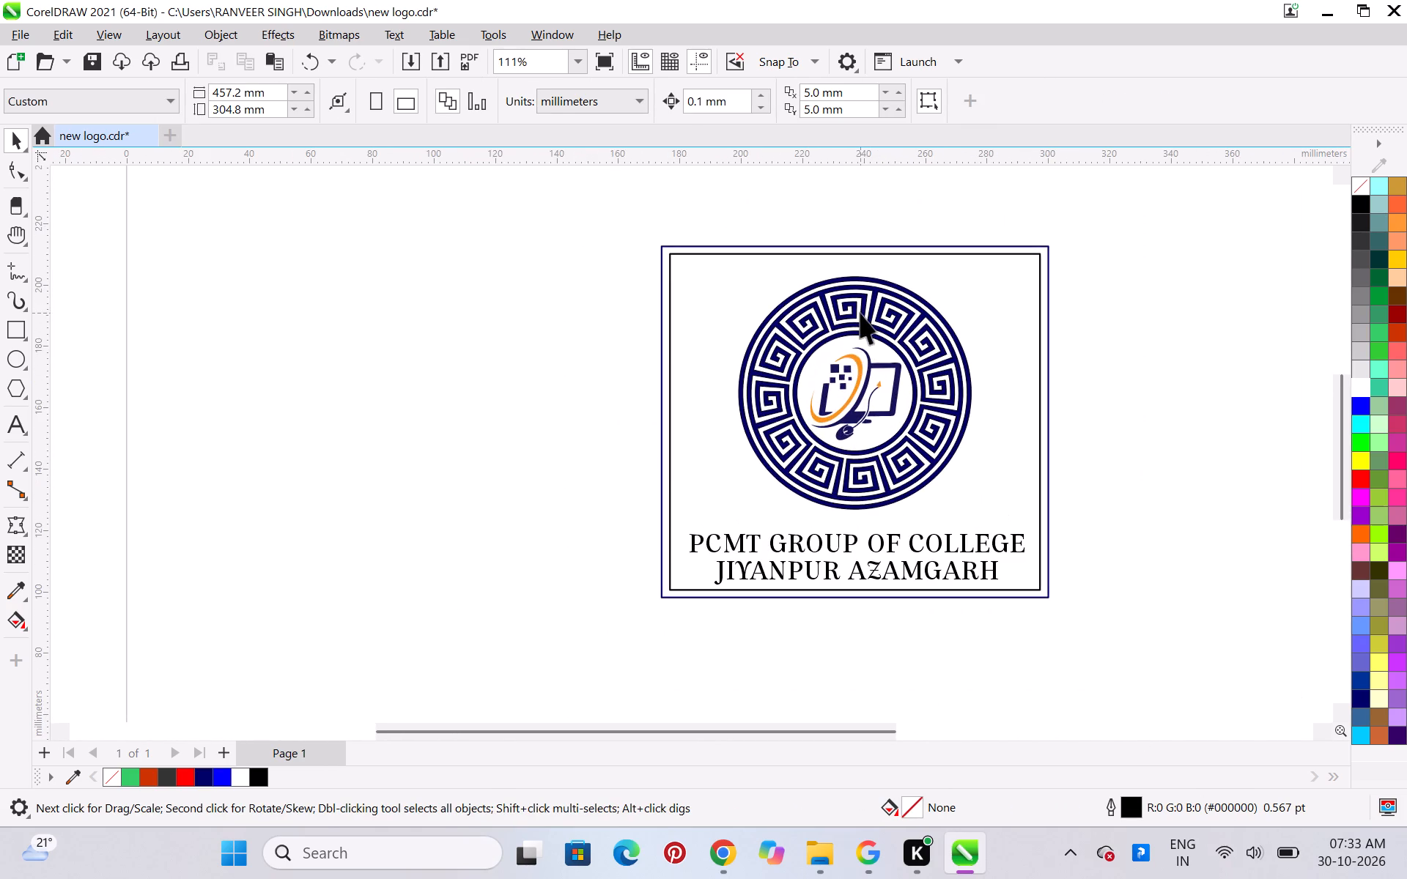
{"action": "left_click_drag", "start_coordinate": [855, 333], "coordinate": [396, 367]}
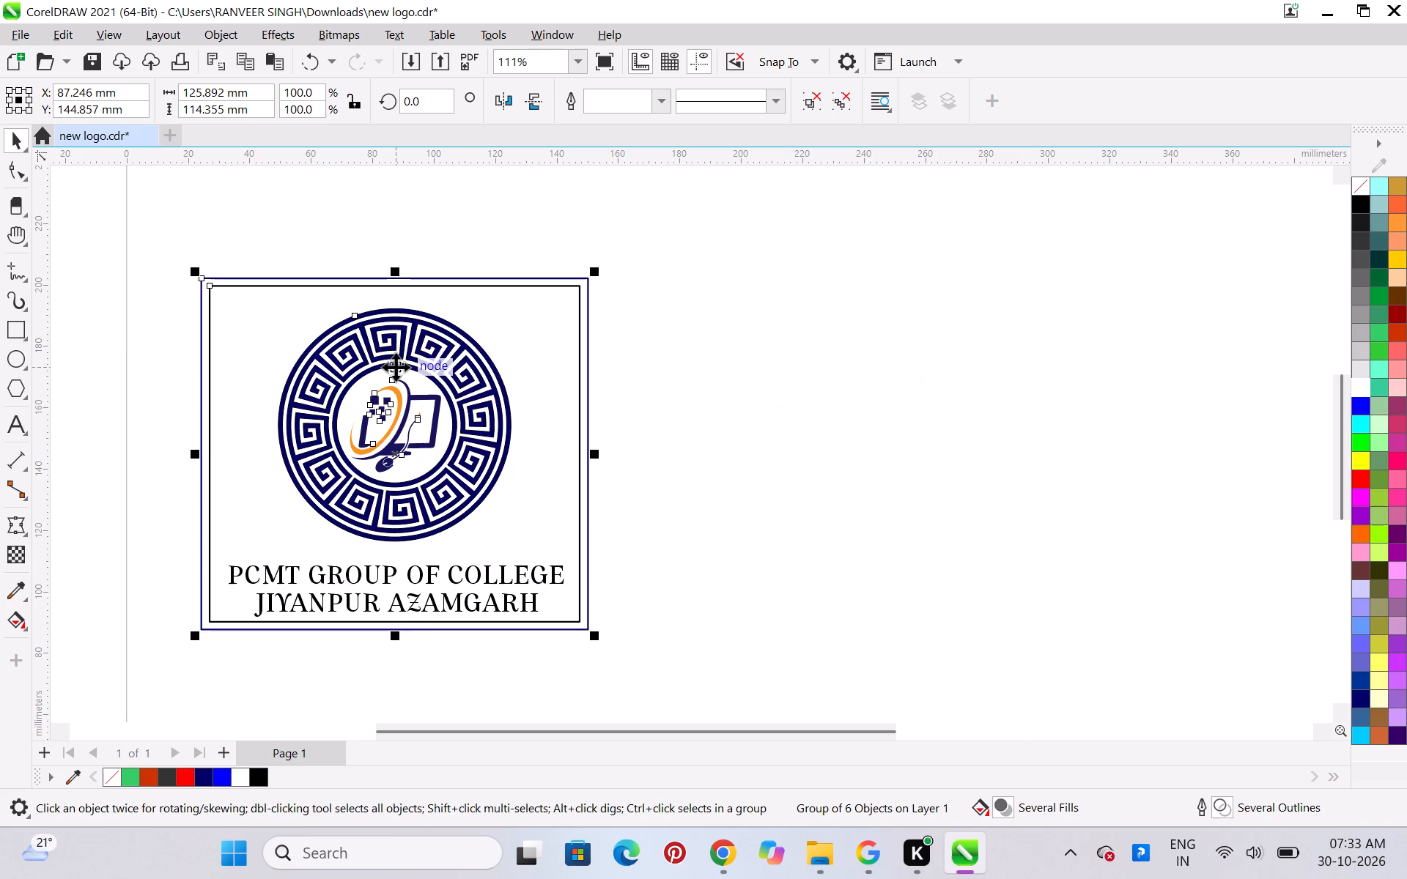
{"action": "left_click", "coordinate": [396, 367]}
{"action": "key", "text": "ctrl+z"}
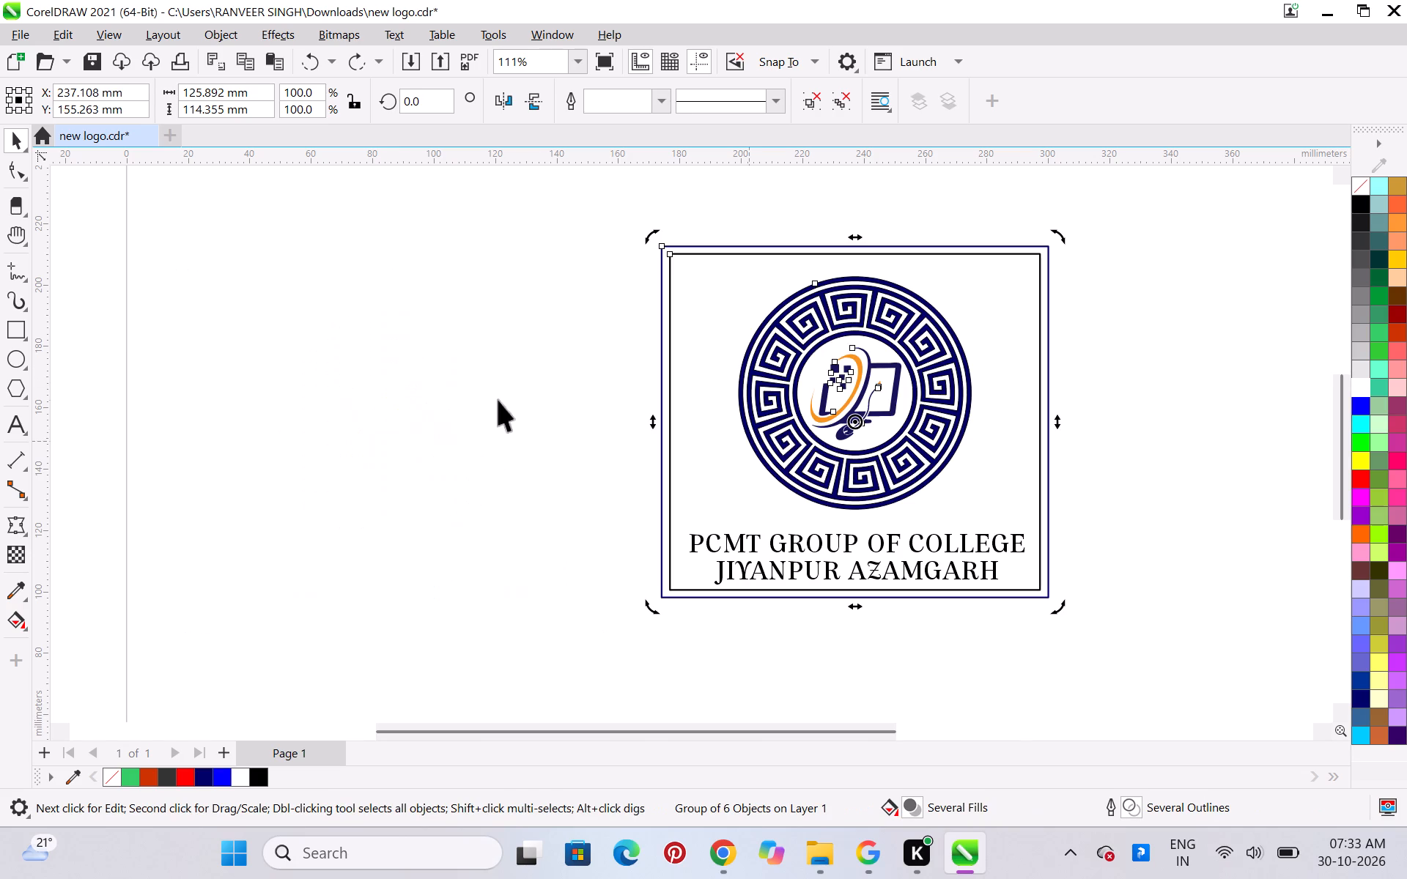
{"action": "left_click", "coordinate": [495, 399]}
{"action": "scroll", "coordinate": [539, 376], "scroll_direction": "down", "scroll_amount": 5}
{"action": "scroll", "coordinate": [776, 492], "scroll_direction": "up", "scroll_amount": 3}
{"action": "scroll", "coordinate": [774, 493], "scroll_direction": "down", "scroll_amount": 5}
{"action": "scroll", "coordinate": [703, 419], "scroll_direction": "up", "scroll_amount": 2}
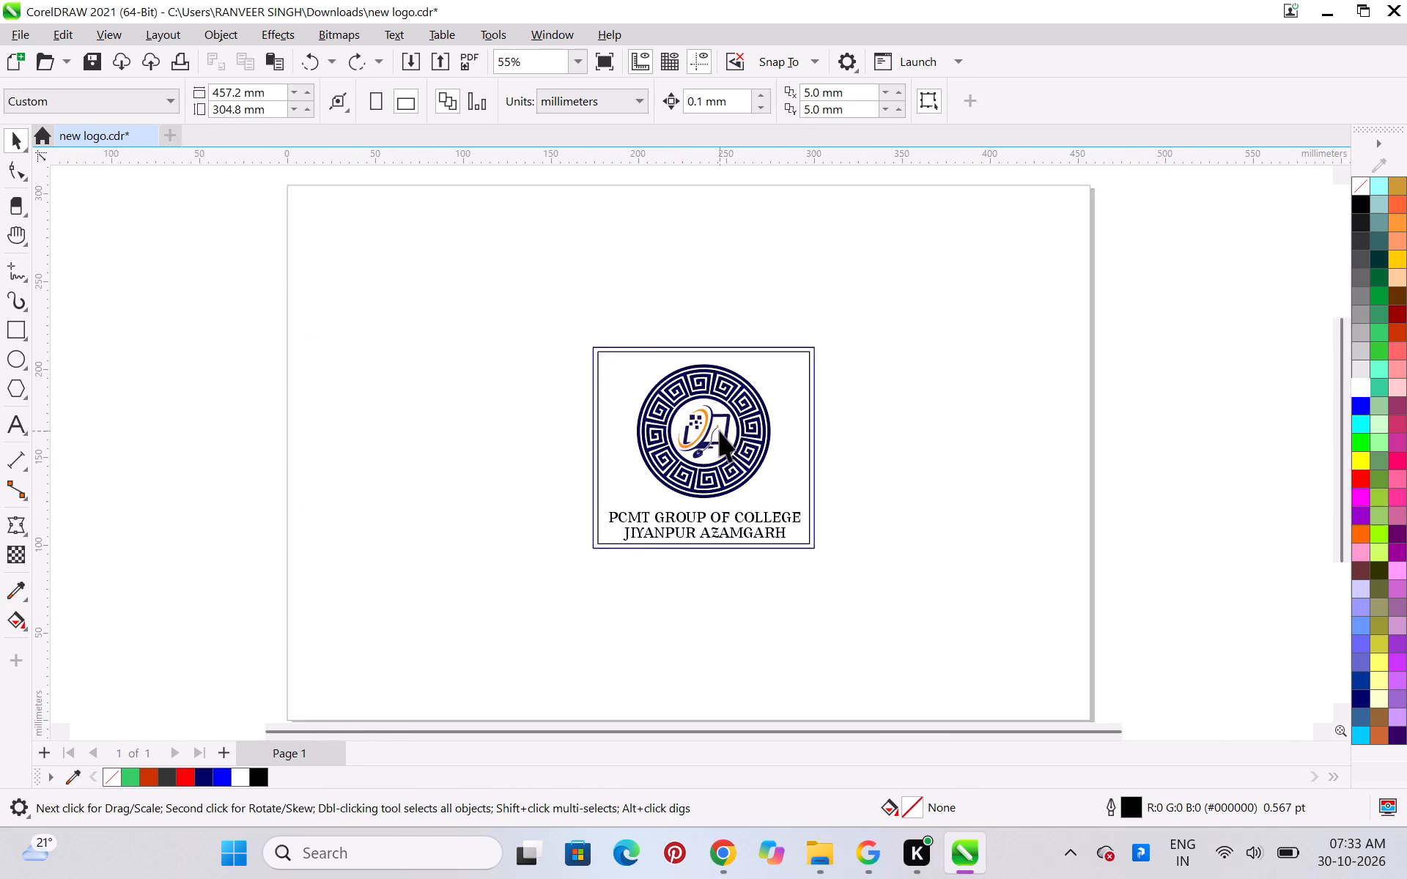
Examine the grouped logo's ring, computer-and-mouse emblem, college name and double frame up close and at page scale.
{"action": "scroll", "coordinate": [720, 431], "scroll_direction": "up", "scroll_amount": 3}
{"action": "scroll", "coordinate": [500, 491], "scroll_direction": "up", "scroll_amount": 3}
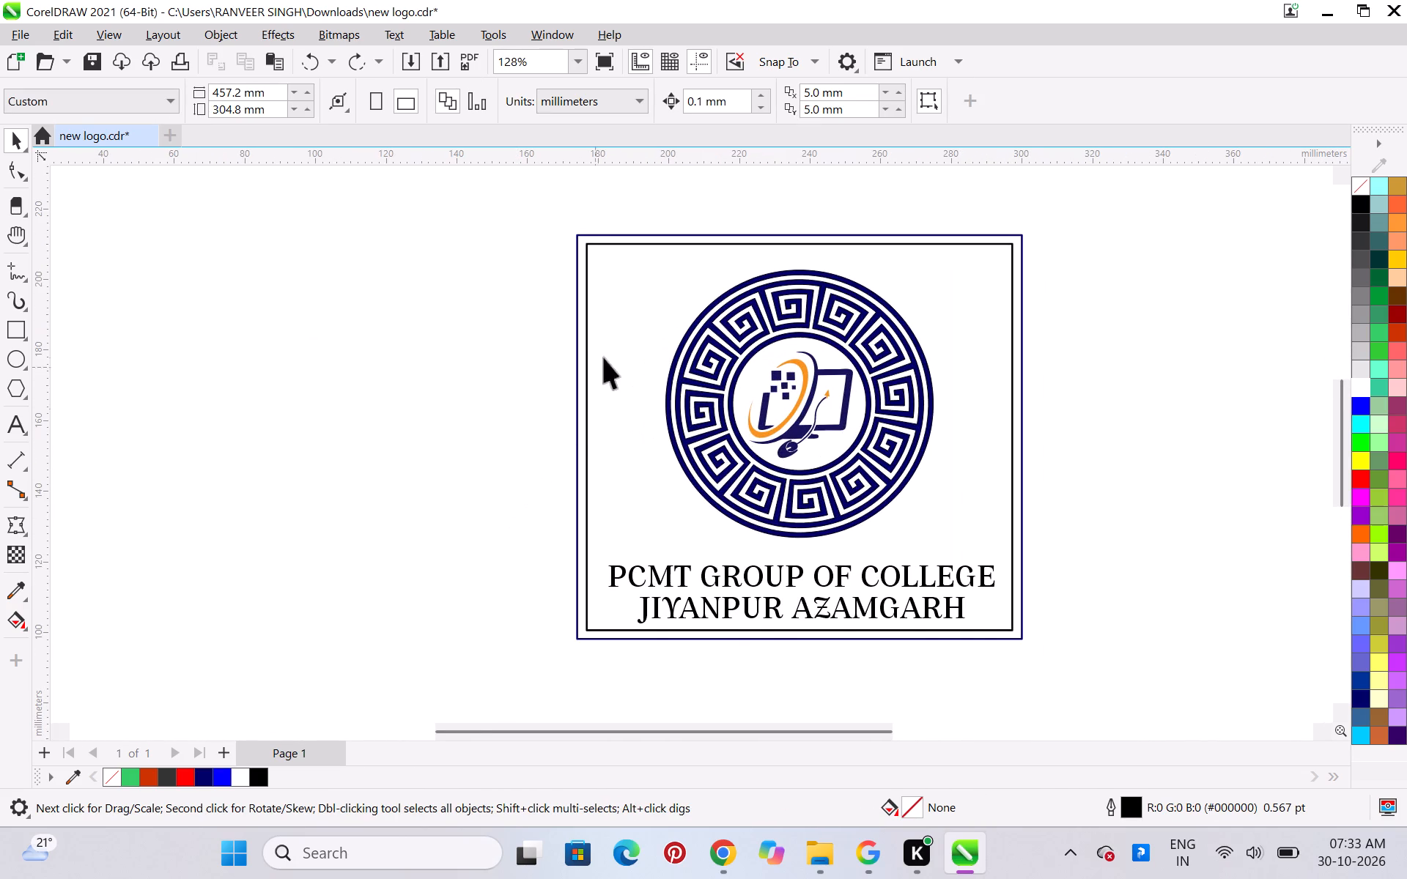
{"action": "scroll", "coordinate": [657, 397], "scroll_direction": "up", "scroll_amount": 2}
{"action": "scroll", "coordinate": [657, 397], "scroll_direction": "down", "scroll_amount": 2}
{"action": "scroll", "coordinate": [657, 397], "scroll_direction": "up", "scroll_amount": 1}
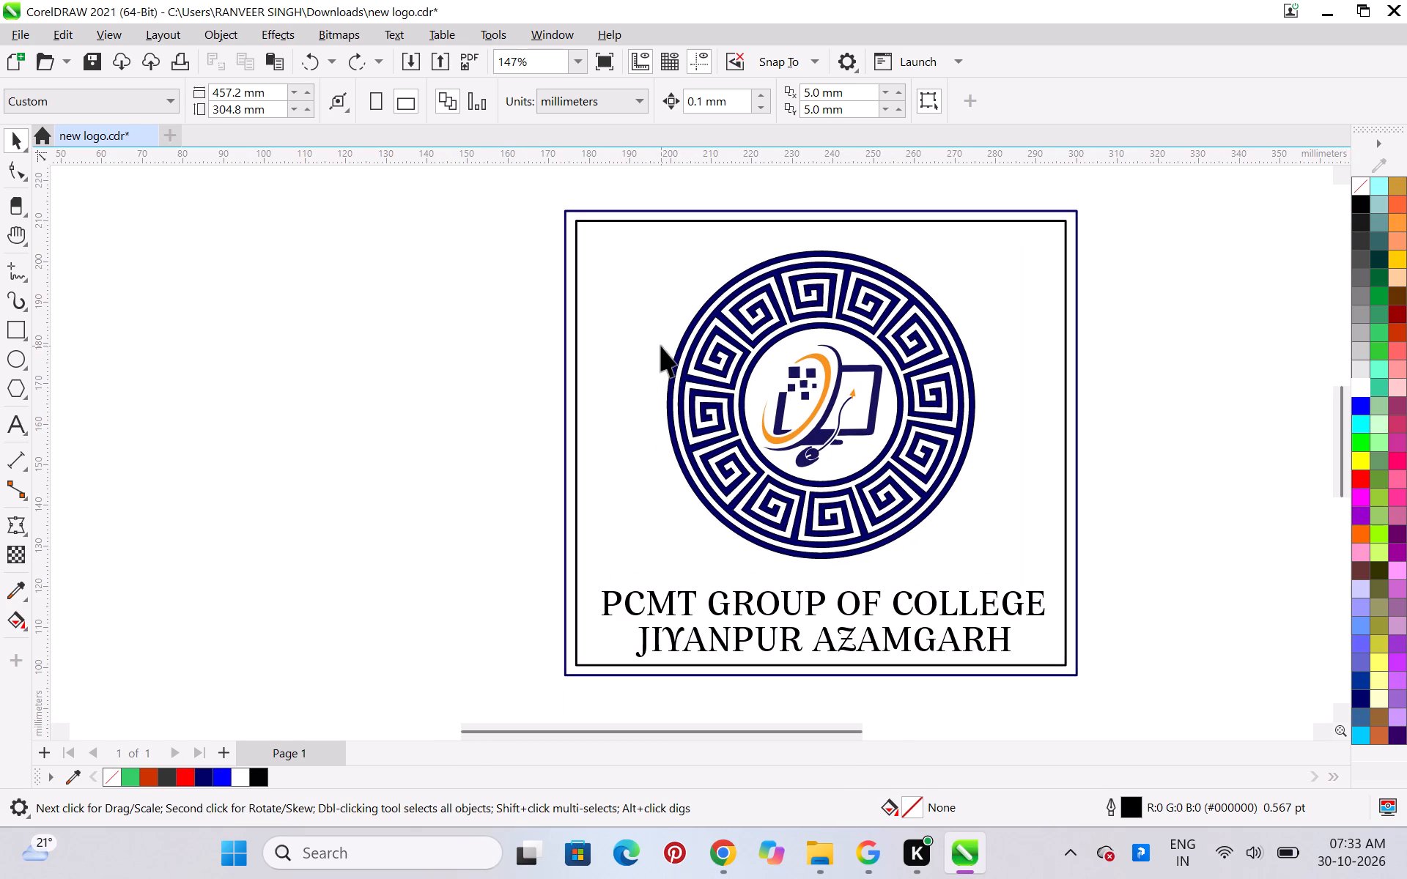
{"action": "scroll", "coordinate": [661, 346], "scroll_direction": "down", "scroll_amount": 2}
{"action": "scroll", "coordinate": [661, 346], "scroll_direction": "up", "scroll_amount": 2}
{"action": "scroll", "coordinate": [636, 324], "scroll_direction": "down", "scroll_amount": 5}
{"action": "scroll", "coordinate": [562, 344], "scroll_direction": "up", "scroll_amount": 2}
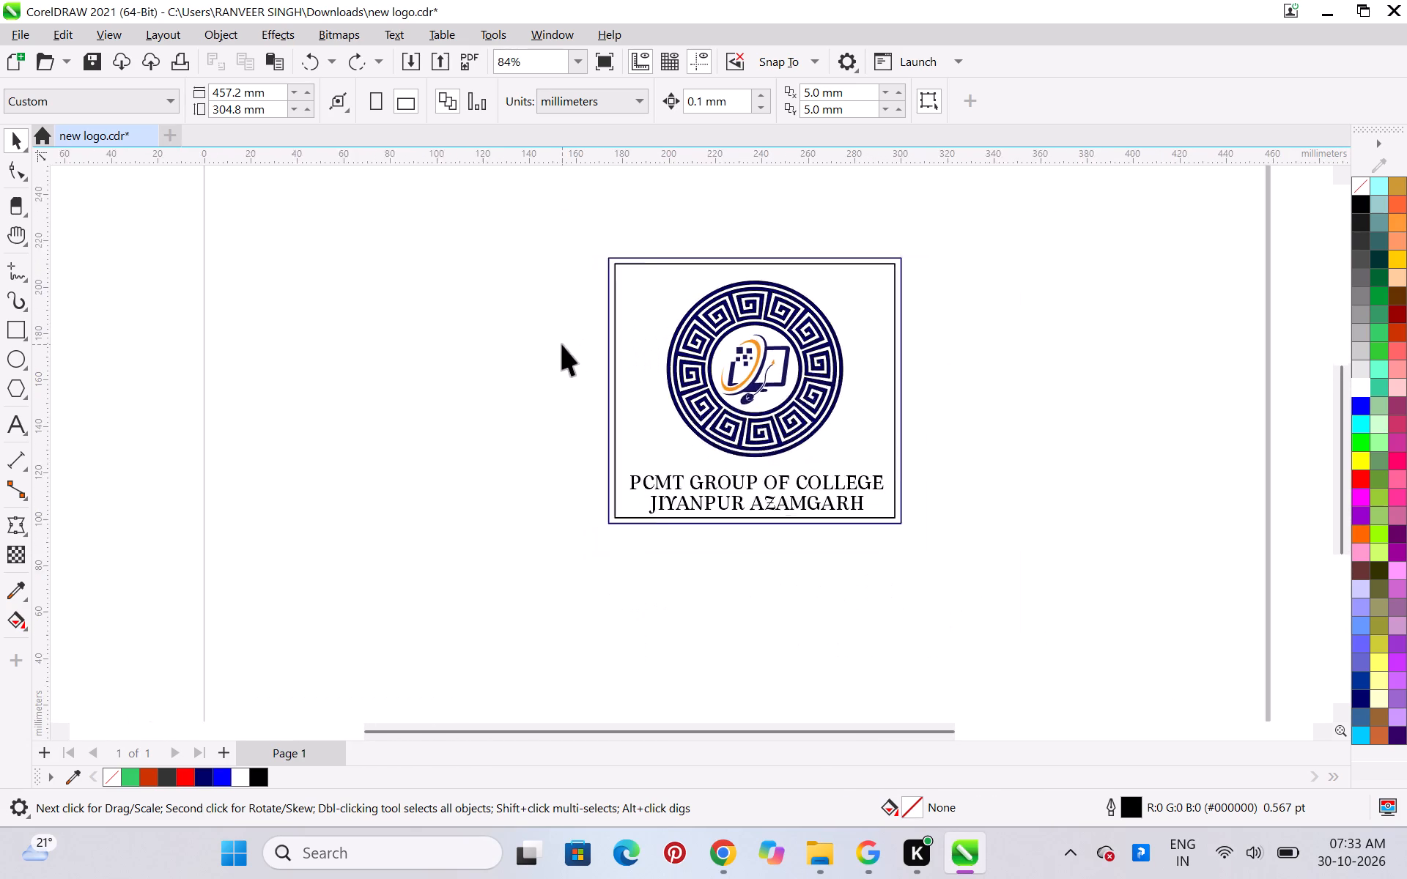
Move the grouped framed logo toward the page's right side, to about X 335.6 mm, Y 147.2 mm.
{"action": "left_click_drag", "start_coordinate": [732, 393], "coordinate": [997, 414]}
{"action": "left_click", "coordinate": [707, 383]}
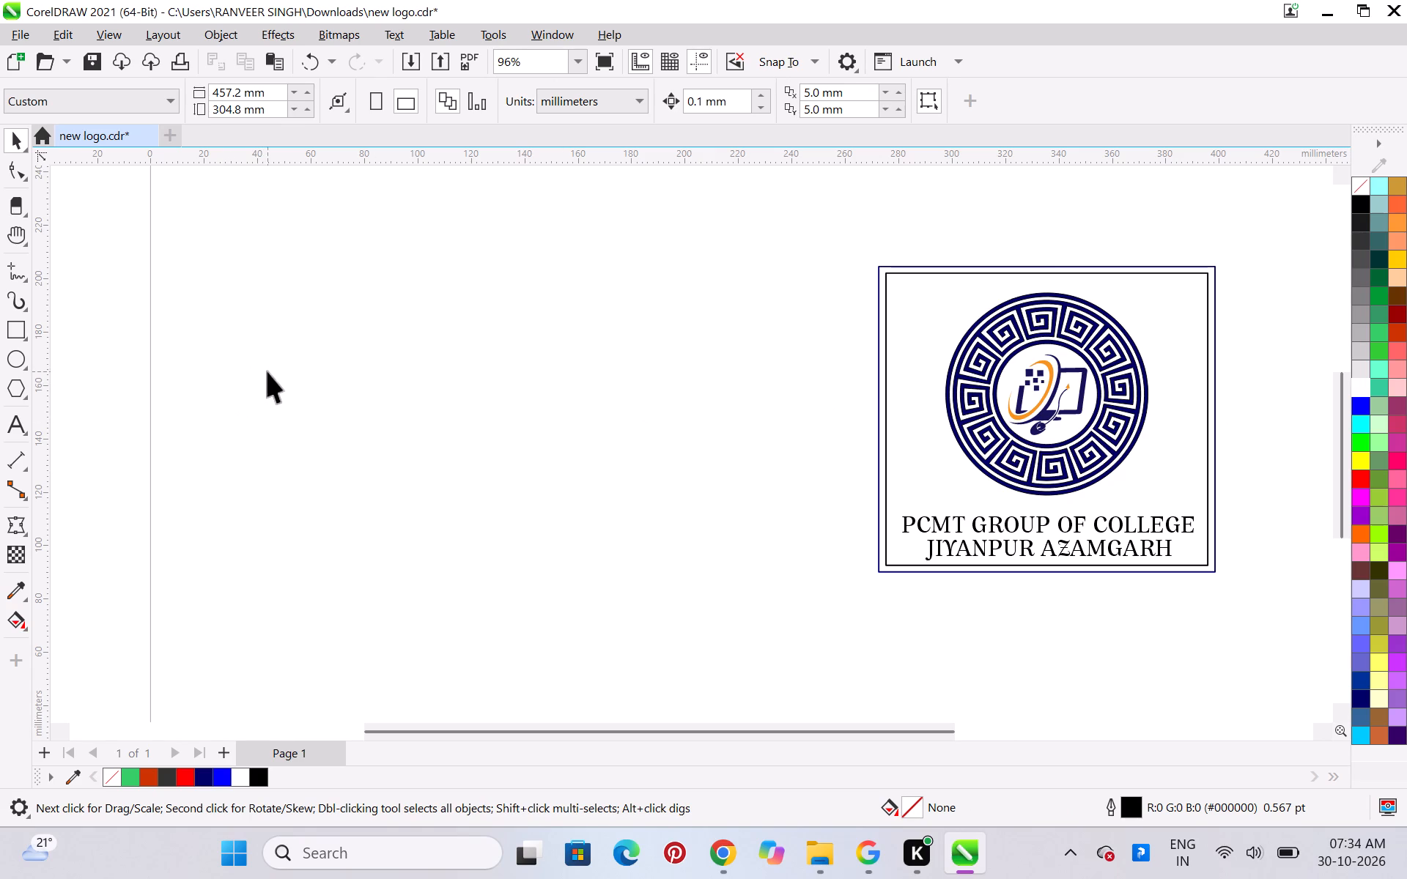
Draw a rectangle about 111.4 by 53 mm in the empty area left of the framed logo.
{"action": "left_click", "coordinate": [16, 323]}
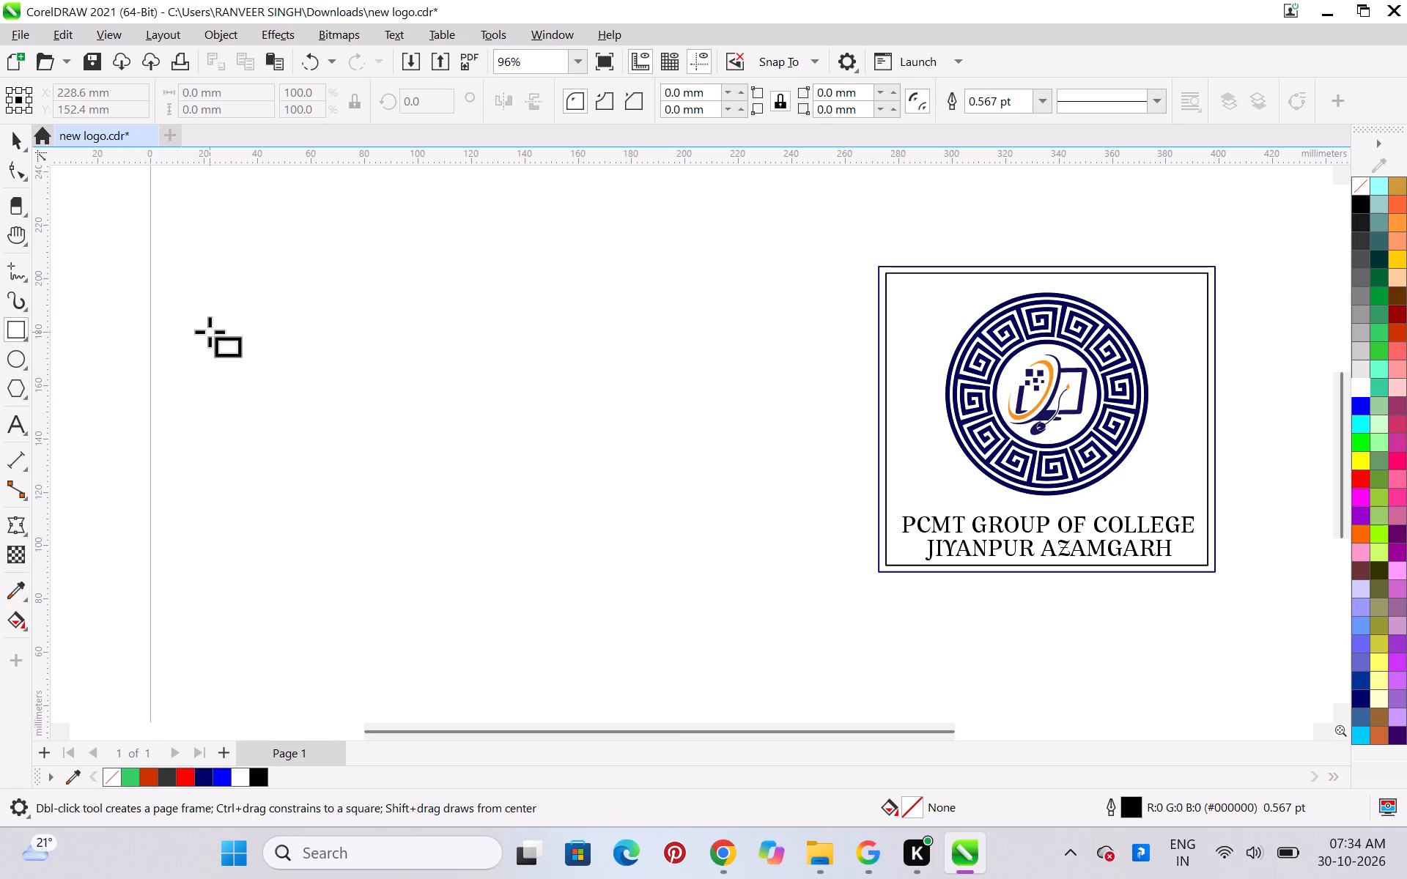
{"action": "left_click_drag", "start_coordinate": [210, 332], "coordinate": [529, 472]}
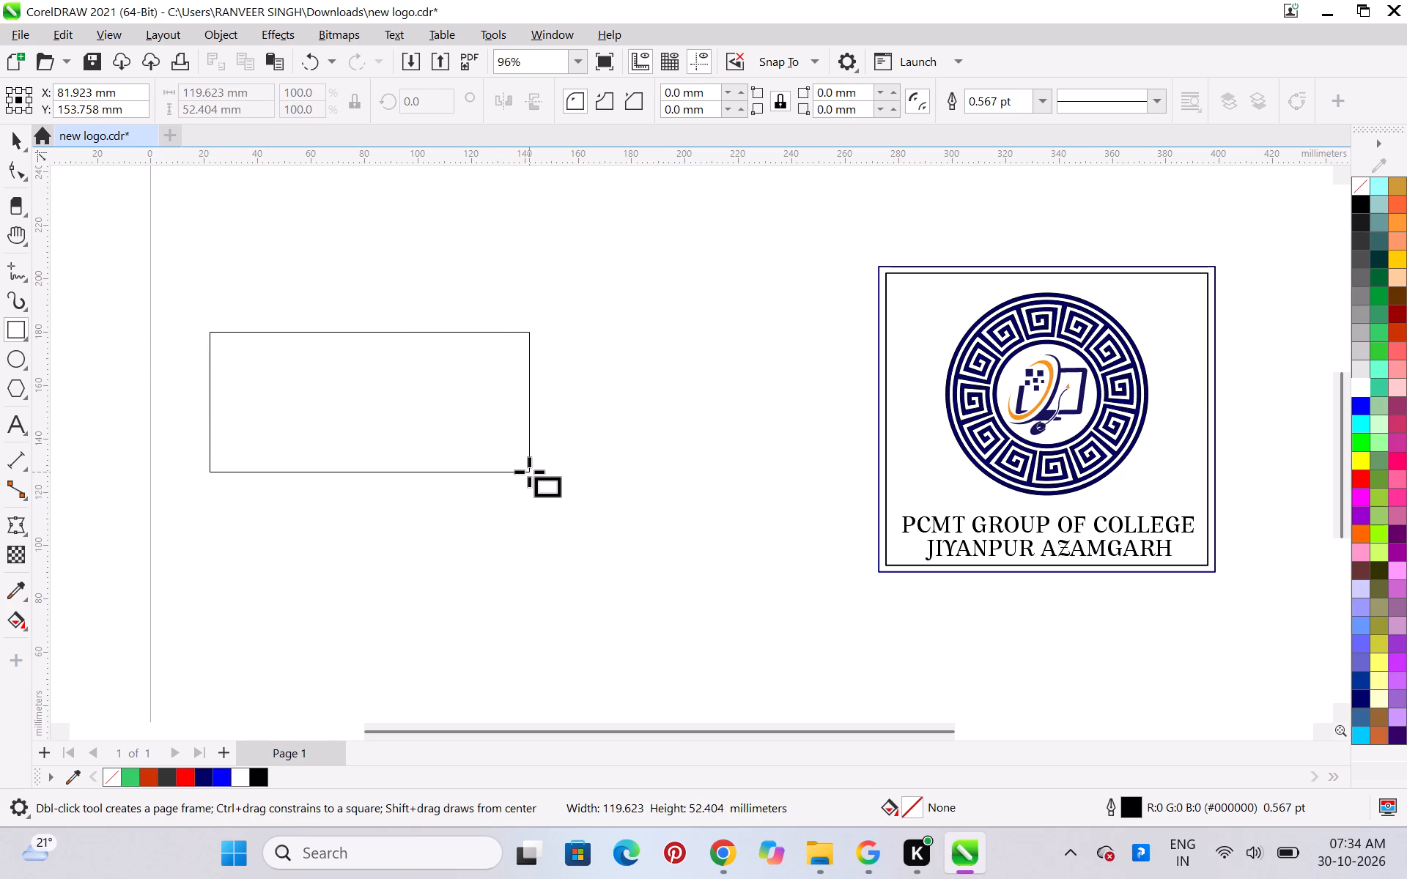
{"action": "left_click_drag", "start_coordinate": [529, 472], "coordinate": [507, 473]}
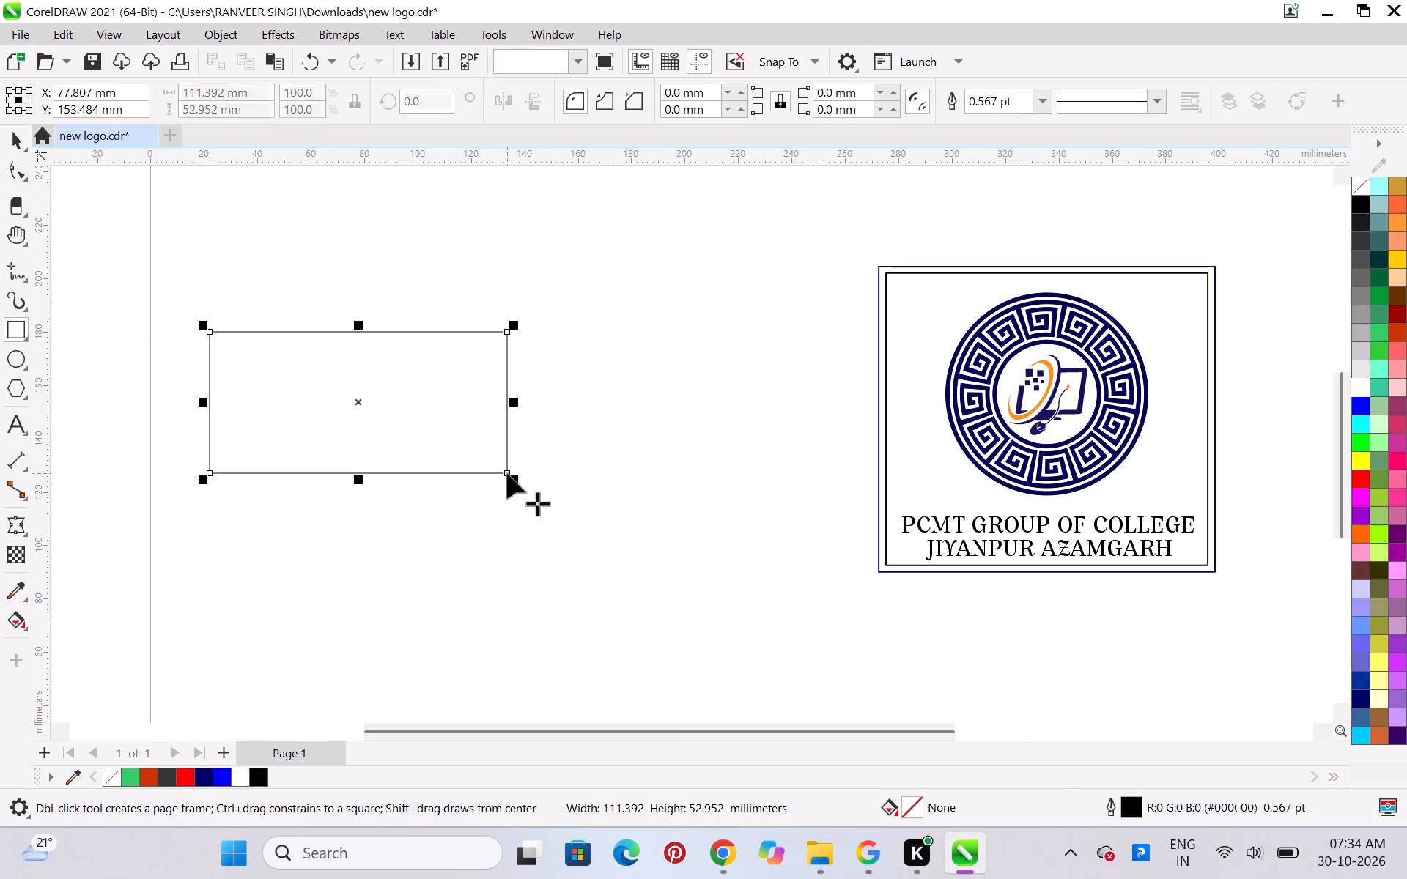
{"action": "key", "text": "ctrl+space"}
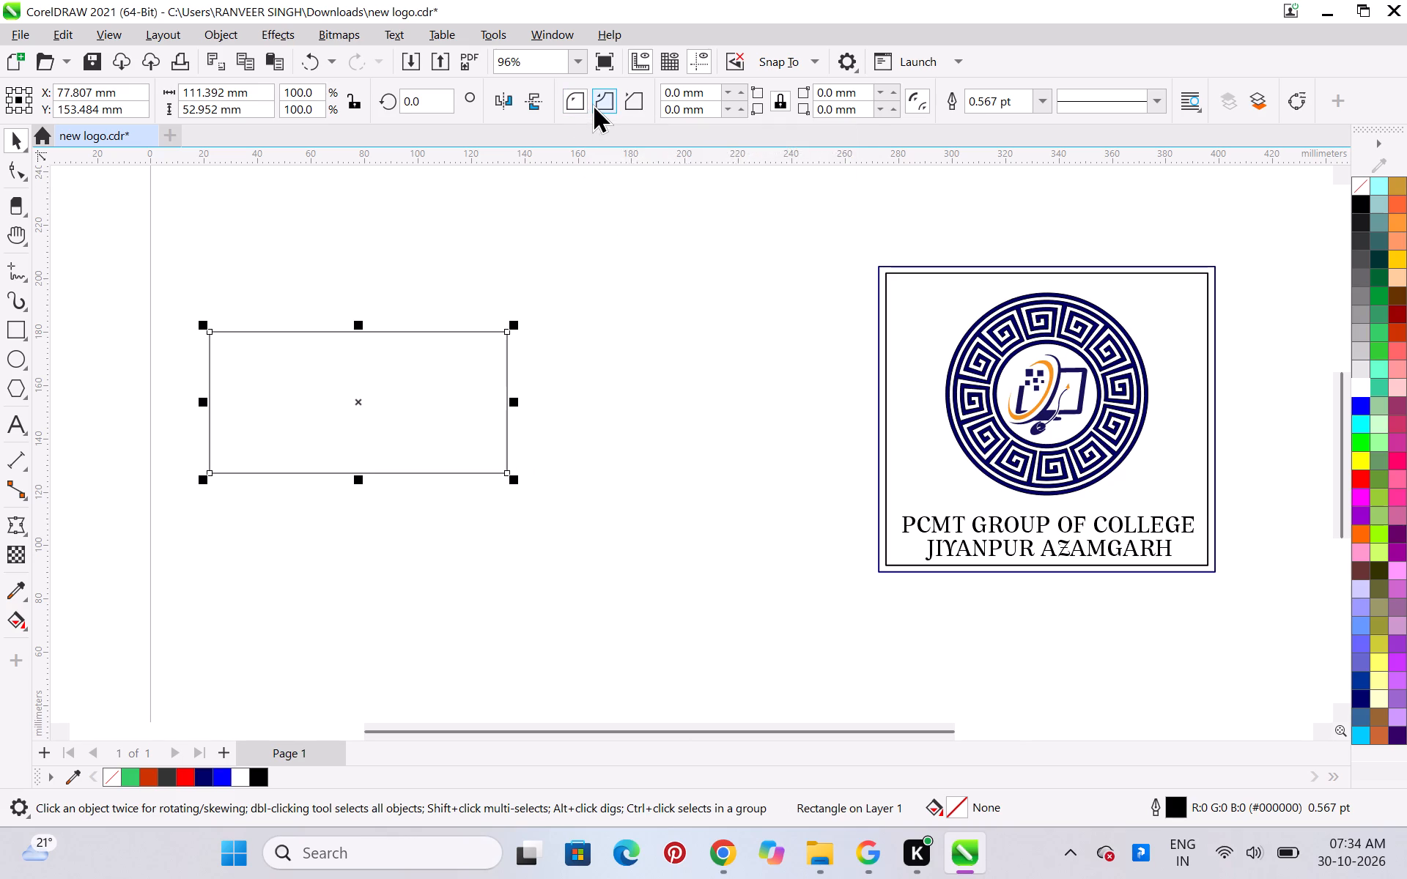
Try scalloped corners on the rectangle, set the corner radius to about 7.1 mm, and switch to rounded corners.
{"action": "left_click", "coordinate": [605, 97]}
{"action": "left_click", "coordinate": [21, 168]}
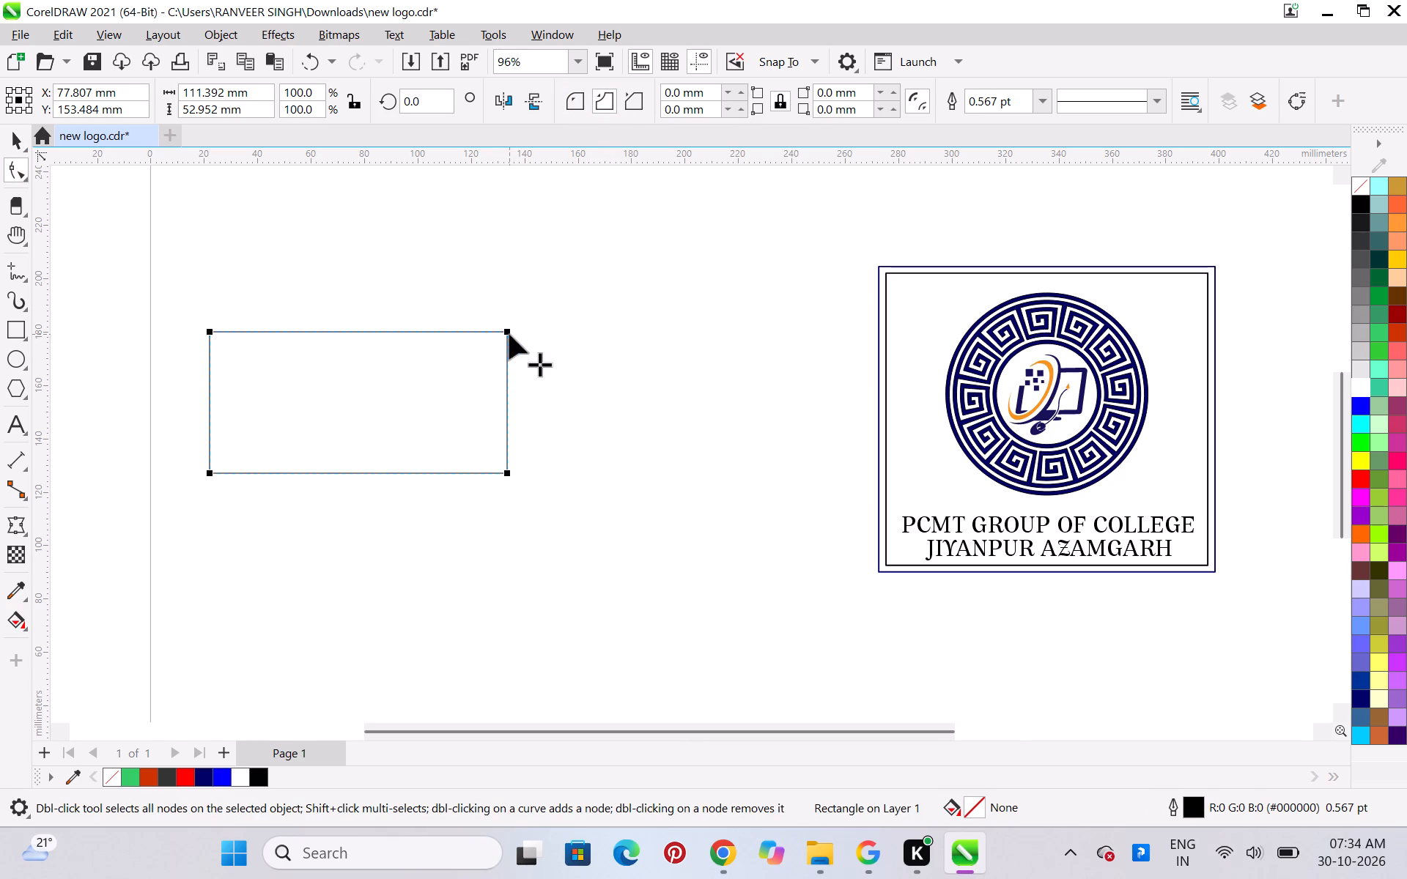
{"action": "left_click_drag", "start_coordinate": [509, 331], "coordinate": [492, 330], "text": "shift"}
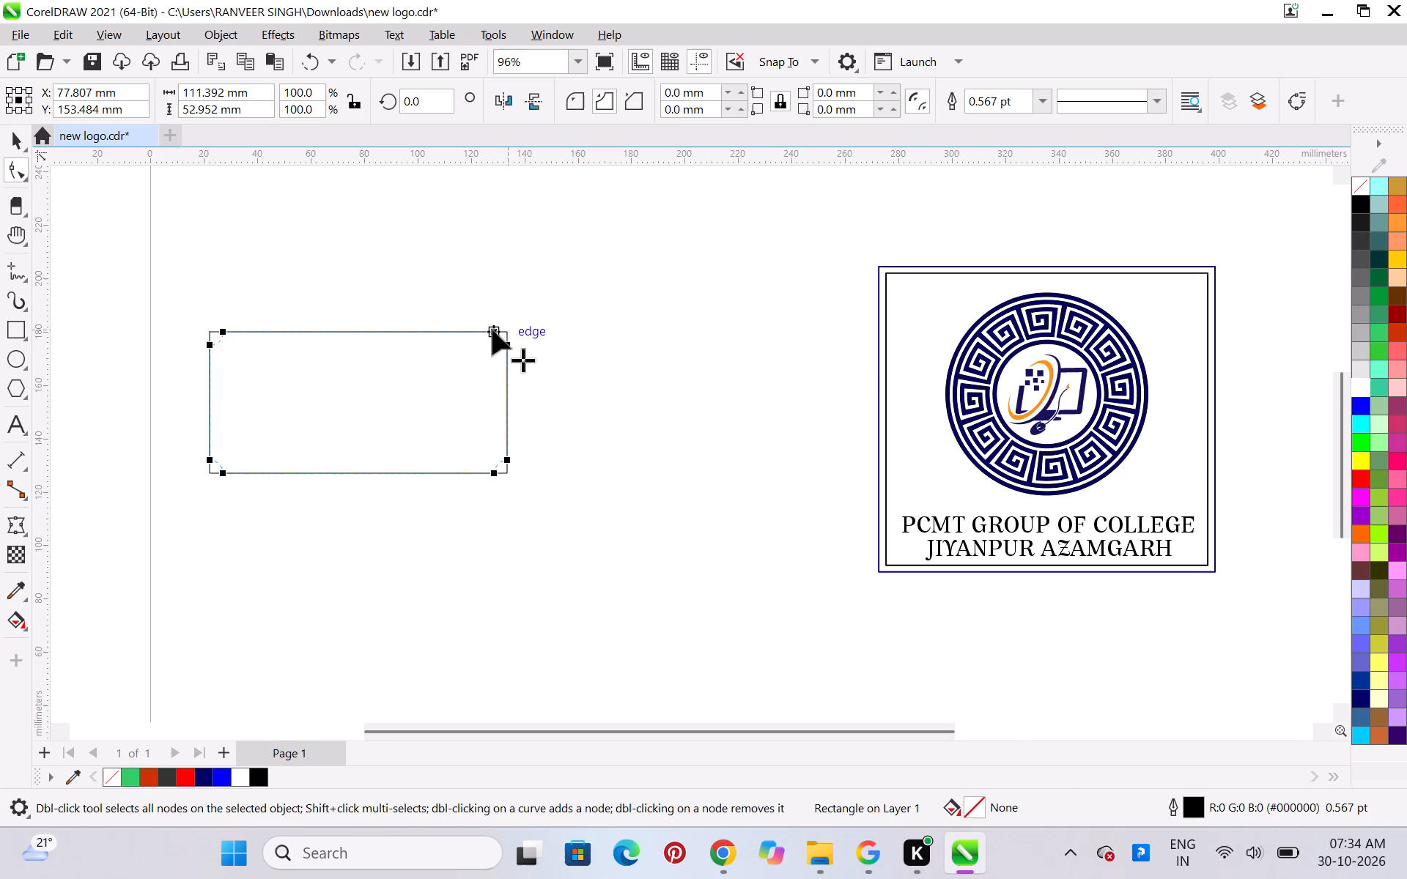
{"action": "left_click_drag", "start_coordinate": [492, 330], "coordinate": [488, 330], "text": "shift"}
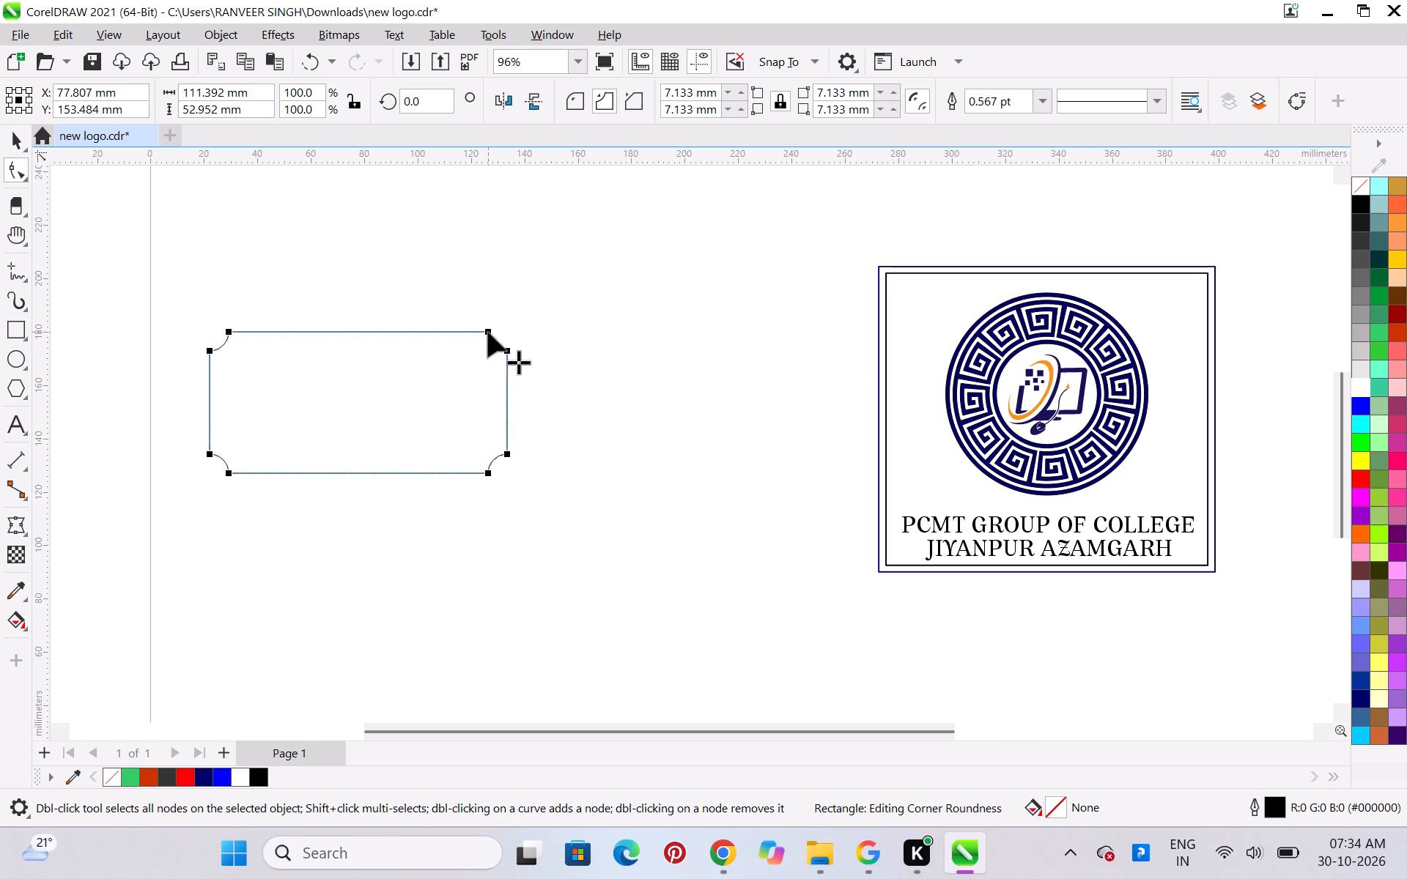
{"action": "left_click", "coordinate": [579, 100]}
{"action": "left_click", "coordinate": [613, 289]}
{"action": "key", "text": "ctrl+space"}
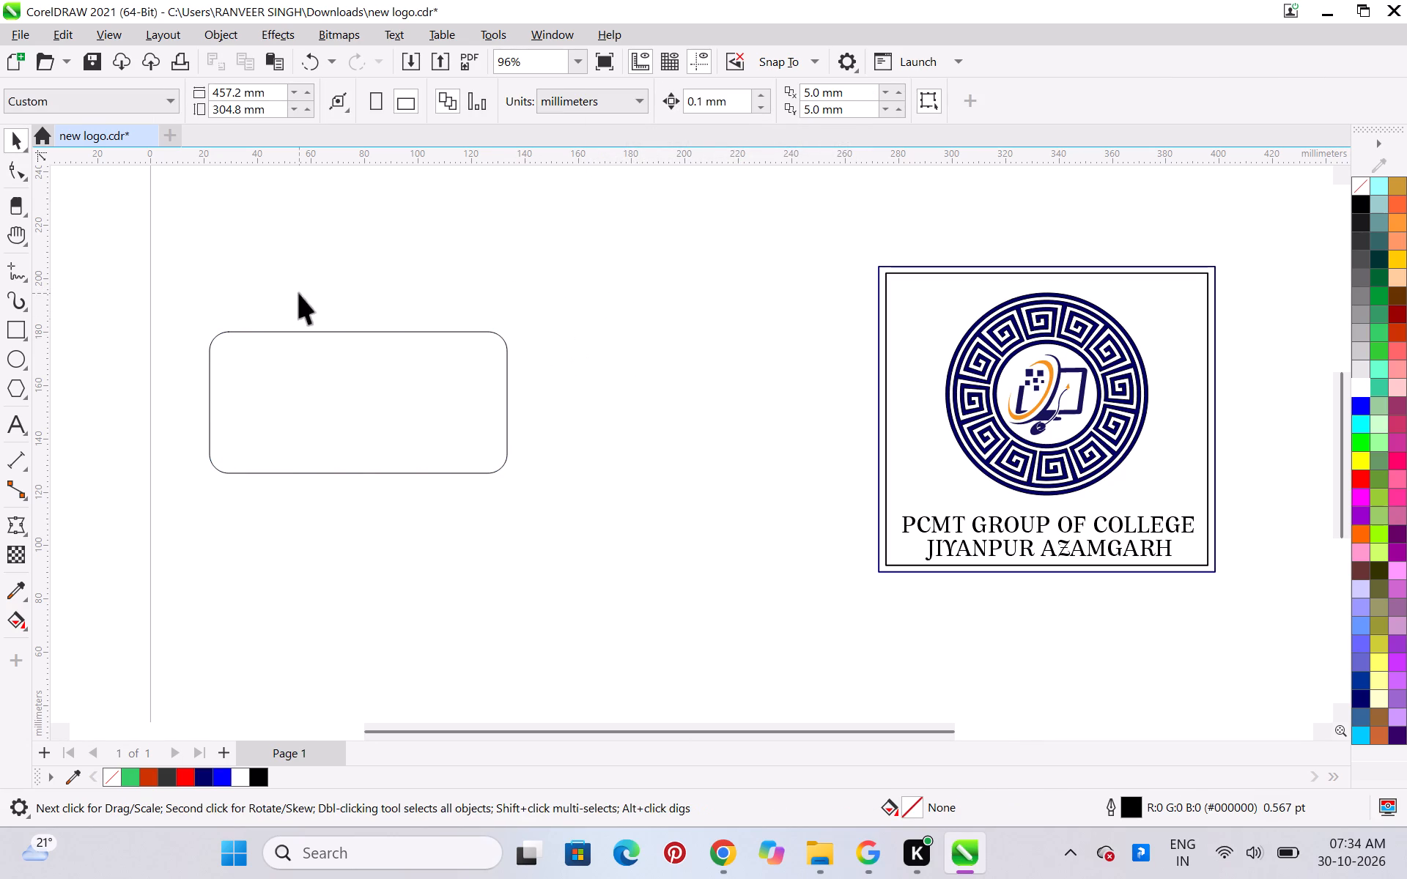
Move the rounded rectangle closer to the logo, to about X 128.6 mm, Y 149.6 mm.
{"action": "left_click", "coordinate": [266, 366]}
{"action": "left_click_drag", "start_coordinate": [285, 373], "coordinate": [421, 383]}
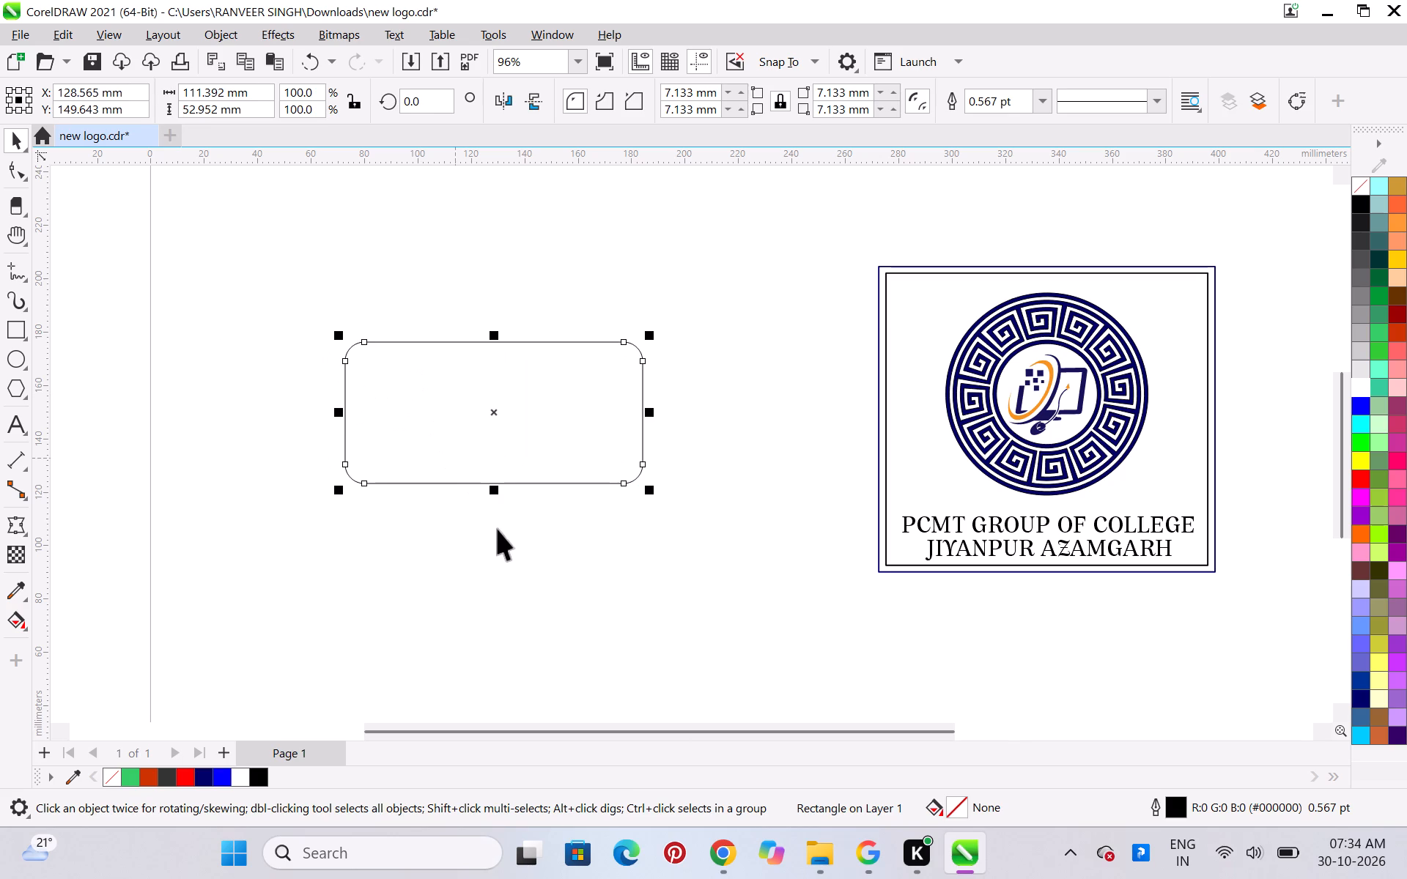
{"action": "left_click", "coordinate": [498, 529]}
Examine the rounded rectangle's shape and placement beside the framed logo.
{"action": "left_click", "coordinate": [486, 415]}
{"action": "scroll", "coordinate": [486, 415], "scroll_direction": "up", "scroll_amount": 3}
{"action": "scroll", "coordinate": [486, 415], "scroll_direction": "down", "scroll_amount": 2}
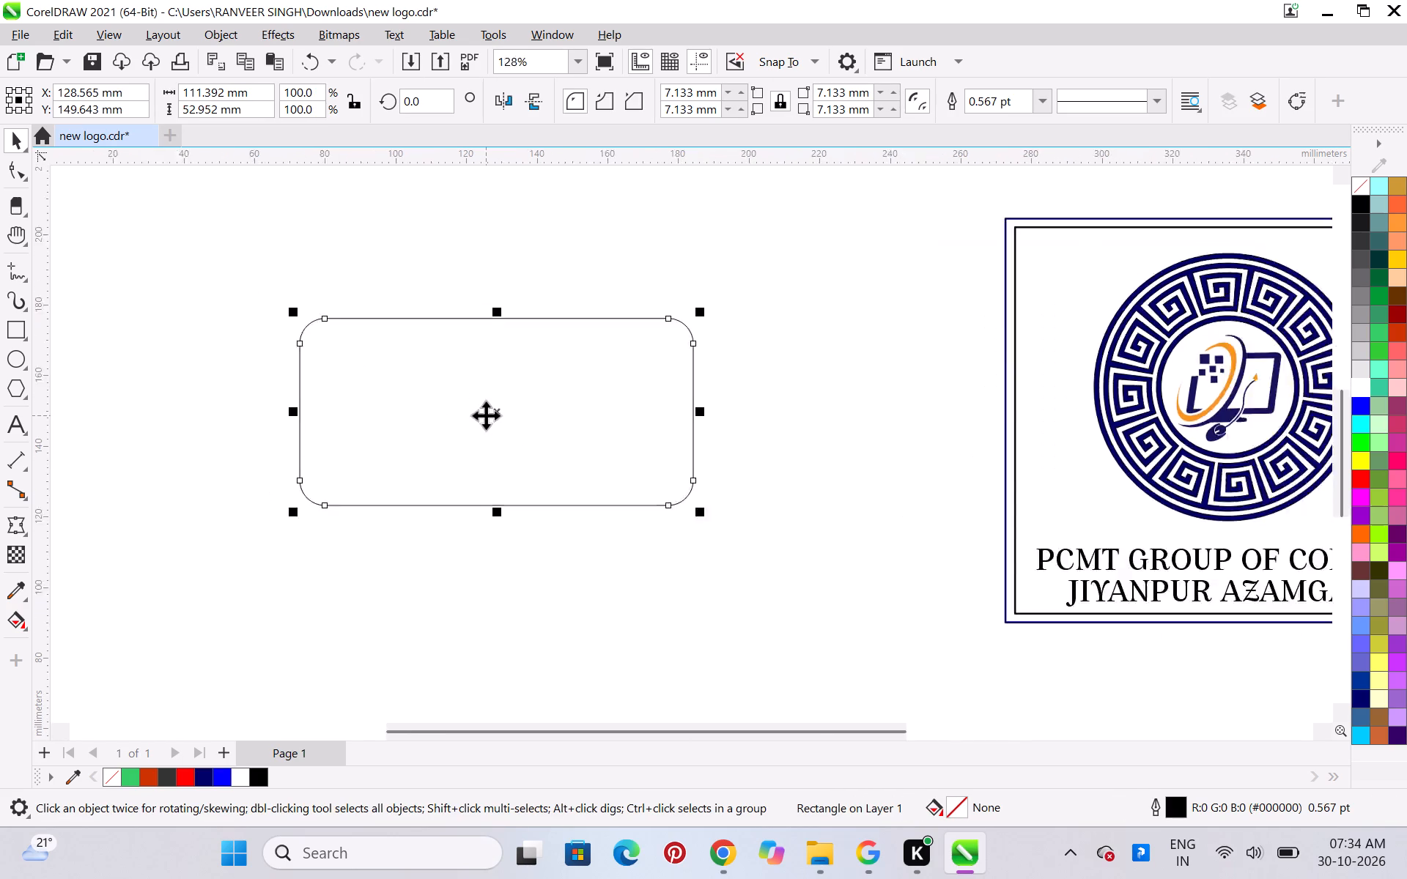
{"action": "scroll", "coordinate": [486, 415], "scroll_direction": "down", "scroll_amount": 2}
{"action": "scroll", "coordinate": [486, 415], "scroll_direction": "up", "scroll_amount": 2}
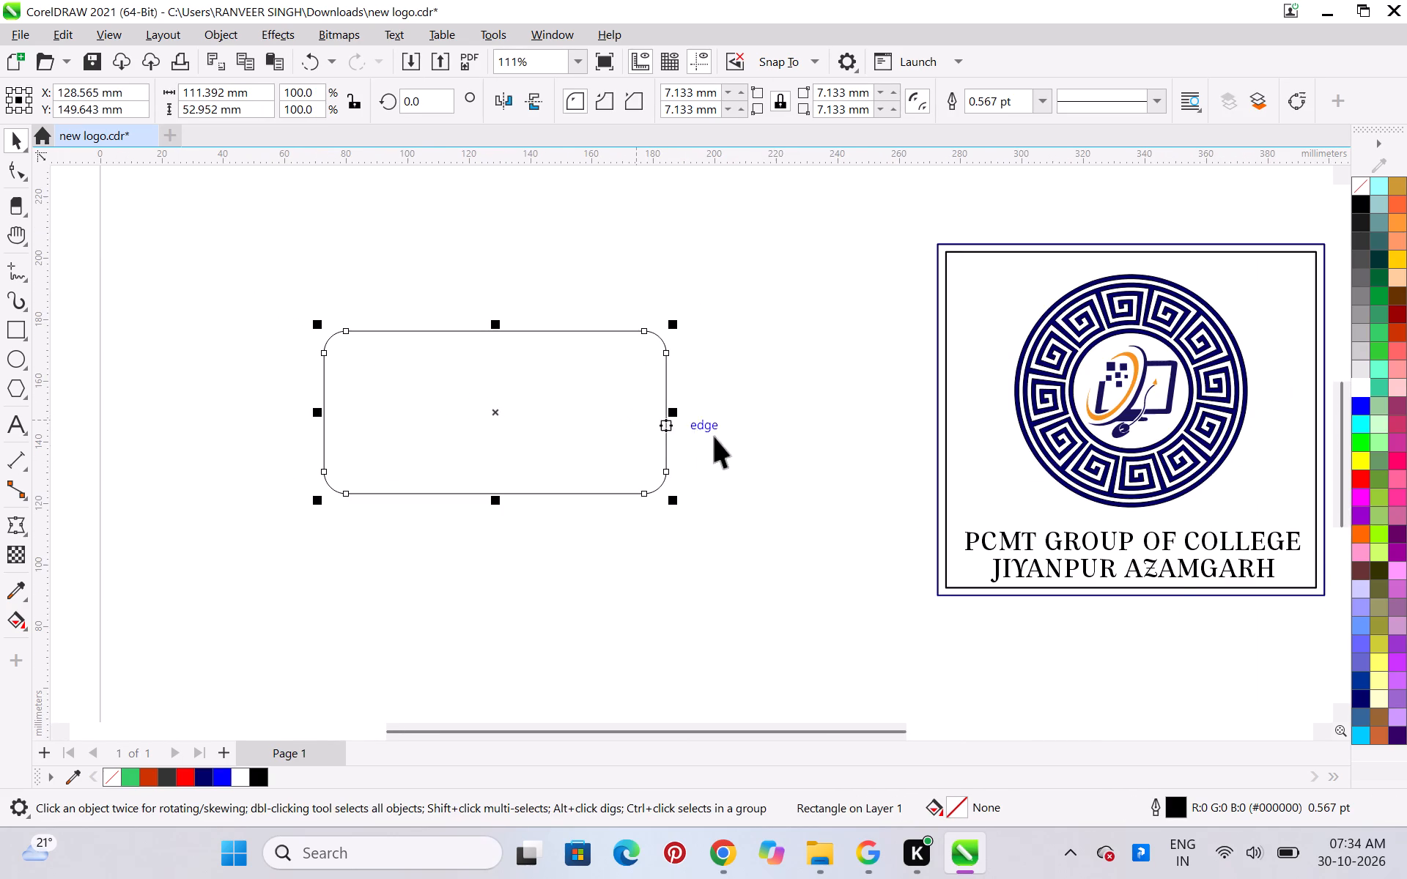
{"action": "scroll", "coordinate": [742, 445], "scroll_direction": "up", "scroll_amount": 1}
{"action": "left_click", "coordinate": [857, 443]}
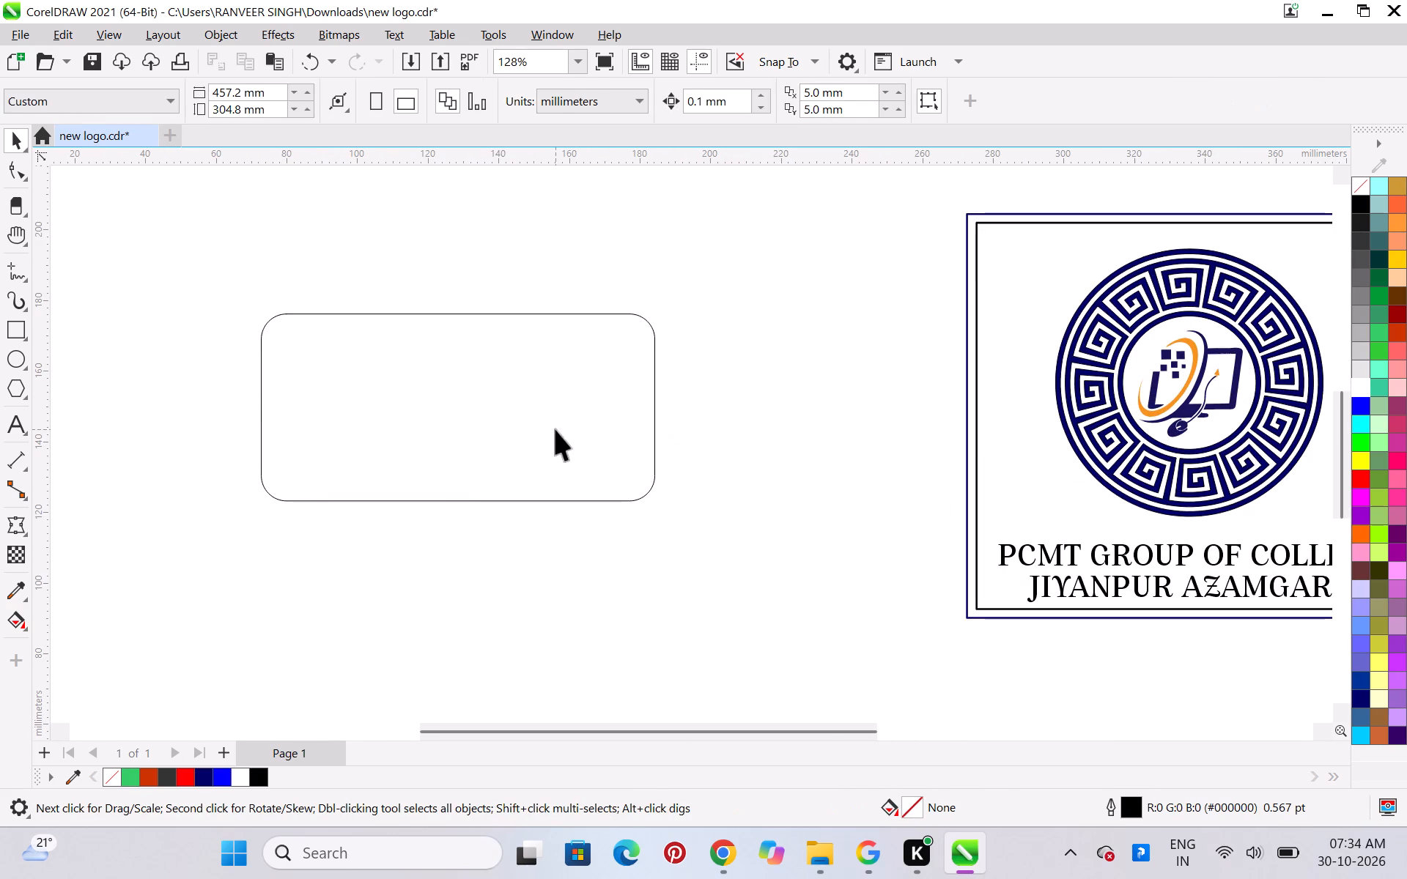
{"action": "left_click", "coordinate": [555, 429]}
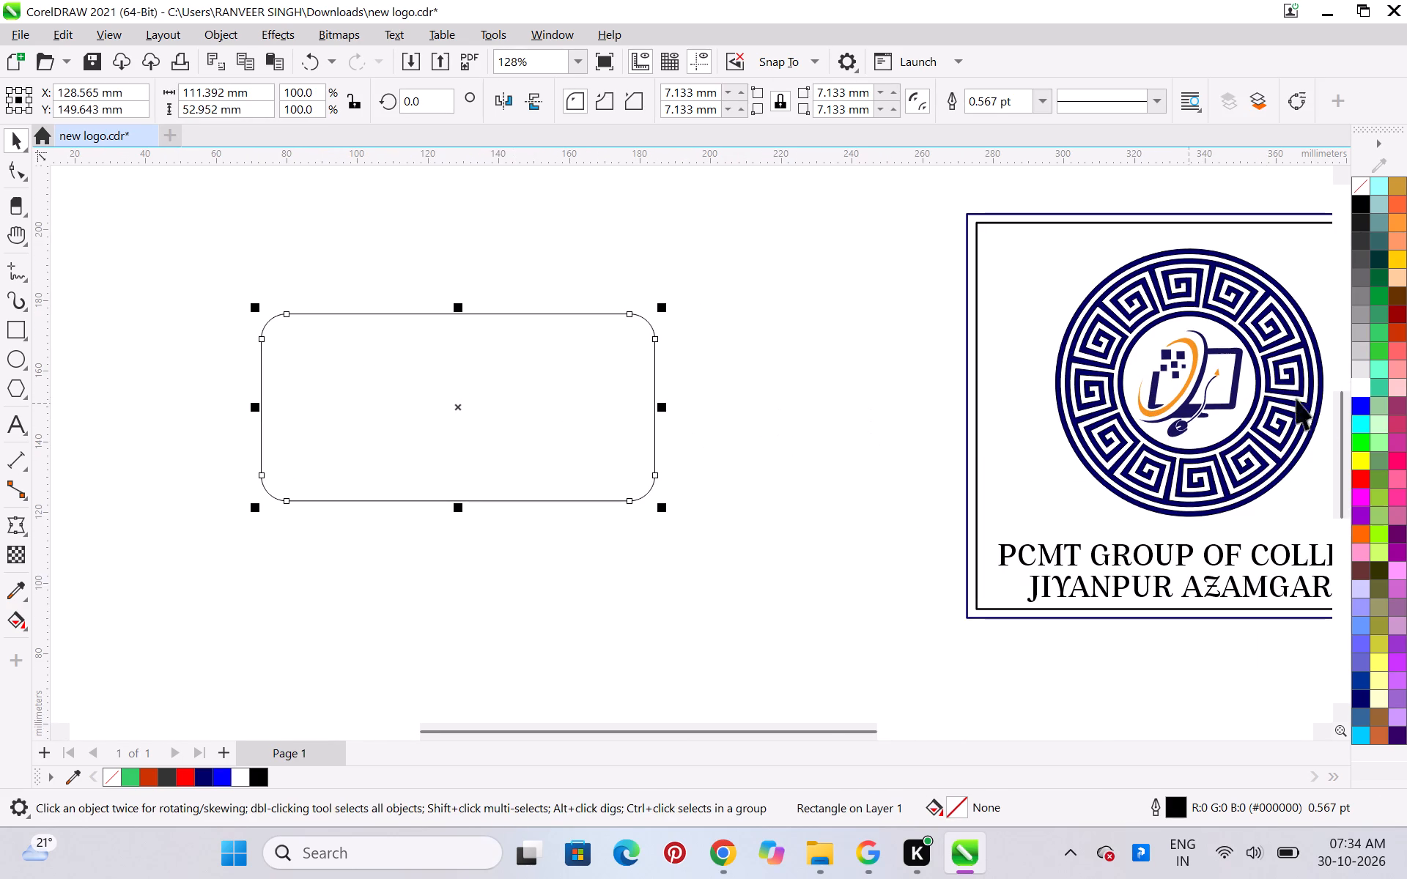
{"action": "left_click", "coordinate": [733, 483]}
Ungroup the complete framed logo.
{"action": "scroll", "coordinate": [733, 483], "scroll_direction": "down", "scroll_amount": 4}
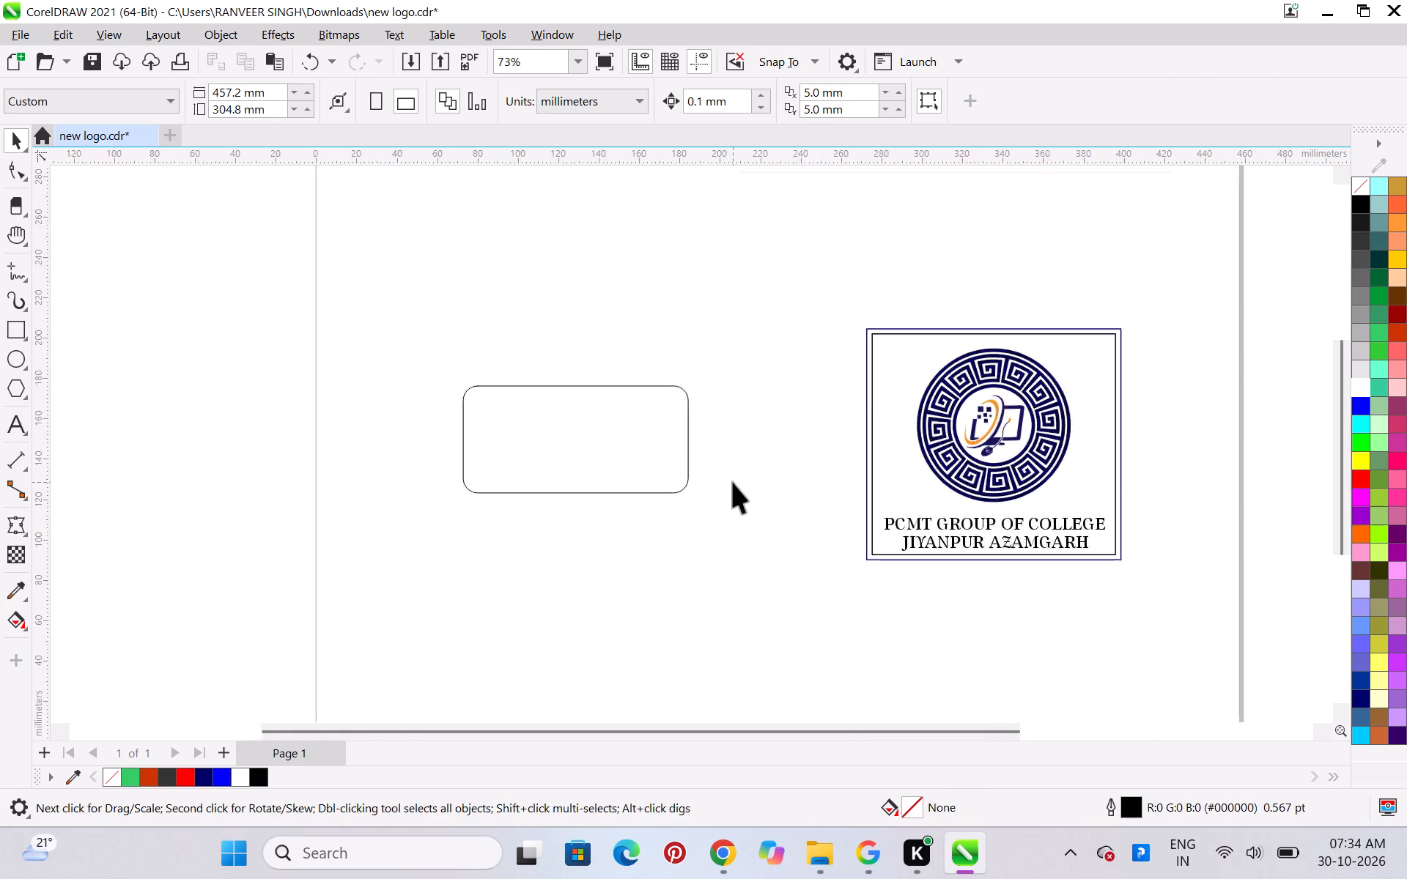
{"action": "scroll", "coordinate": [733, 482], "scroll_direction": "down", "scroll_amount": 1}
{"action": "left_click", "coordinate": [964, 456]}
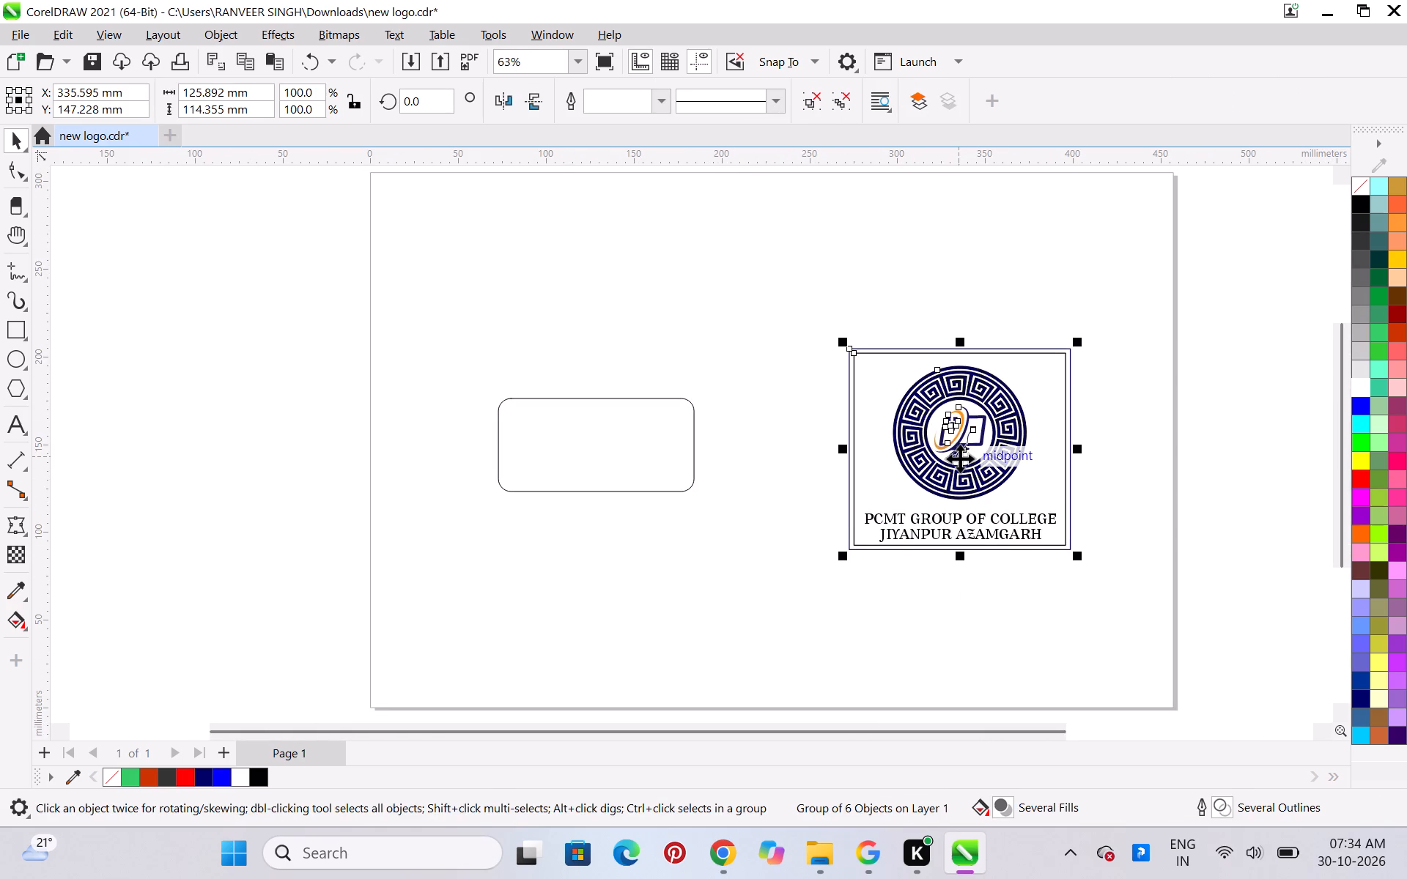
{"action": "key", "text": "ctrl+u"}
{"action": "left_click", "coordinate": [605, 570]}
Copy the Greek-key ring and paste a duplicate in place over the original.
{"action": "left_click", "coordinate": [917, 477]}
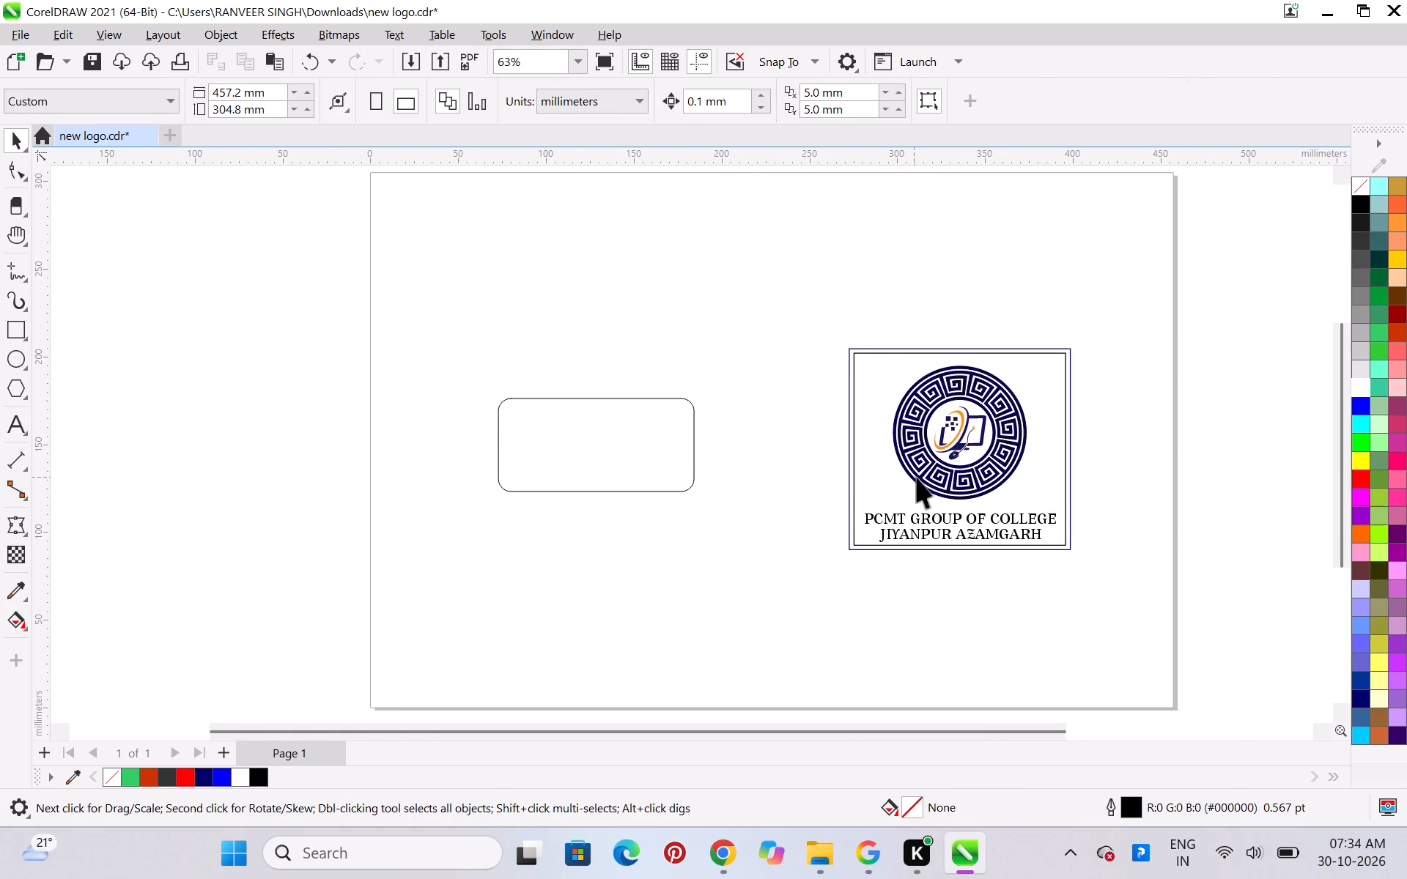
{"action": "key", "text": "ctrl+c"}
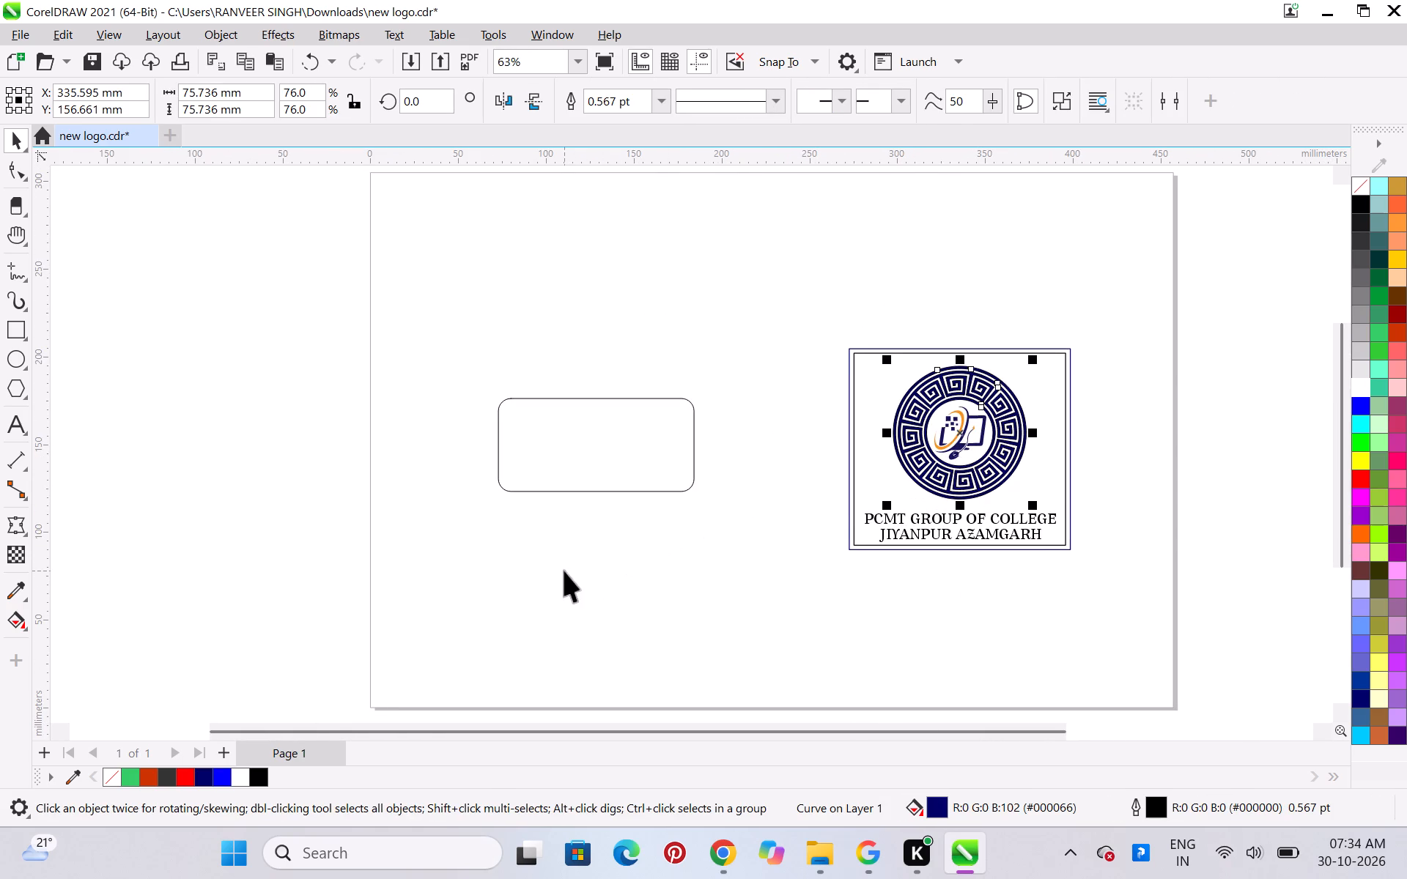
{"action": "left_click", "coordinate": [564, 571]}
{"action": "key", "text": "ctrl+v"}
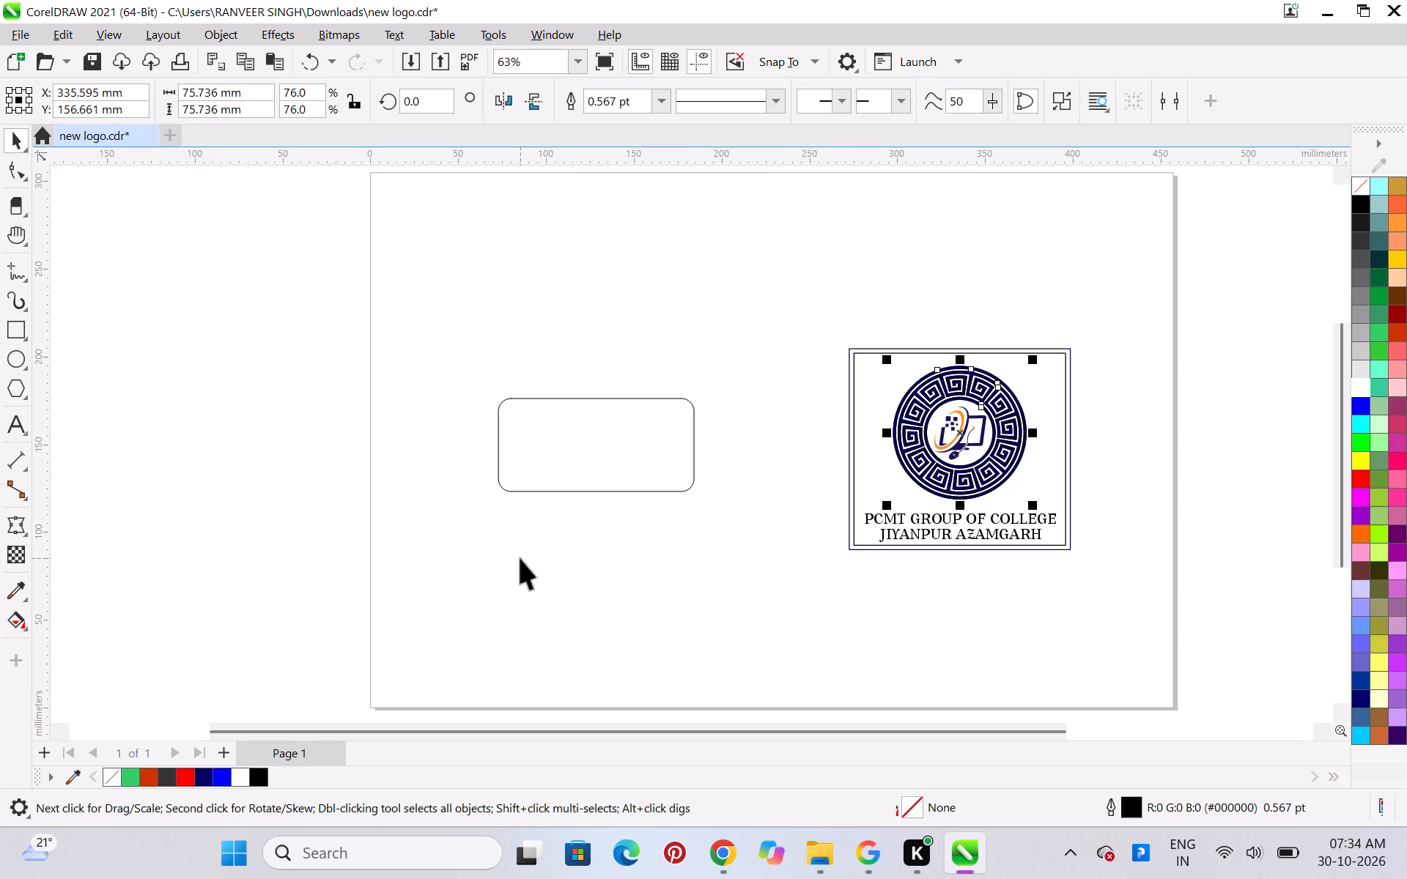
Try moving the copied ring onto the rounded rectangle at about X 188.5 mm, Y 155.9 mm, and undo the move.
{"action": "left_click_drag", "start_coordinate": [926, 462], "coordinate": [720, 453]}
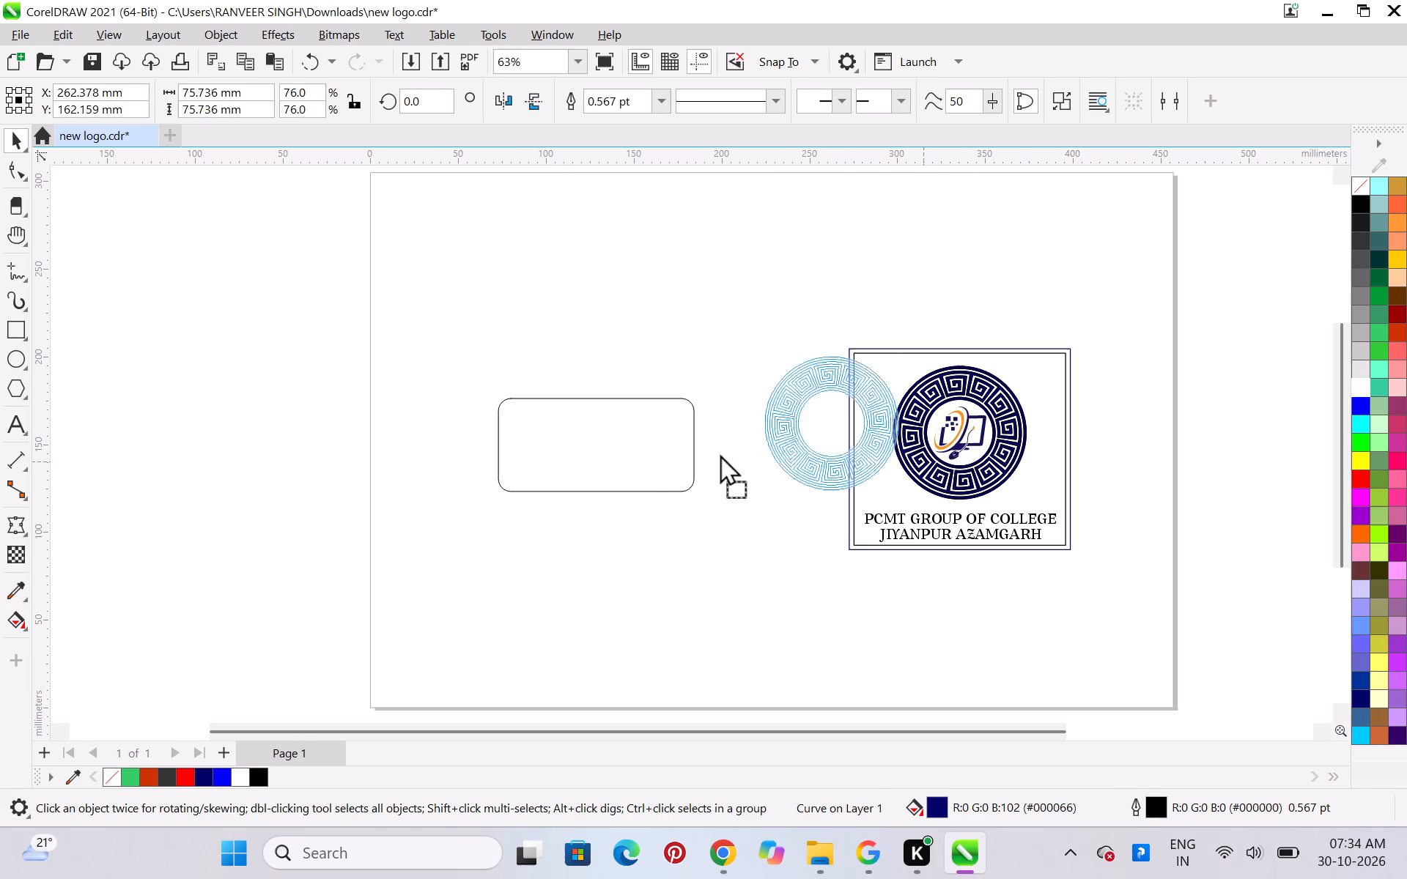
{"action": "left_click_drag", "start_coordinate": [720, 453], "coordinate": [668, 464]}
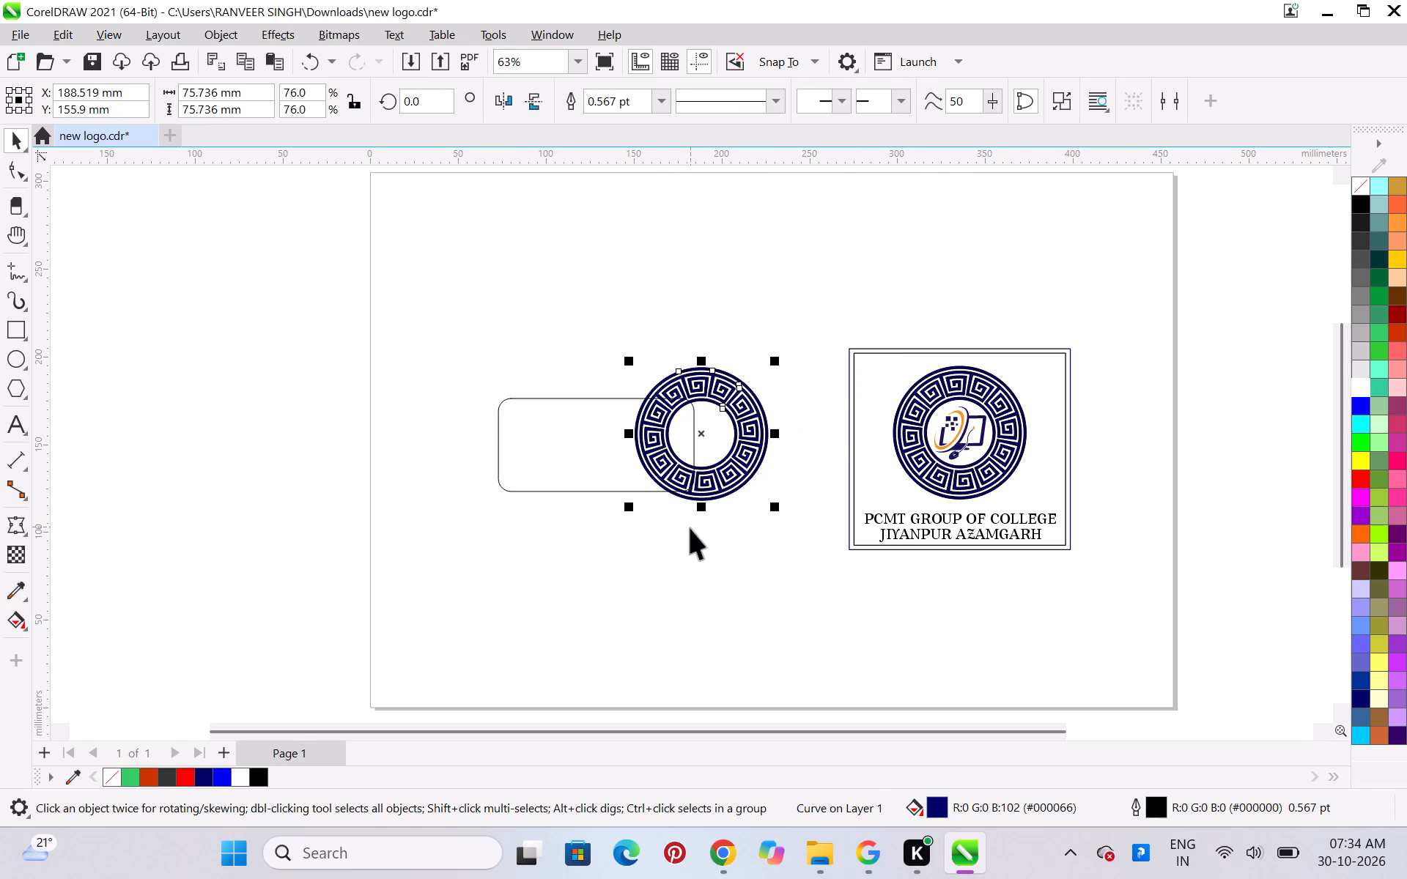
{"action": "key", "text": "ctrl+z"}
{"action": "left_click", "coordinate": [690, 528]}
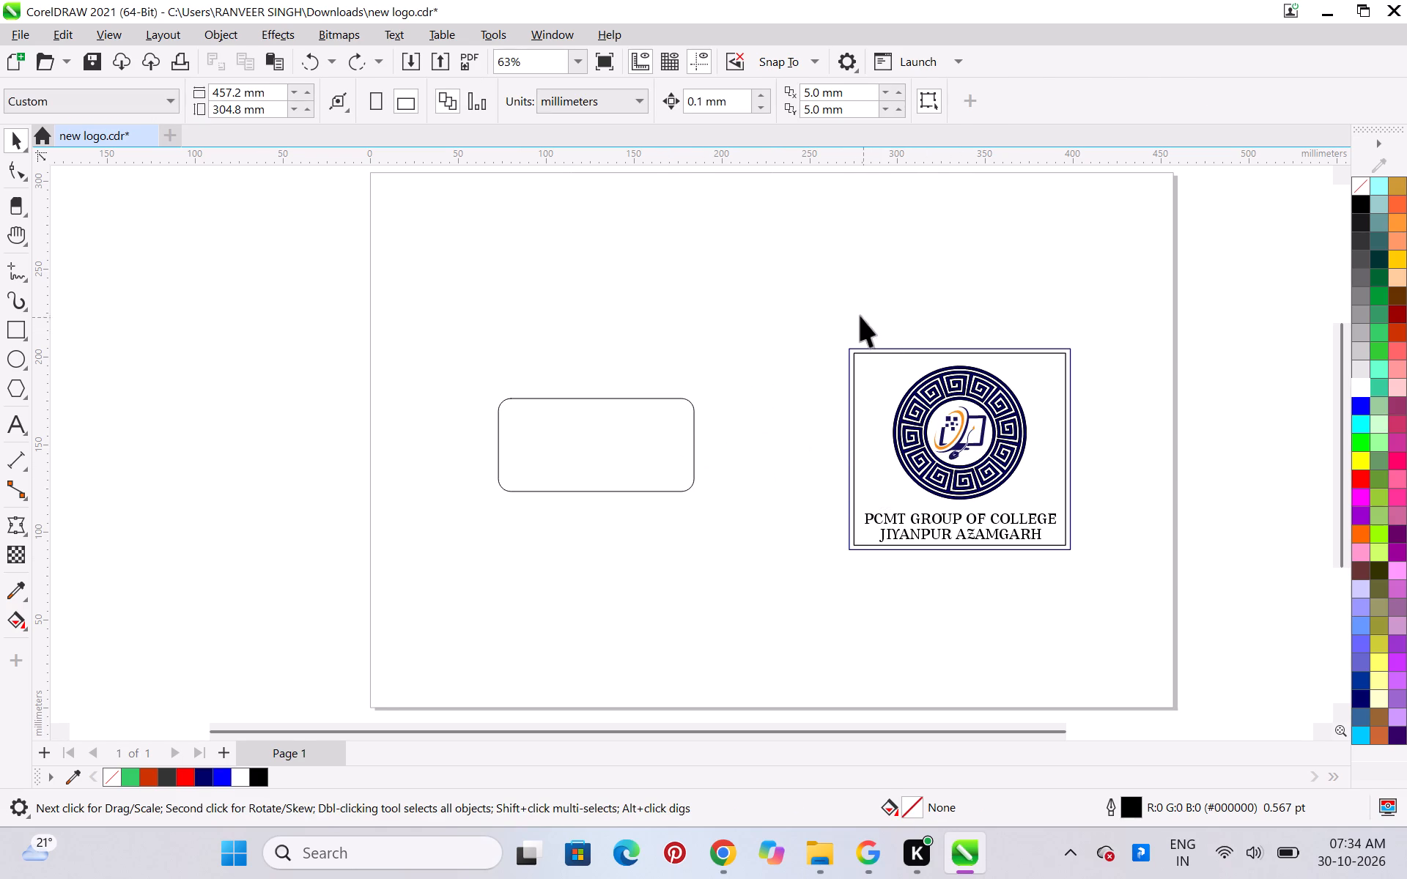
Group the Greek-key ring, its duplicate and the computer-and-mouse logo inside the frame.
{"action": "left_click_drag", "start_coordinate": [849, 300], "coordinate": [1057, 502]}
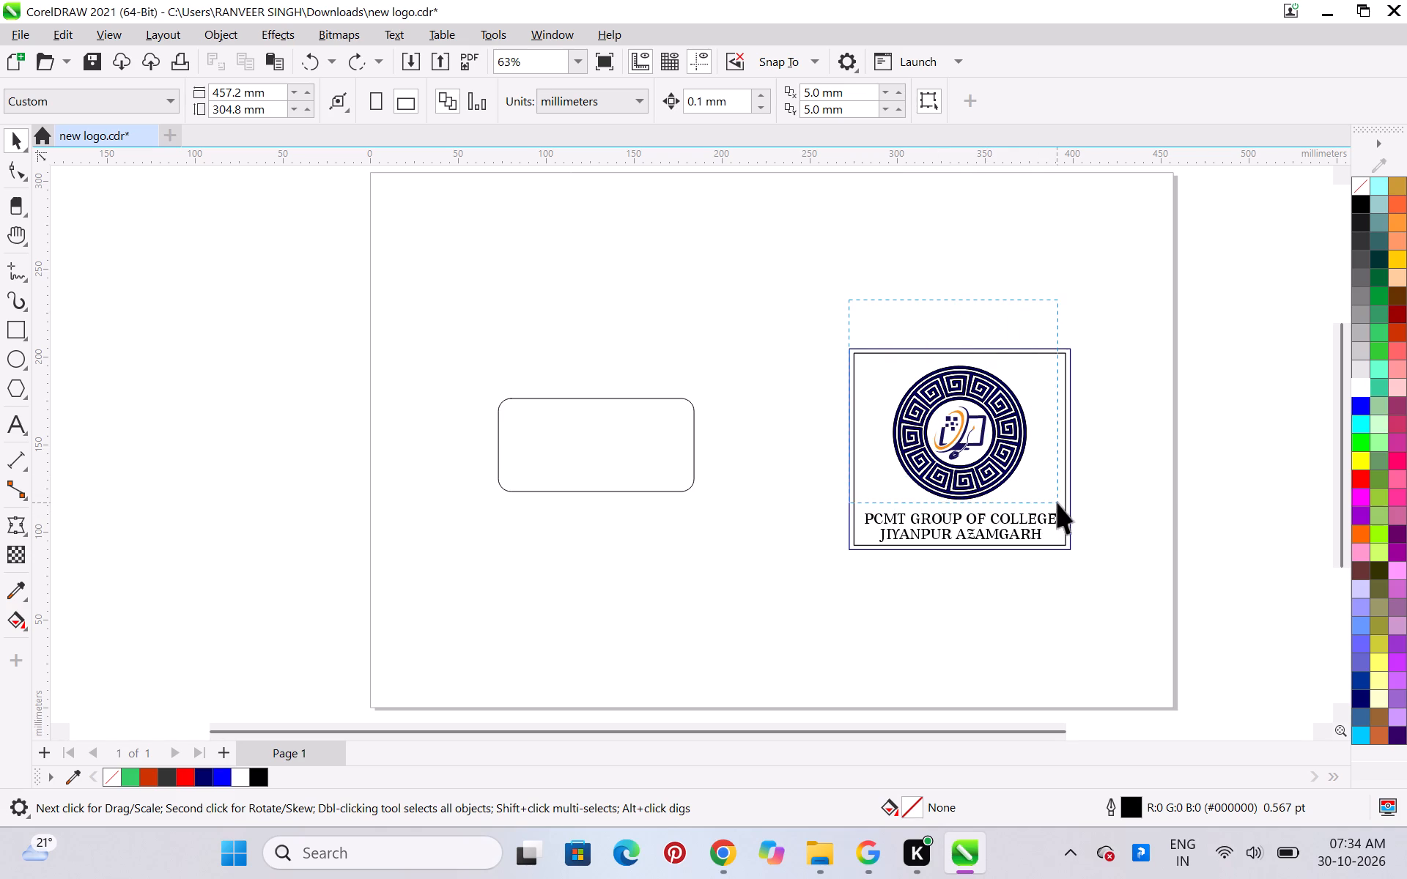
{"action": "left_click_drag", "start_coordinate": [1057, 502], "coordinate": [1068, 511]}
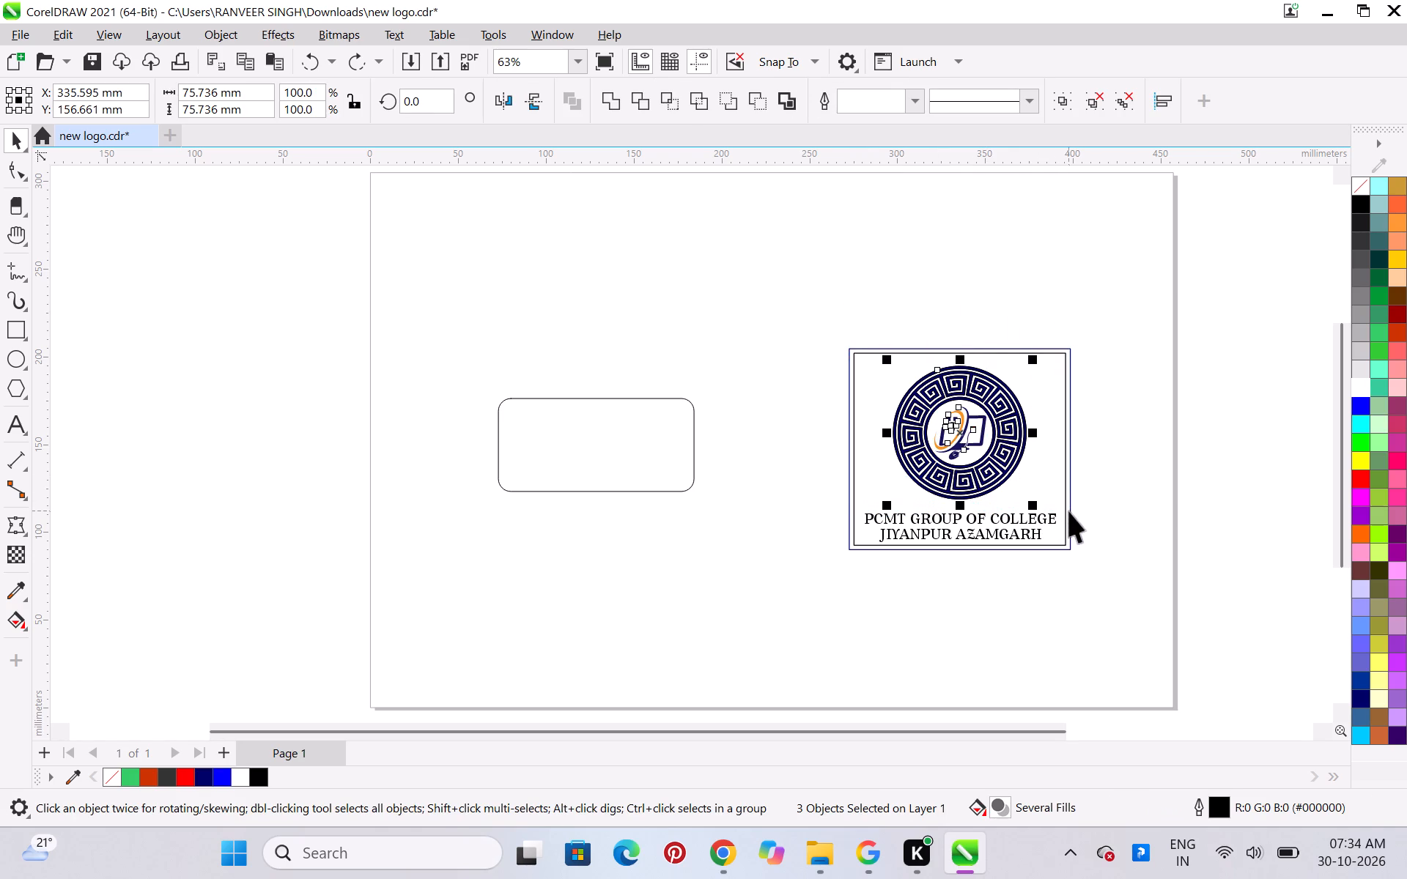
{"action": "key", "text": "ctrl+g"}
{"action": "left_click", "coordinate": [1148, 462]}
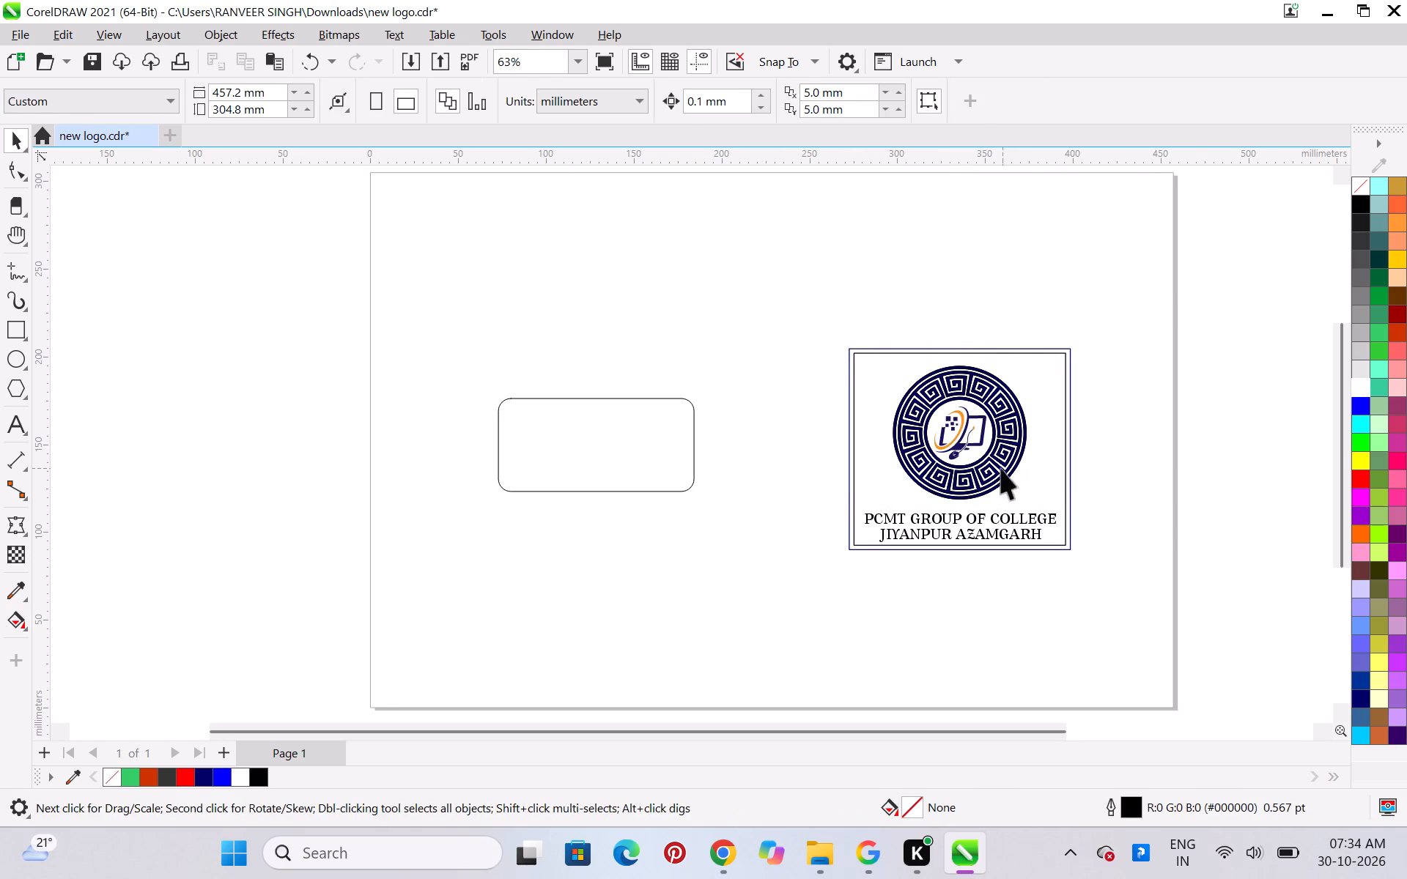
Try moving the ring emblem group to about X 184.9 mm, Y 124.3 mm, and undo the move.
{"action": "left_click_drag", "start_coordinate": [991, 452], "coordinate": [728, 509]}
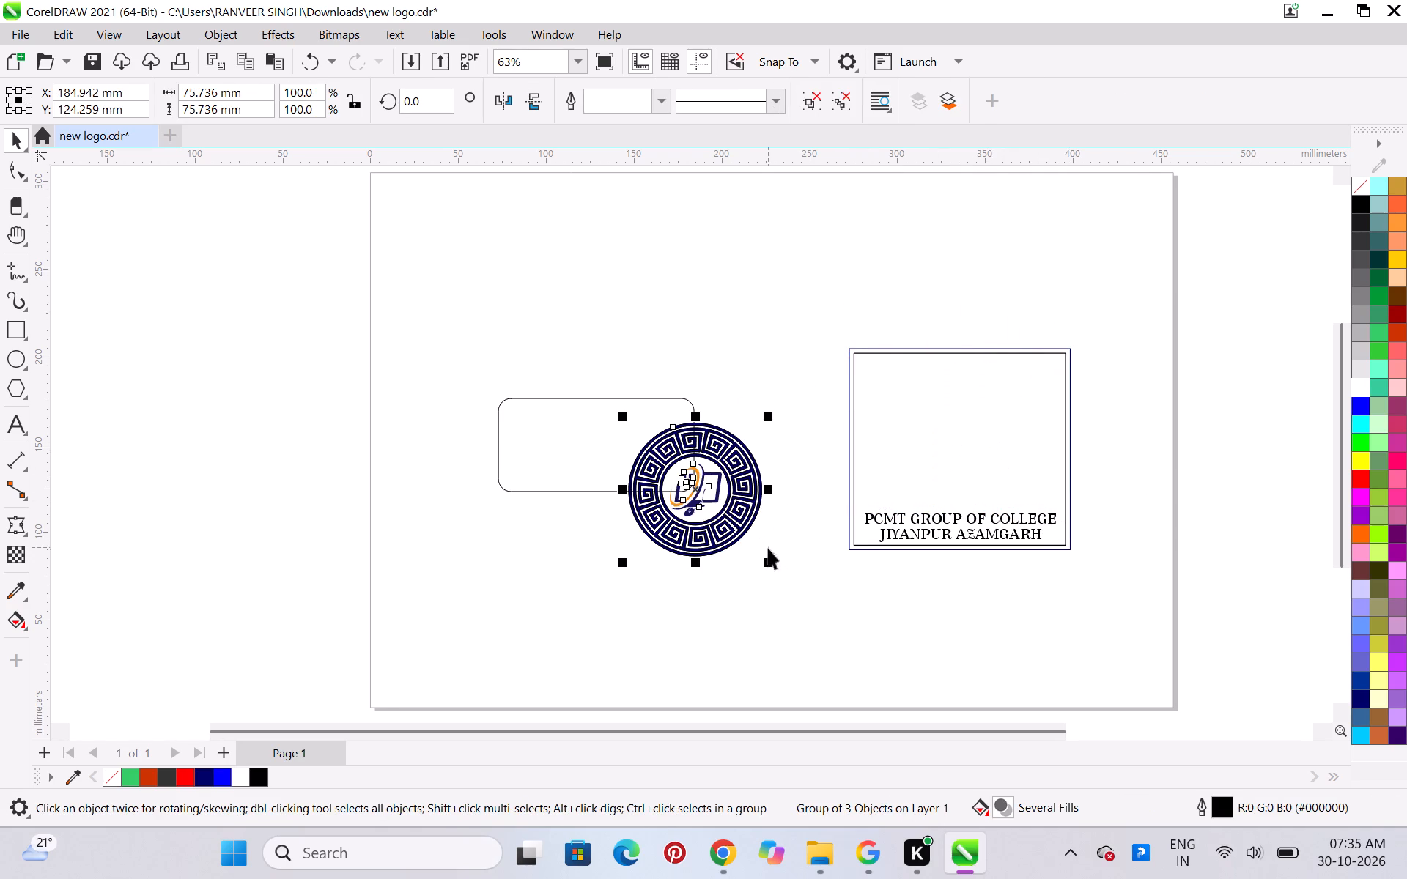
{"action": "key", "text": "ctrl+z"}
Place a copy of the ring emblem group below and to the left of the rounded rectangle, leaving the original in the frame.
{"action": "left_click_drag", "start_coordinate": [934, 468], "coordinate": [876, 479]}
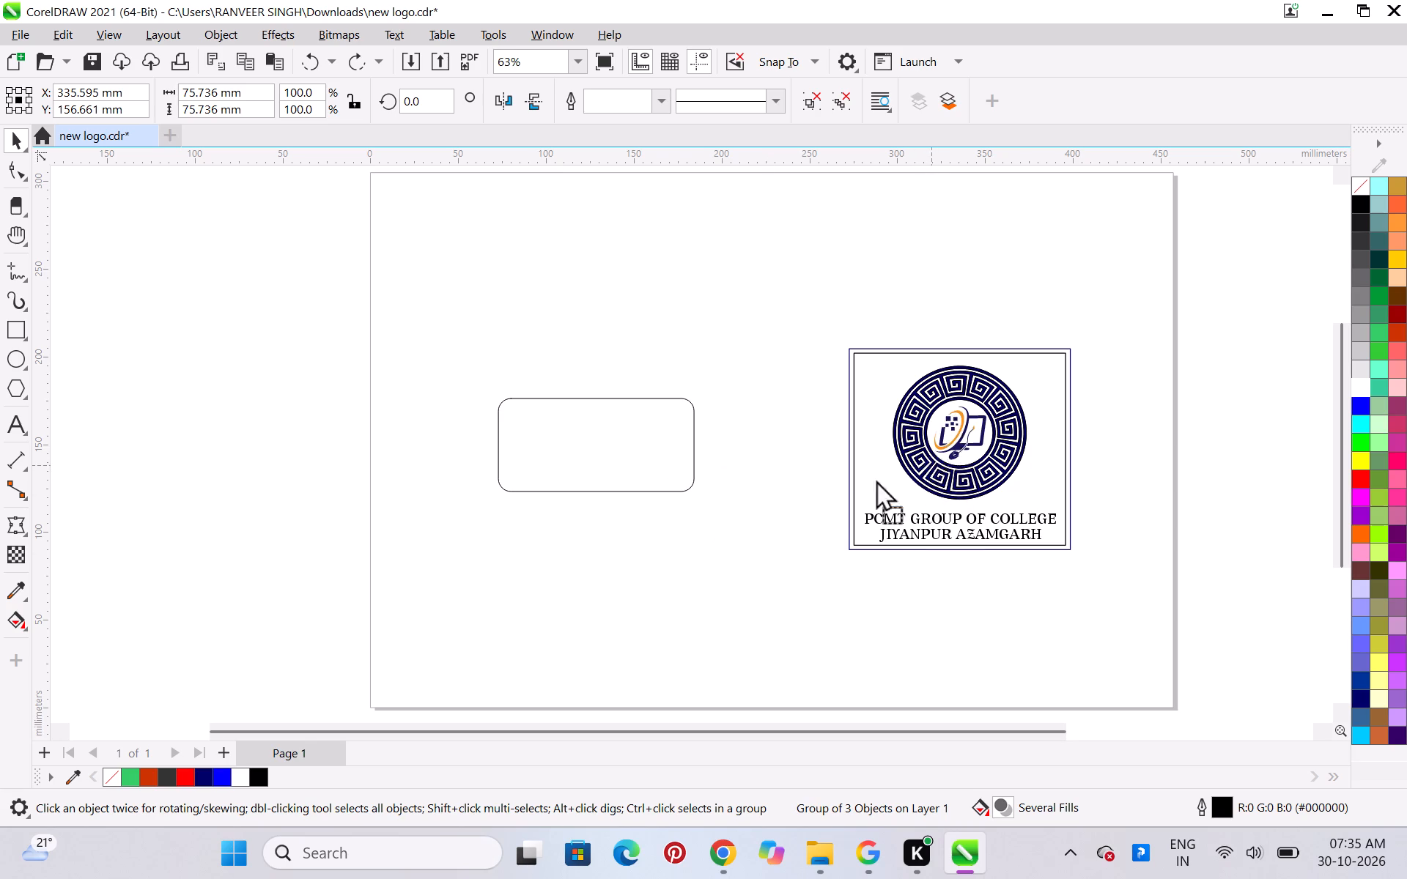
{"action": "left_click_drag", "start_coordinate": [876, 479], "coordinate": [416, 573]}
{"action": "right_click", "coordinate": [416, 573]}
{"action": "left_click", "coordinate": [665, 584]}
Examine the framed college logo up close and beside the rounded rectangle and copied emblem.
{"action": "scroll", "coordinate": [1112, 469], "scroll_direction": "up", "scroll_amount": 5}
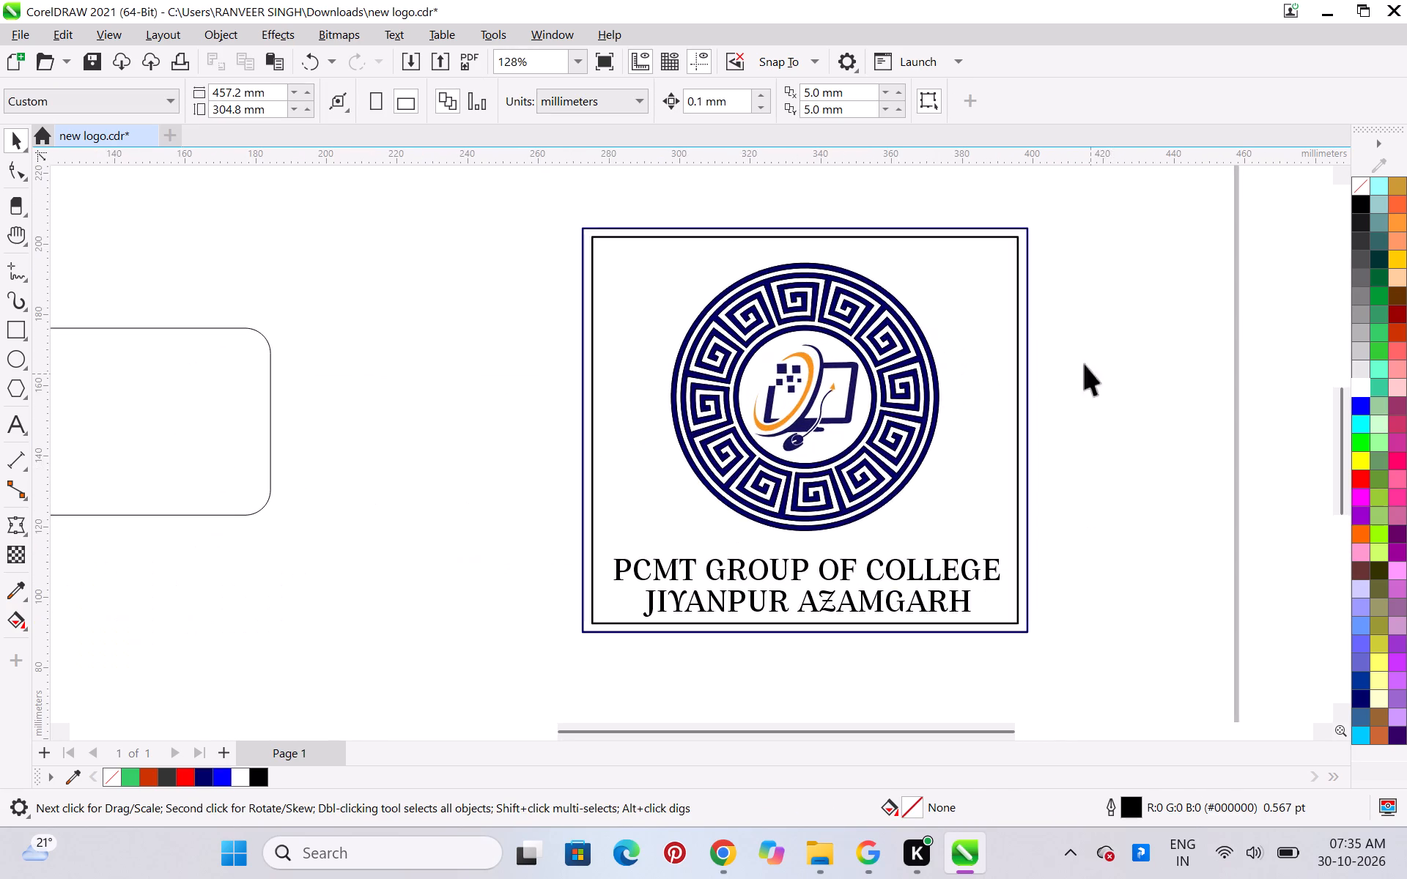
{"action": "scroll", "coordinate": [1052, 304], "scroll_direction": "up", "scroll_amount": 4}
{"action": "scroll", "coordinate": [1052, 304], "scroll_direction": "down", "scroll_amount": 3}
{"action": "left_click", "coordinate": [1093, 352]}
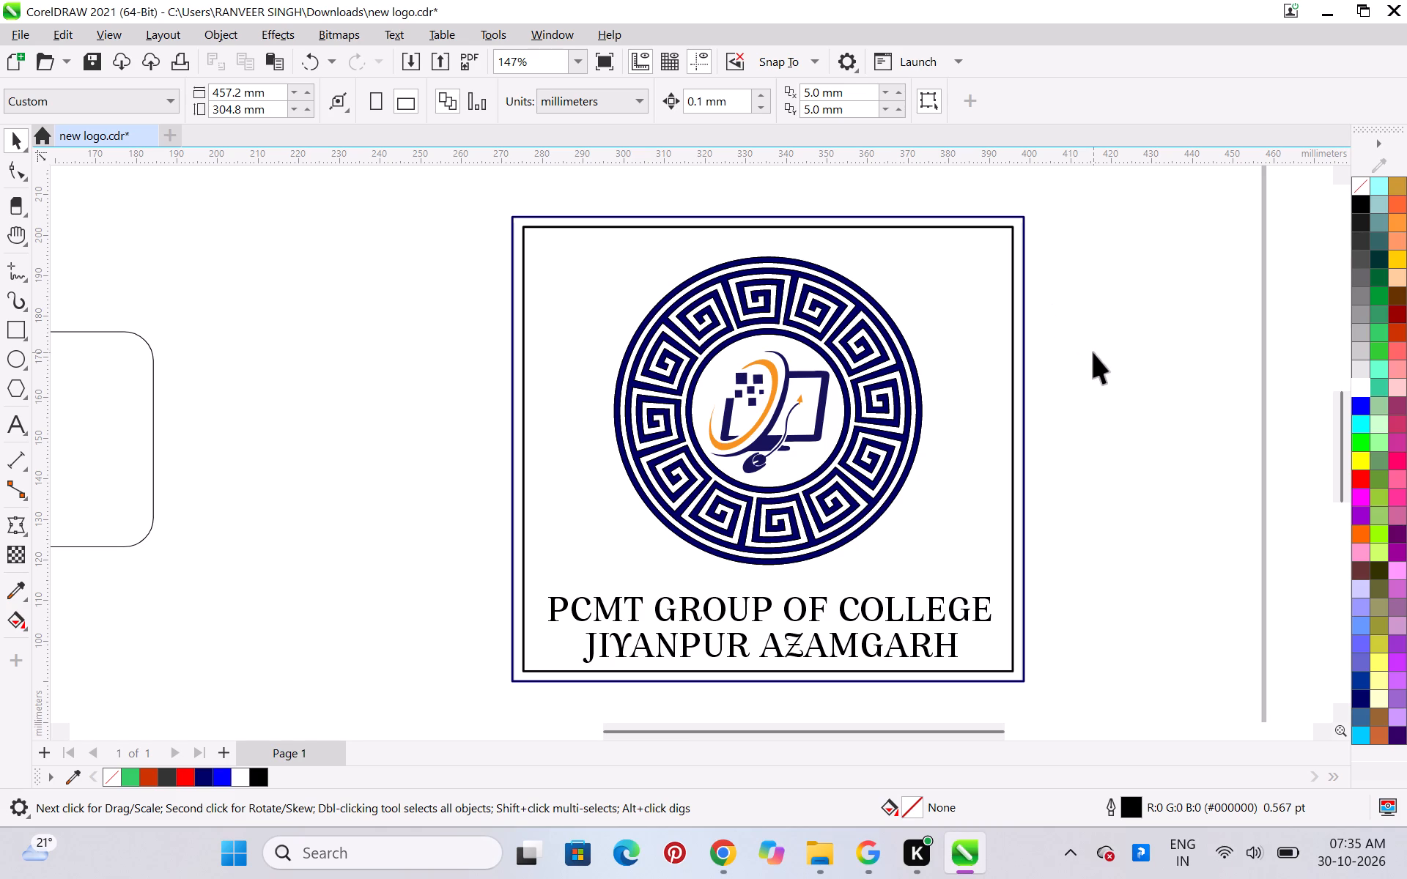
{"action": "scroll", "coordinate": [1093, 352], "scroll_direction": "down", "scroll_amount": 4}
{"action": "scroll", "coordinate": [641, 515], "scroll_direction": "up", "scroll_amount": 1}
{"action": "scroll", "coordinate": [886, 422], "scroll_direction": "down", "scroll_amount": 1}
{"action": "scroll", "coordinate": [1162, 260], "scroll_direction": "up", "scroll_amount": 2}
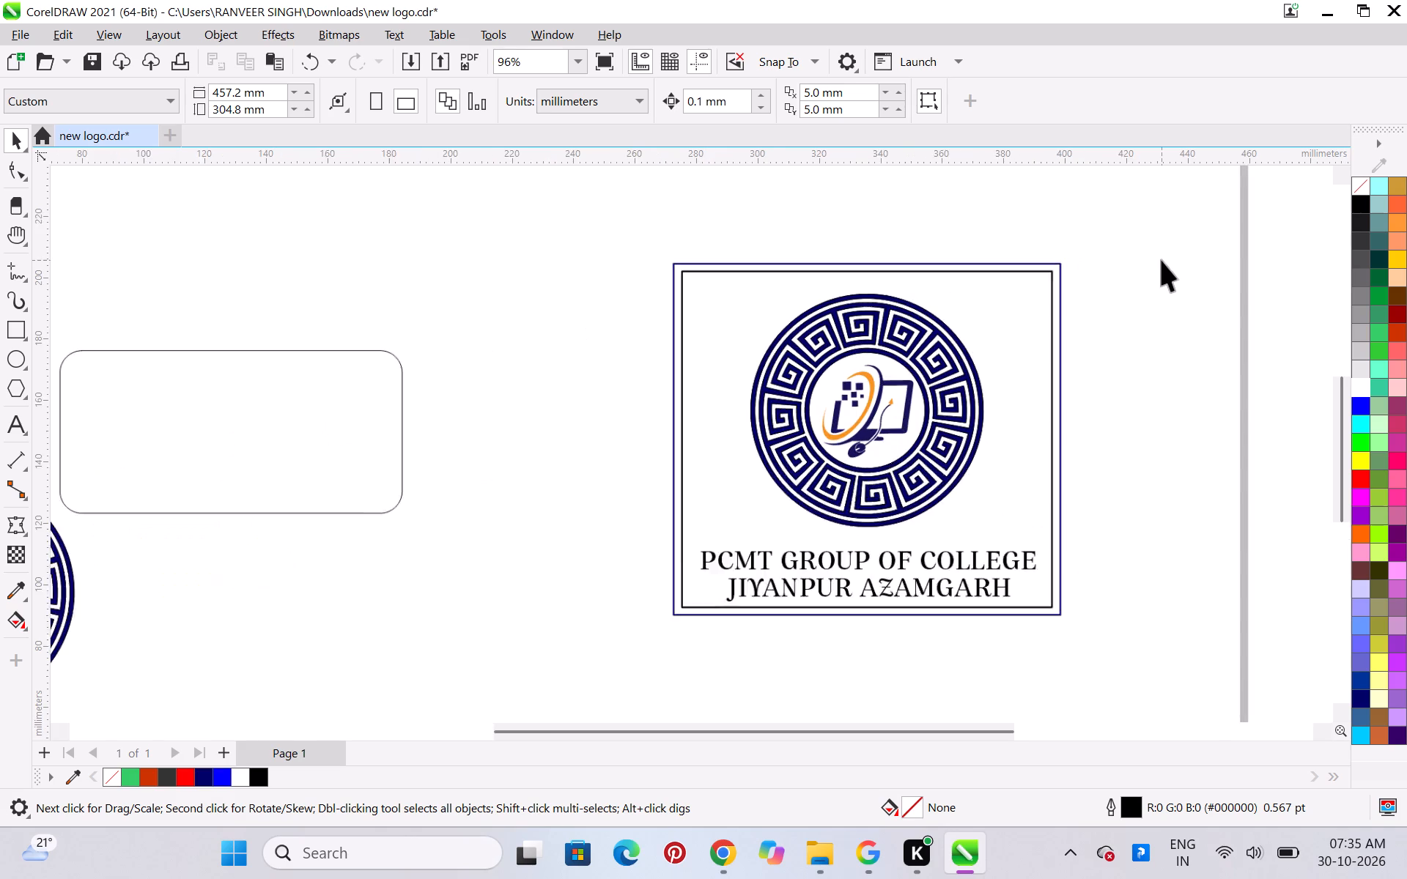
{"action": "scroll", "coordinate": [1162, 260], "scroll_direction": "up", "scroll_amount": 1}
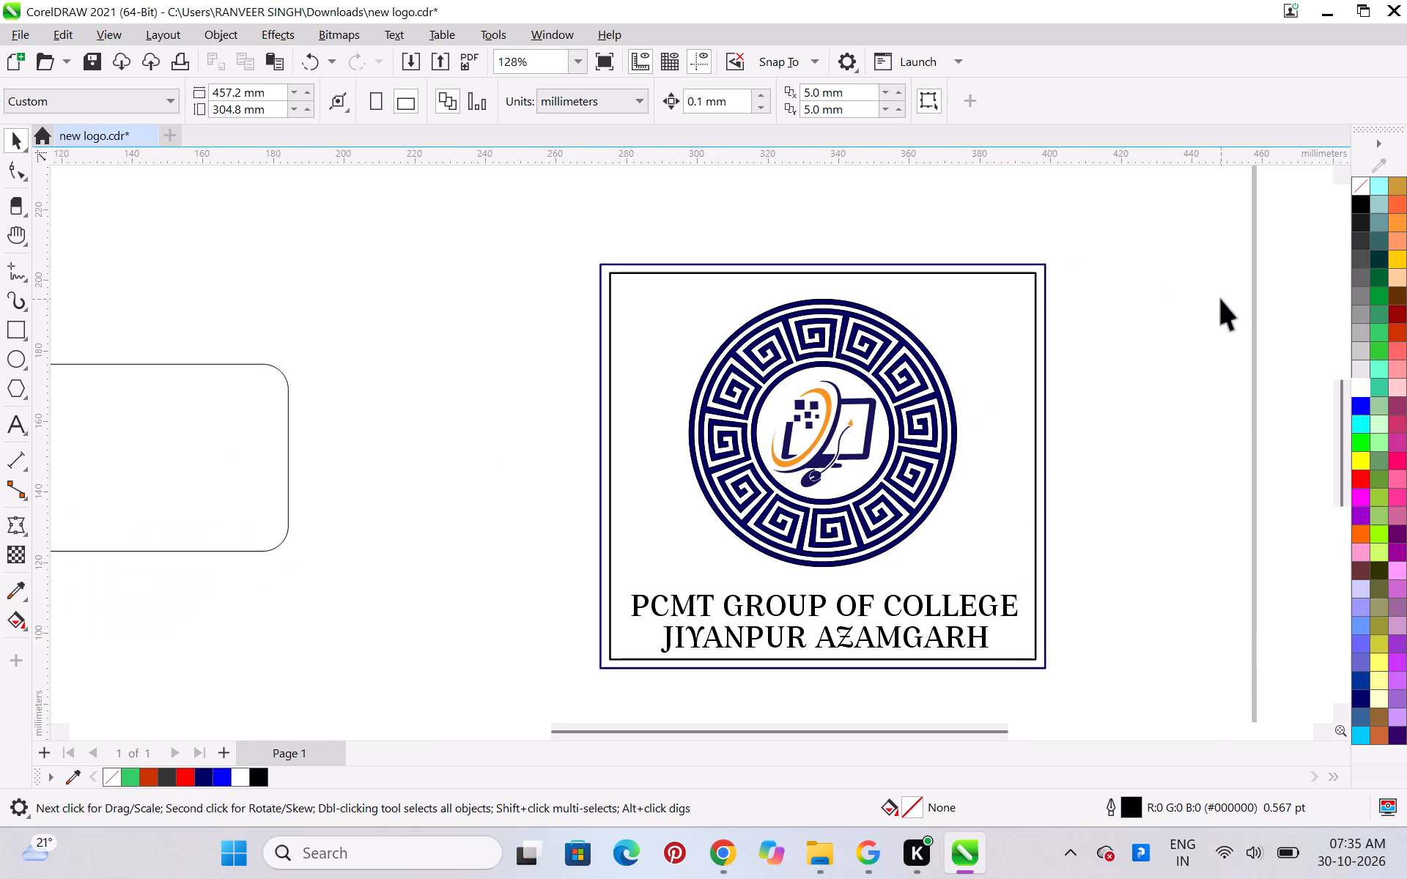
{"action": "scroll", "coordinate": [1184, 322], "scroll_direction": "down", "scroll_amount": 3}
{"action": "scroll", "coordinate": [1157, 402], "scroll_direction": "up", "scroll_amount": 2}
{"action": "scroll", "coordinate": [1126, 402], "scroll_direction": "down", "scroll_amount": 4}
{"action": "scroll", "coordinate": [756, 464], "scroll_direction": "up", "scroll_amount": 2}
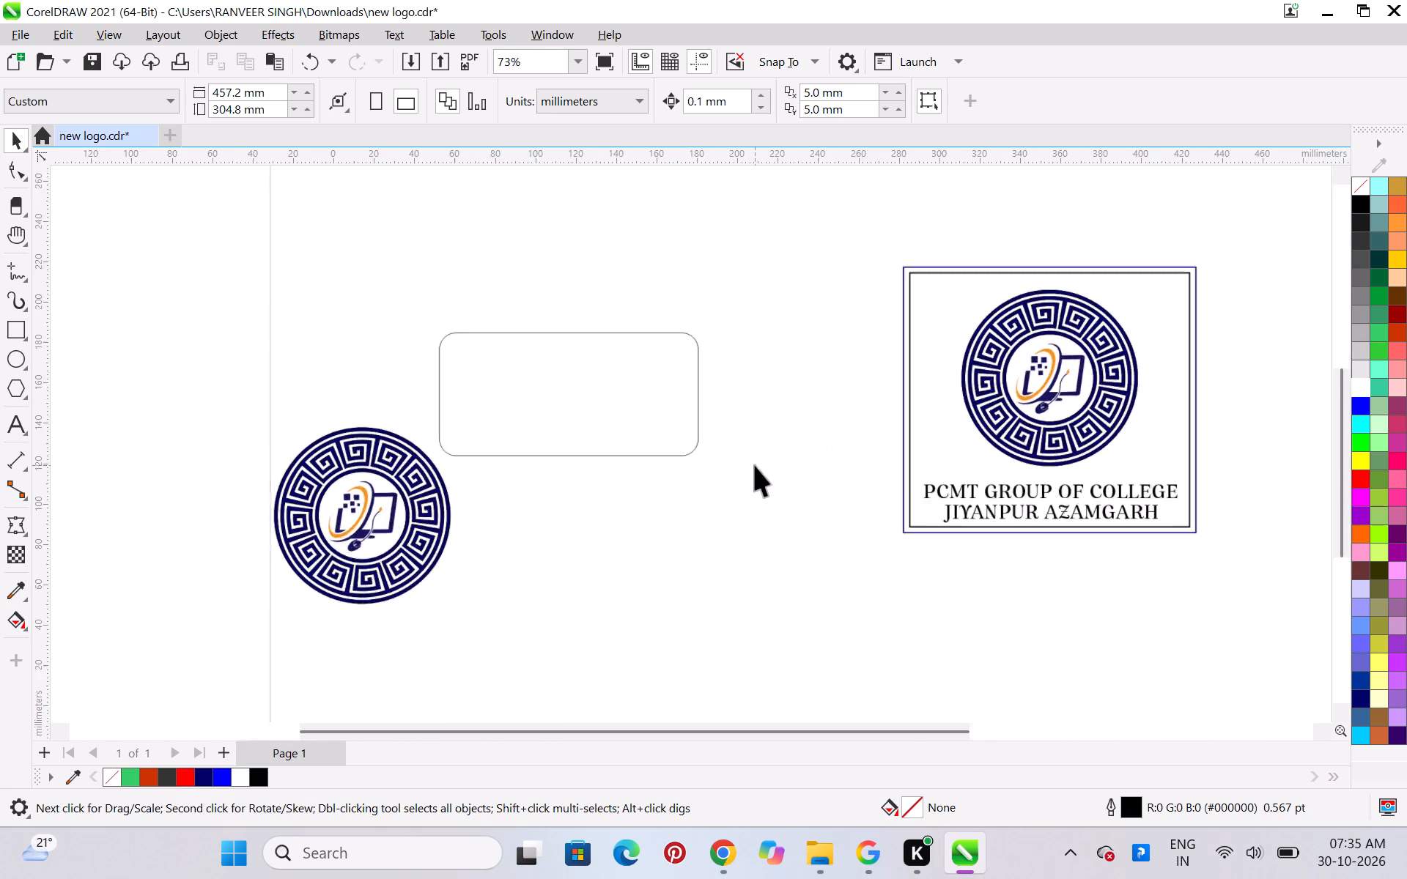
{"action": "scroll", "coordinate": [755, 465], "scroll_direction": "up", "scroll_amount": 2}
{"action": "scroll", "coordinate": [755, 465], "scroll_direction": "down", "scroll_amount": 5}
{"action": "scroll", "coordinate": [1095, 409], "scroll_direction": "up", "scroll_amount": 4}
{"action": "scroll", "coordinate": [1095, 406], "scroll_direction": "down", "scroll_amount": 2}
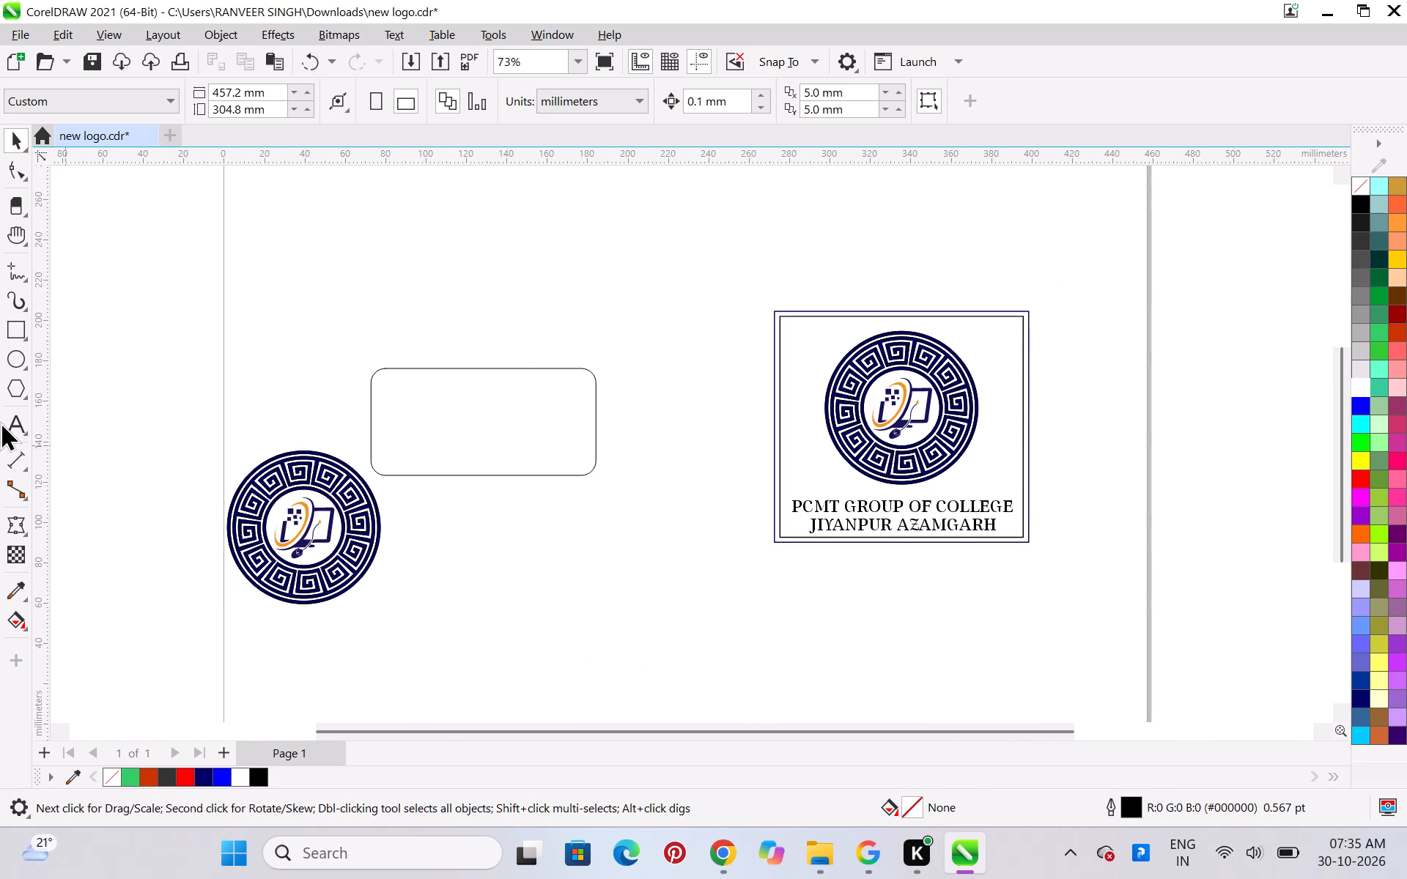
Scale the copied ring emblem down to about 55.8 mm and move it onto the rounded rectangle.
{"action": "left_click", "coordinate": [332, 490]}
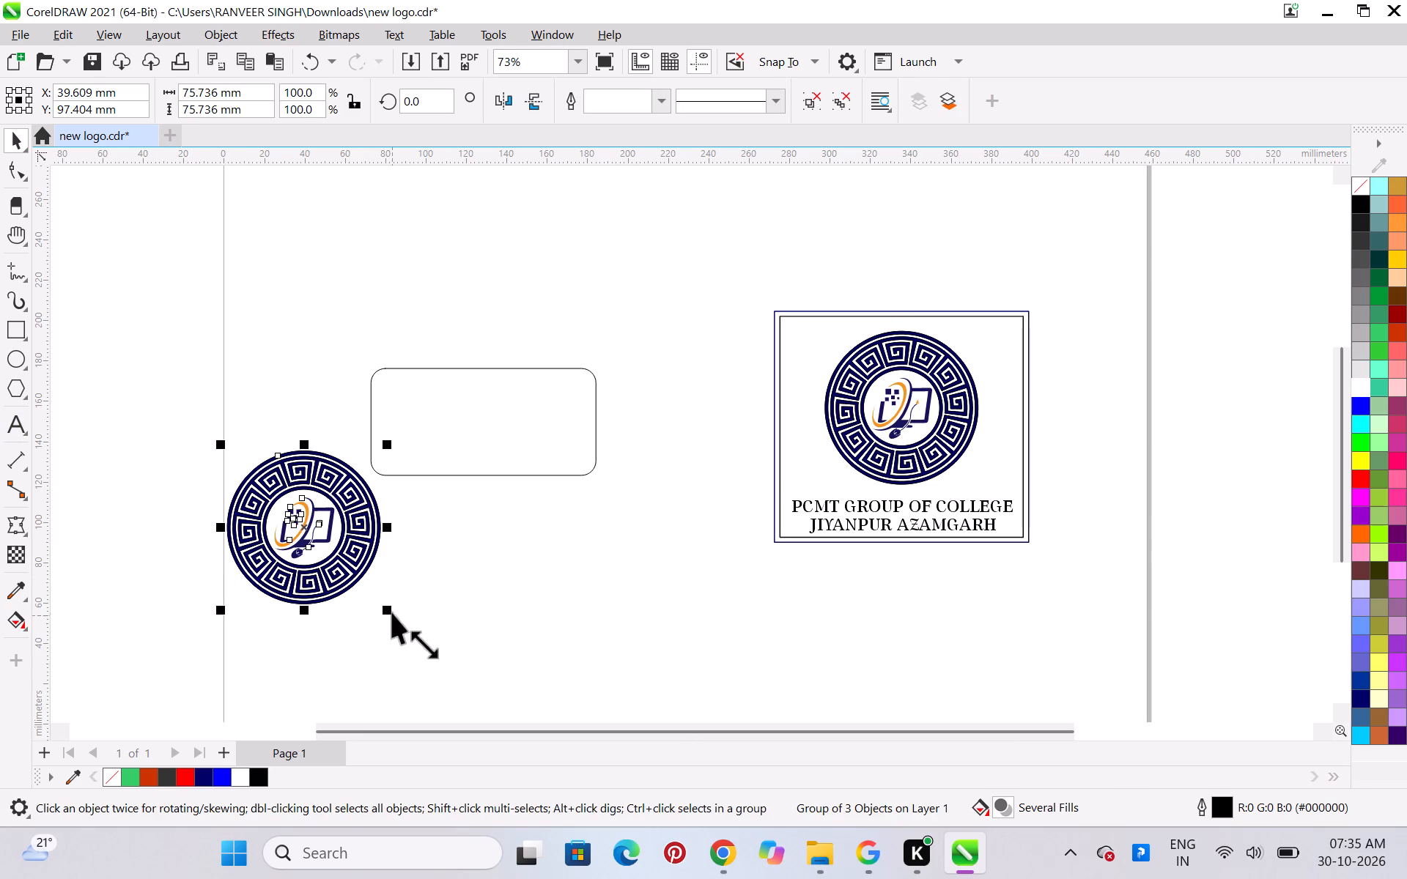
{"action": "left_click_drag", "start_coordinate": [388, 605], "coordinate": [359, 563], "text": "shift"}
{"action": "left_click_drag", "start_coordinate": [391, 609], "coordinate": [379, 597]}
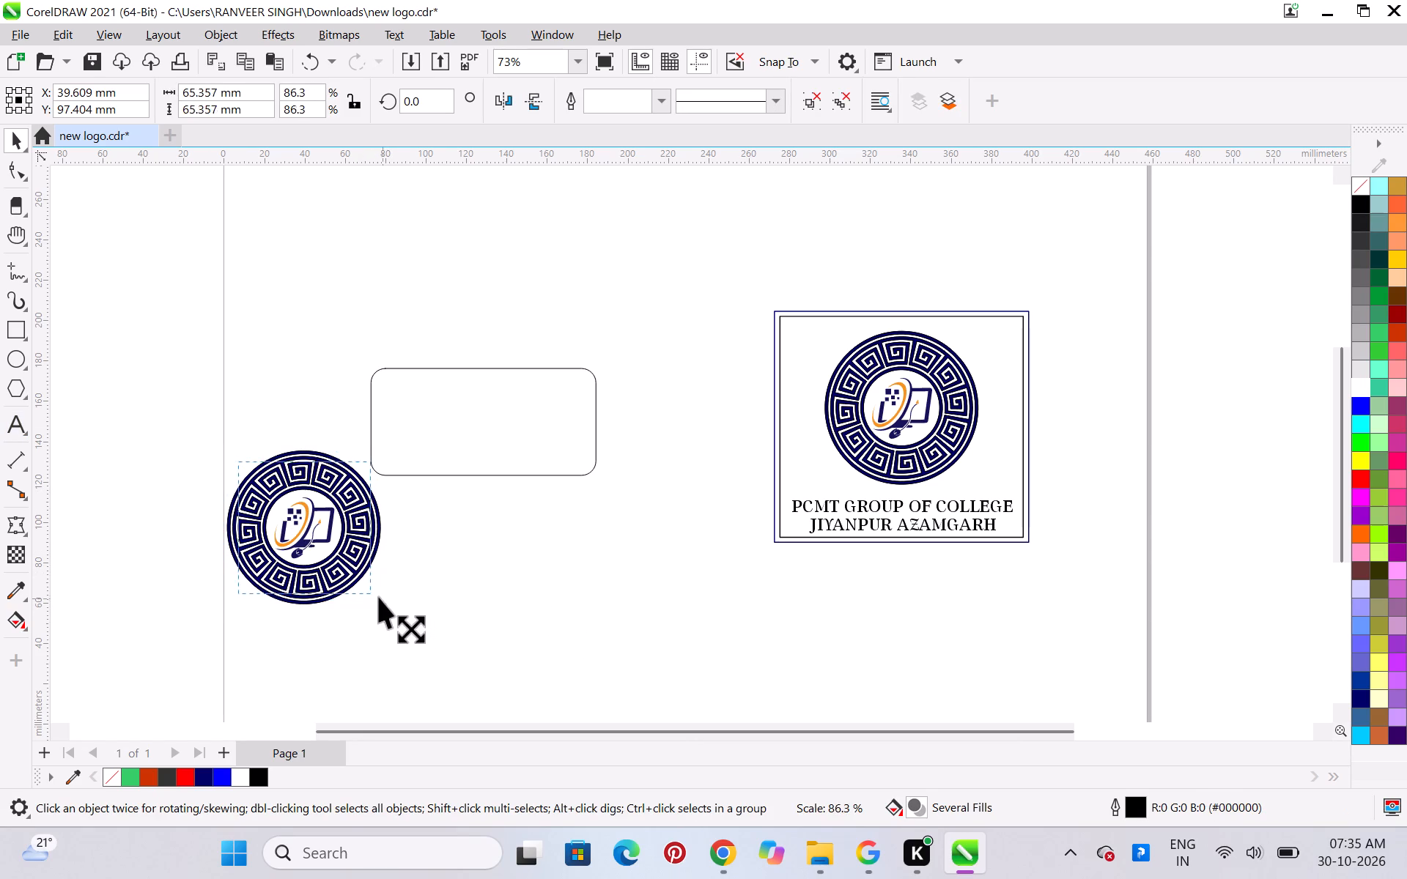
{"action": "left_click_drag", "start_coordinate": [379, 597], "coordinate": [374, 589]}
{"action": "left_click", "coordinate": [483, 608]}
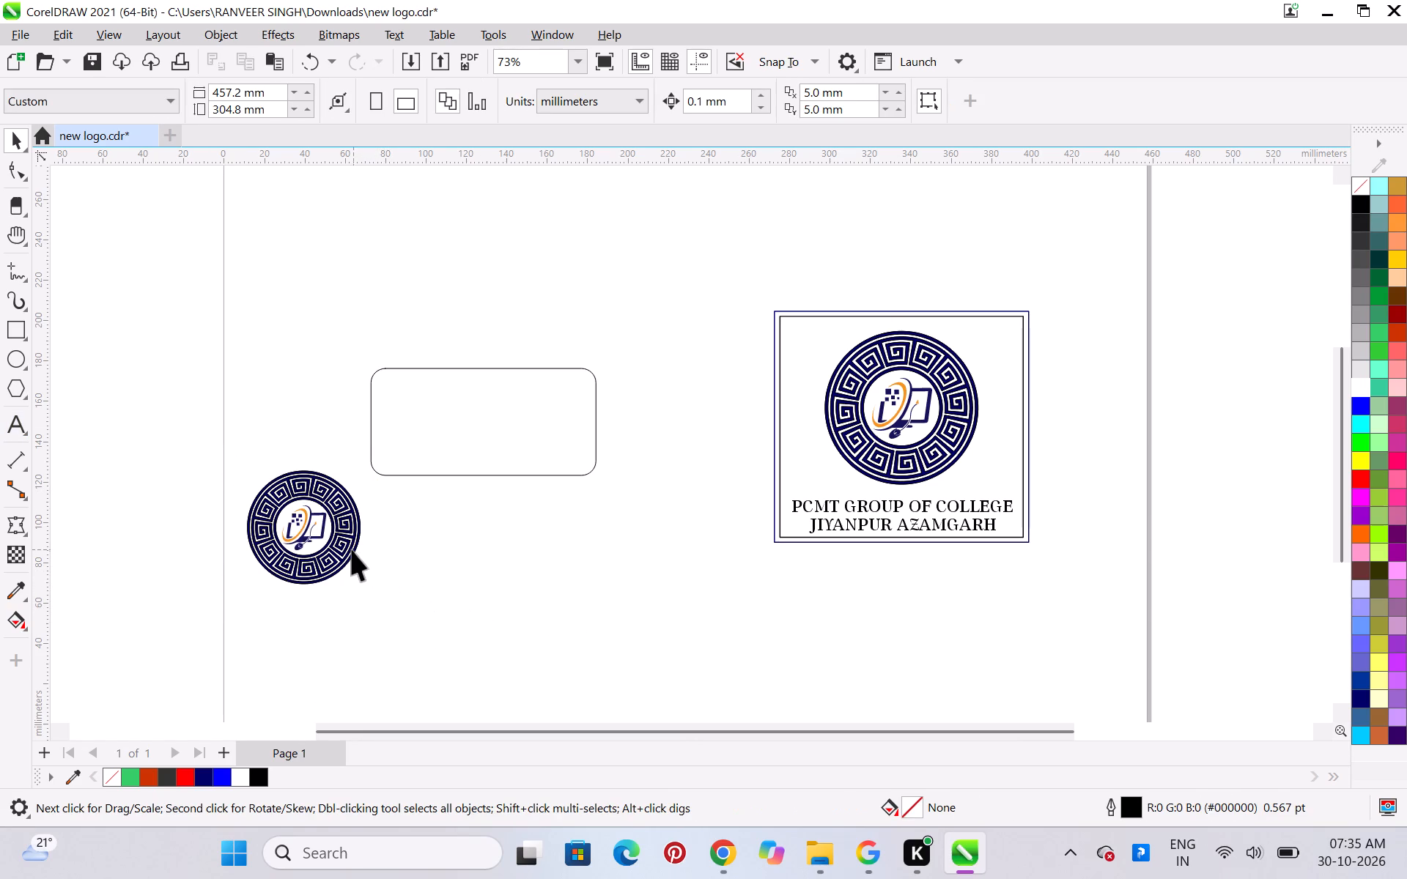
{"action": "left_click_drag", "start_coordinate": [344, 541], "coordinate": [547, 442]}
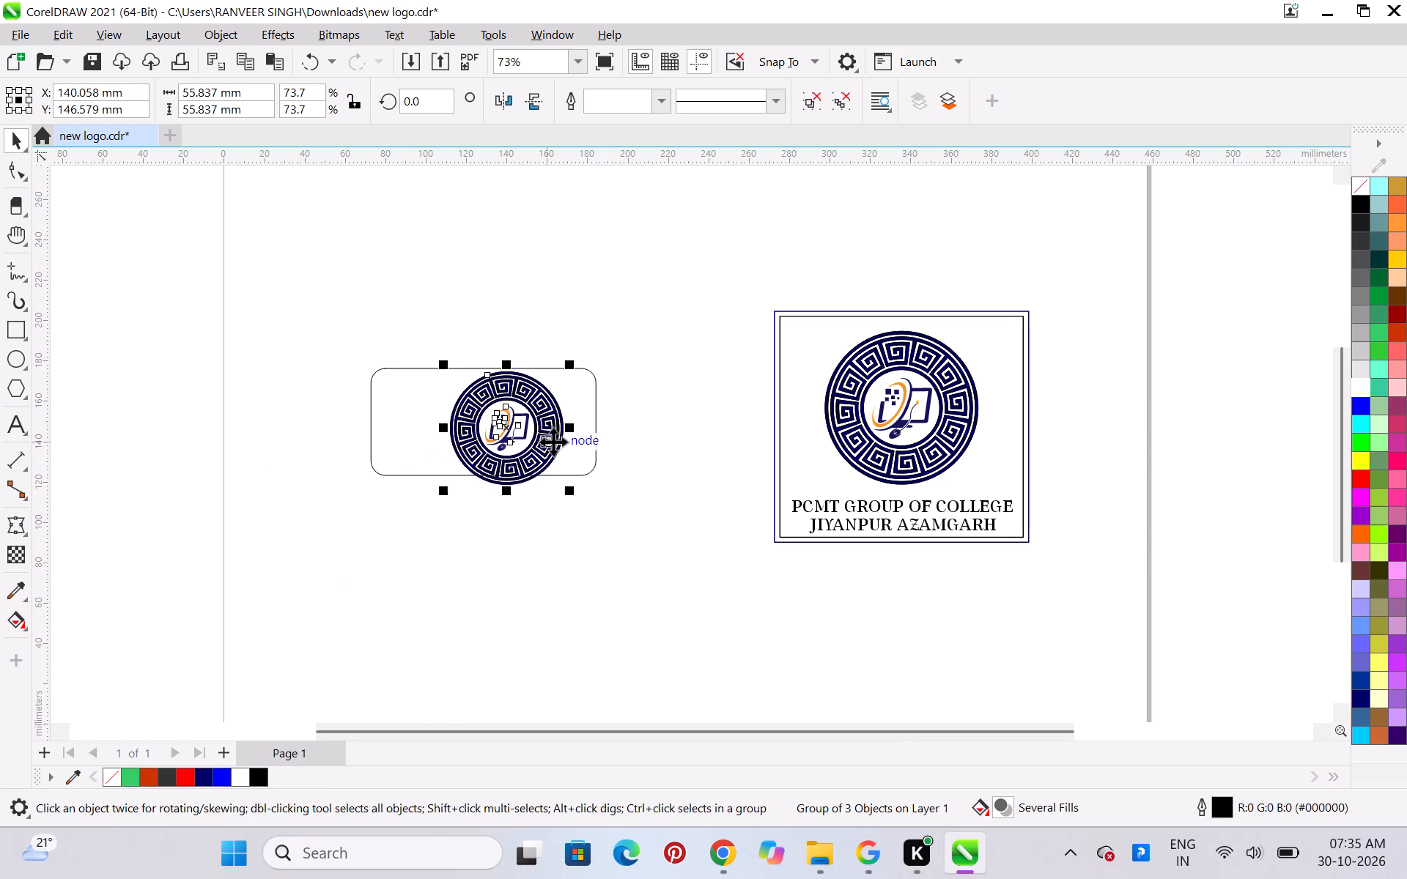
Shrink the copied emblem to about 42.4 mm and position it near the middle of the rounded rectangle.
{"action": "scroll", "coordinate": [569, 447], "scroll_direction": "up", "scroll_amount": 6}
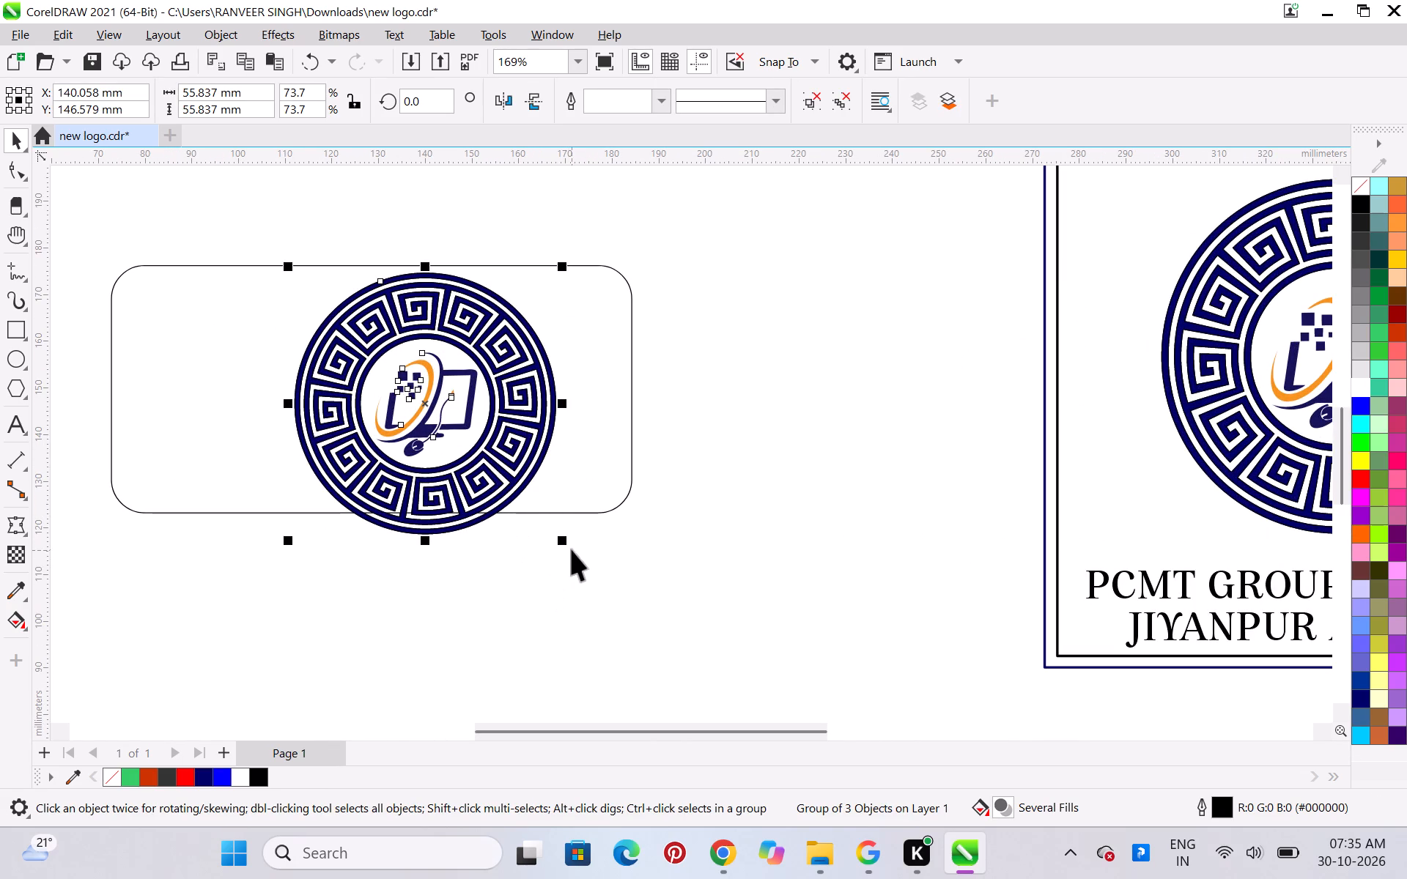
{"action": "left_click_drag", "start_coordinate": [564, 541], "coordinate": [547, 510], "text": "shift"}
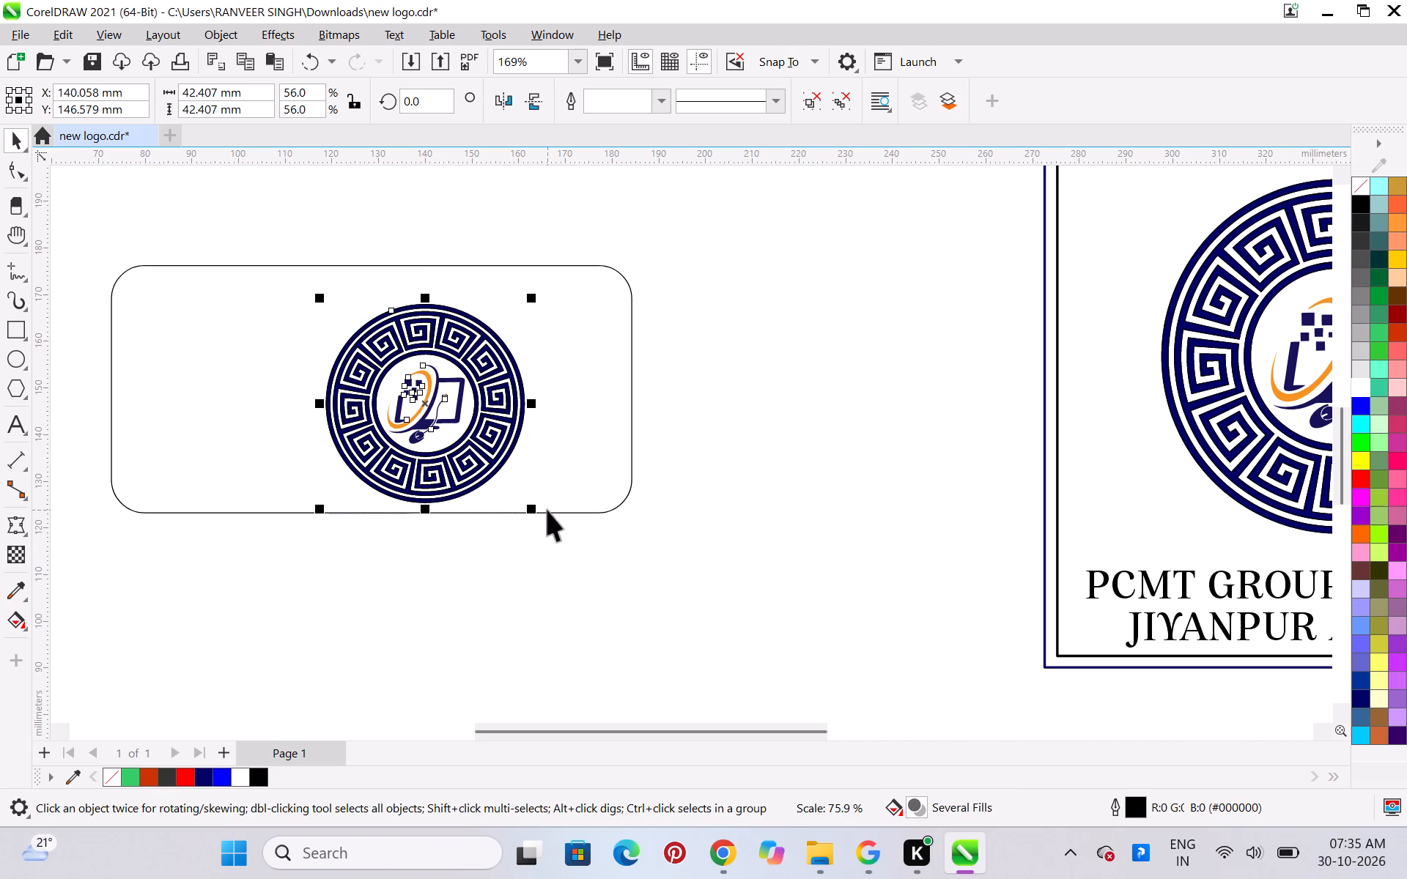
{"action": "left_click", "coordinate": [848, 416]}
{"action": "left_click_drag", "start_coordinate": [506, 396], "coordinate": [443, 390]}
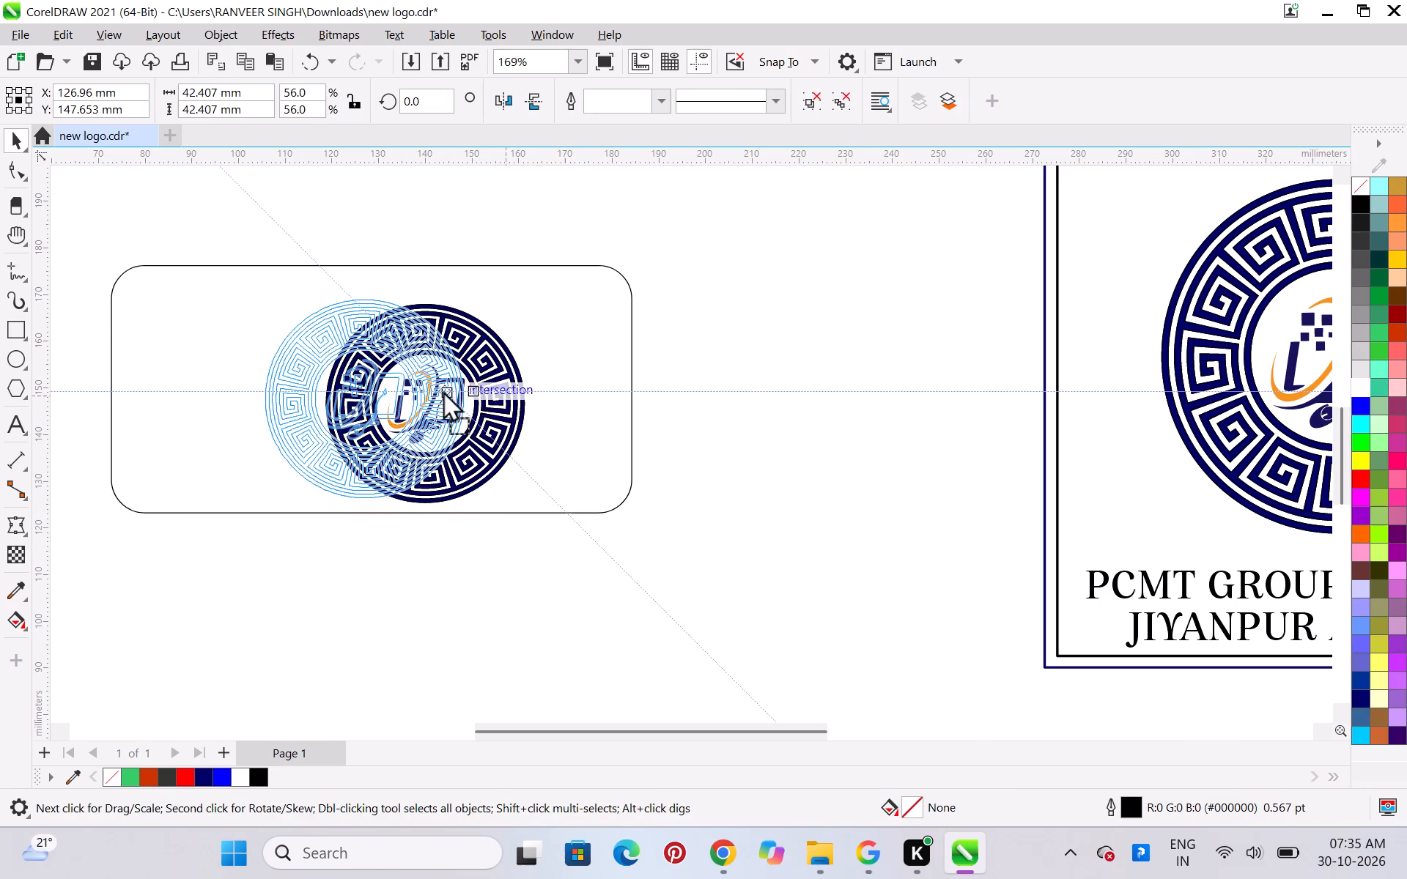
{"action": "left_click_drag", "start_coordinate": [443, 390], "coordinate": [444, 377]}
{"action": "left_click", "coordinate": [777, 378]}
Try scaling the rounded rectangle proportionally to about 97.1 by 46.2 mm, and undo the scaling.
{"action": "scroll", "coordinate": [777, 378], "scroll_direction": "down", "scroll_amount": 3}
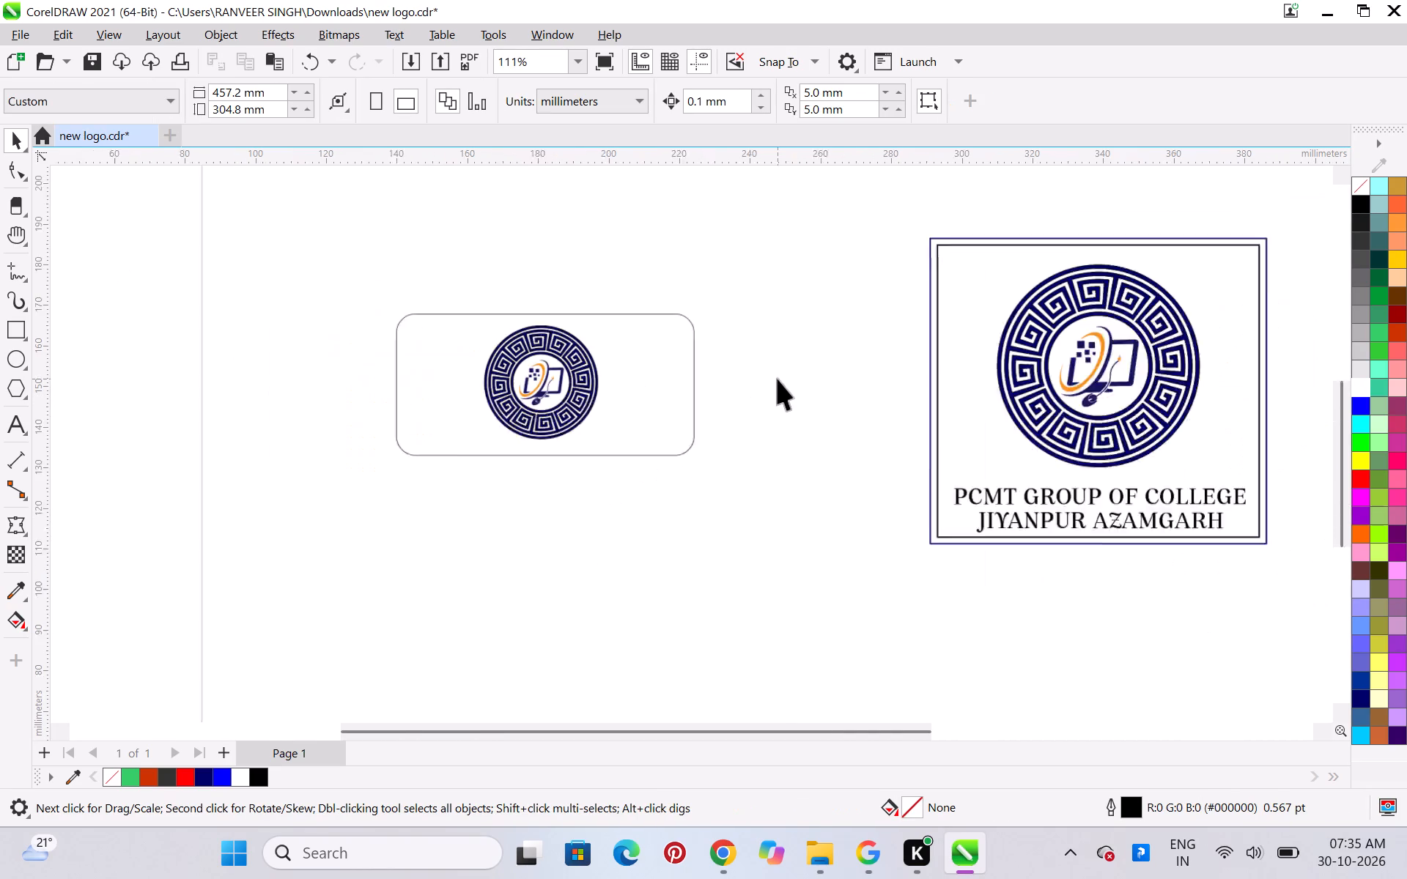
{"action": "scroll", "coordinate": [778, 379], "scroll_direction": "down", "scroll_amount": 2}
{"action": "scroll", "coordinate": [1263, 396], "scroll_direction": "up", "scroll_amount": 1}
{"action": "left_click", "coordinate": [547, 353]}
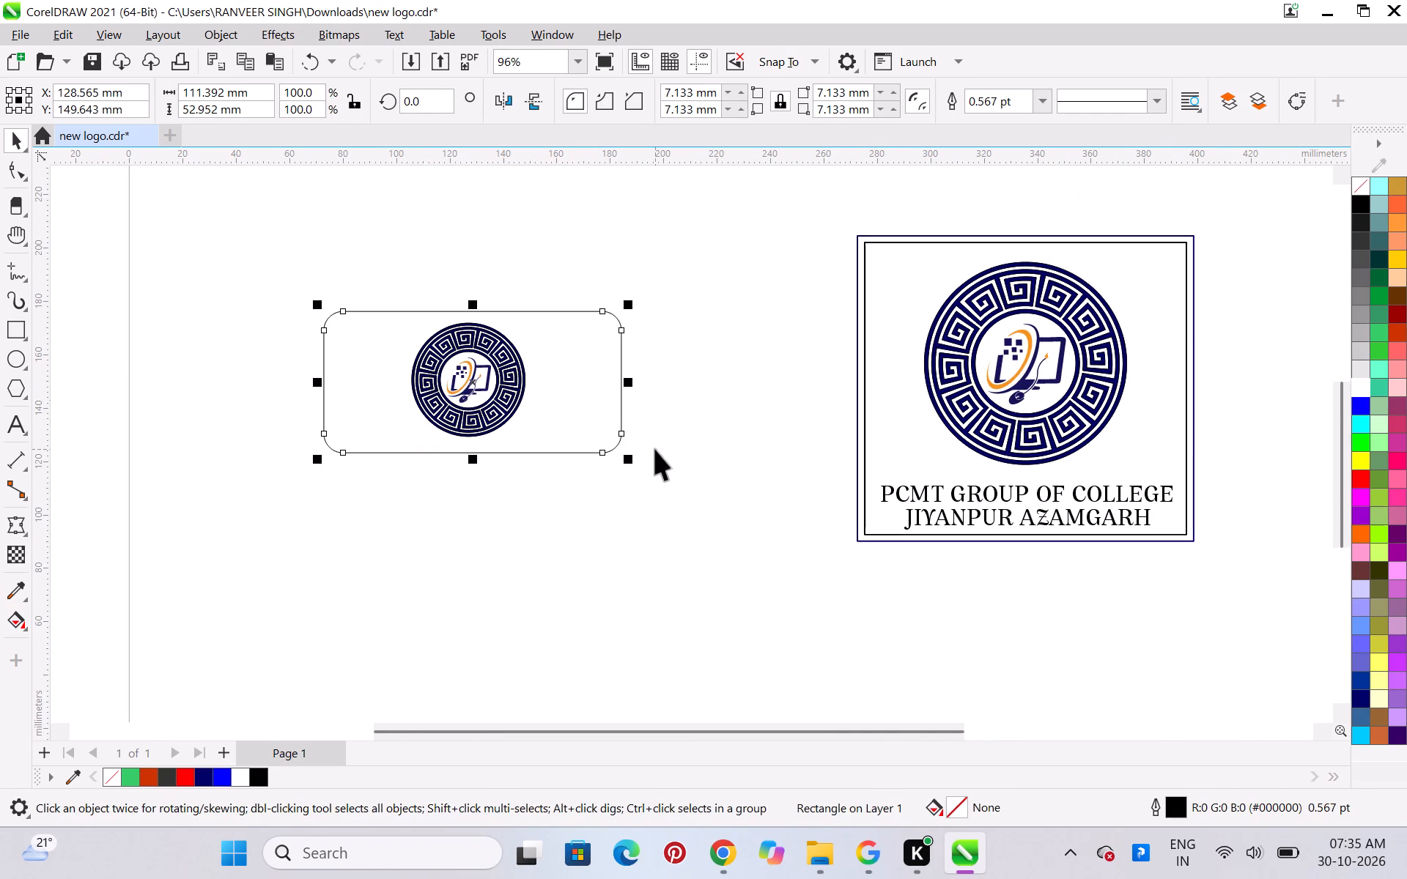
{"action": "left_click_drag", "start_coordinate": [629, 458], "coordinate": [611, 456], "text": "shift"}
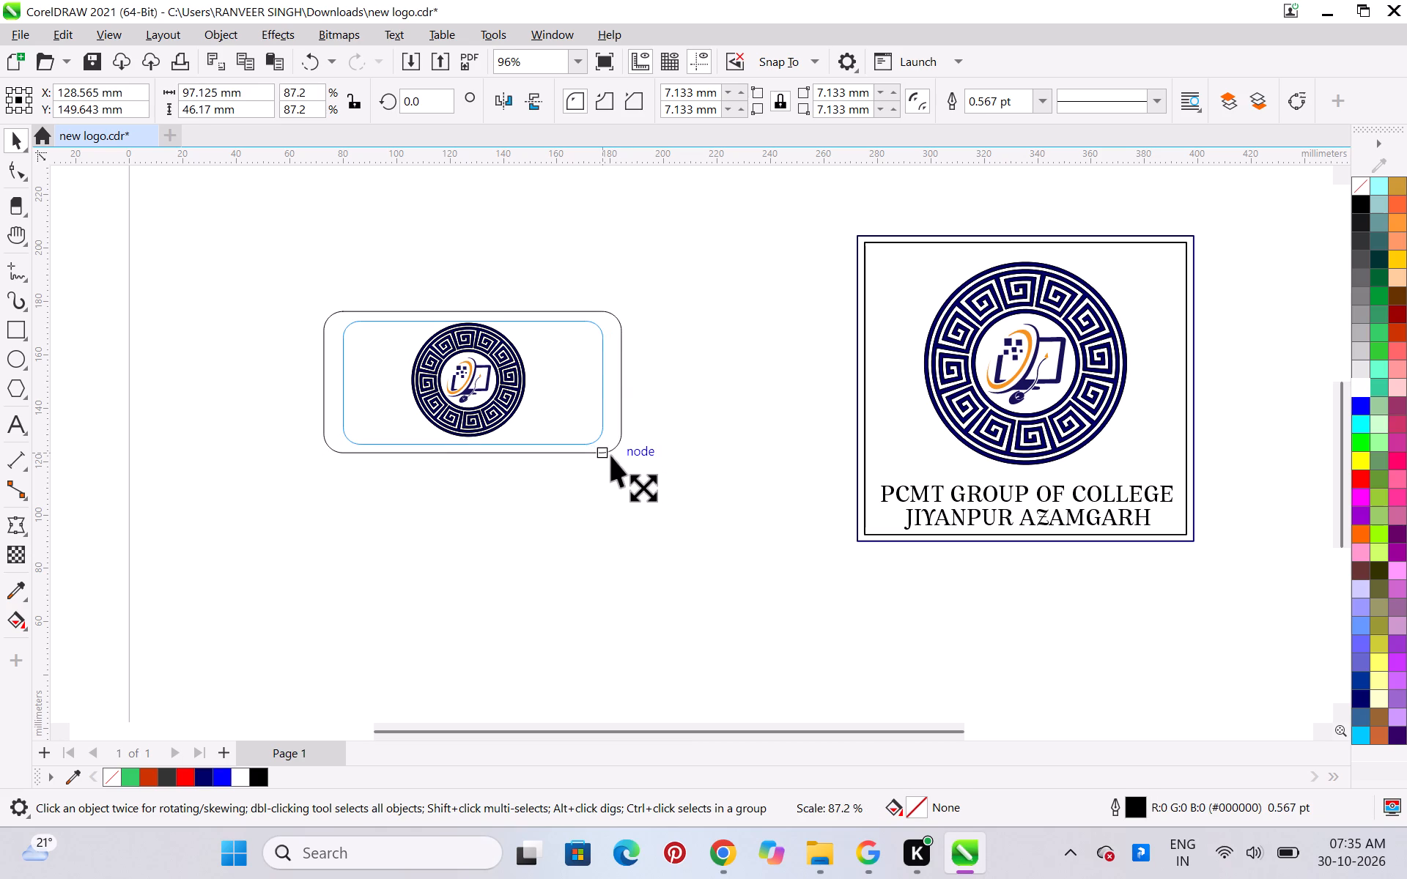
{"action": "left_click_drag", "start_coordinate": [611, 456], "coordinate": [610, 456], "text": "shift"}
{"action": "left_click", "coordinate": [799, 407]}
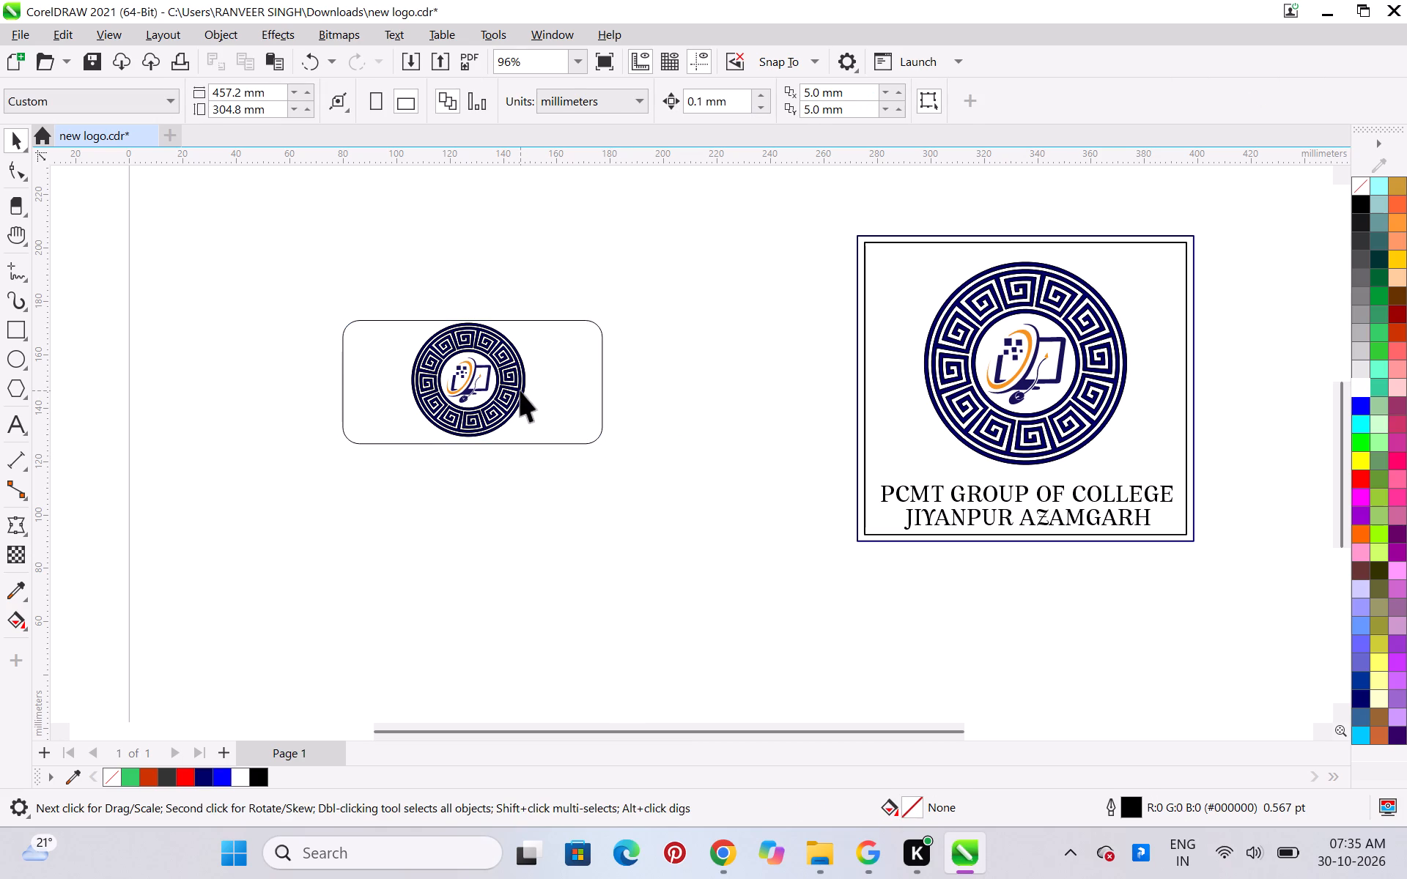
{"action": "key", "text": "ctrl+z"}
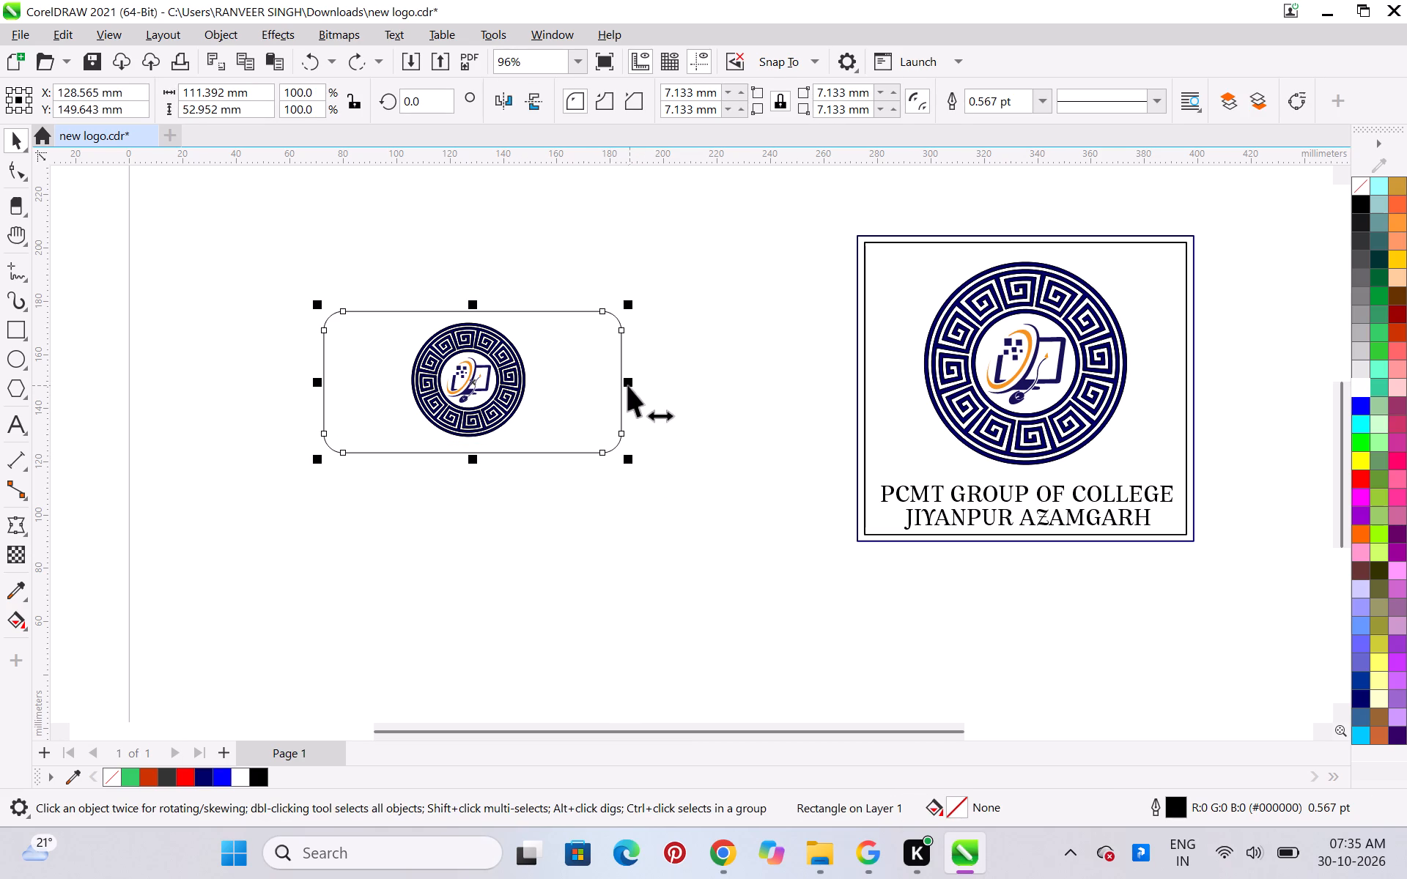
Narrow the rounded rectangle to about 102.1 mm wide by moving in its right side.
{"action": "left_click_drag", "start_coordinate": [628, 385], "coordinate": [603, 385]}
{"action": "left_click", "coordinate": [686, 374]}
Nudge the small emblem slightly and align the rounded rectangle's centre to it horizontally and vertically.
{"action": "left_click", "coordinate": [485, 398]}
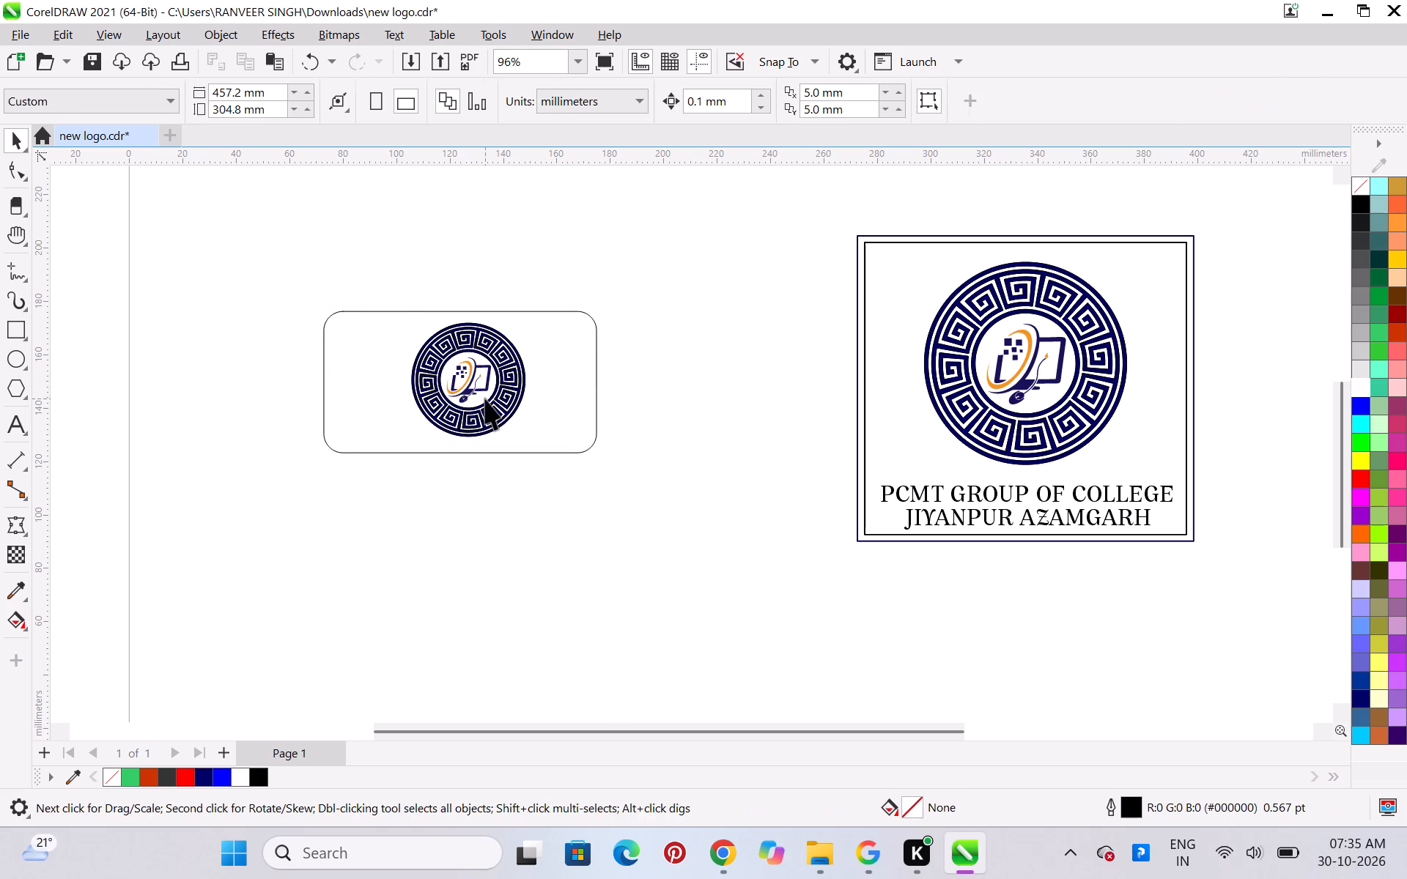
{"action": "left_click", "coordinate": [510, 392]}
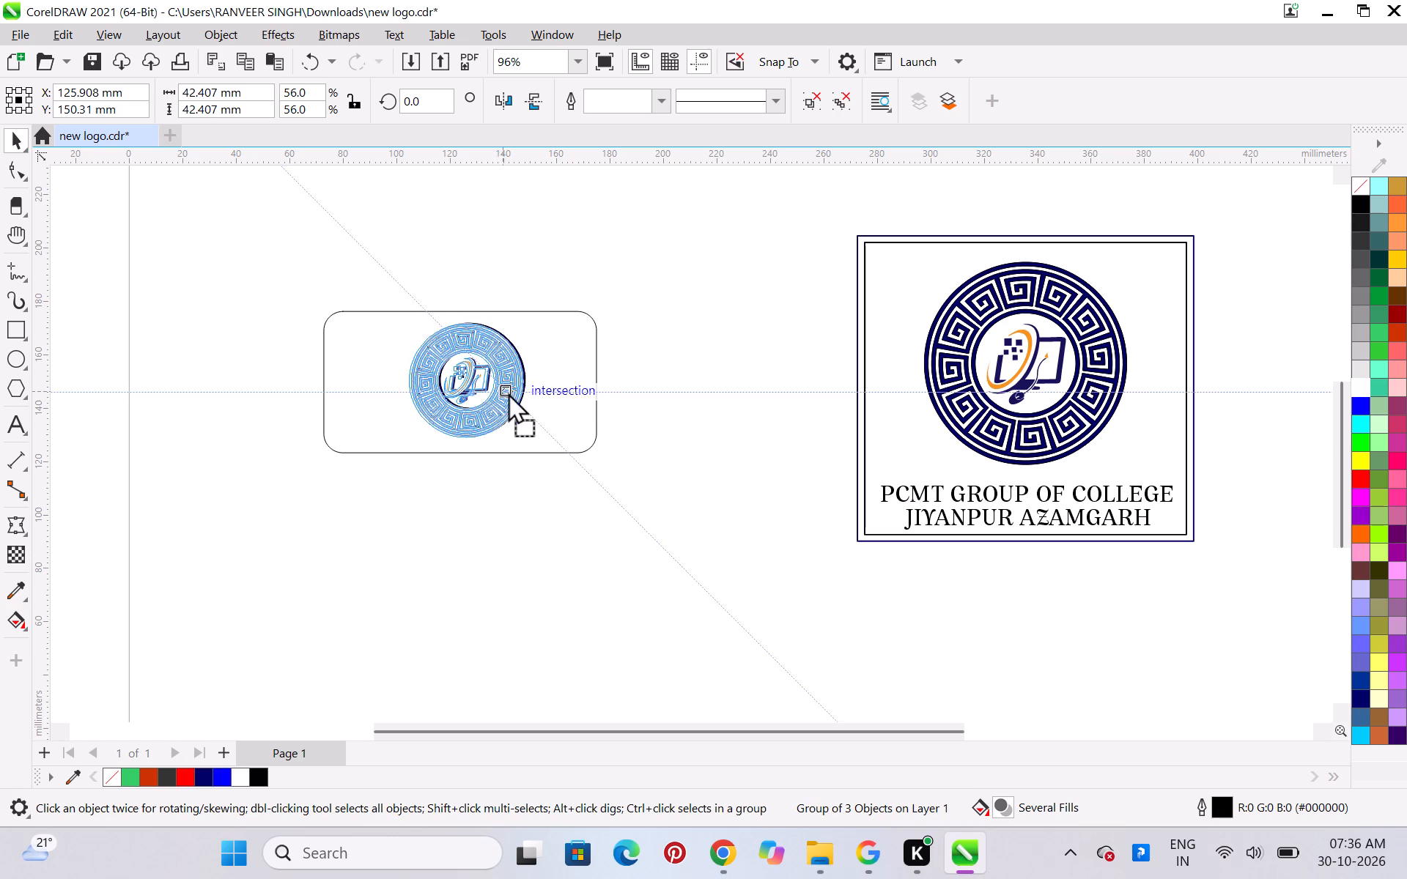
{"action": "left_click", "coordinate": [583, 386]}
{"action": "left_click", "coordinate": [512, 388], "text": "shift"}
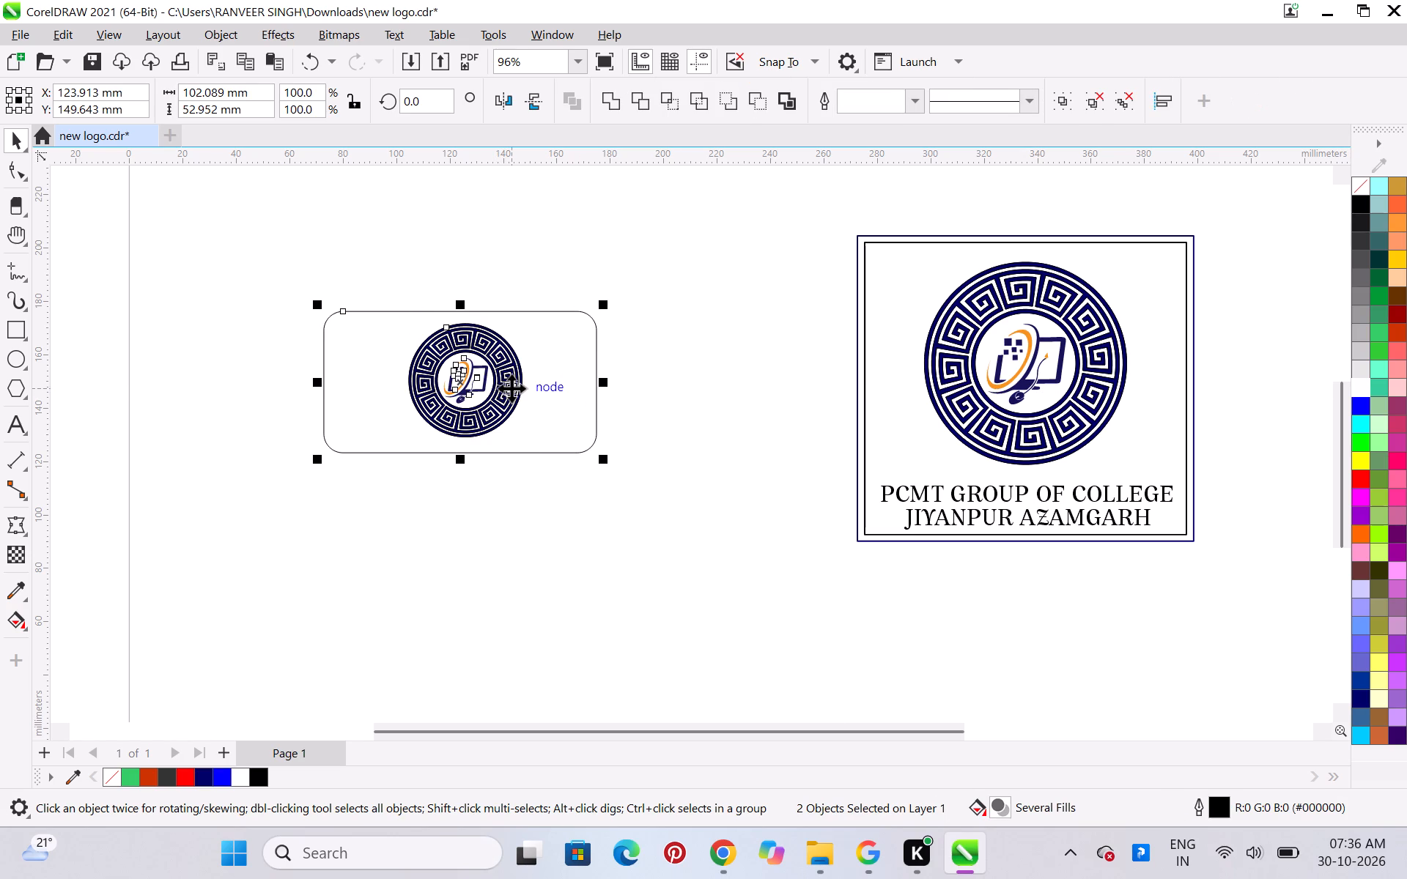
{"action": "key", "text": "c"}
{"action": "key", "text": "e"}
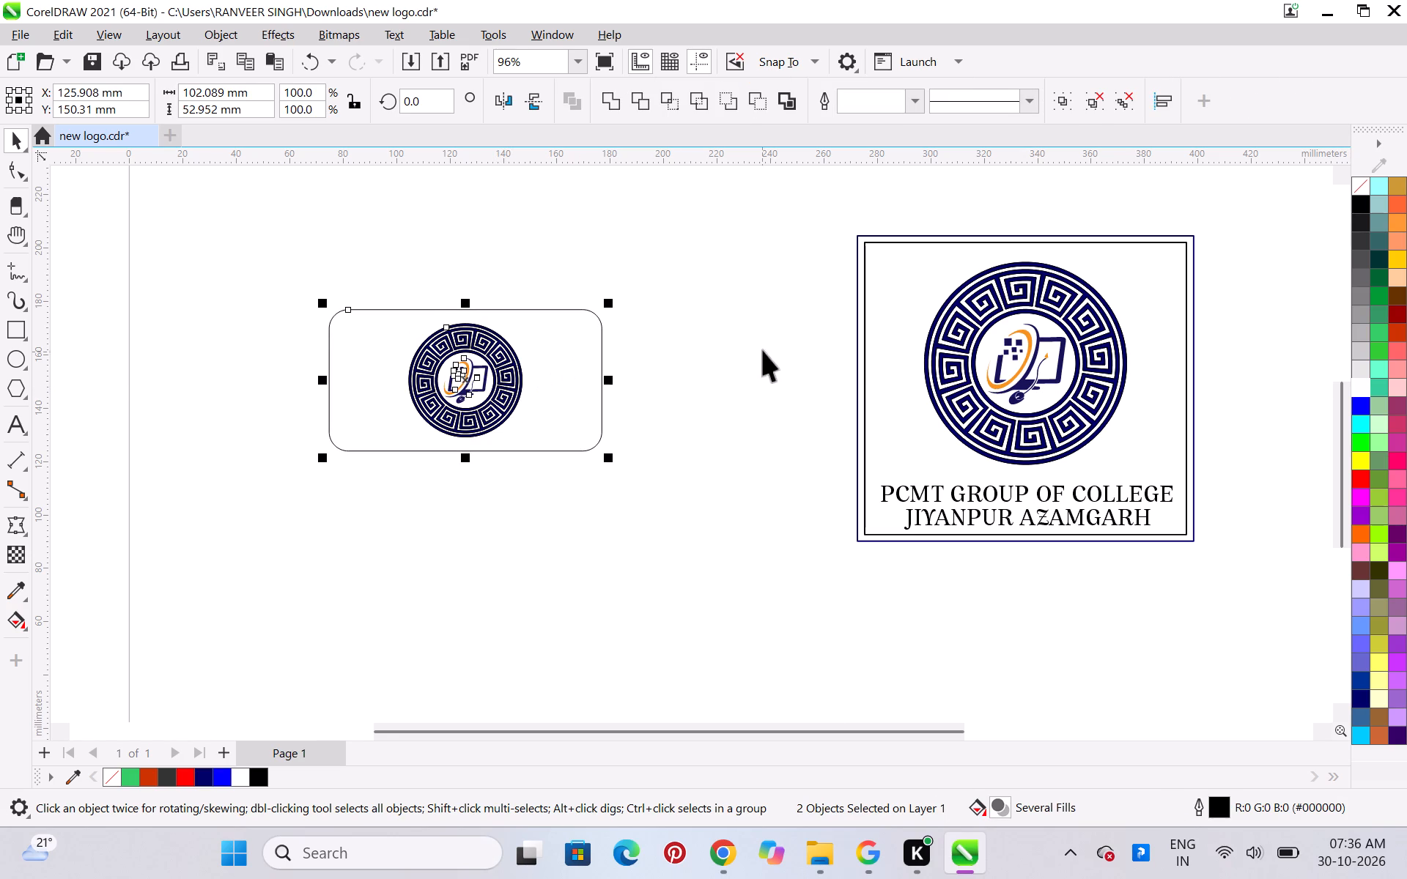
{"action": "left_click", "coordinate": [763, 350]}
Copy the outline pen and outline color from the inner black frame of the college logo to the rounded rectangle.
{"action": "left_click", "coordinate": [601, 404]}
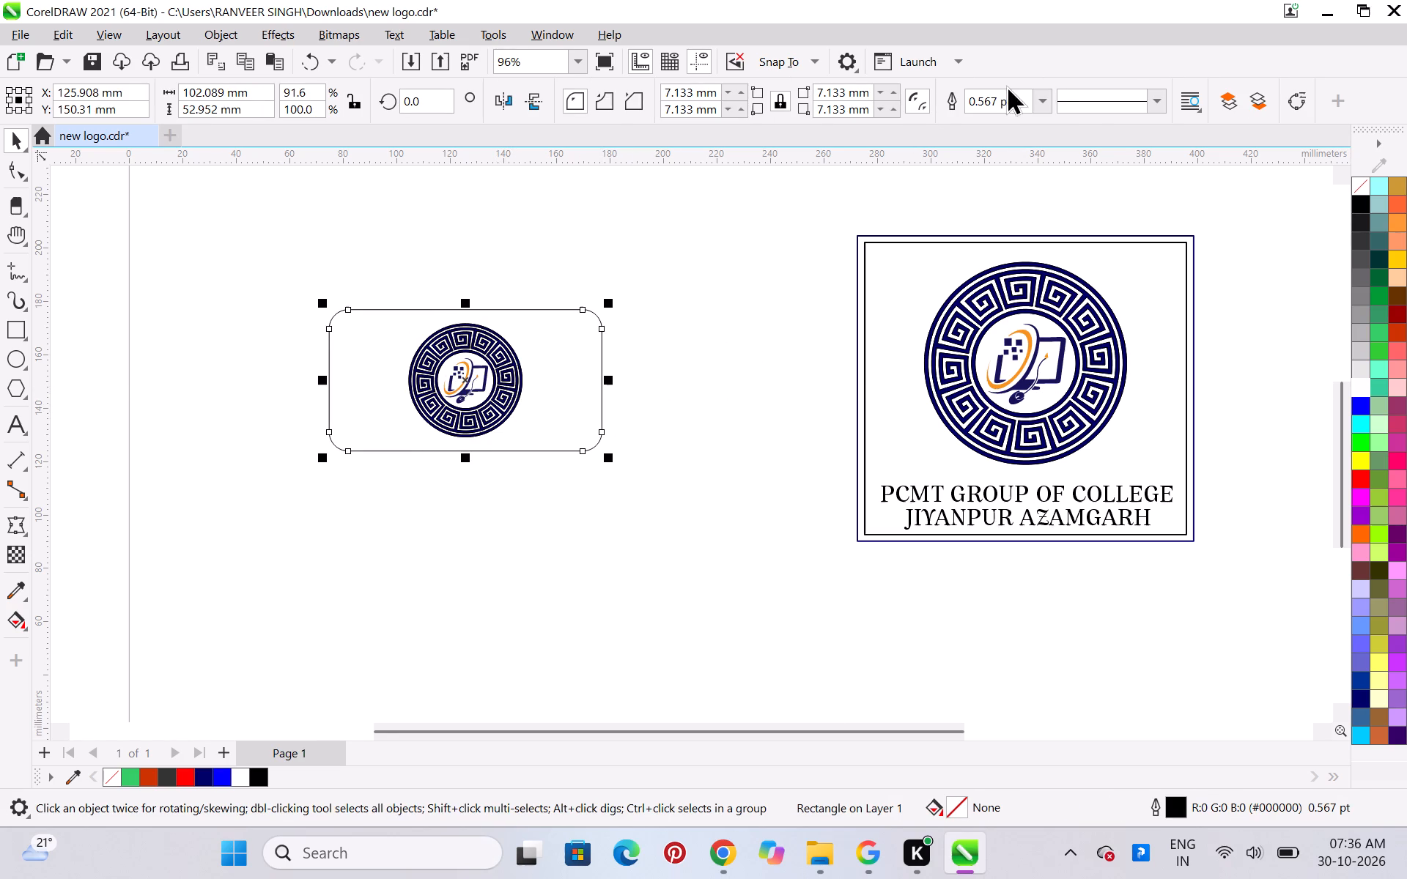
{"action": "left_click", "coordinate": [62, 31]}
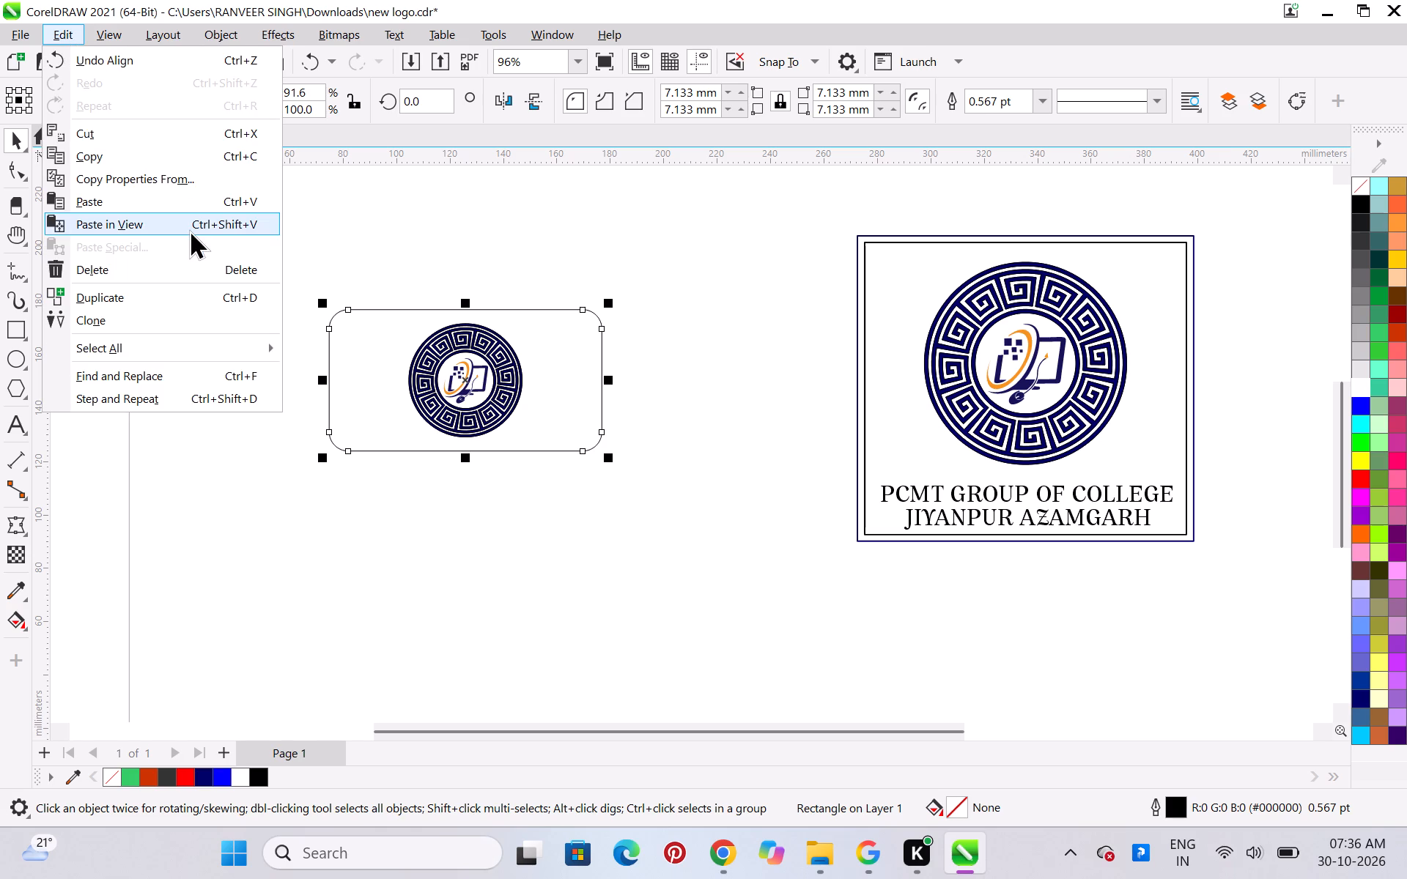
{"action": "left_click", "coordinate": [215, 178]}
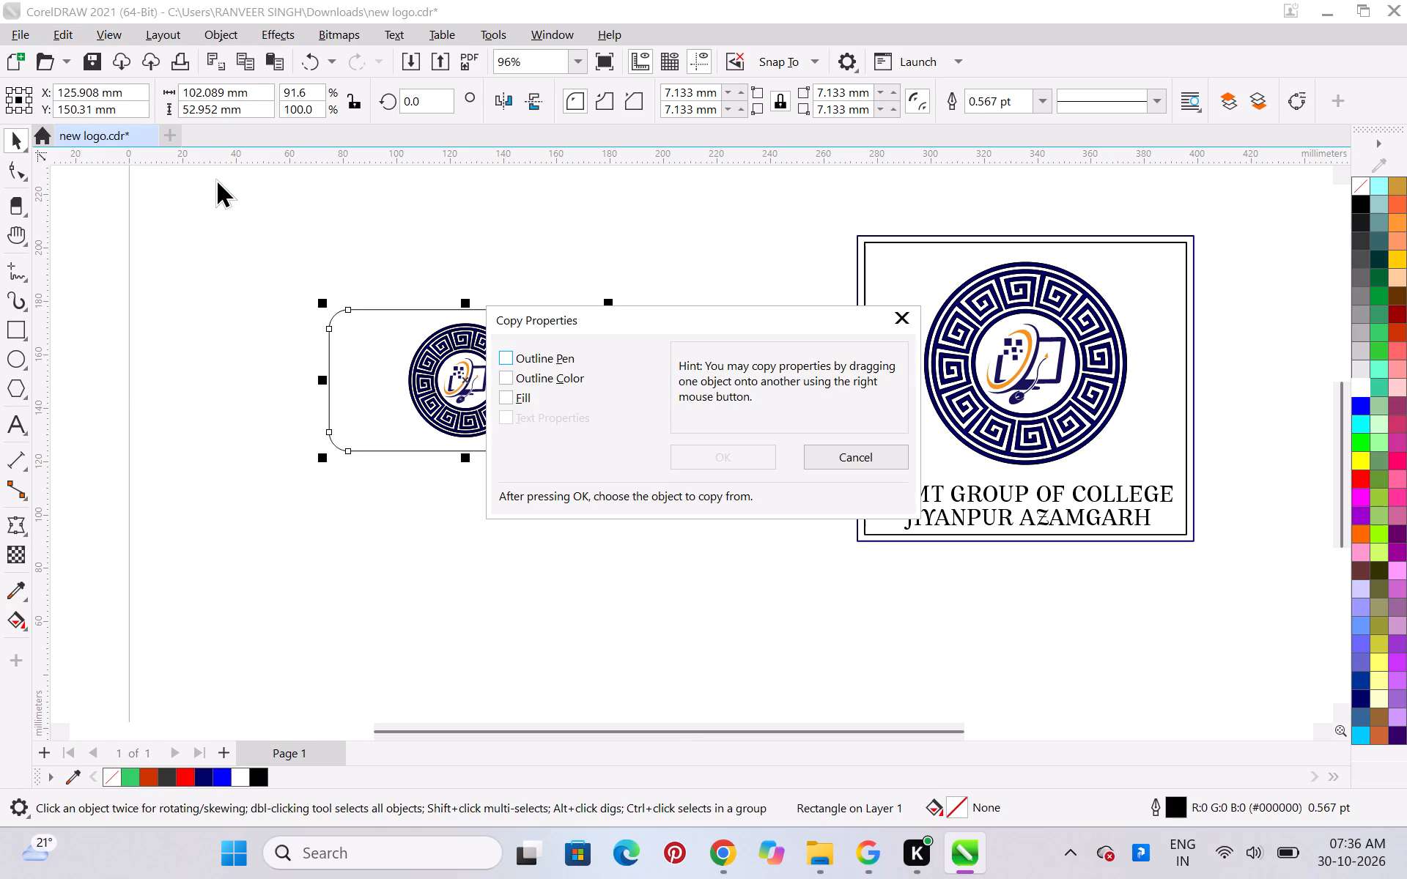
{"action": "left_click", "coordinate": [550, 351]}
{"action": "left_click", "coordinate": [541, 377]}
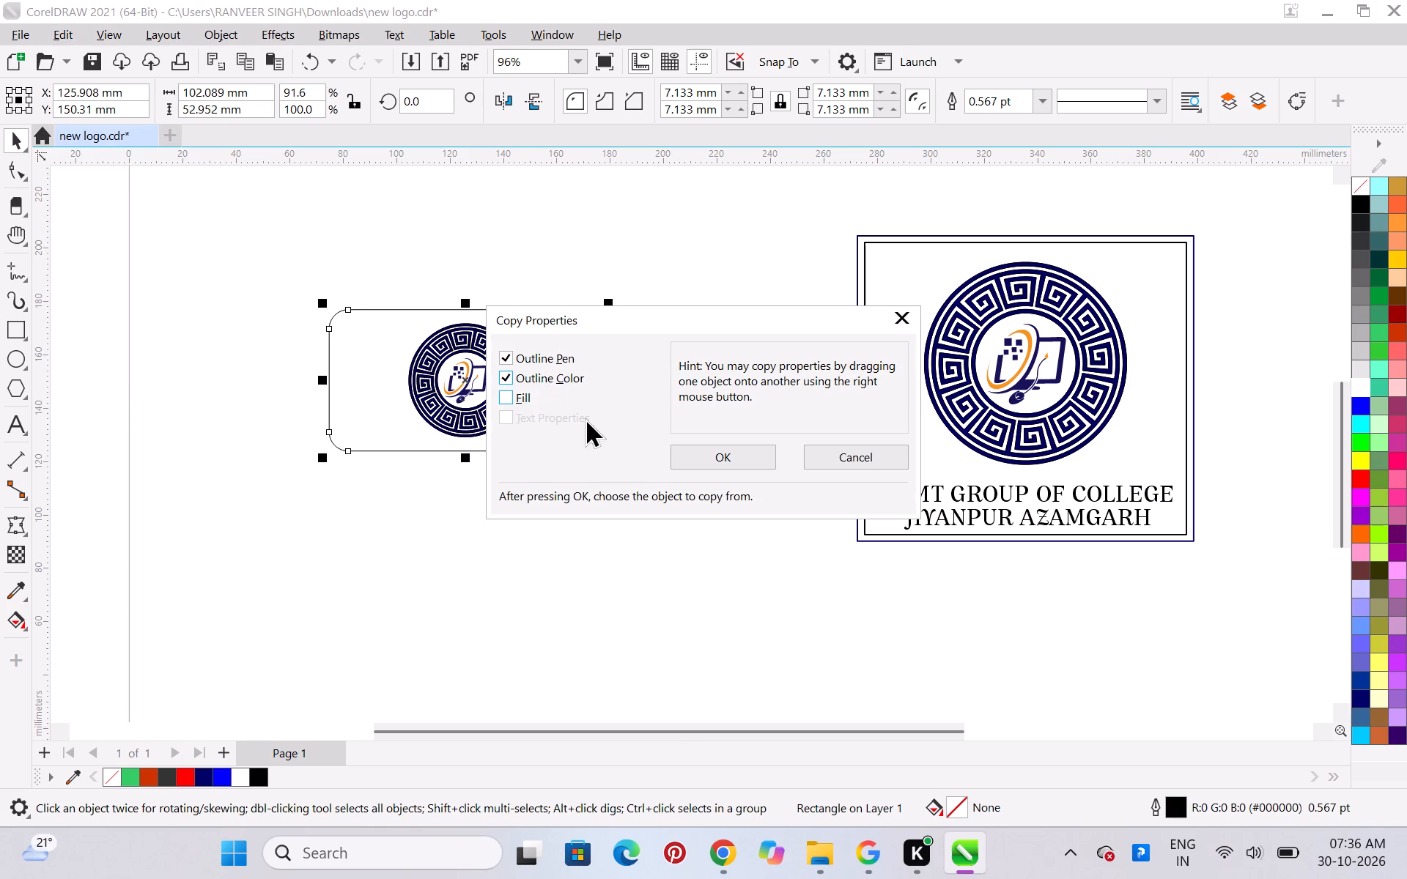
{"action": "left_click", "coordinate": [706, 451]}
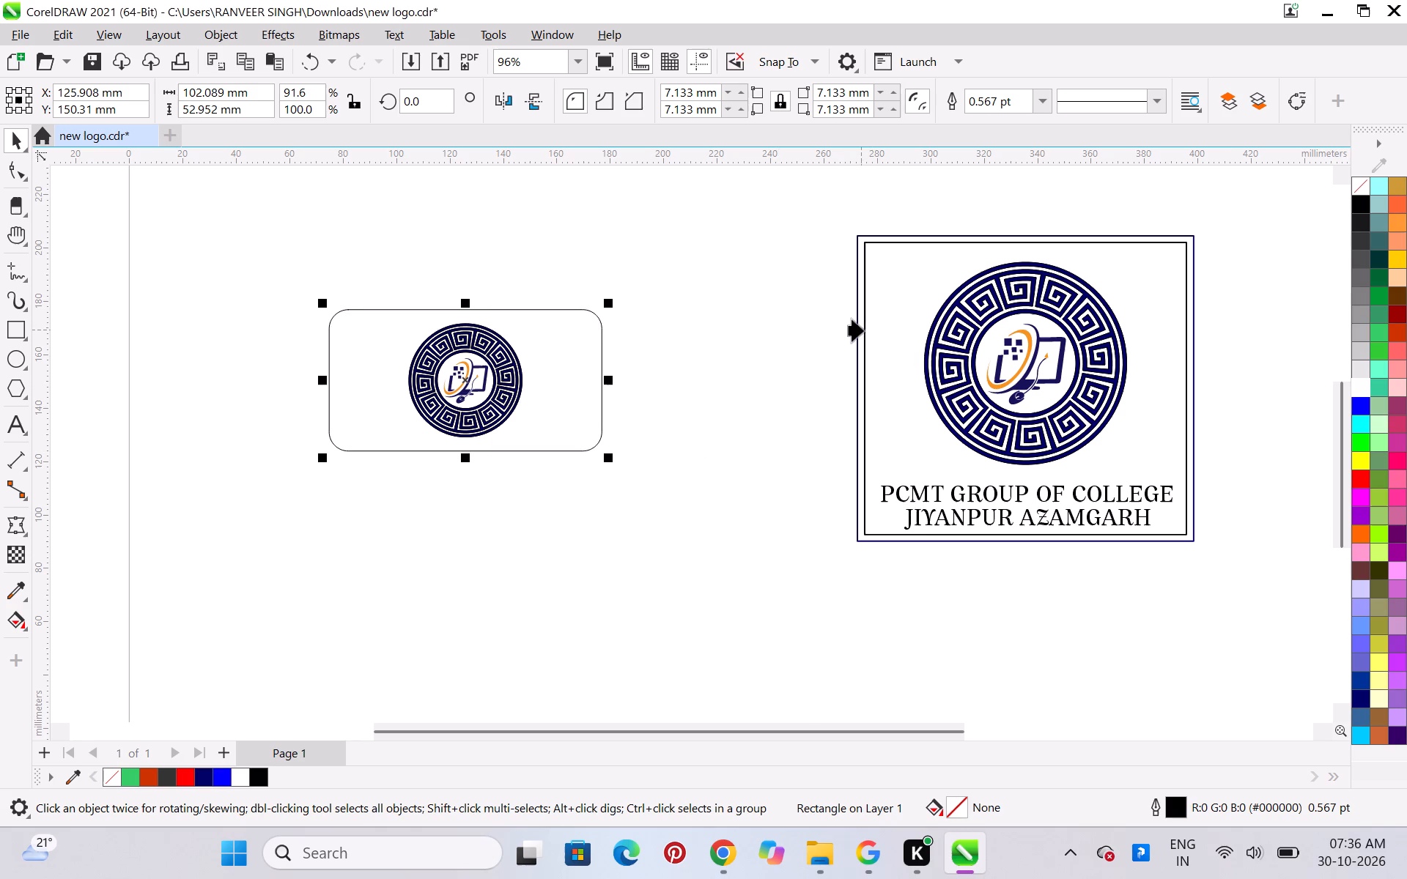
{"action": "left_click", "coordinate": [862, 330]}
{"action": "left_click", "coordinate": [768, 365]}
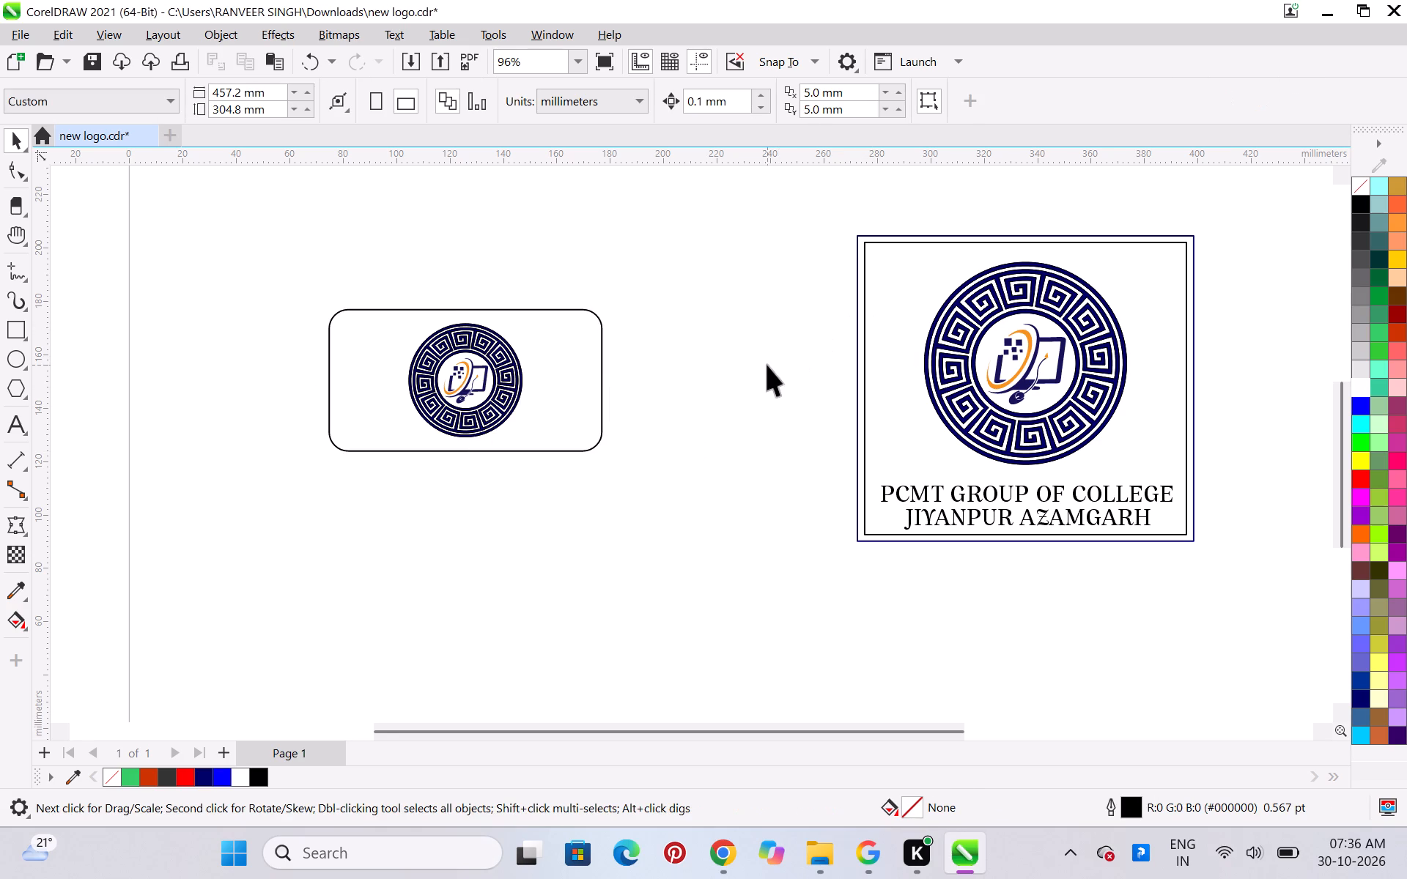
Nudge the small ring emblem upward inside the rounded rectangle to about X 125.8 mm, Y 152.8 mm.
{"action": "scroll", "coordinate": [719, 379], "scroll_direction": "up", "scroll_amount": 3}
{"action": "scroll", "coordinate": [719, 379], "scroll_direction": "down", "scroll_amount": 1}
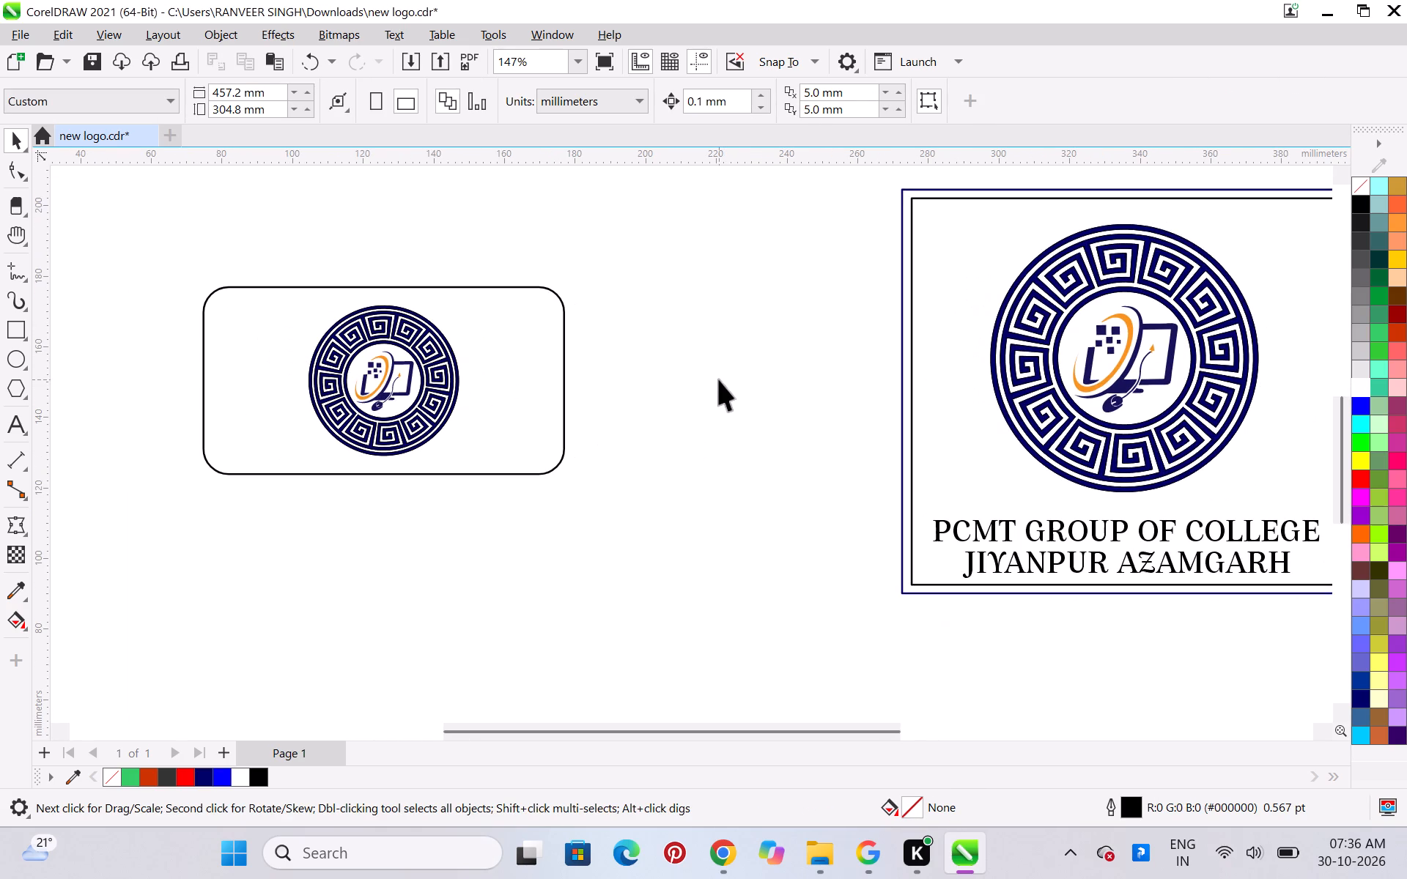
{"action": "key", "text": "ctrl+space"}
{"action": "left_click", "coordinate": [702, 385]}
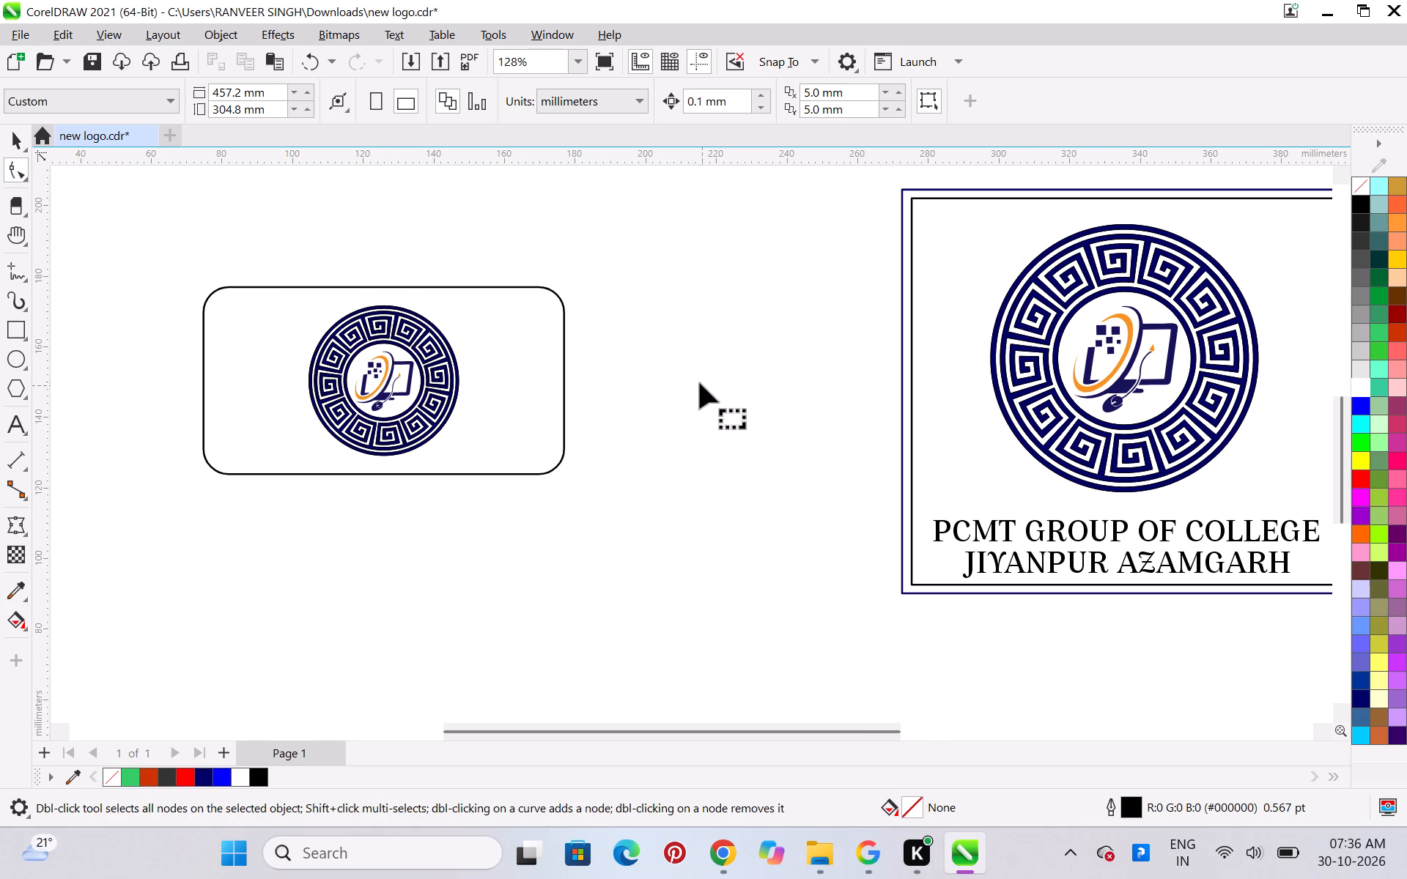
{"action": "key", "text": "ctrl+space"}
{"action": "left_click", "coordinate": [435, 382]}
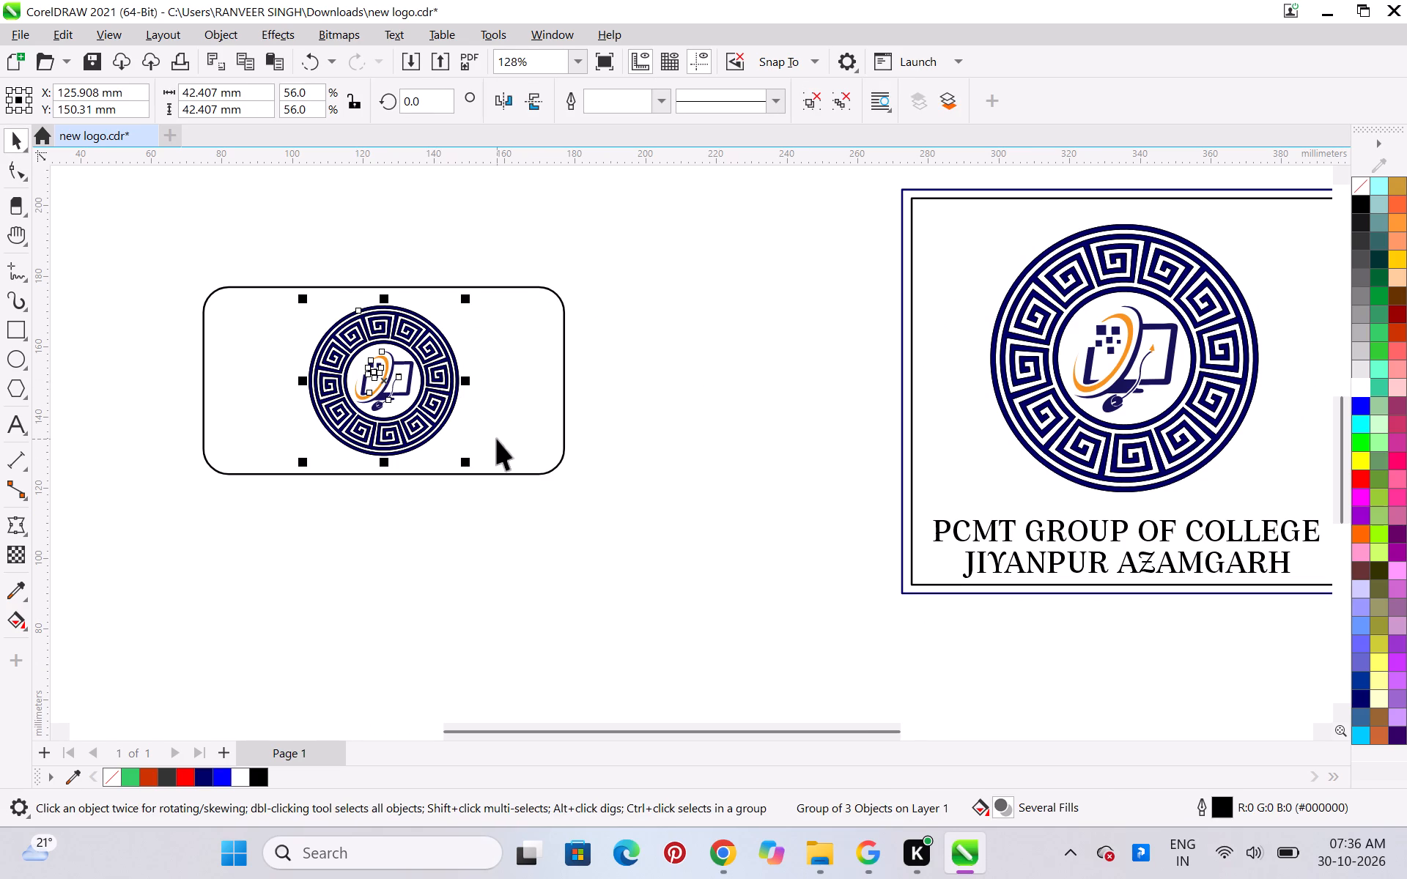
{"action": "key", "text": "Up"}
{"action": "key", "text": "Up"}
{"action": "key", "text": "Up"}
{"action": "key", "text": "Up"}
{"action": "key", "text": "Up"}
{"action": "key", "text": "Up"}
{"action": "key", "text": "Up"}
{"action": "key", "text": "Up"}
{"action": "key", "text": "Up"}
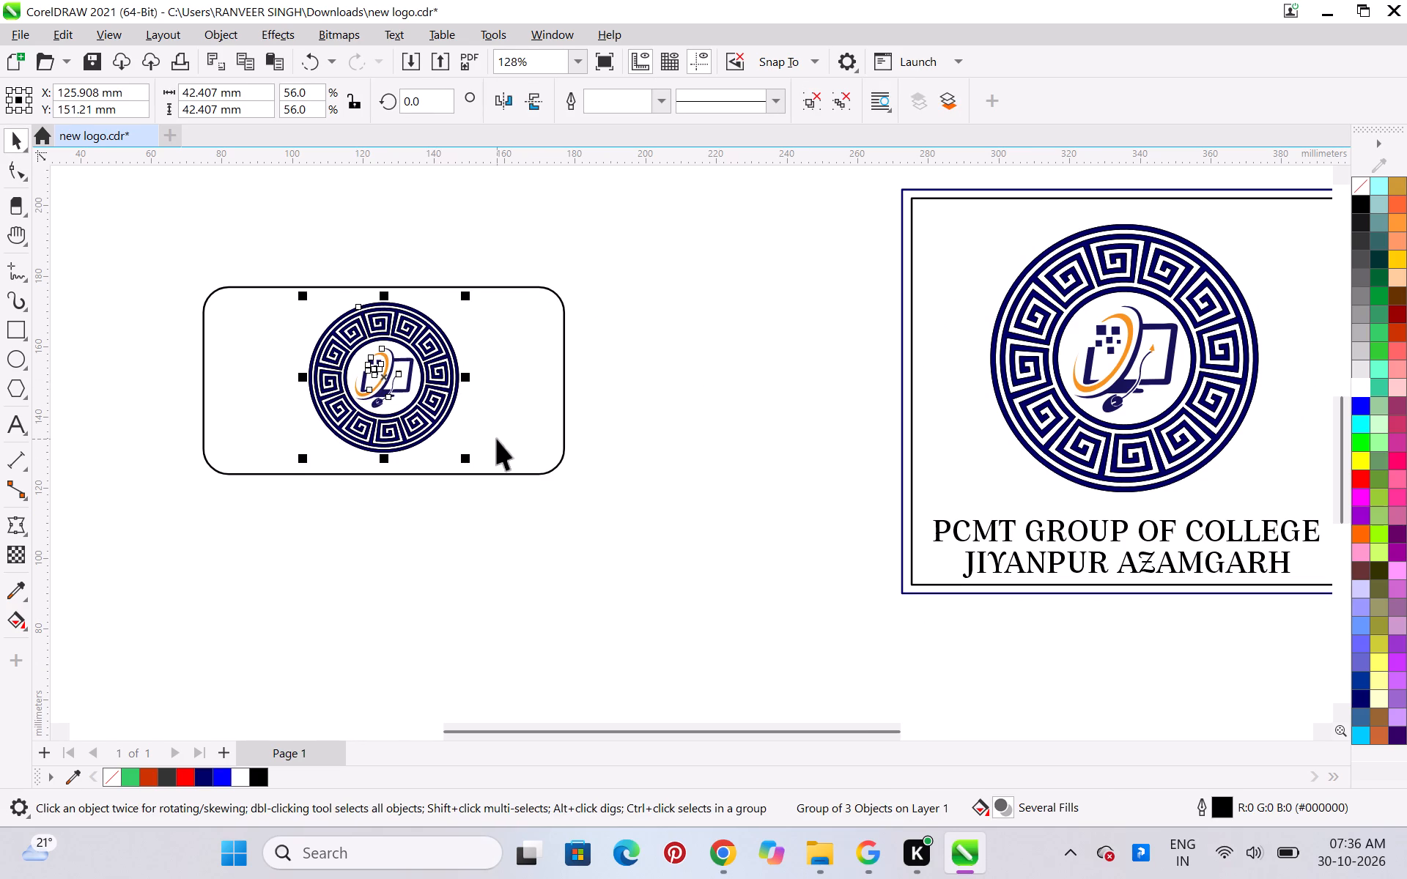
{"action": "key", "text": "Up"}
{"action": "key", "text": "Up"}
{"action": "key", "text": "Up"}
{"action": "key", "text": "Up"}
{"action": "key", "text": "Up"}
{"action": "key", "text": "Up"}
{"action": "key", "text": "Left"}
{"action": "key", "text": "Up"}
{"action": "key", "text": "Up"}
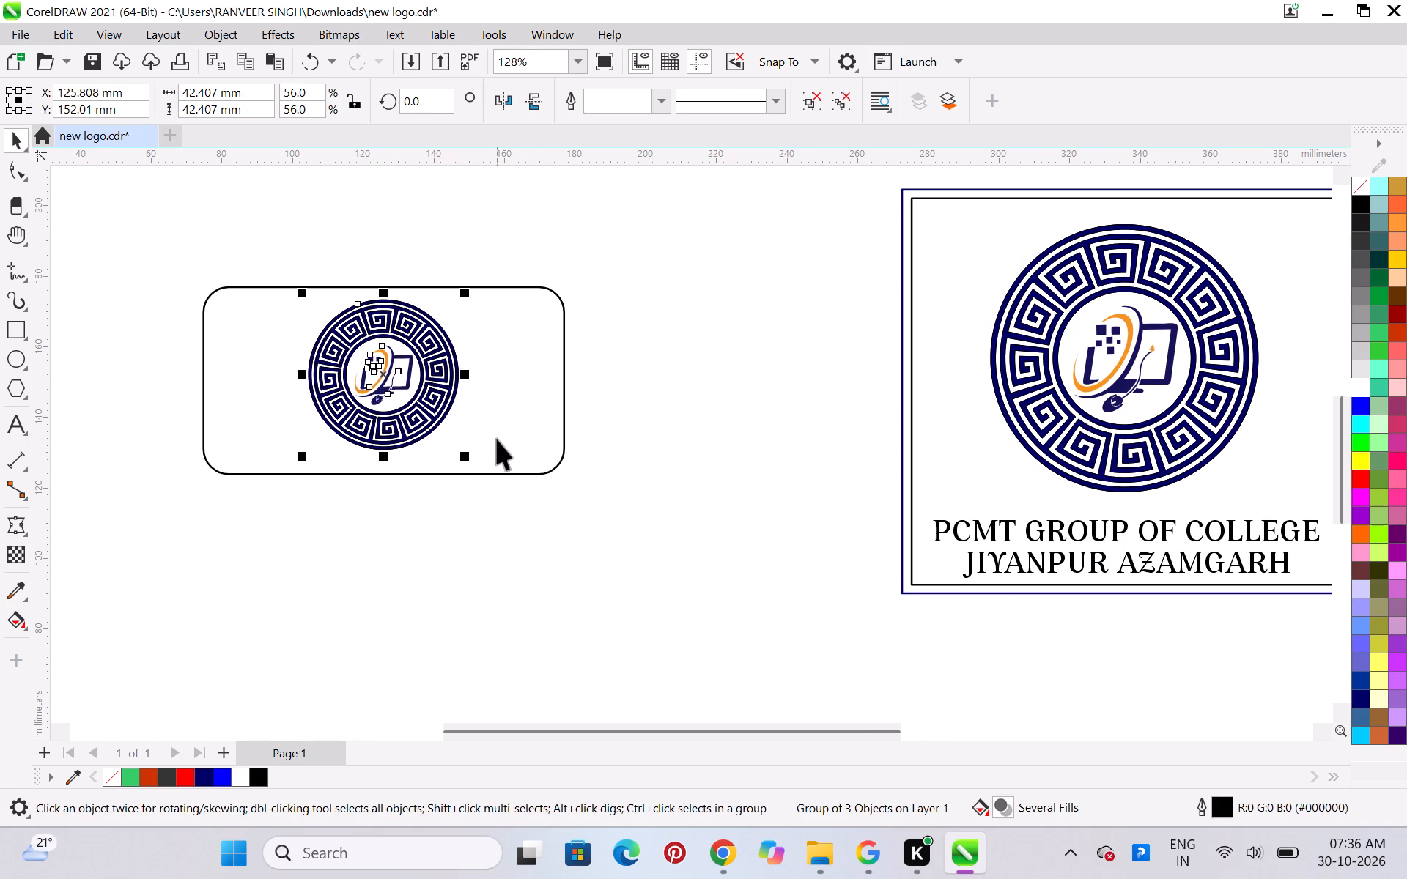
{"action": "key", "text": "Up"}
{"action": "key", "text": "Up"}
{"action": "key", "text": "Up"}
{"action": "key", "text": "Up"}
{"action": "key", "text": "Up"}
{"action": "key", "text": "Up"}
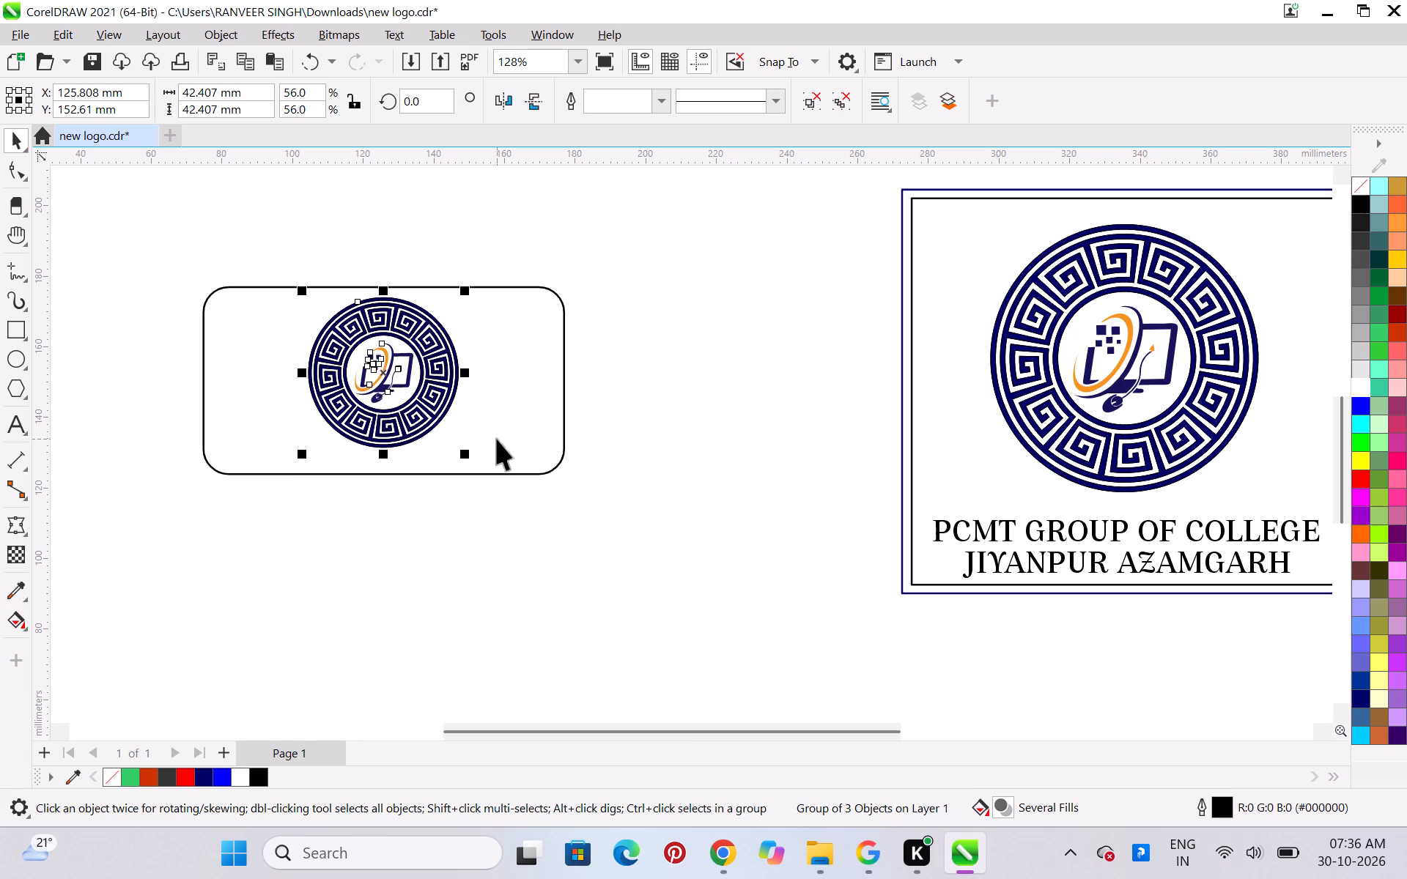
{"action": "key", "text": "Up"}
{"action": "key", "text": "Up"}
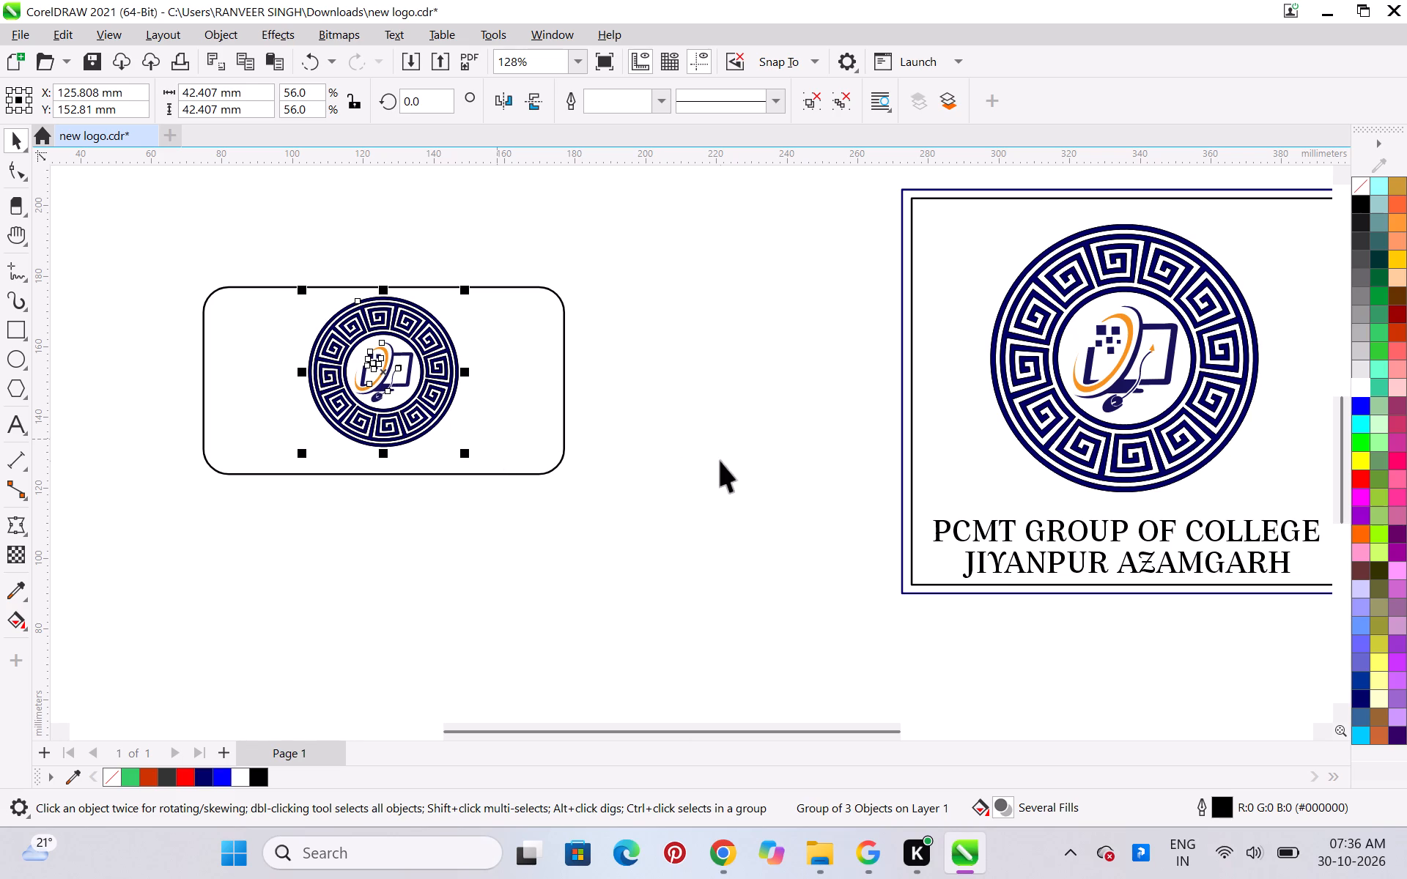
{"action": "left_click", "coordinate": [720, 461]}
Stretch the rounded rectangle's bottom edge downward to a height of about 59.5 mm.
{"action": "left_click", "coordinate": [539, 434]}
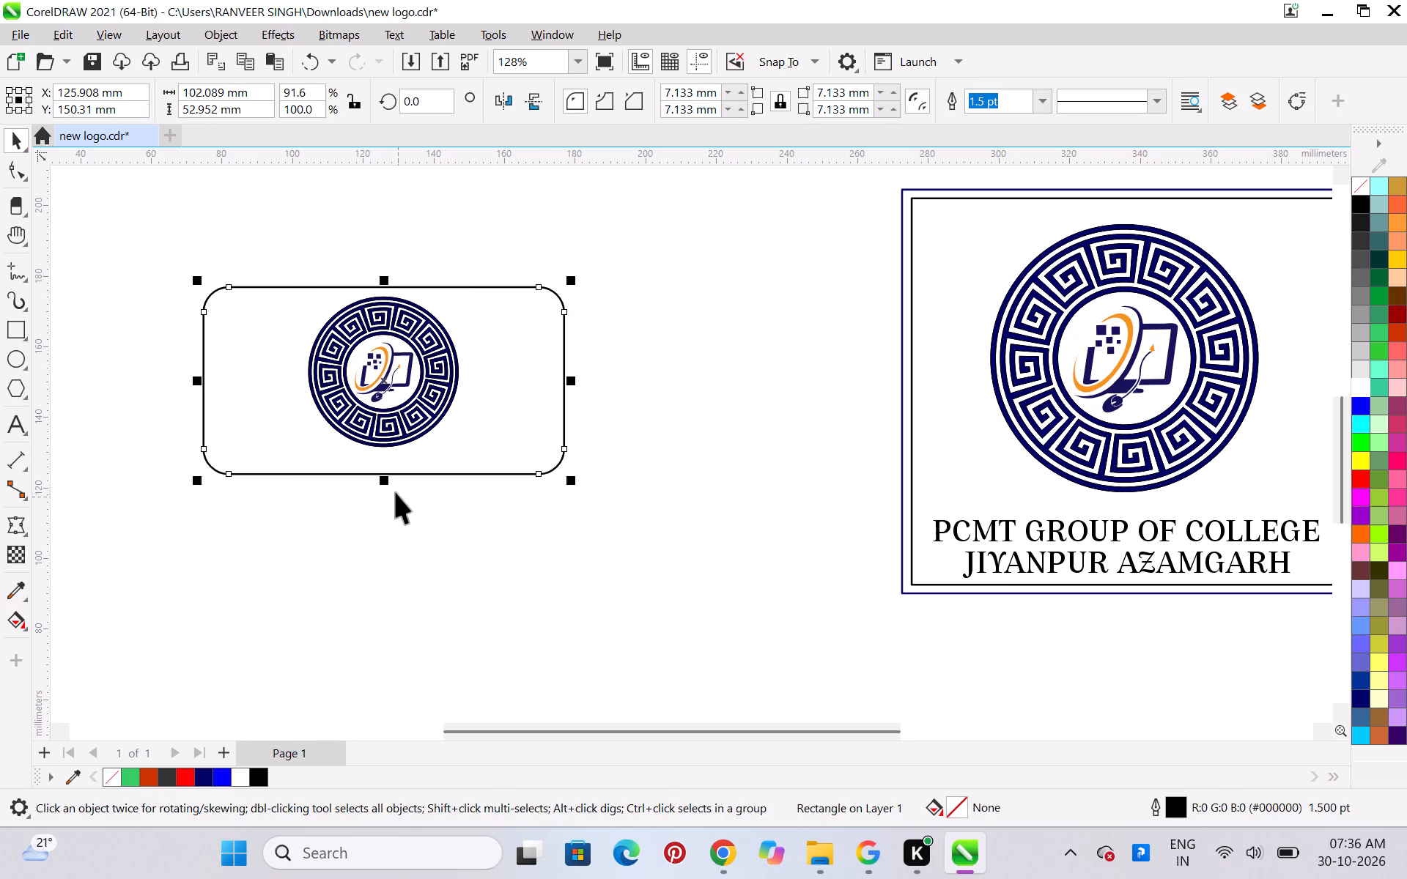
{"action": "left_click_drag", "start_coordinate": [385, 477], "coordinate": [385, 500]}
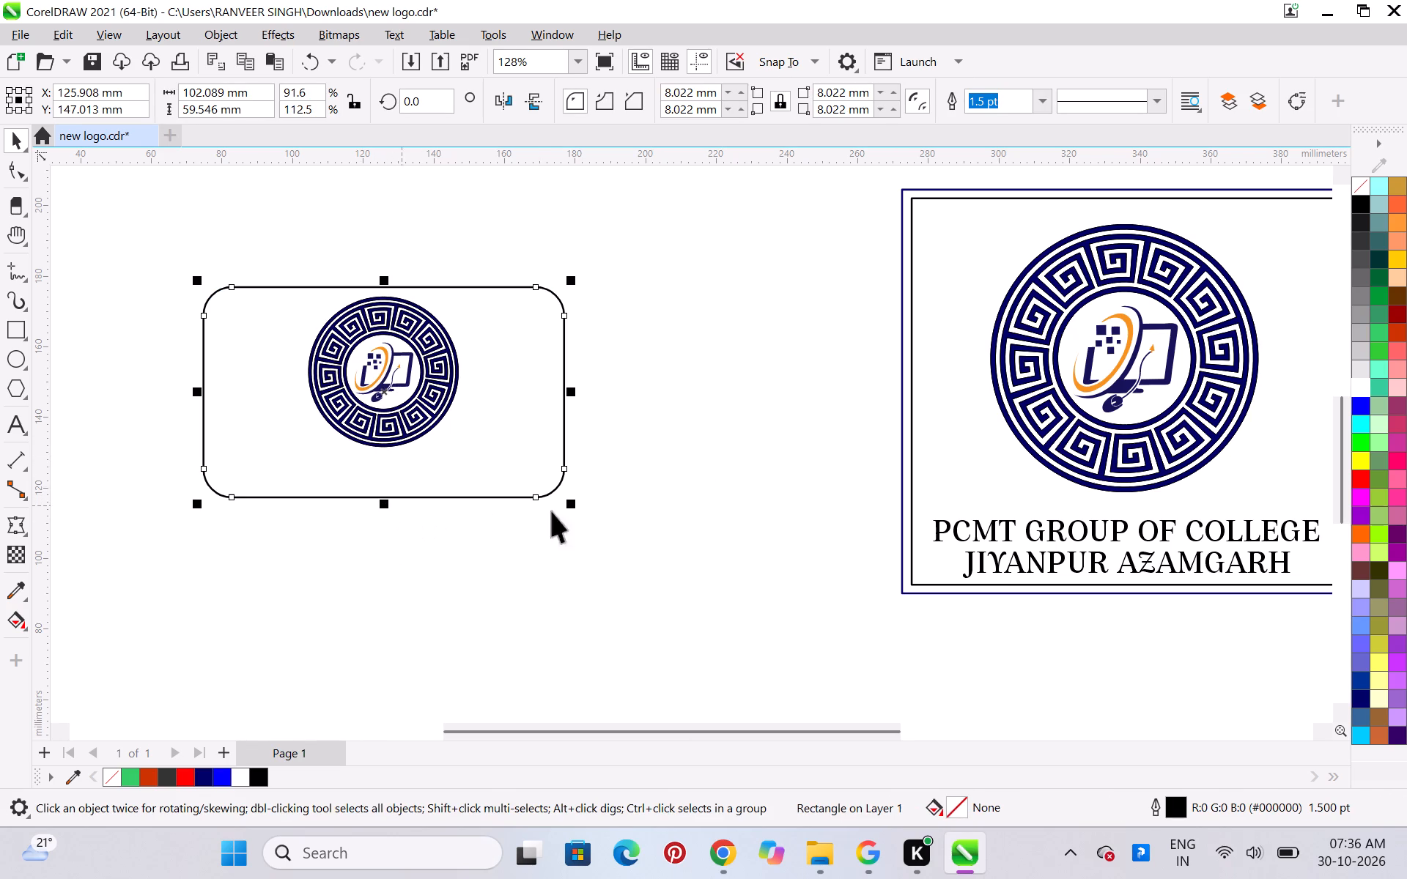
{"action": "left_click", "coordinate": [640, 510]}
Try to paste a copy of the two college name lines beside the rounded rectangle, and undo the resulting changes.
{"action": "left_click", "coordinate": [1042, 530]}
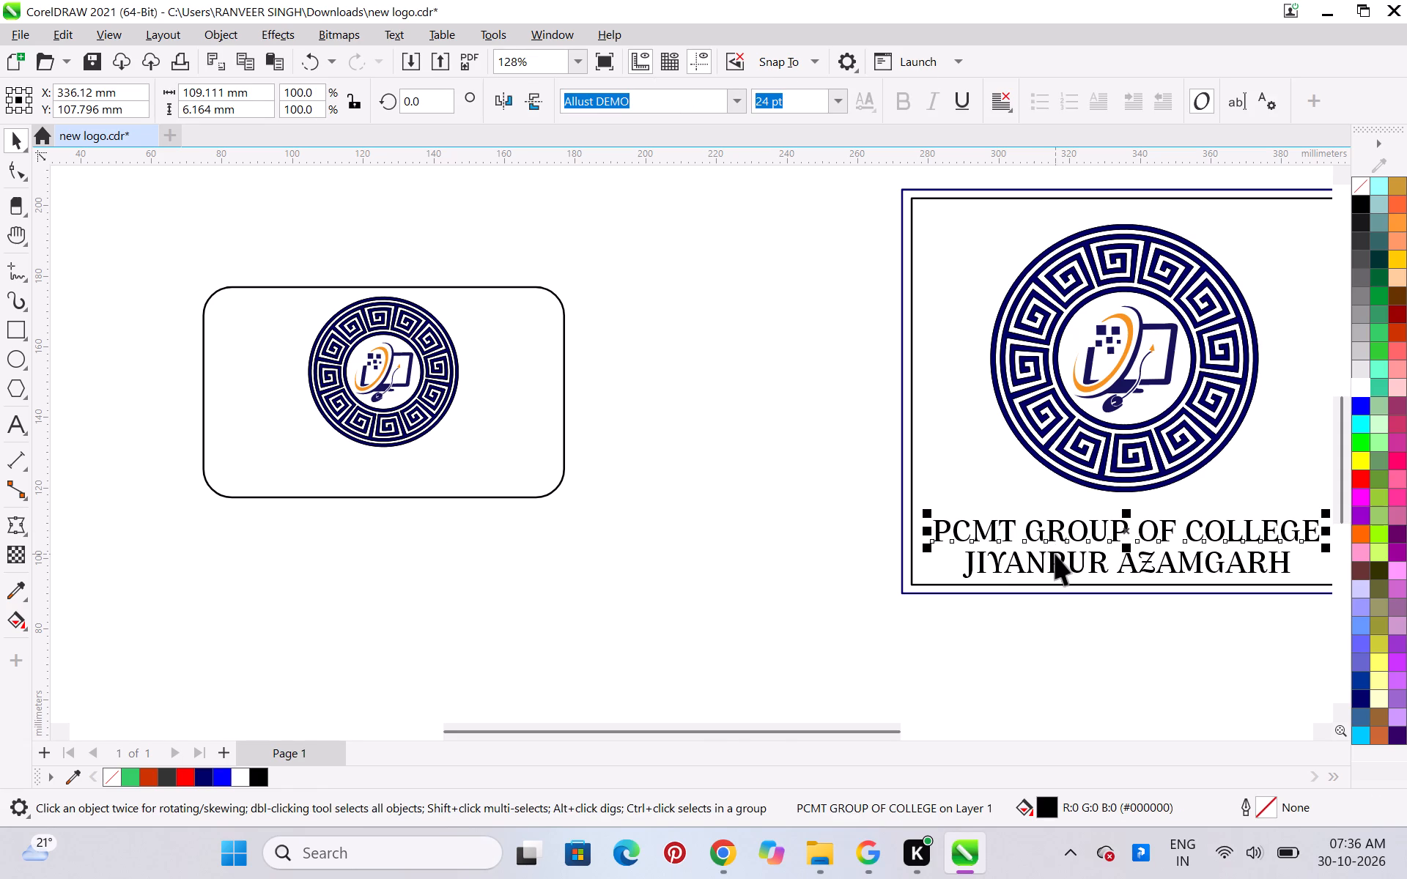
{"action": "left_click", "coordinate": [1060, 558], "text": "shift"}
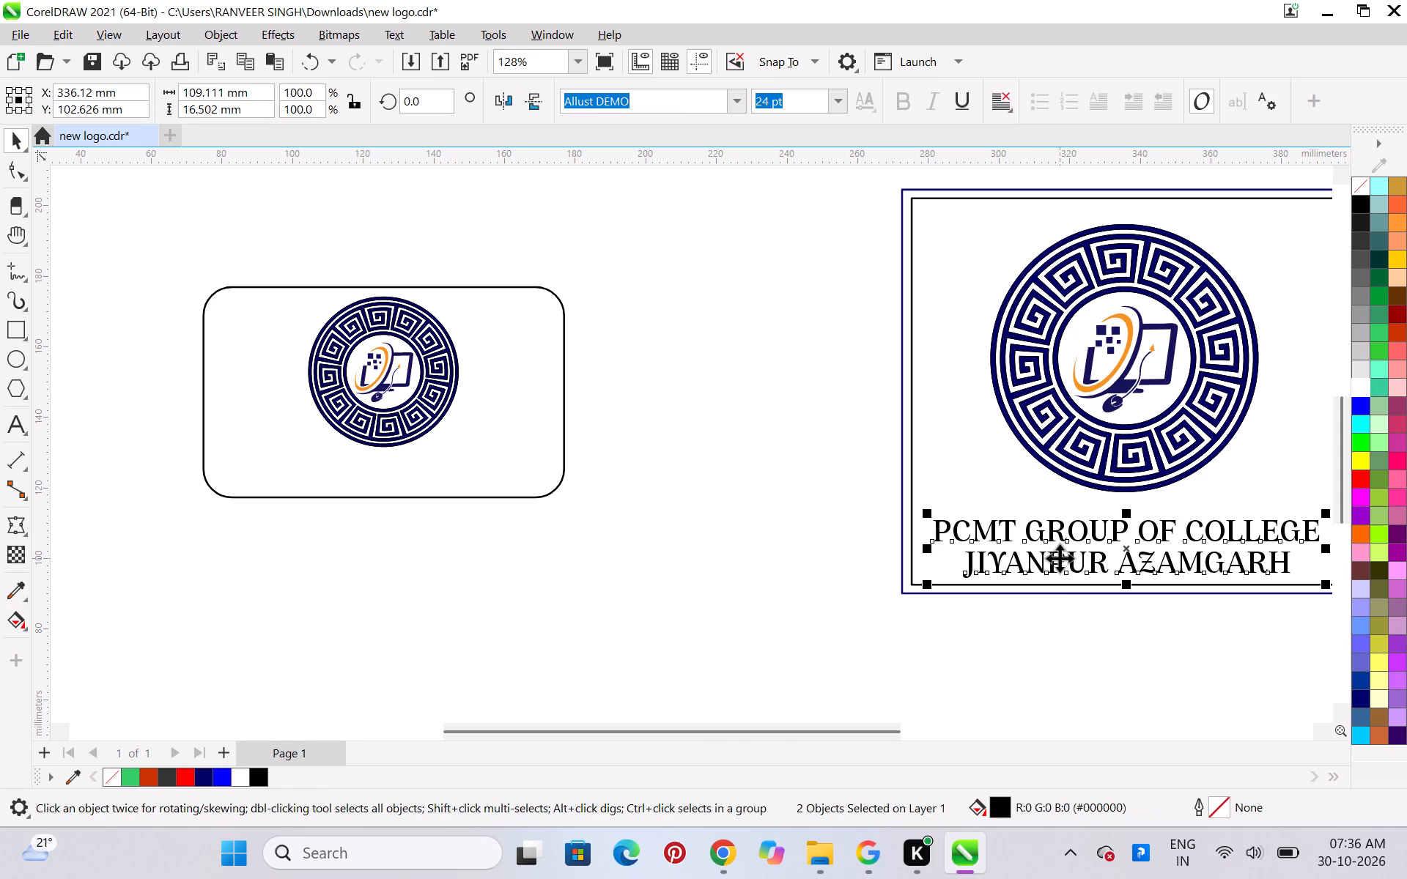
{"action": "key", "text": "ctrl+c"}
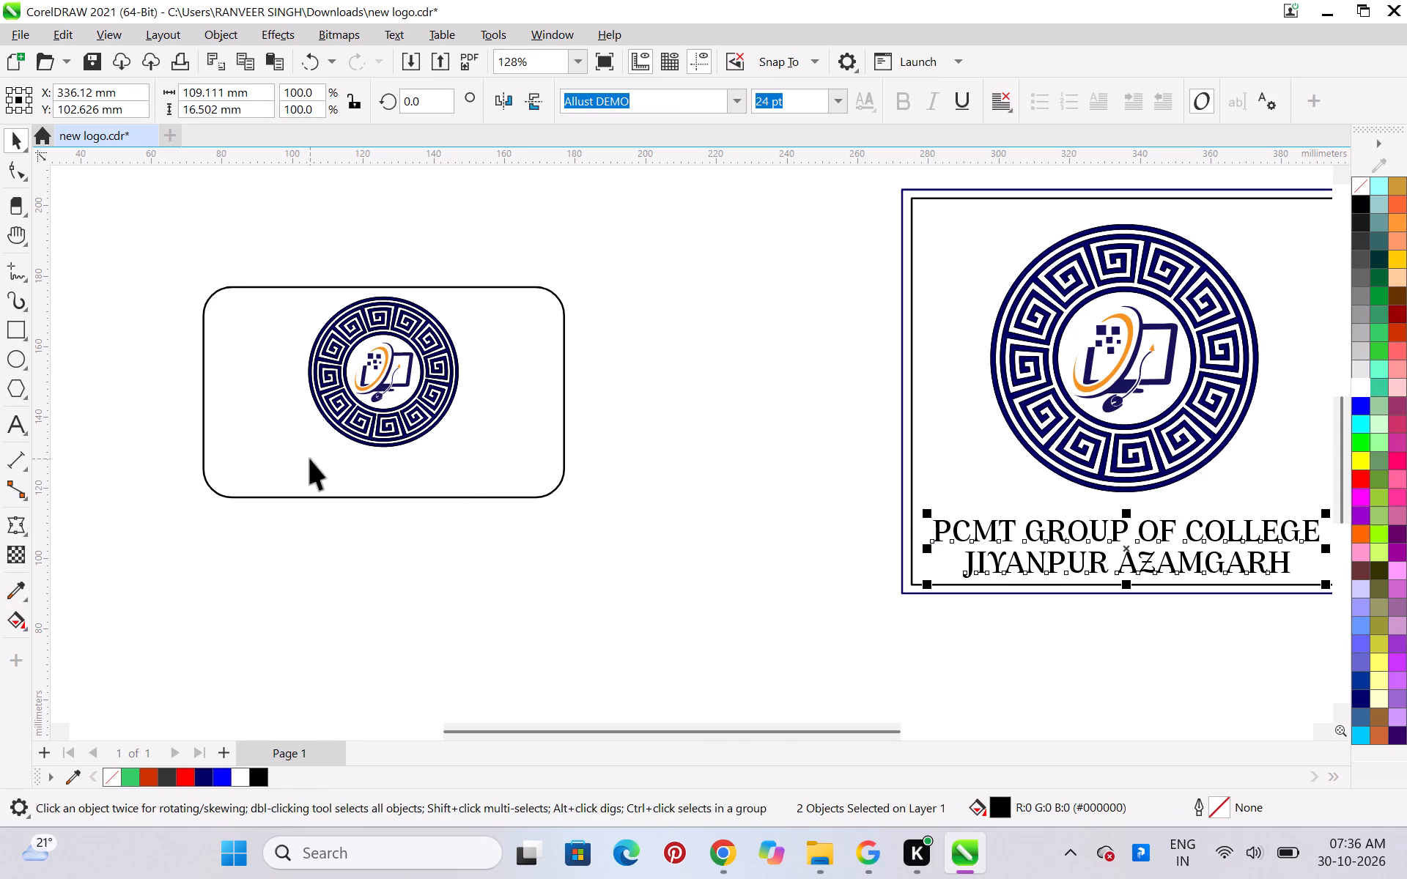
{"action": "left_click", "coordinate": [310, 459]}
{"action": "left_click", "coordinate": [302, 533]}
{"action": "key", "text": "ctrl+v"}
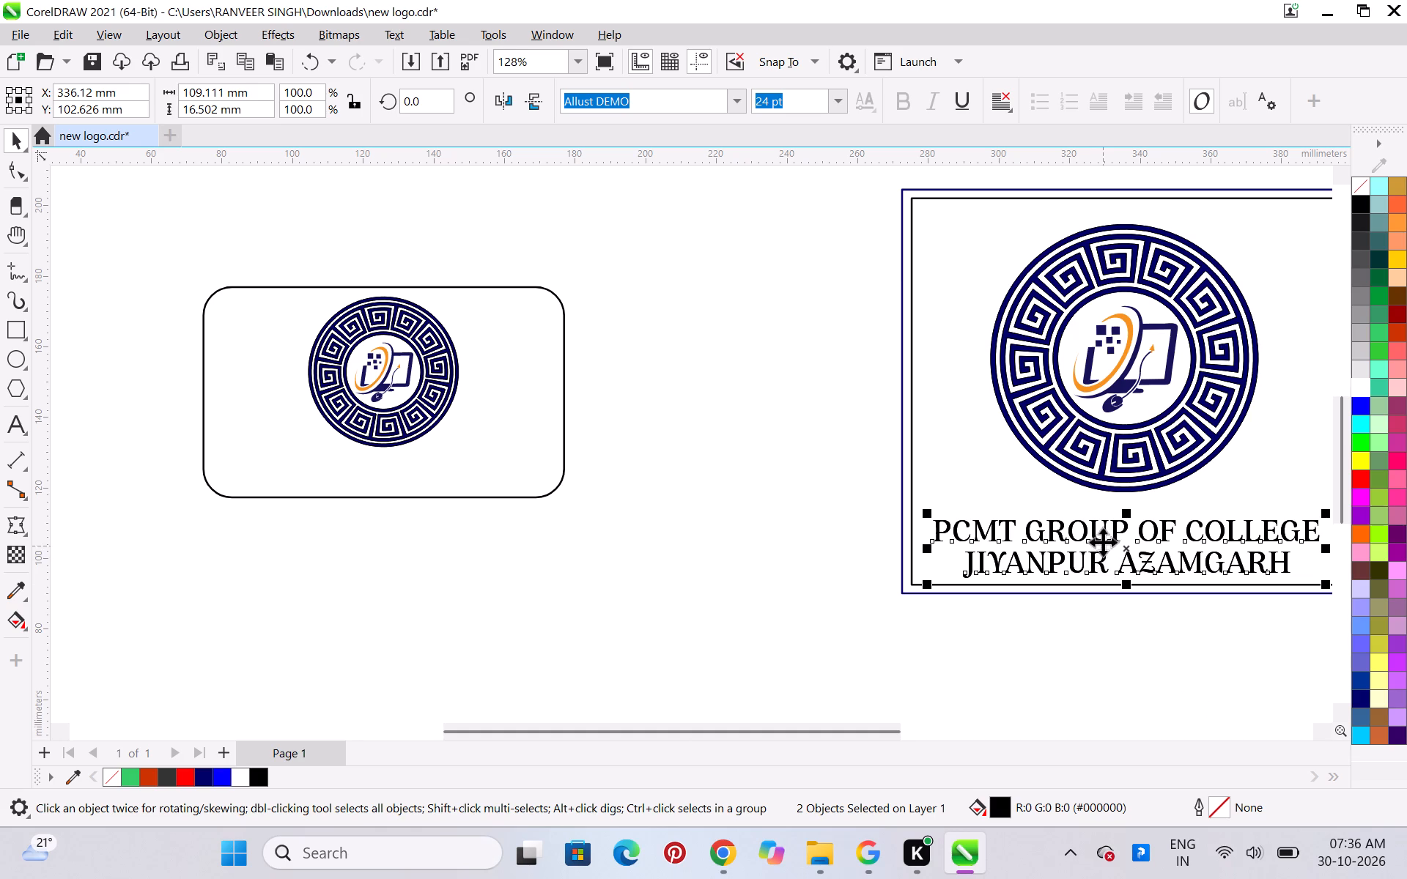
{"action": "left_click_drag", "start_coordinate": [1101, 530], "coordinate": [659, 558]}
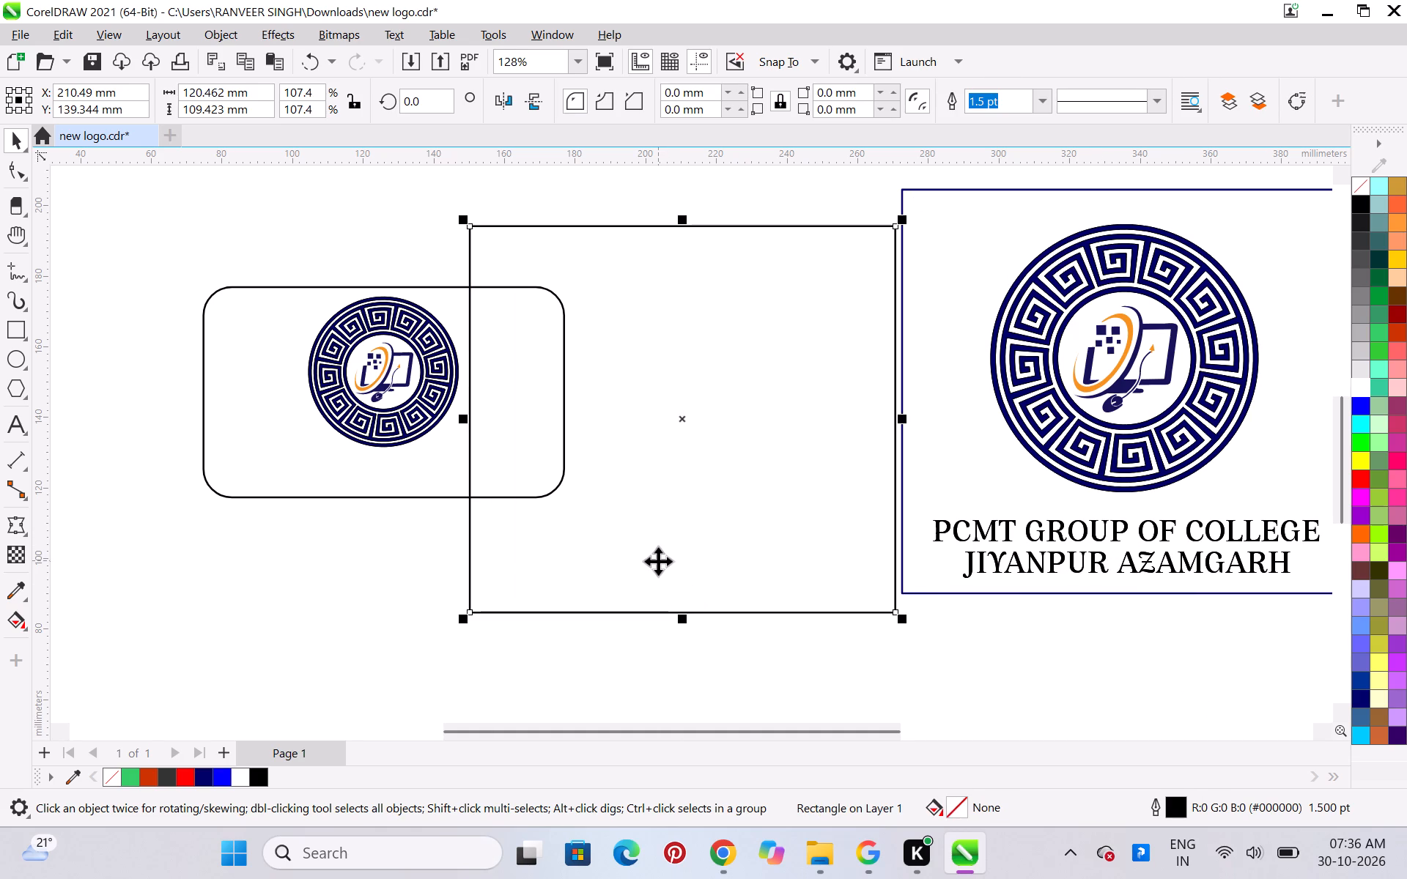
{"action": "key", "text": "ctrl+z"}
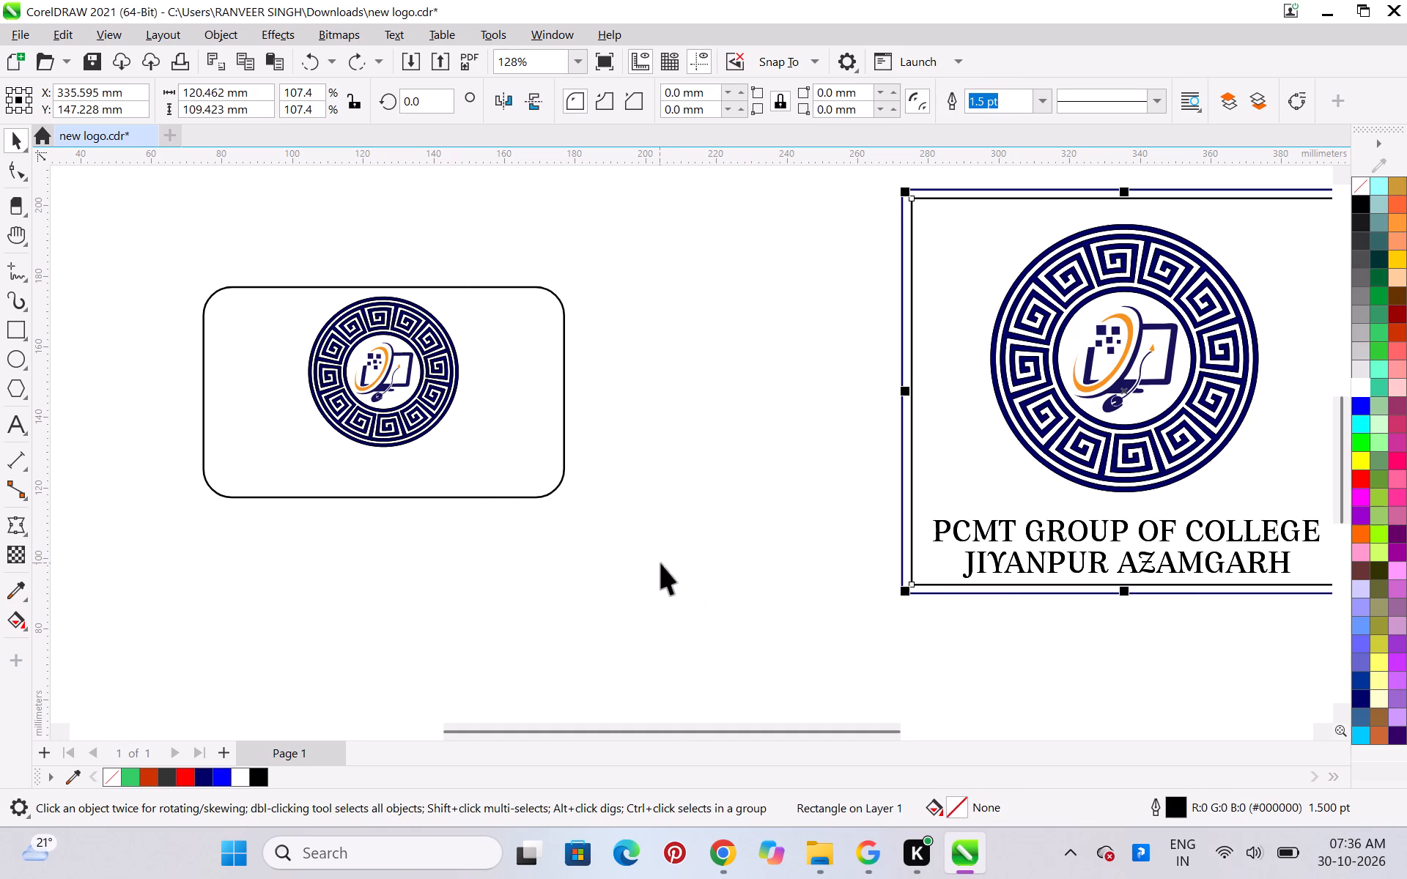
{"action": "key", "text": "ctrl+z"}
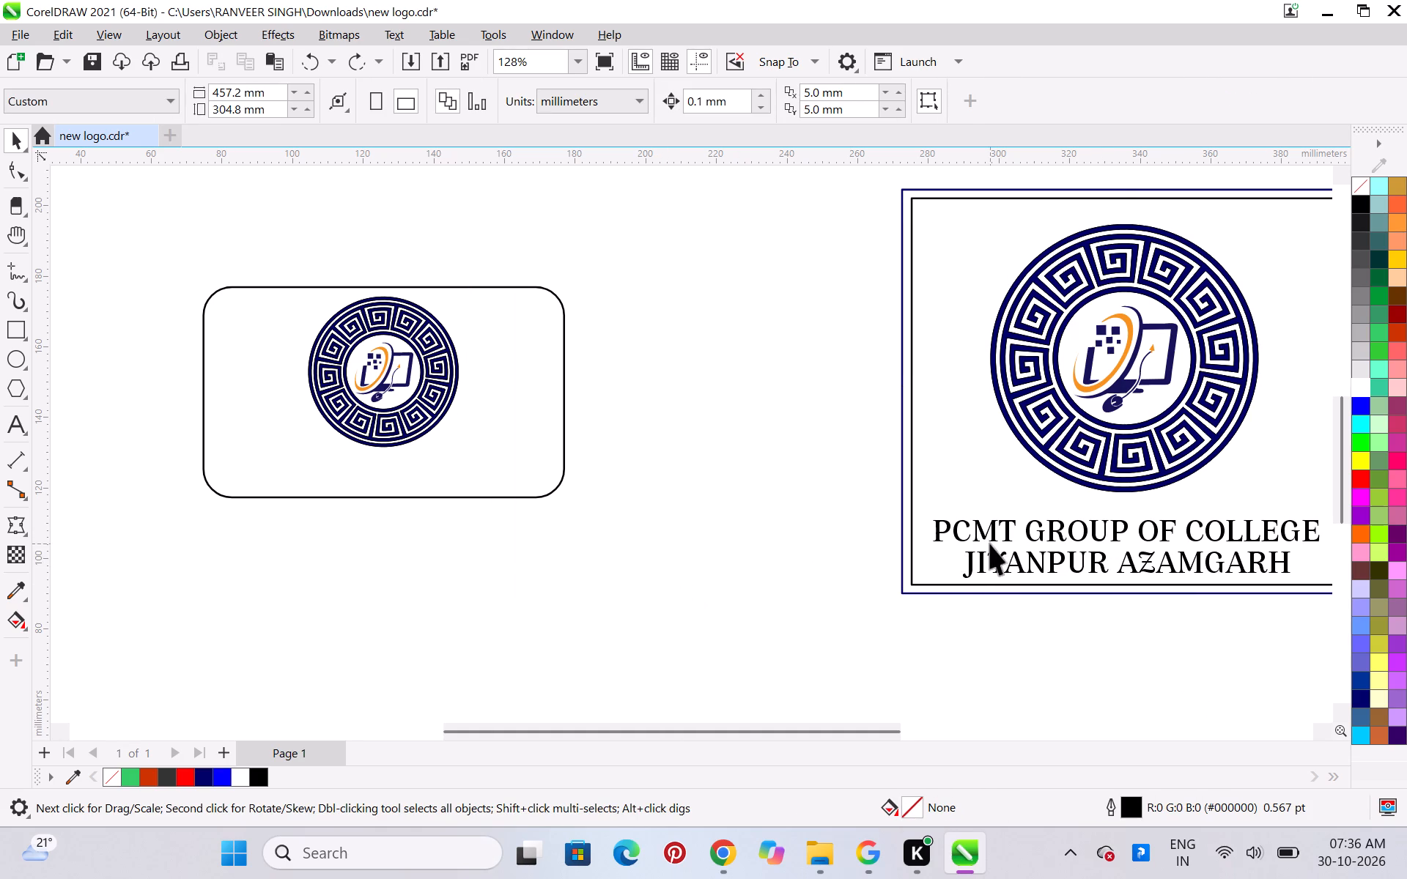
Duplicate the two text lines "PCMT GROUP OF COLLEGE" and "JIYANPUR AZAMGARH" just below the rounded rectangle, at about X 123.7 mm, Y 98.9 mm.
{"action": "left_click", "coordinate": [995, 535]}
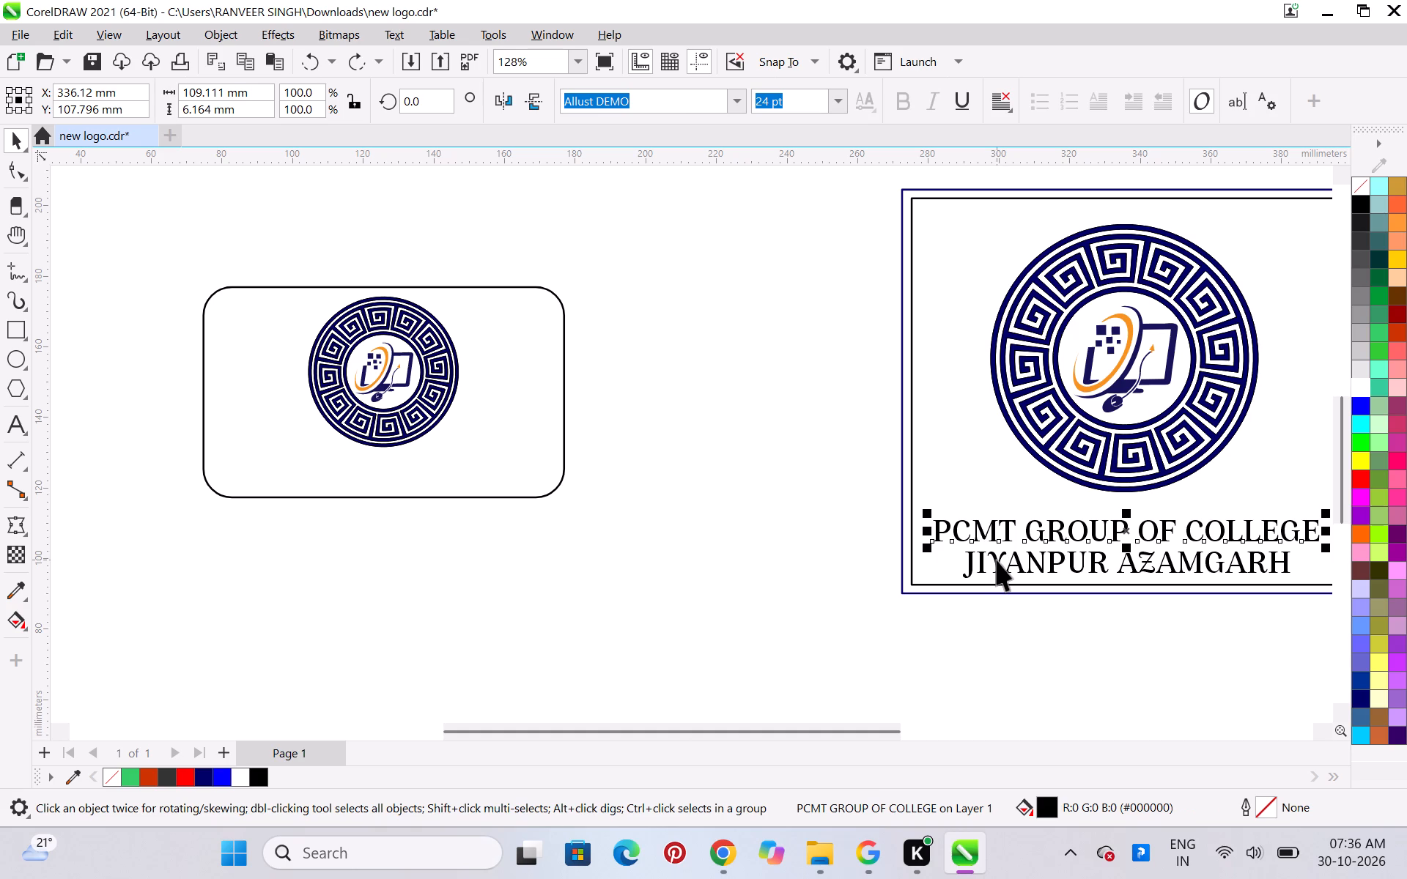
{"action": "double_click", "coordinate": [997, 560], "text": "shift"}
{"action": "left_click", "coordinate": [997, 560], "text": "shift"}
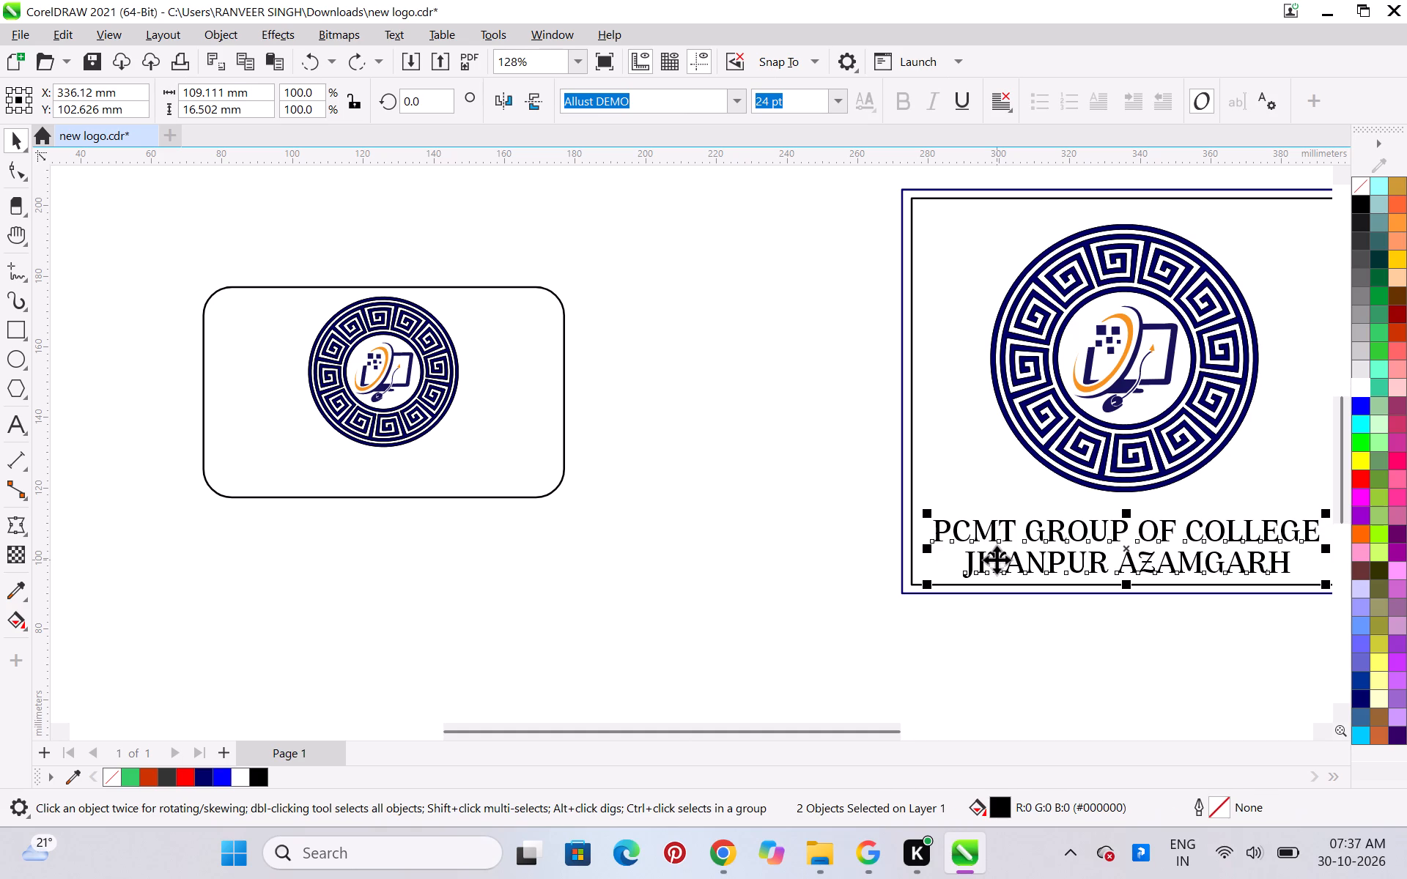
{"action": "left_click_drag", "start_coordinate": [1007, 560], "coordinate": [528, 559]}
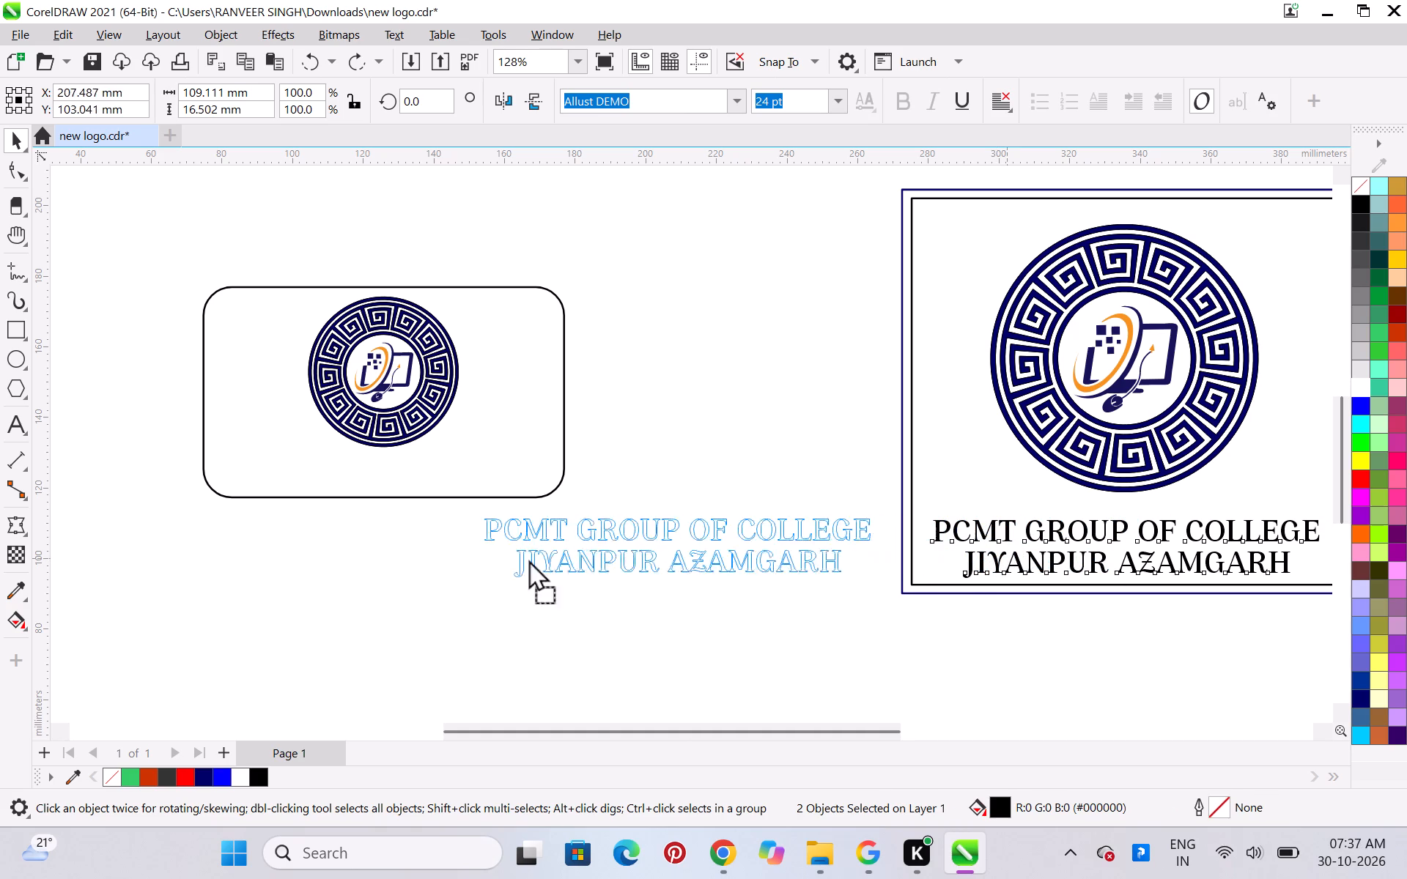
{"action": "left_click_drag", "start_coordinate": [528, 559], "coordinate": [256, 574]}
{"action": "right_click", "coordinate": [256, 574]}
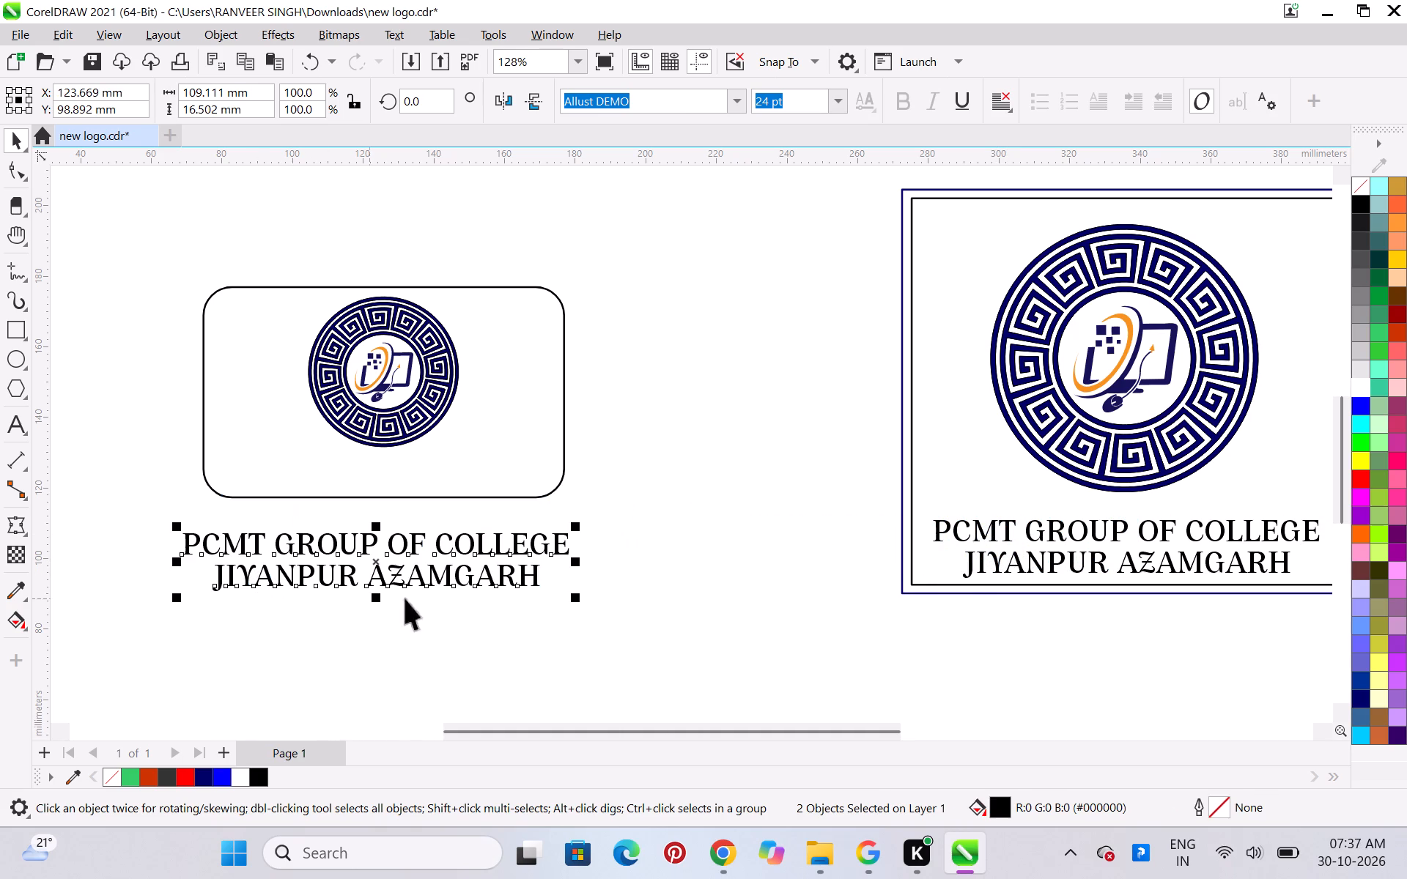
Scale the duplicated college name lines down proportionally about their centre to about 69.3 mm wide.
{"action": "left_click_drag", "start_coordinate": [580, 597], "coordinate": [555, 583]}
{"action": "left_click_drag", "start_coordinate": [482, 583], "coordinate": [490, 585]}
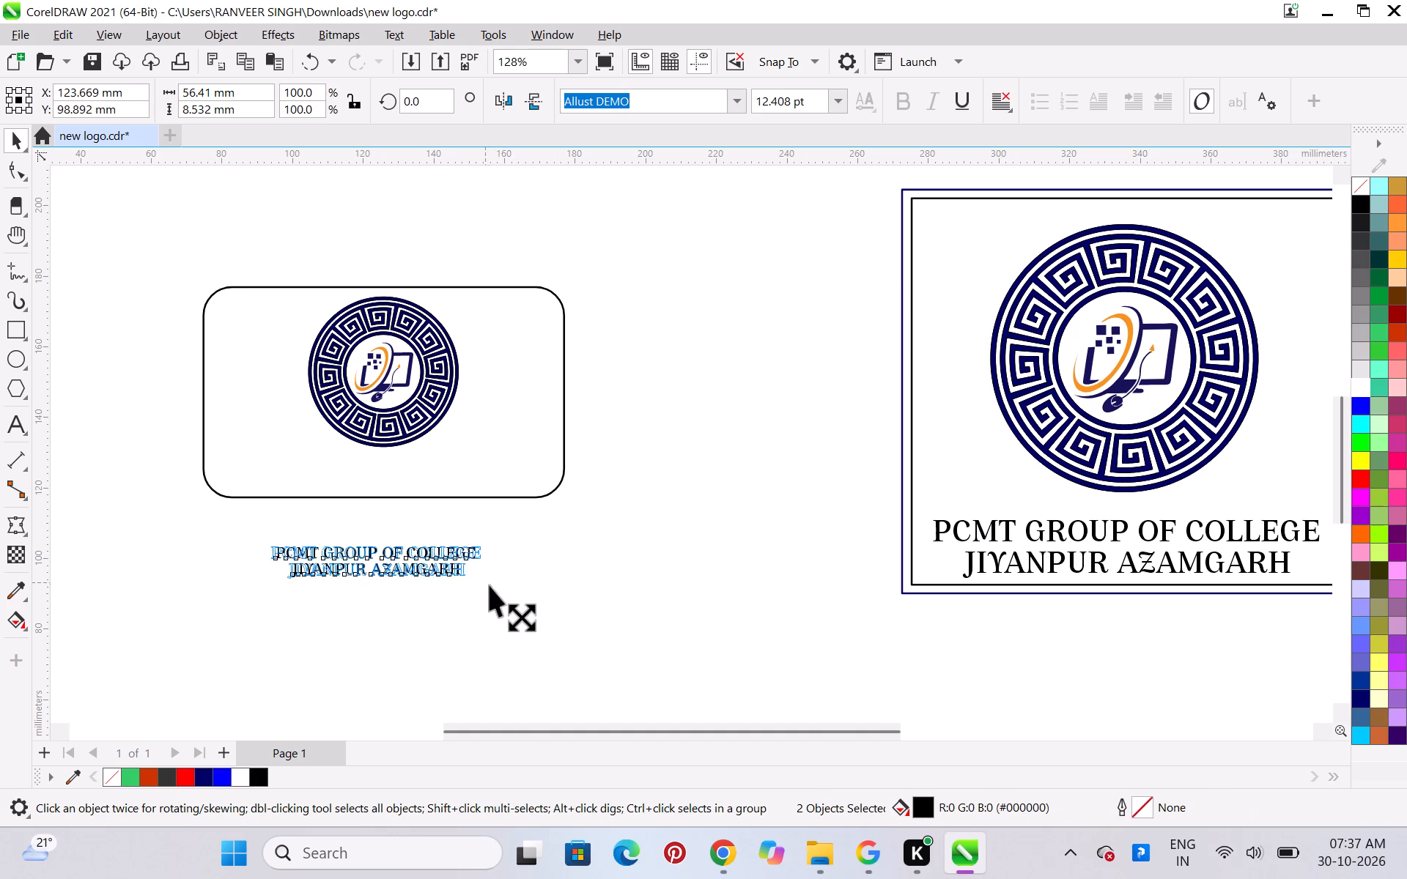
{"action": "left_click_drag", "start_coordinate": [490, 585], "coordinate": [505, 592]}
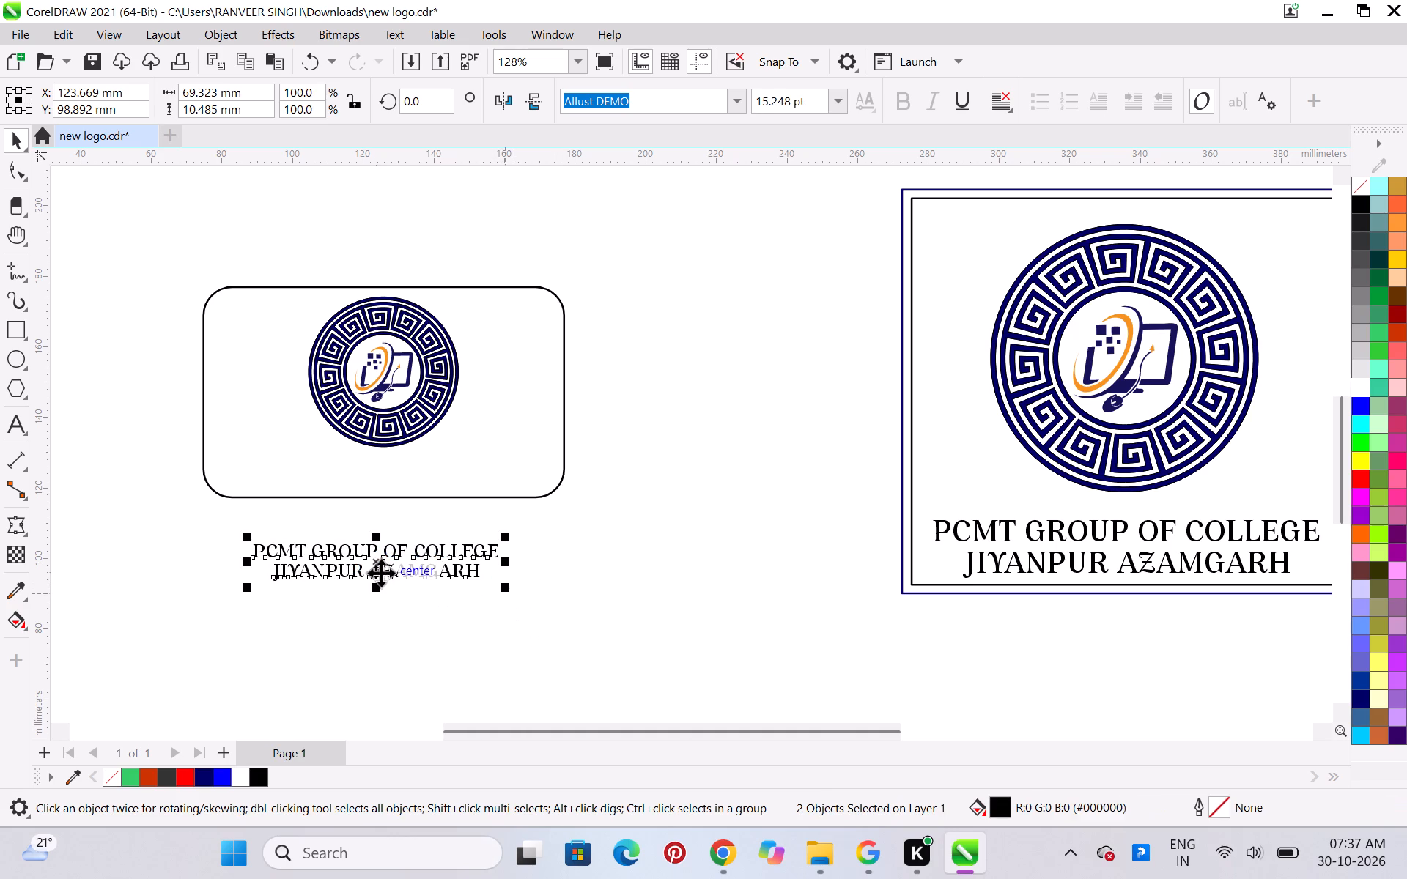
{"action": "left_click", "coordinate": [657, 589]}
Move both small college name lines inside the rounded rectangle under the emblem, to about X 126 mm, Y 124 mm.
{"action": "left_click_drag", "start_coordinate": [213, 517], "coordinate": [345, 556]}
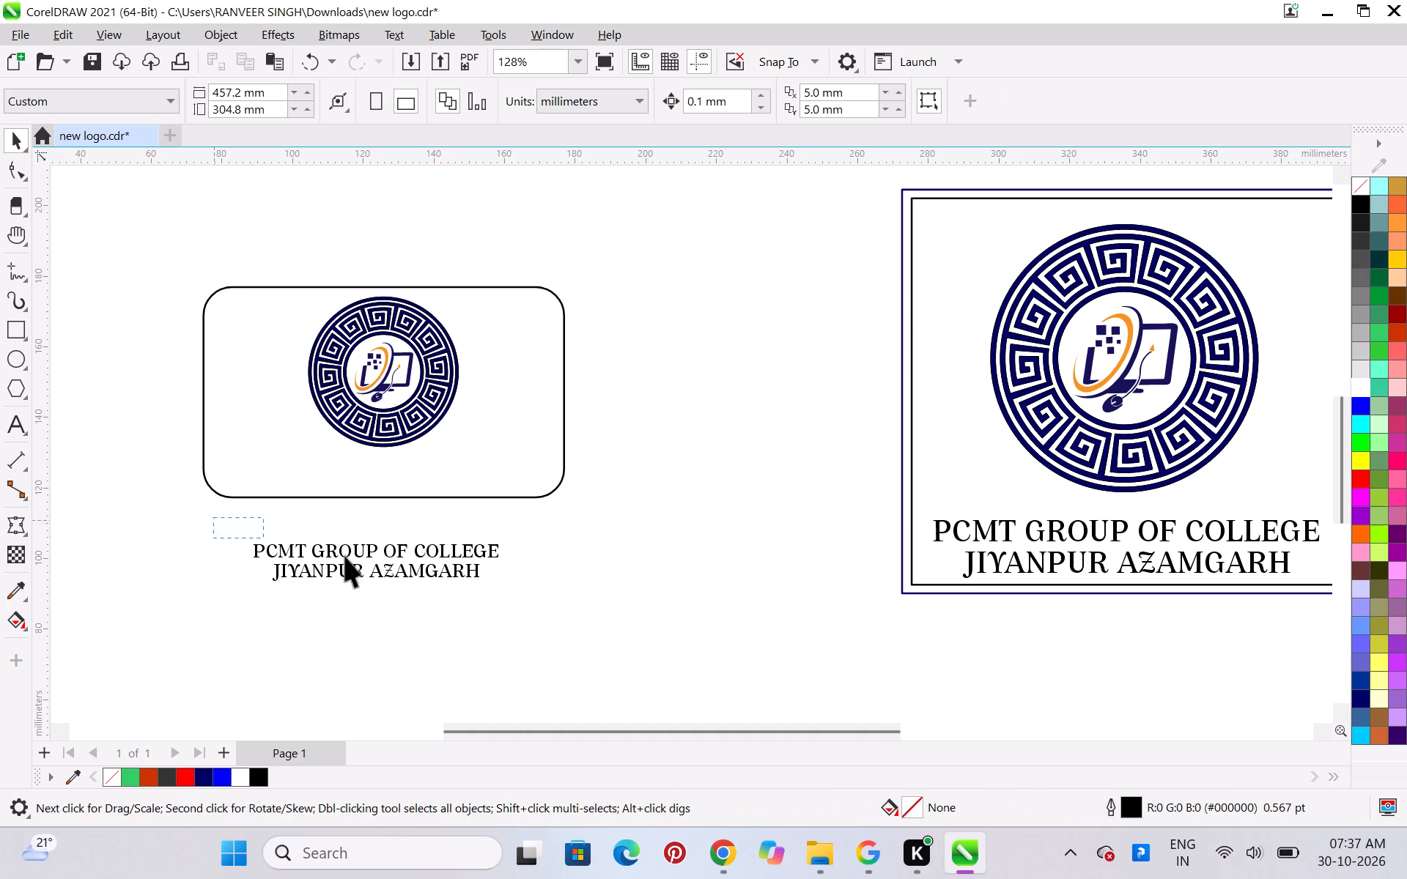
{"action": "left_click_drag", "start_coordinate": [345, 556], "coordinate": [544, 631]}
{"action": "left_click_drag", "start_coordinate": [405, 569], "coordinate": [427, 486]}
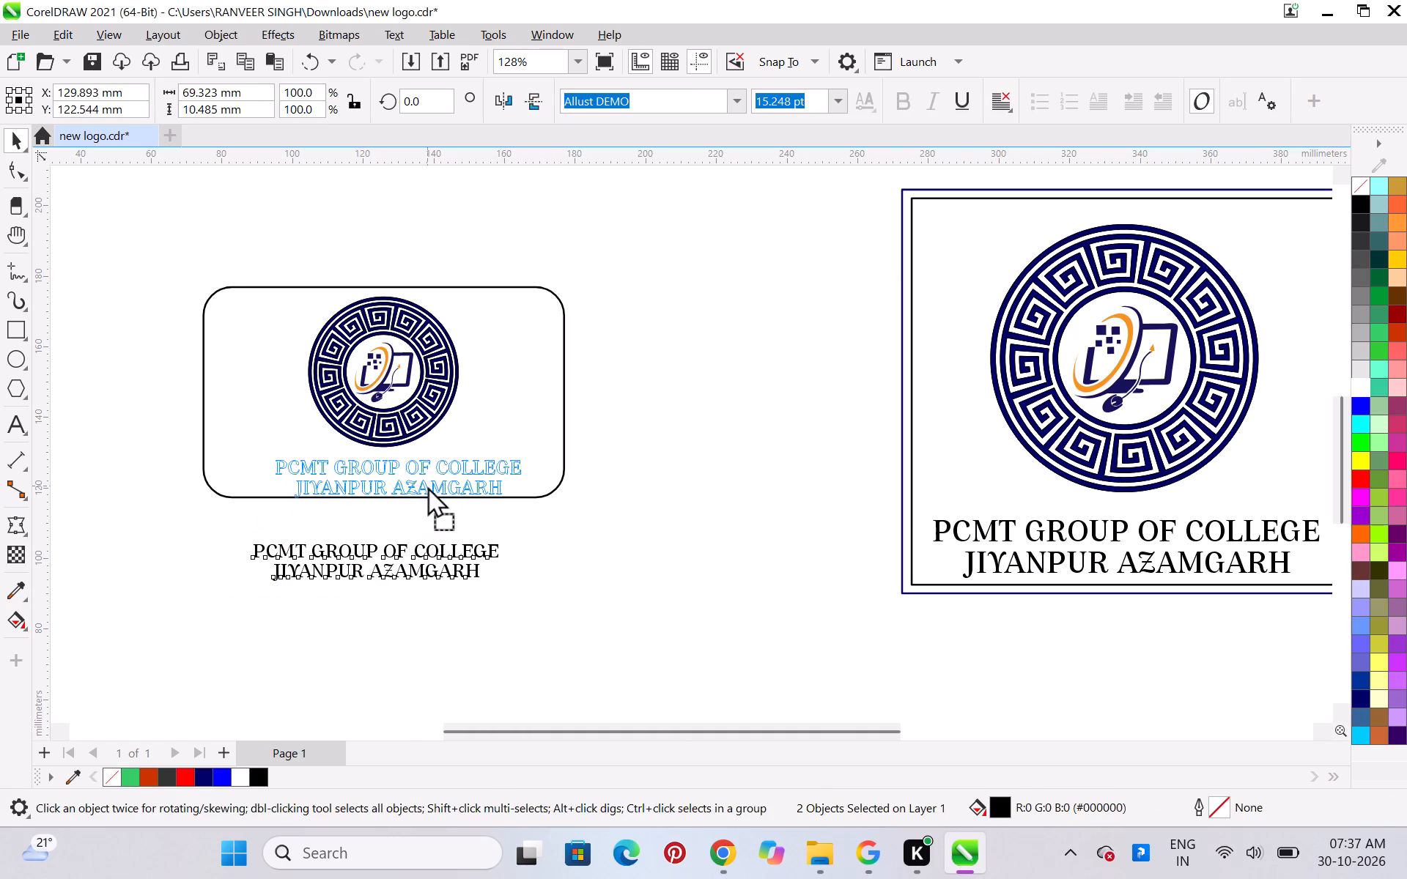
{"action": "left_click_drag", "start_coordinate": [427, 486], "coordinate": [418, 478]}
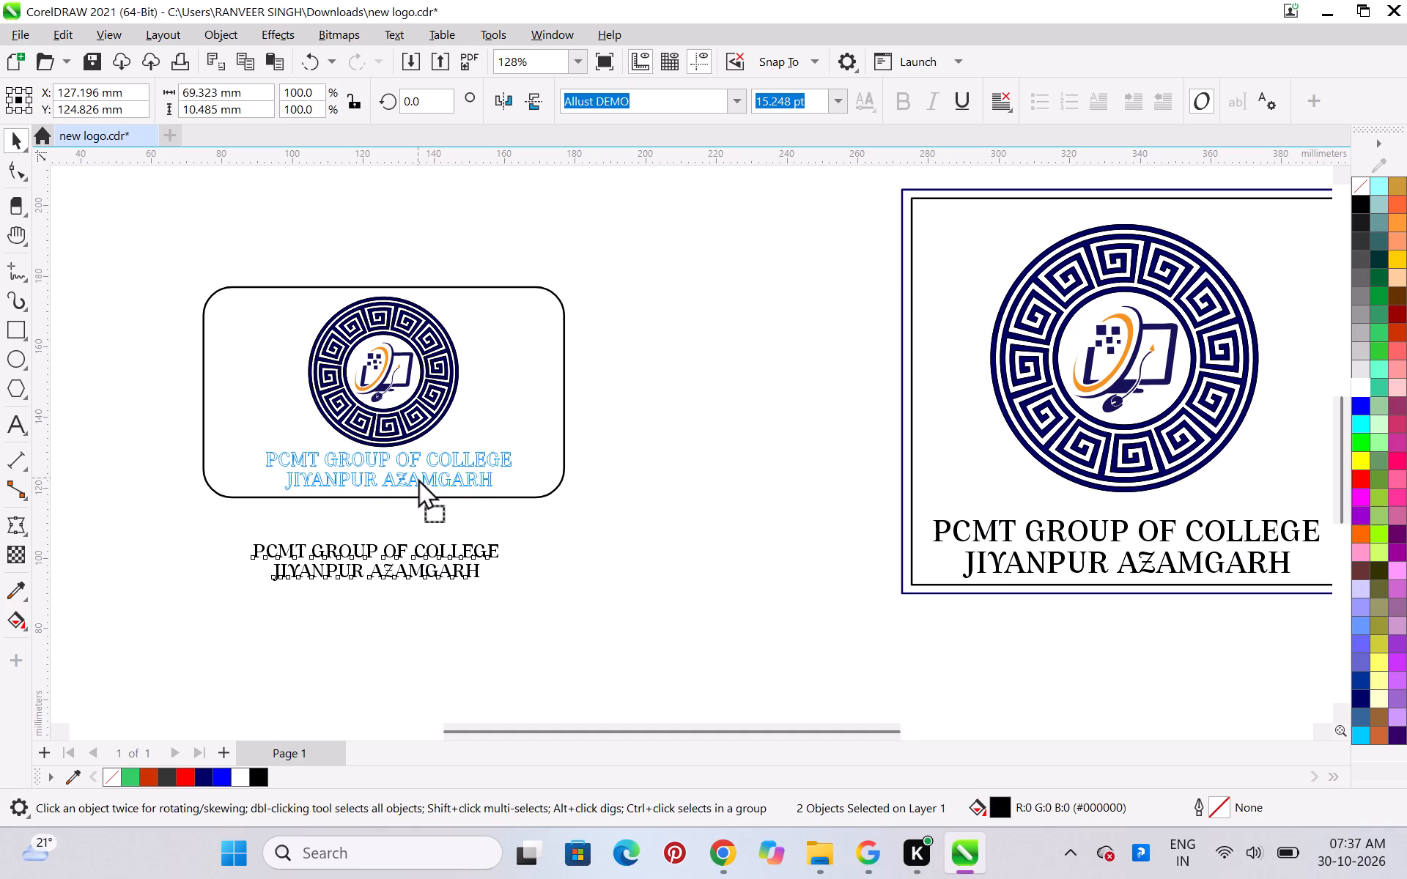
{"action": "left_click_drag", "start_coordinate": [418, 478], "coordinate": [413, 481]}
{"action": "left_click", "coordinate": [499, 541]}
Examine the spacing of the emblem and college name inside the rounded rectangle against the original square logo.
{"action": "scroll", "coordinate": [372, 331], "scroll_direction": "up", "scroll_amount": 1}
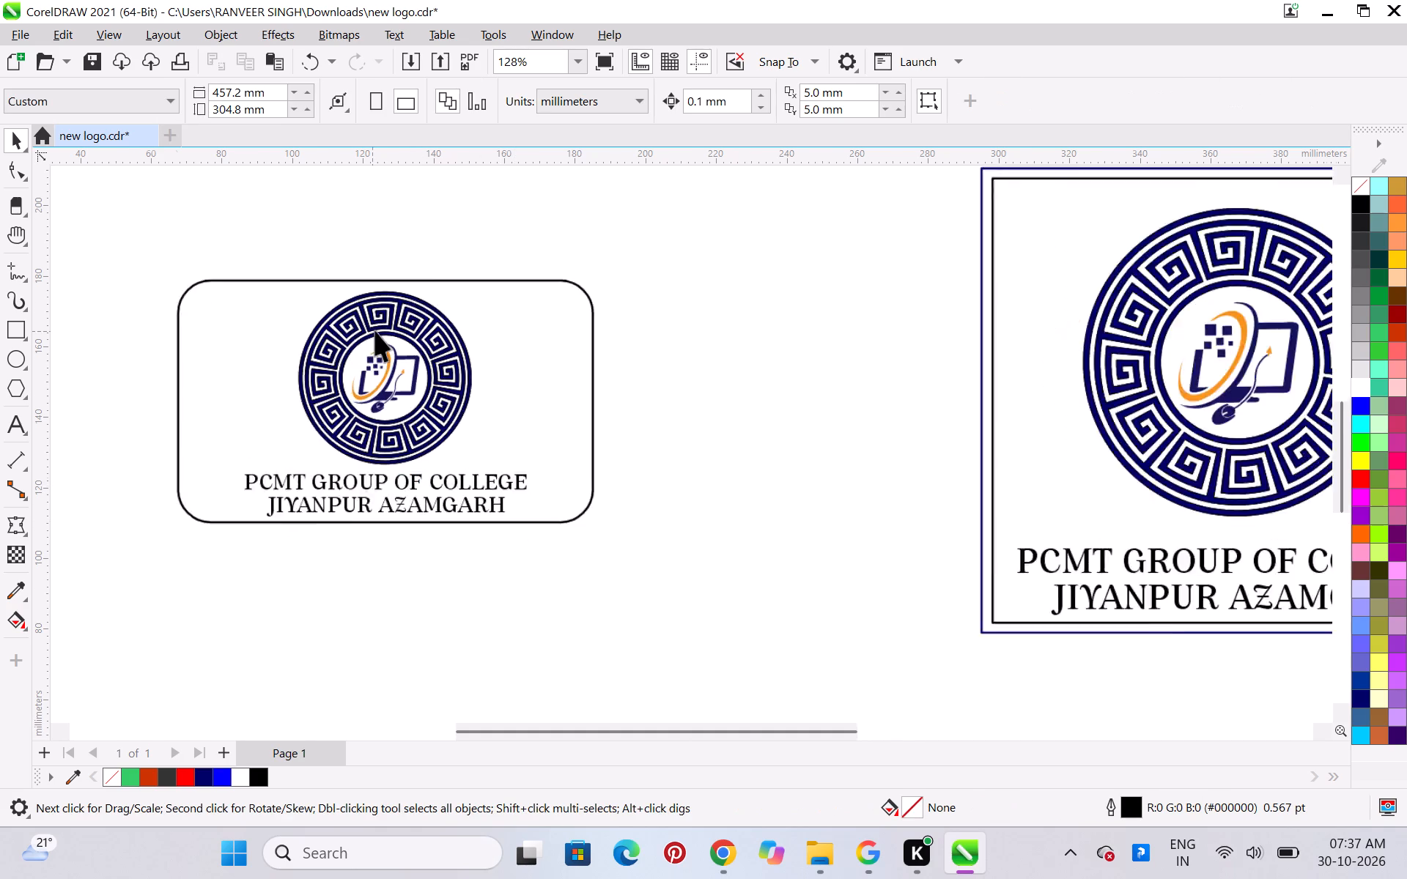
{"action": "scroll", "coordinate": [375, 330], "scroll_direction": "up", "scroll_amount": 2}
{"action": "scroll", "coordinate": [377, 330], "scroll_direction": "down", "scroll_amount": 2}
{"action": "scroll", "coordinate": [284, 300], "scroll_direction": "up", "scroll_amount": 4}
{"action": "scroll", "coordinate": [284, 300], "scroll_direction": "down", "scroll_amount": 5}
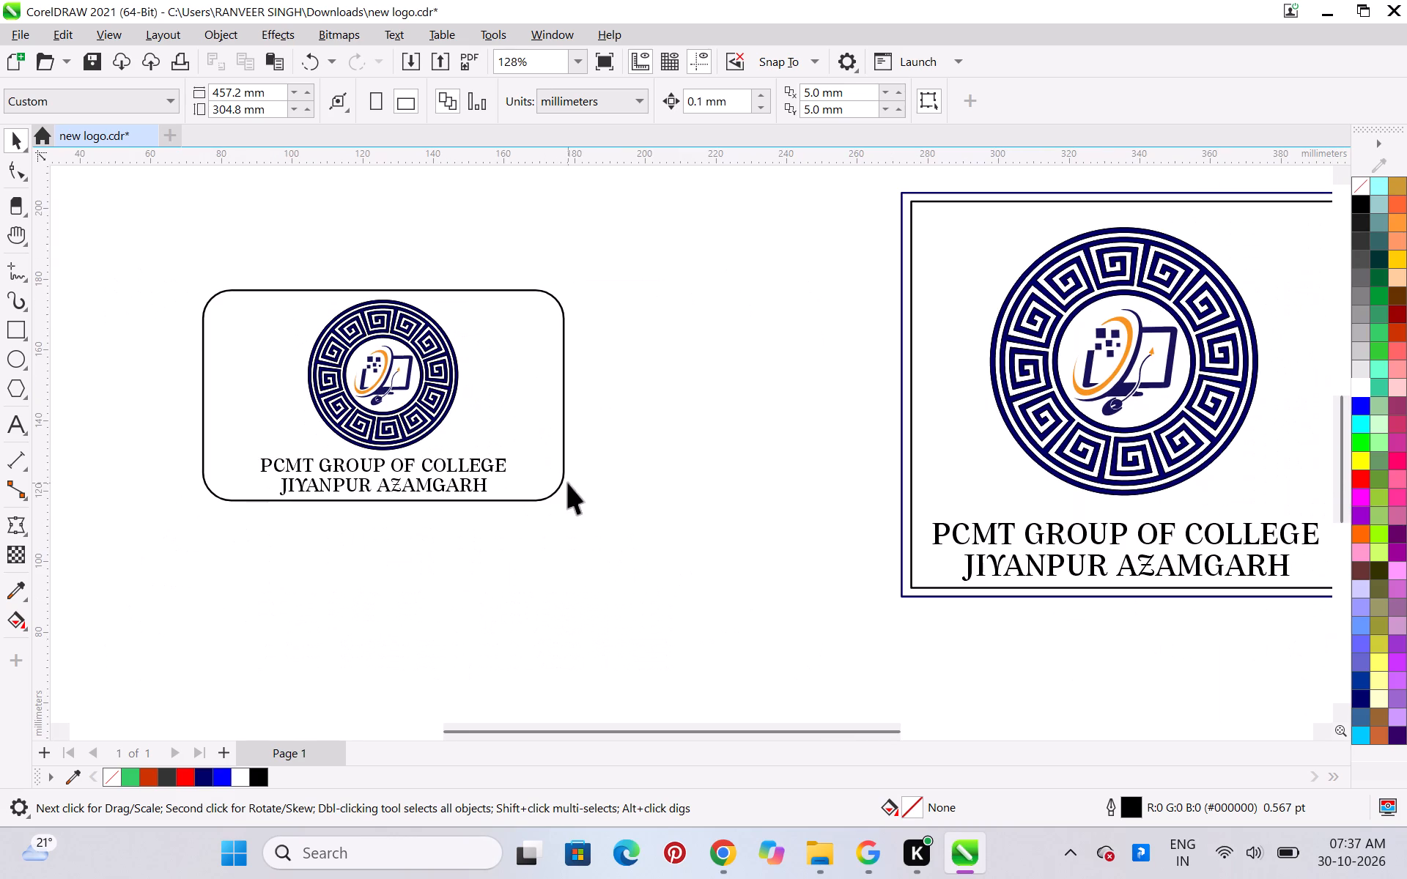
{"action": "left_click", "coordinate": [589, 514]}
{"action": "left_click", "coordinate": [480, 465]}
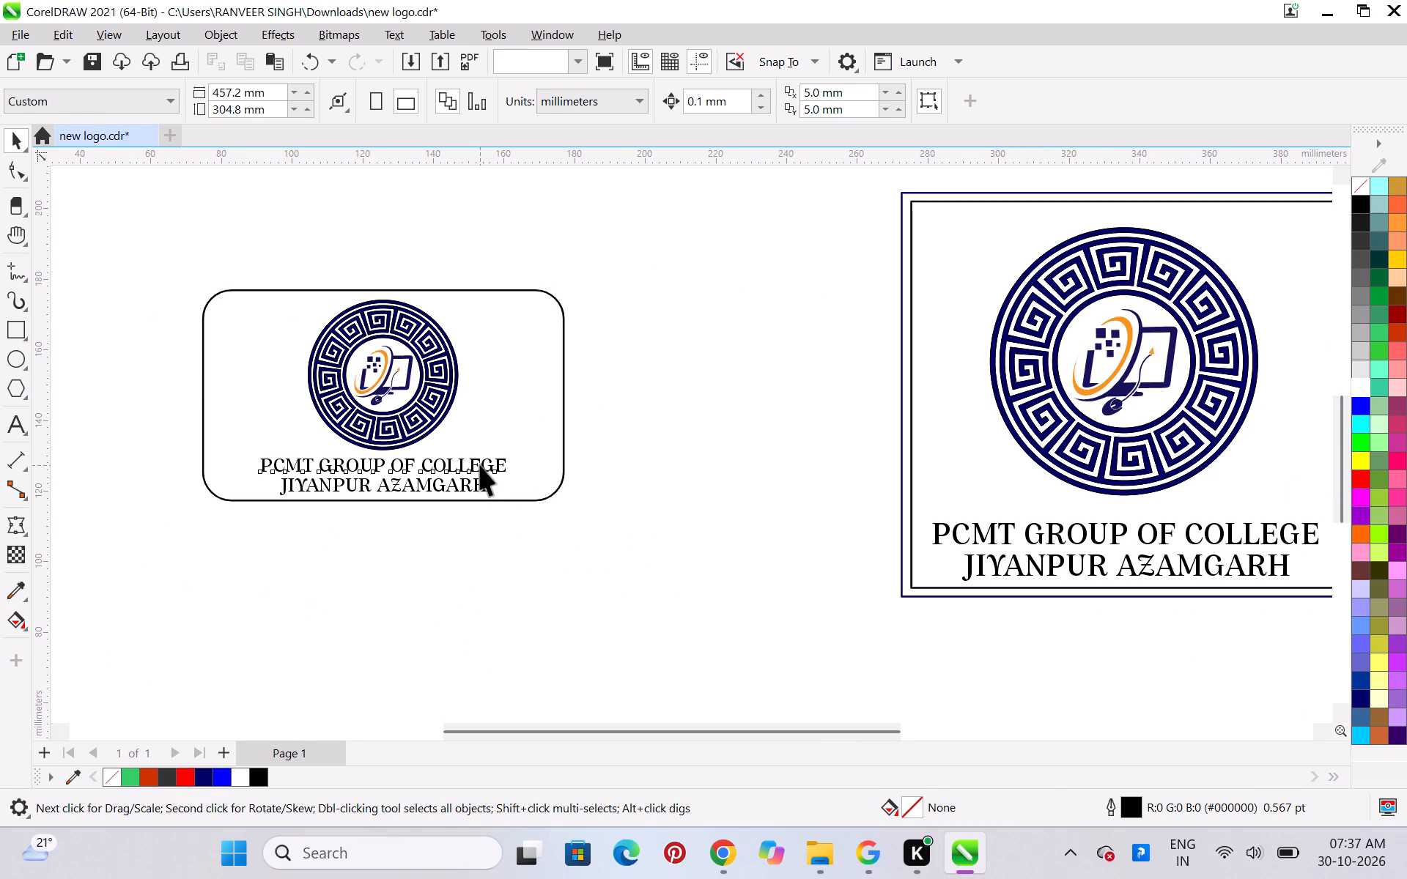
{"action": "left_click", "coordinate": [730, 585]}
{"action": "scroll", "coordinate": [388, 513], "scroll_direction": "up", "scroll_amount": 1}
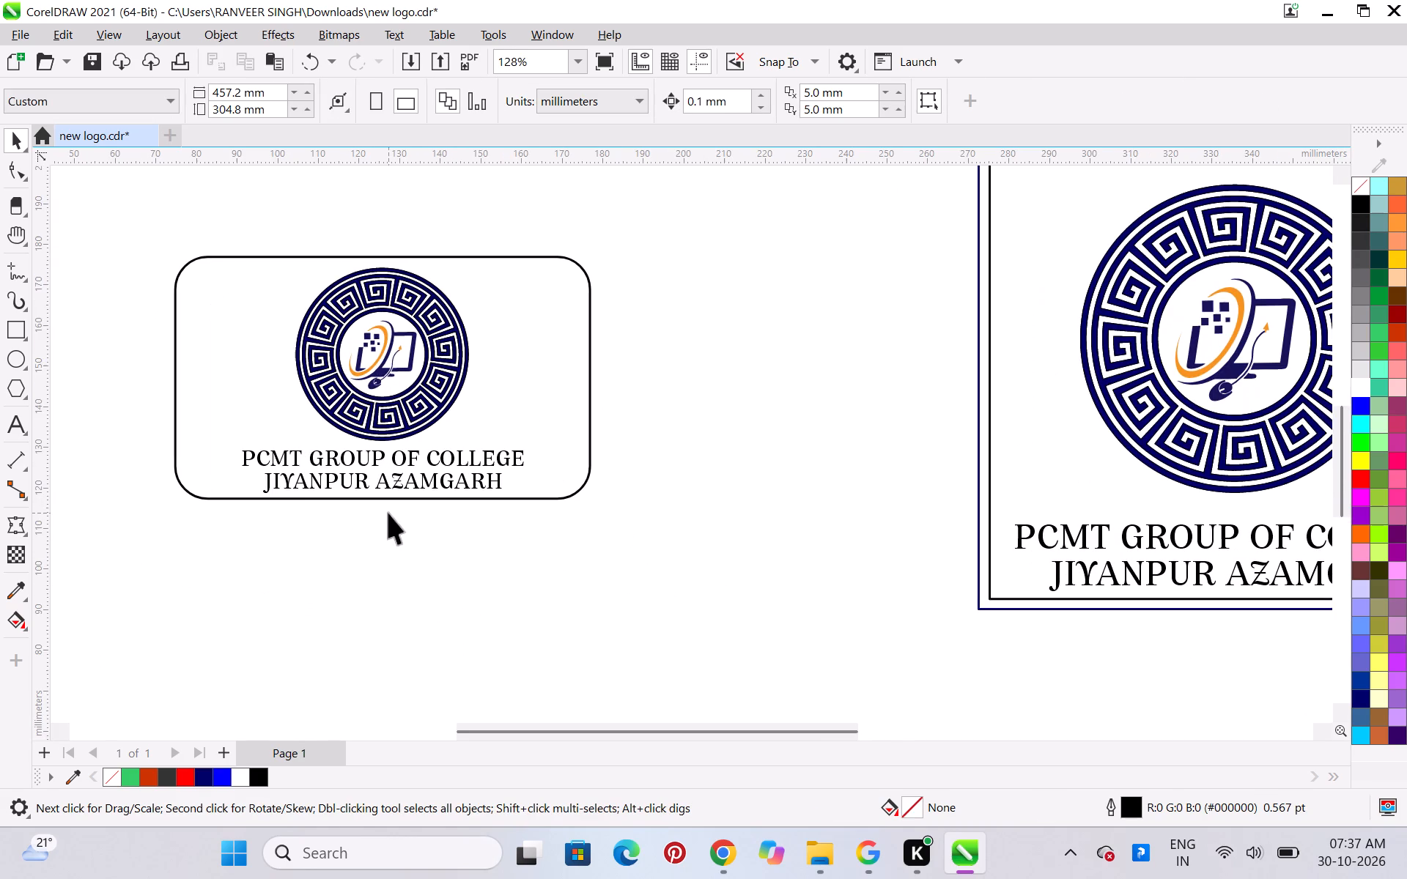
{"action": "scroll", "coordinate": [311, 493], "scroll_direction": "down", "scroll_amount": 1}
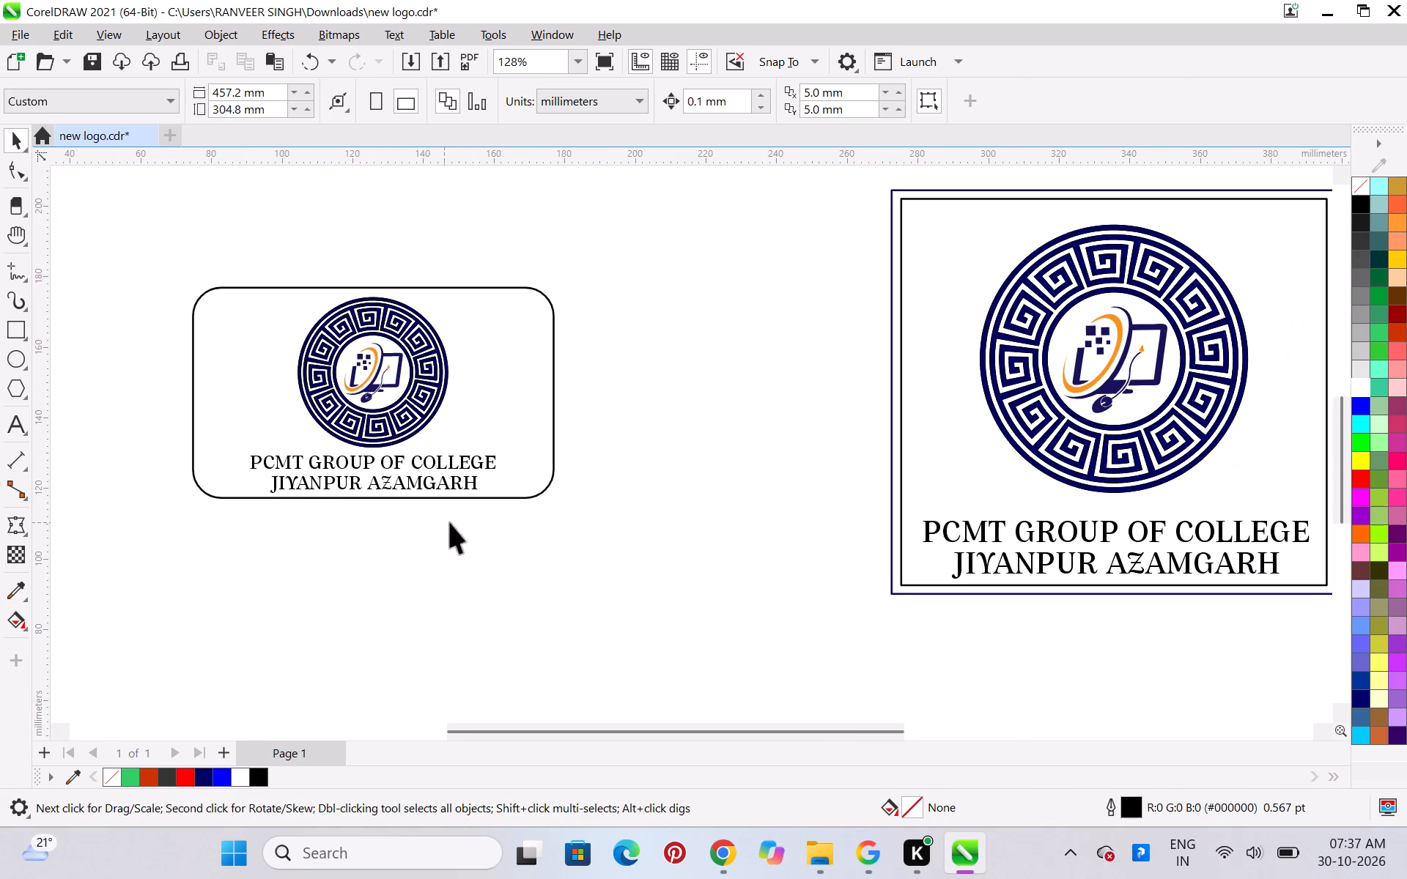
{"action": "left_click_drag", "start_coordinate": [646, 456], "coordinate": [654, 456]}
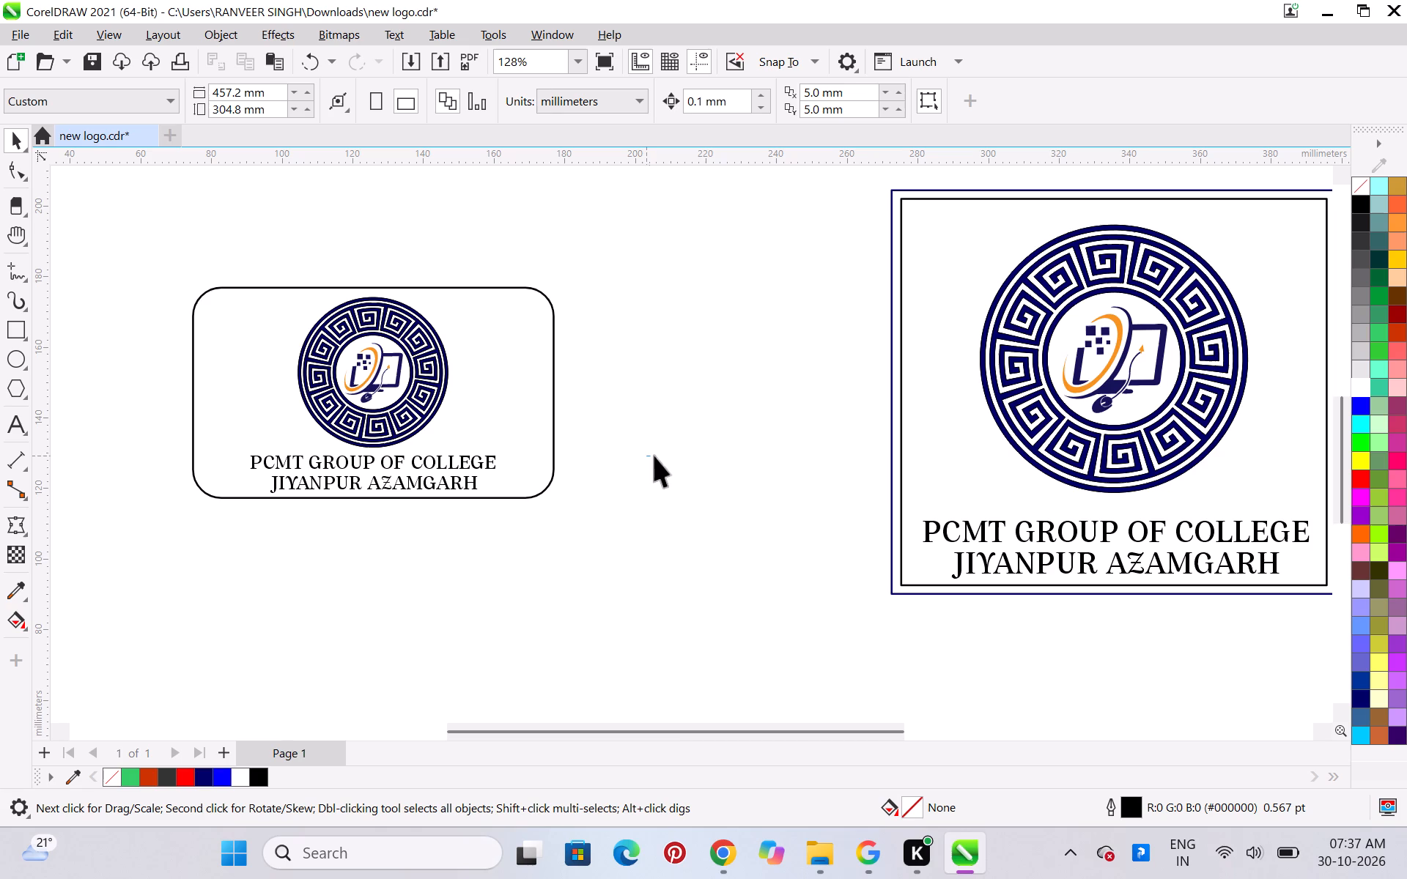
{"action": "left_click_drag", "start_coordinate": [654, 456], "coordinate": [664, 453]}
{"action": "scroll", "coordinate": [479, 427], "scroll_direction": "down", "scroll_amount": 4}
{"action": "scroll", "coordinate": [525, 465], "scroll_direction": "up", "scroll_amount": 3}
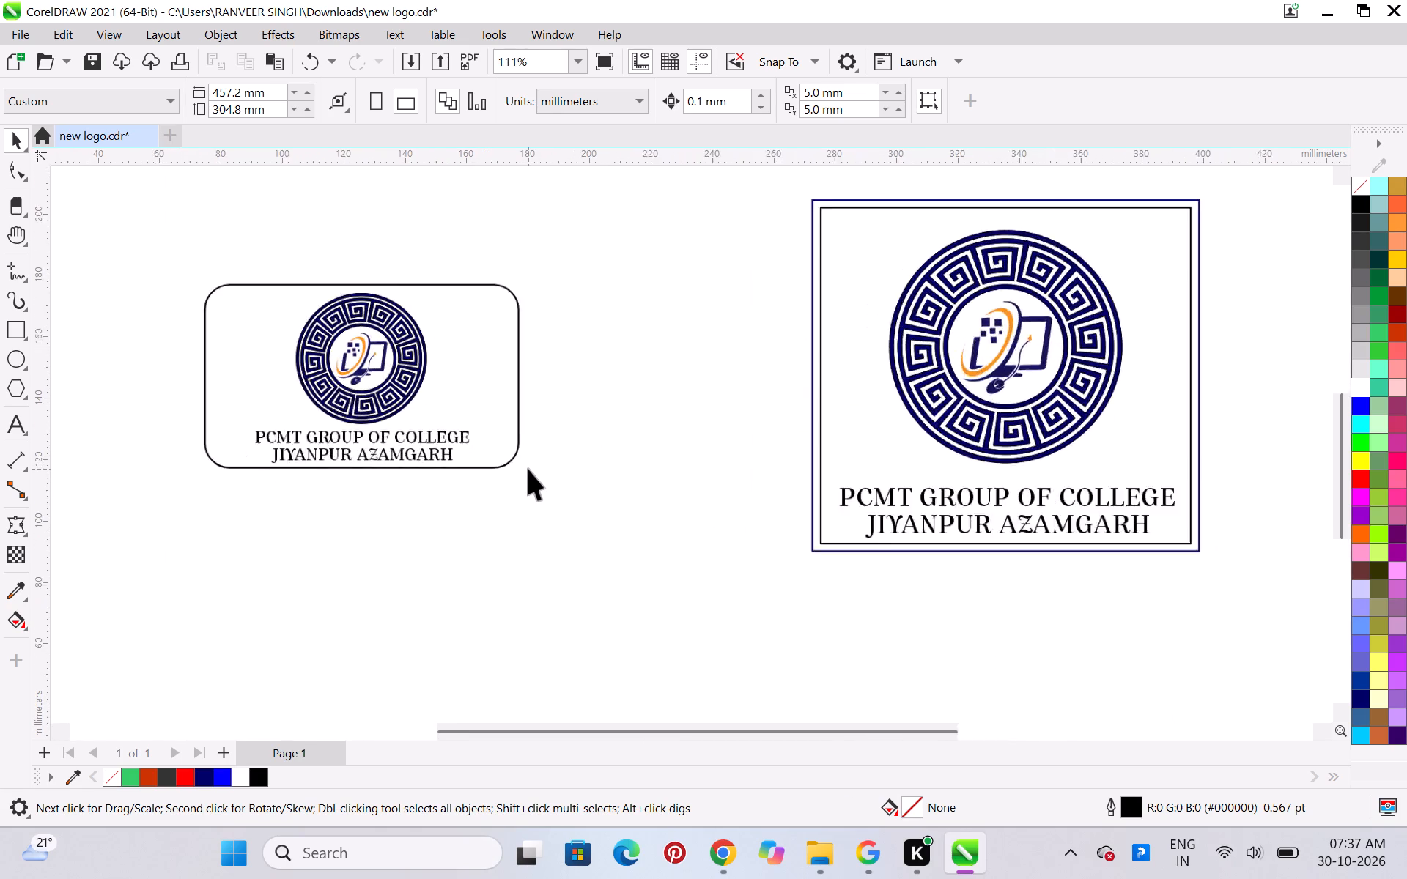
{"action": "scroll", "coordinate": [528, 469], "scroll_direction": "down", "scroll_amount": 1}
{"action": "scroll", "coordinate": [547, 376], "scroll_direction": "up", "scroll_amount": 1}
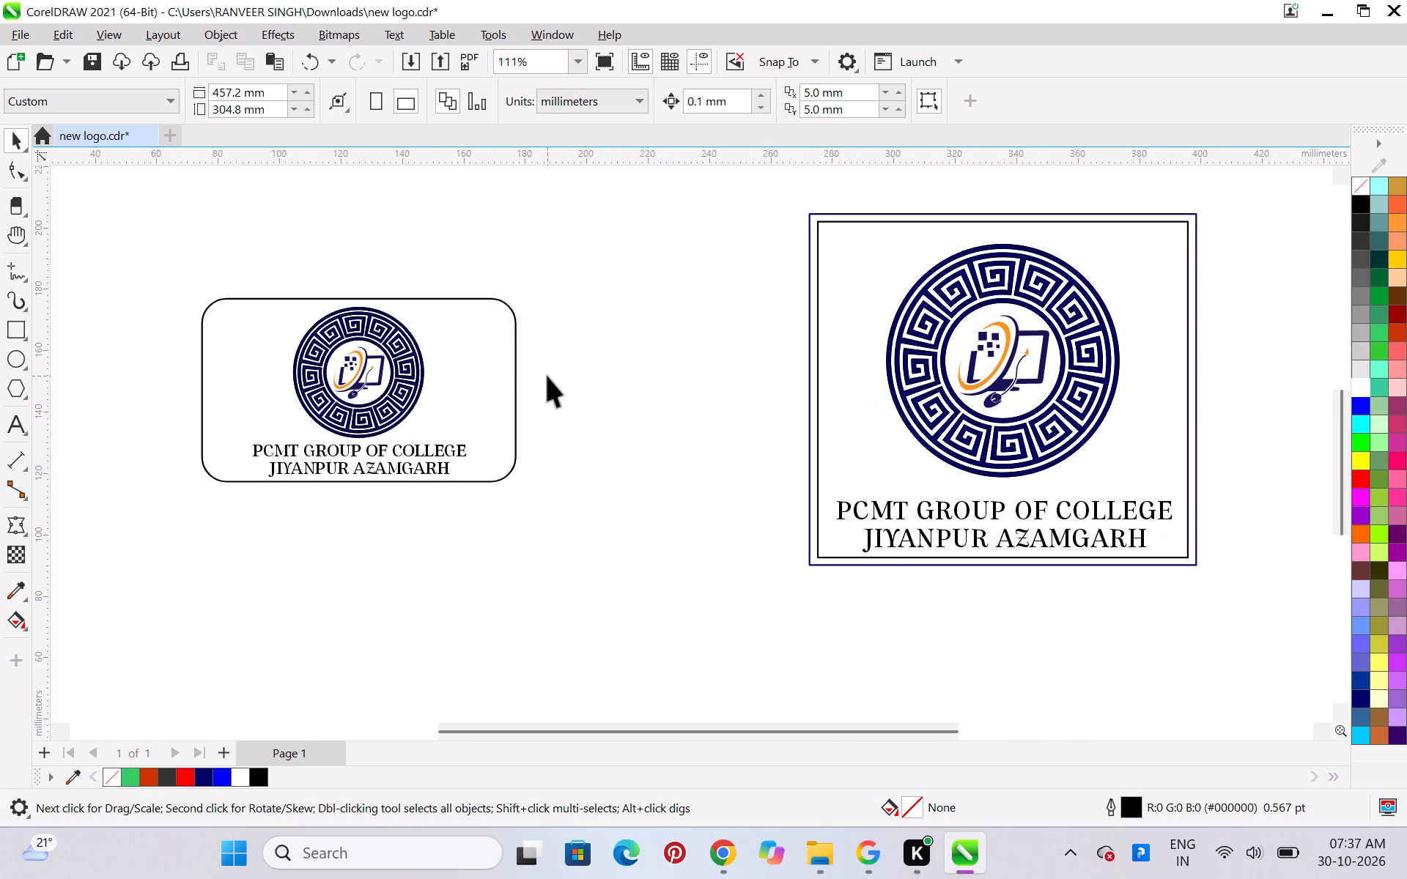
{"action": "scroll", "coordinate": [525, 321], "scroll_direction": "up", "scroll_amount": 1}
{"action": "scroll", "coordinate": [525, 321], "scroll_direction": "down", "scroll_amount": 1}
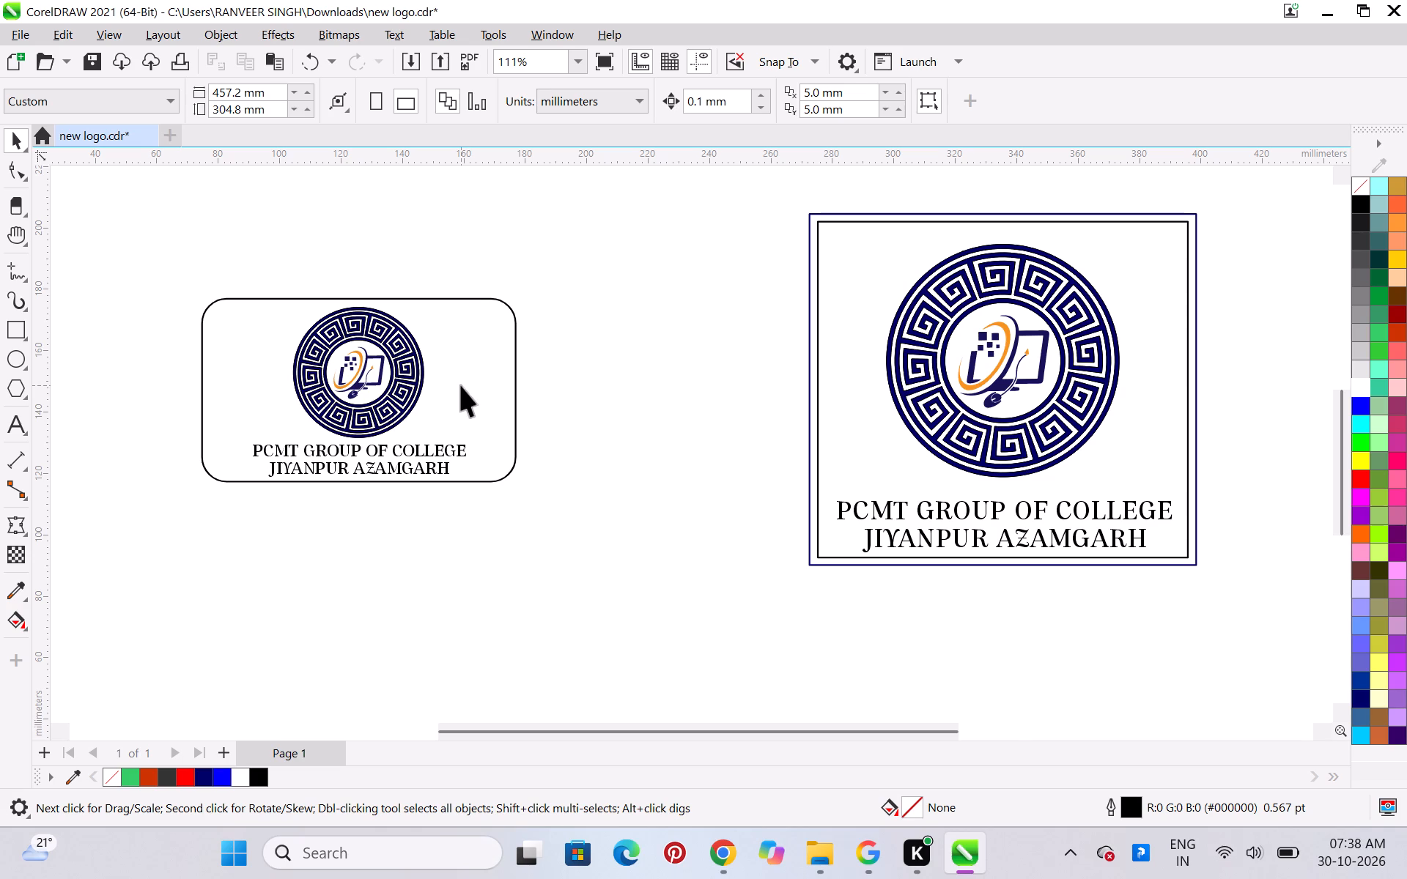
{"action": "left_click", "coordinate": [681, 372]}
Set the font of both college name lines in the rounded rectangle to Bahnschrift SemiCondensed SemiBold.
{"action": "scroll", "coordinate": [337, 363], "scroll_direction": "up", "scroll_amount": 2}
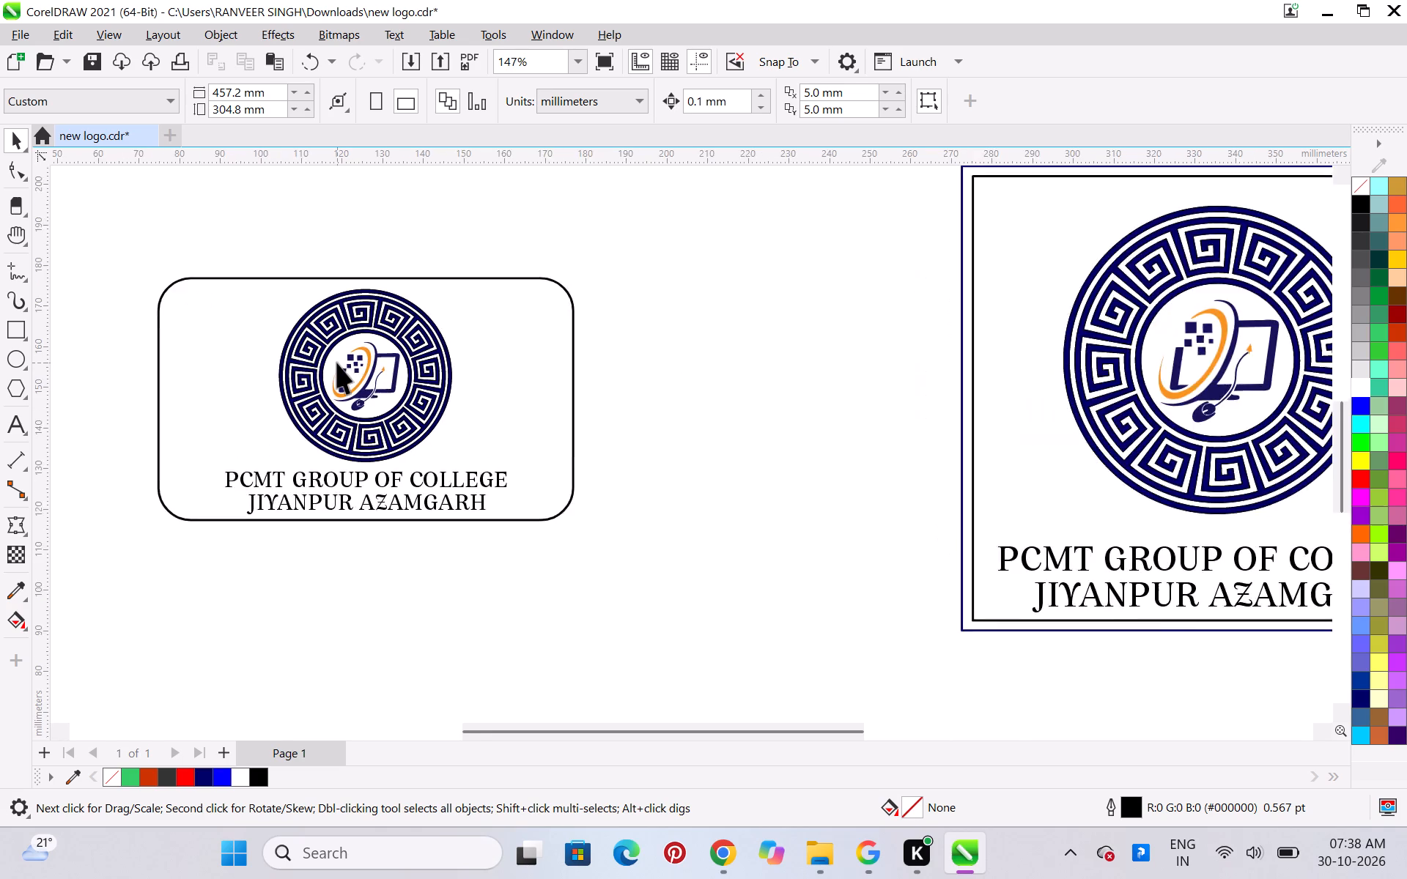
{"action": "scroll", "coordinate": [337, 363], "scroll_direction": "up", "scroll_amount": 1}
{"action": "left_click", "coordinate": [390, 523]}
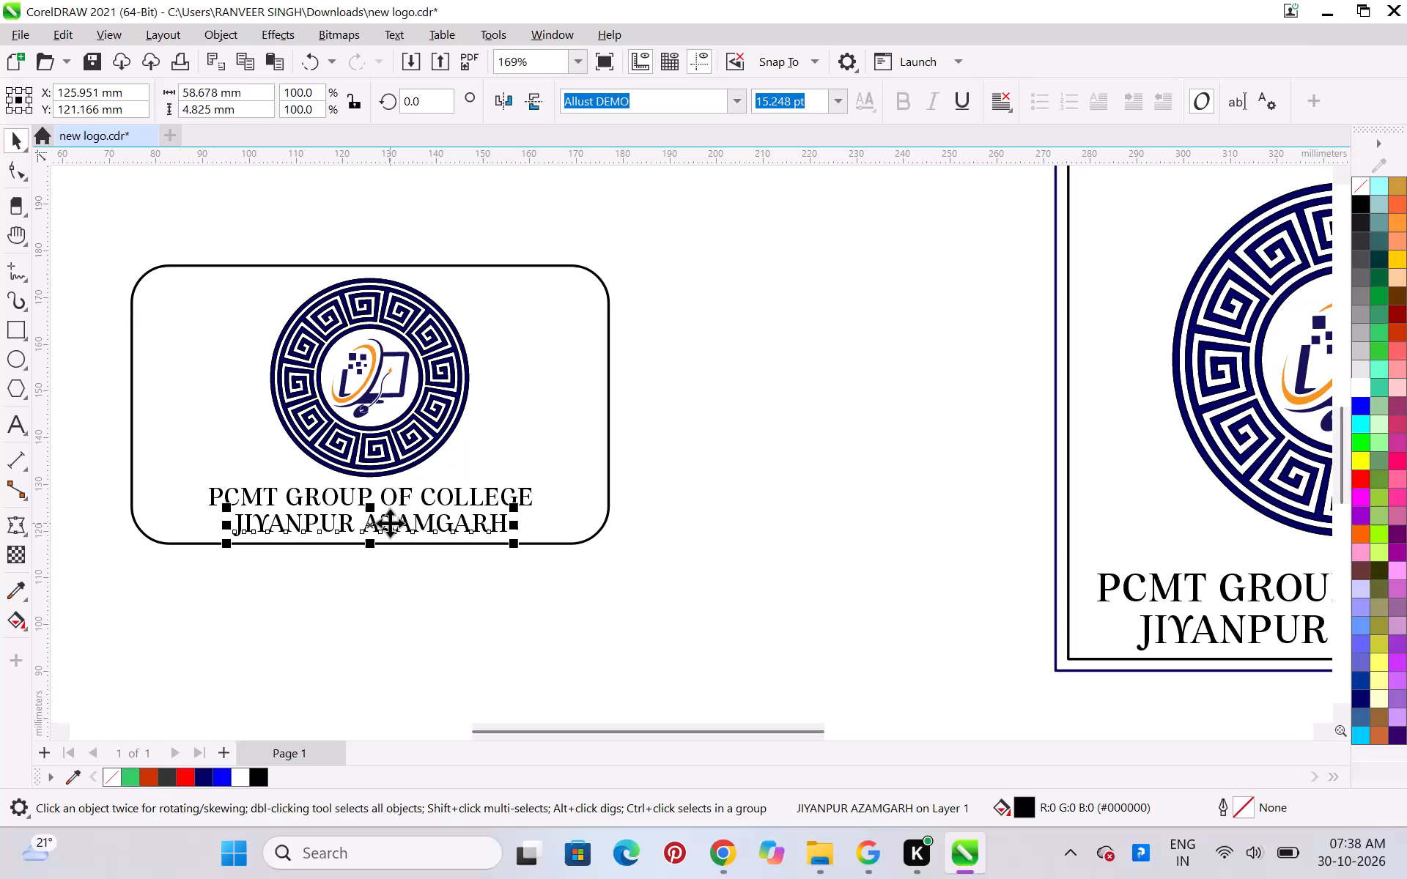
{"action": "left_click", "coordinate": [436, 501], "text": "shift"}
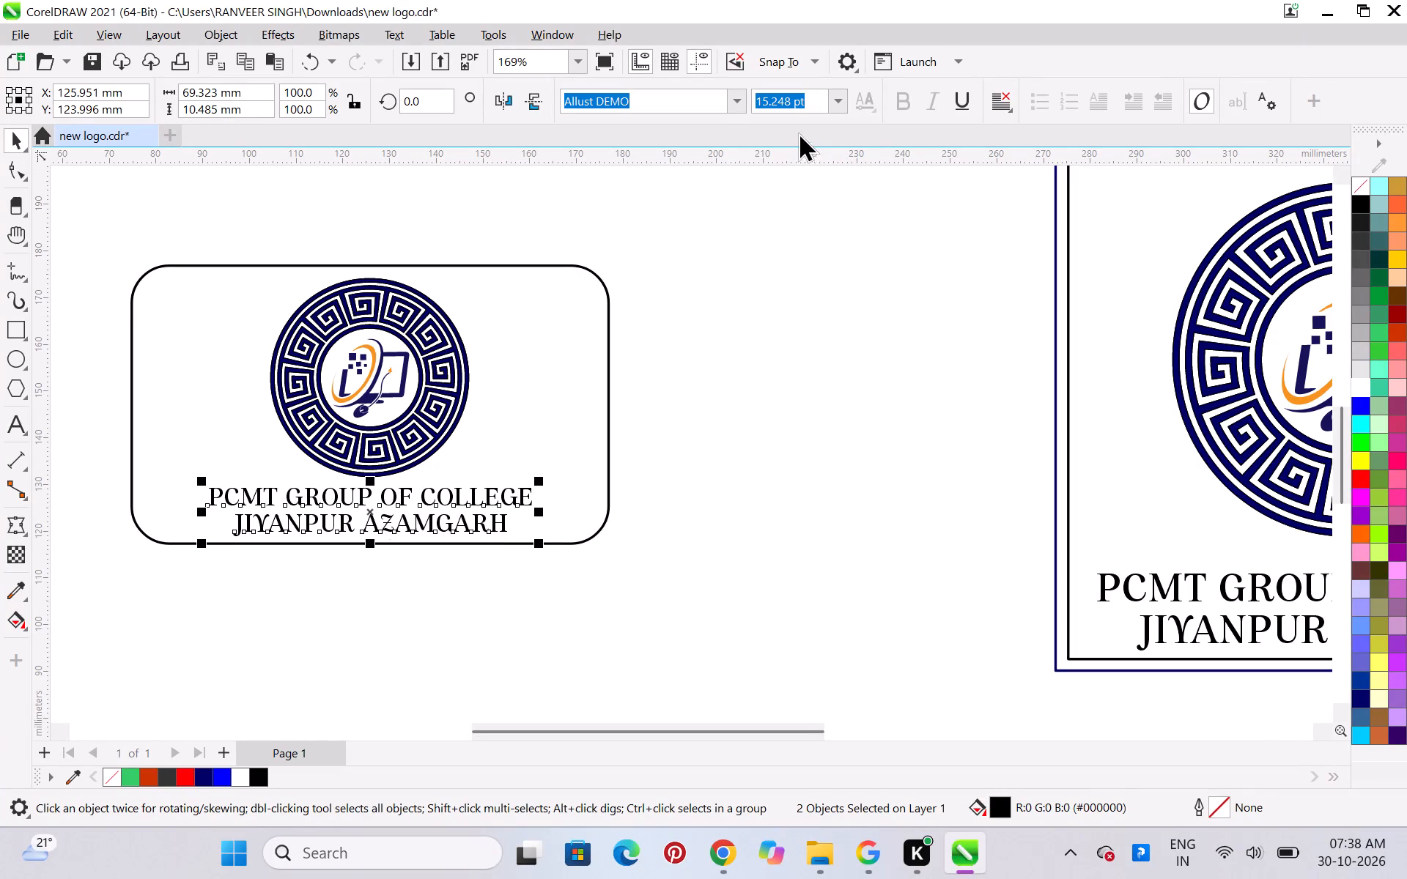
{"action": "left_click", "coordinate": [726, 100]}
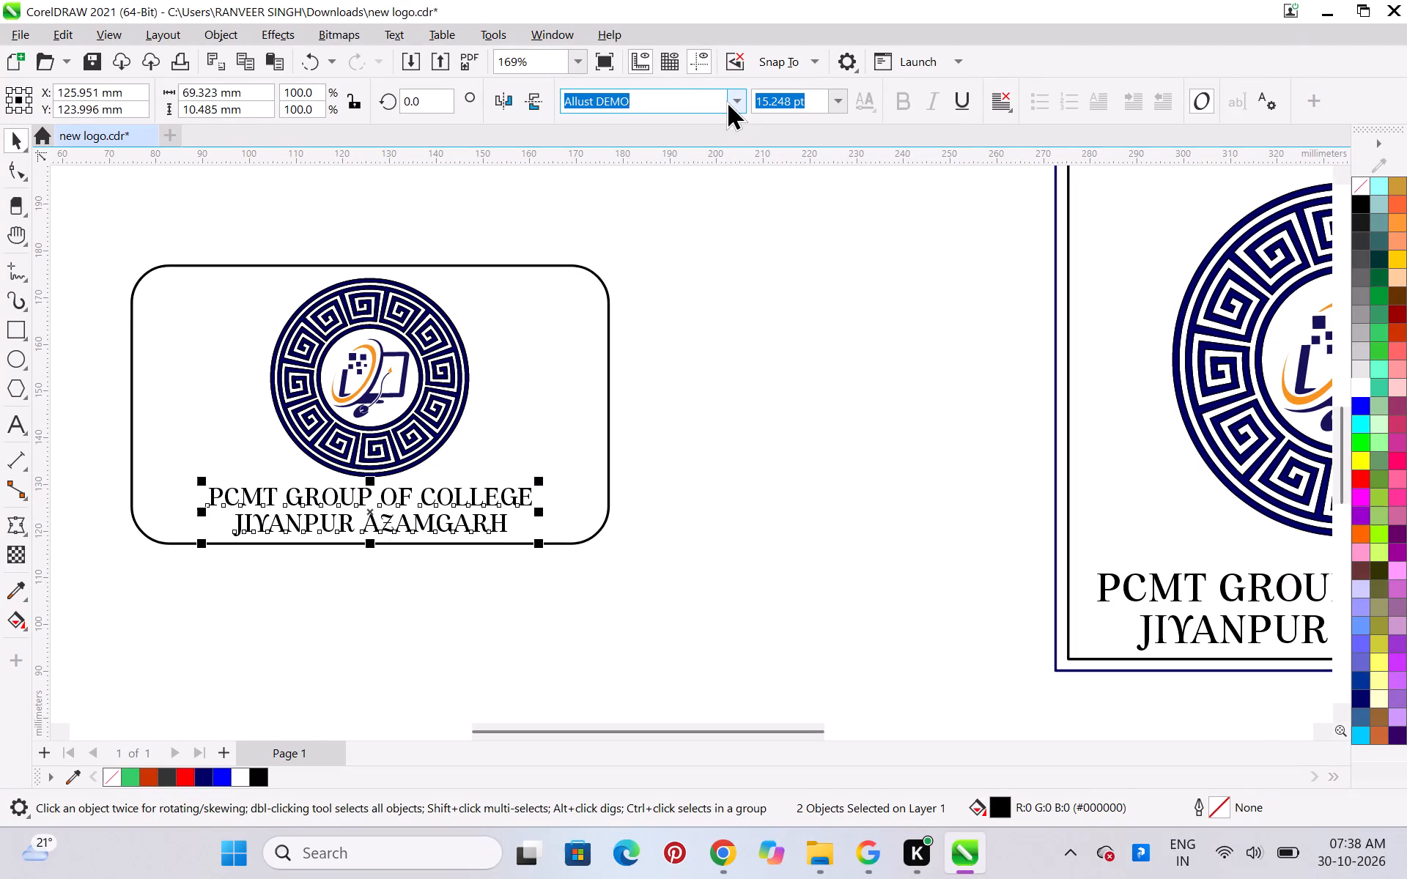
{"action": "left_click", "coordinate": [742, 97]}
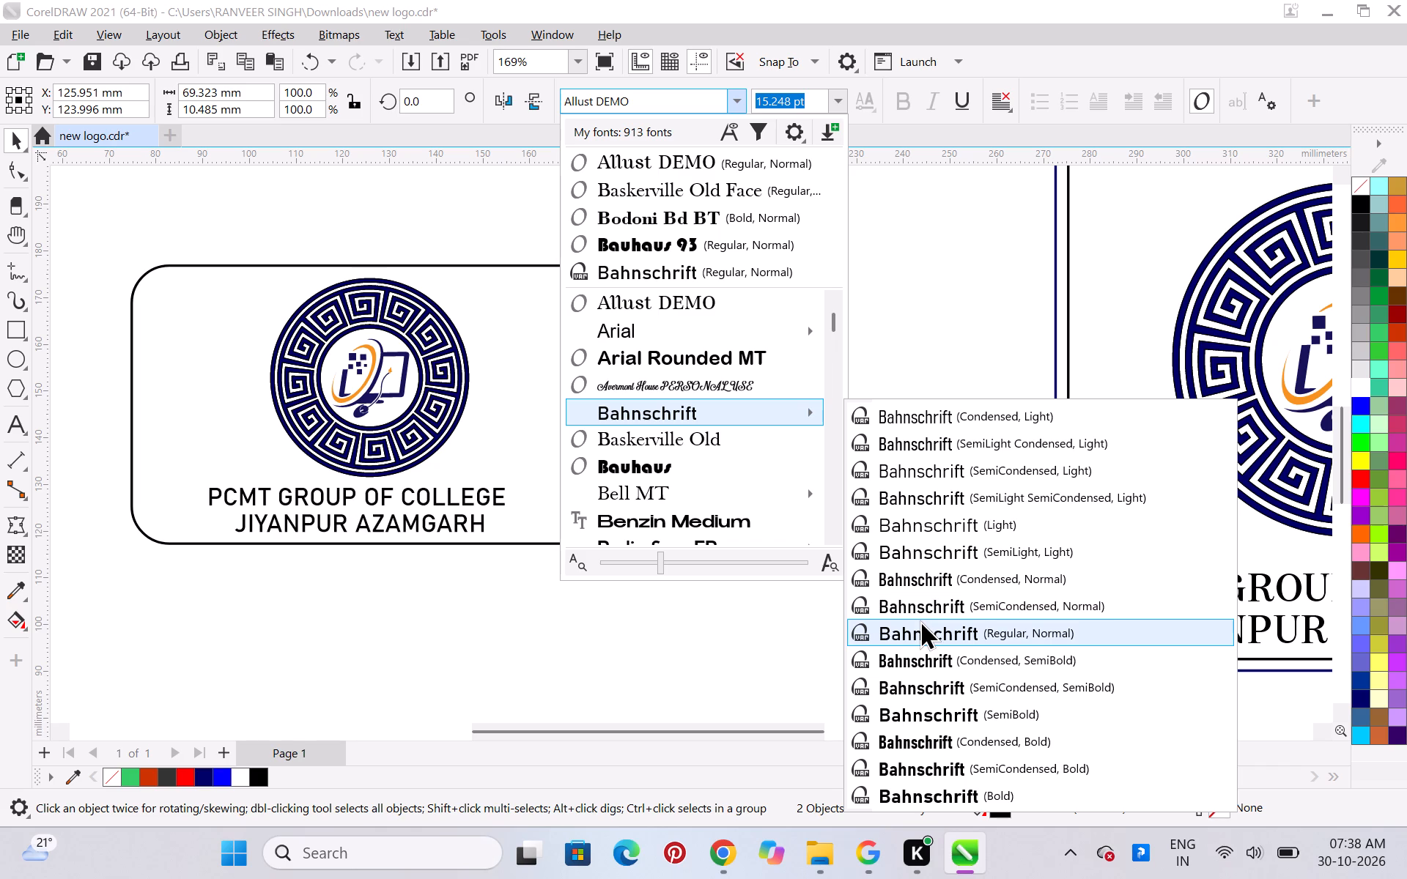
{"action": "left_click", "coordinate": [914, 688]}
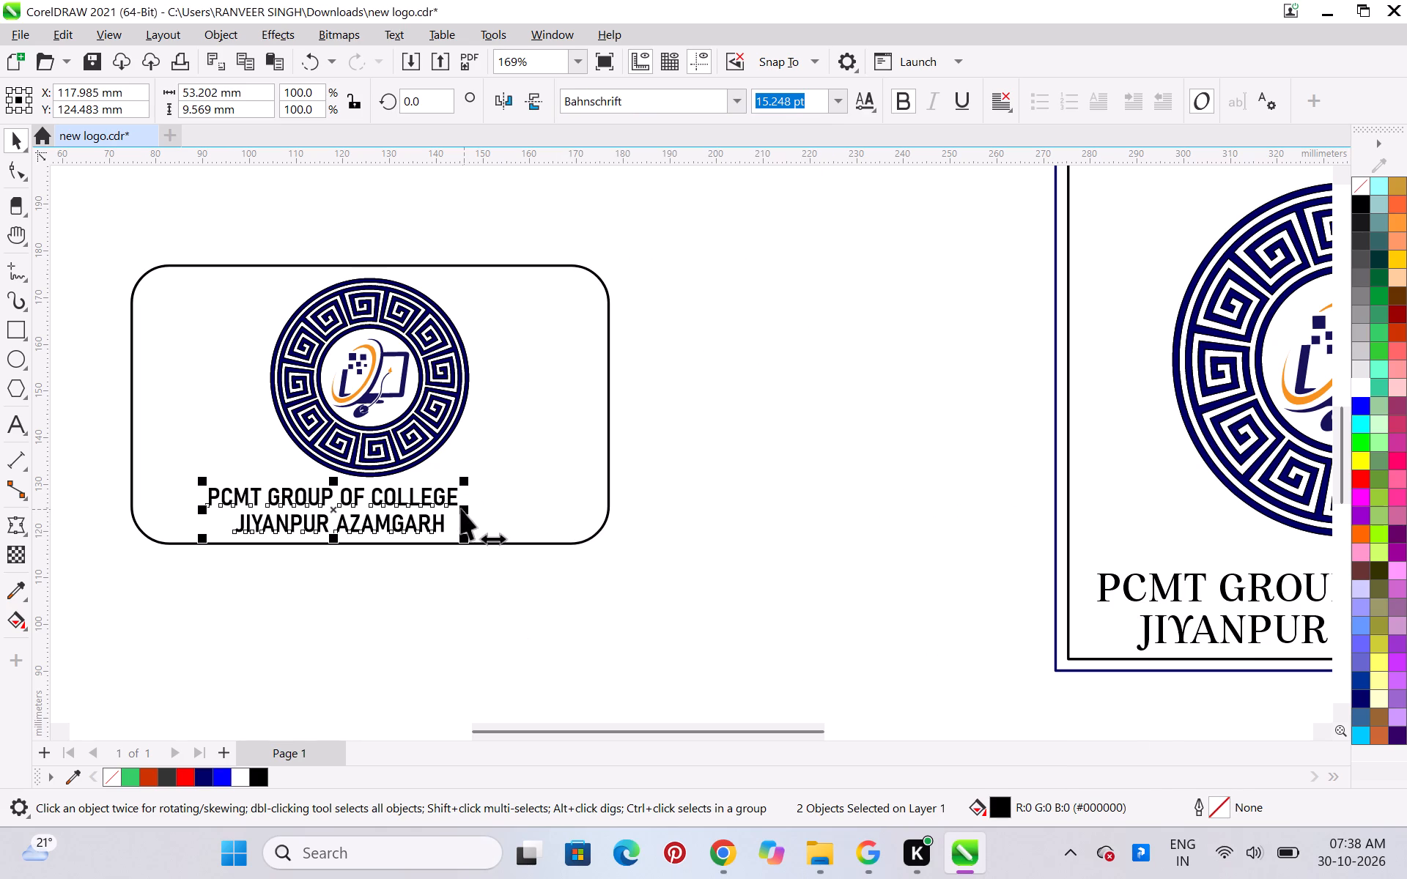
Stretch both college name lines horizontally to a combined width of about 65.3 mm.
{"action": "left_click_drag", "start_coordinate": [461, 508], "coordinate": [517, 514]}
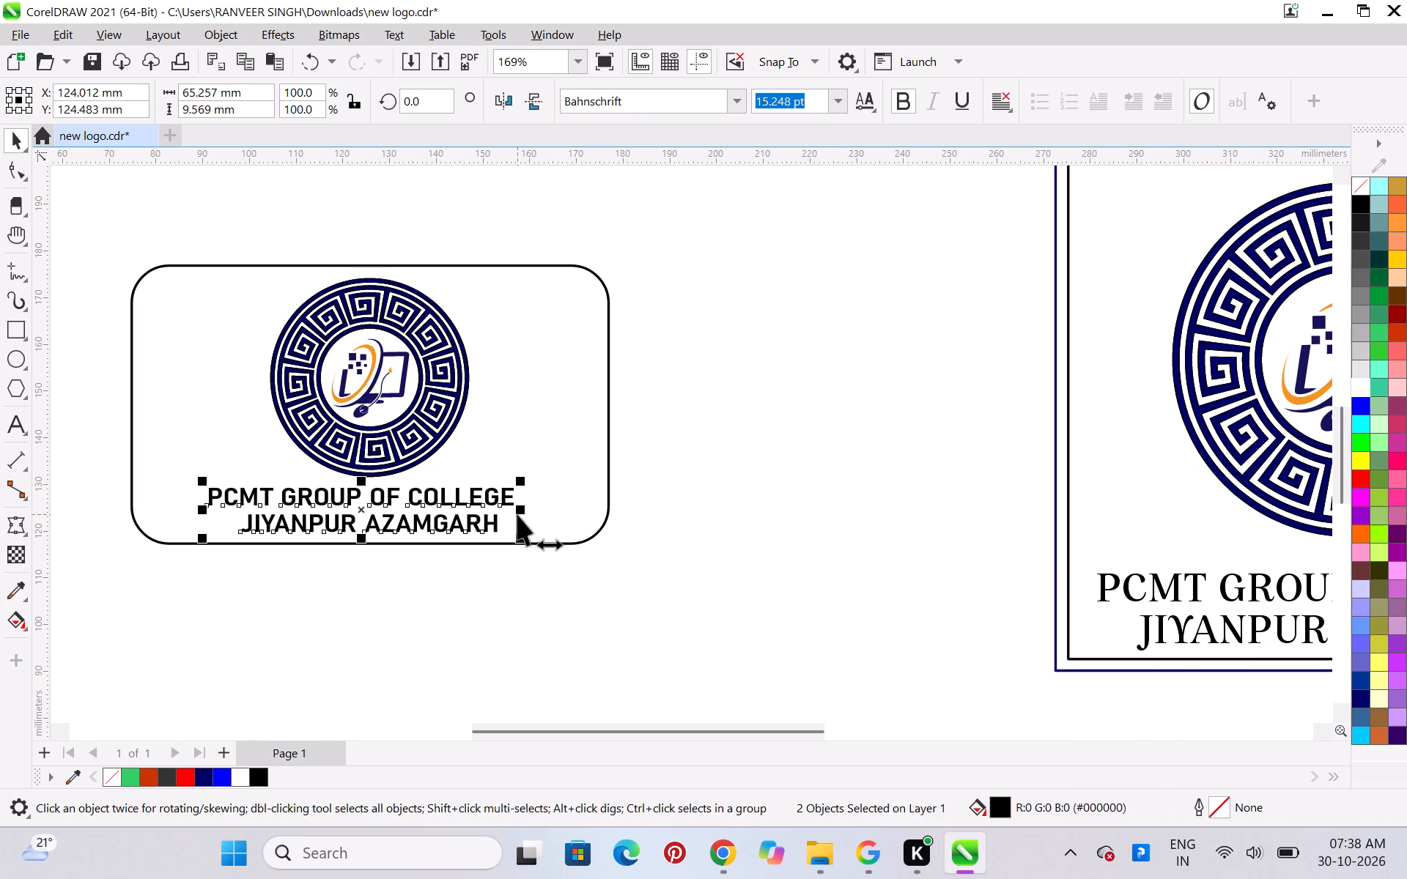
{"action": "left_click", "coordinate": [454, 670]}
Align the centre of the "PCMT GROUP OF COLLEGE" line horizontally with the "JIYANPUR AZAMGARH" line.
{"action": "left_click", "coordinate": [481, 500]}
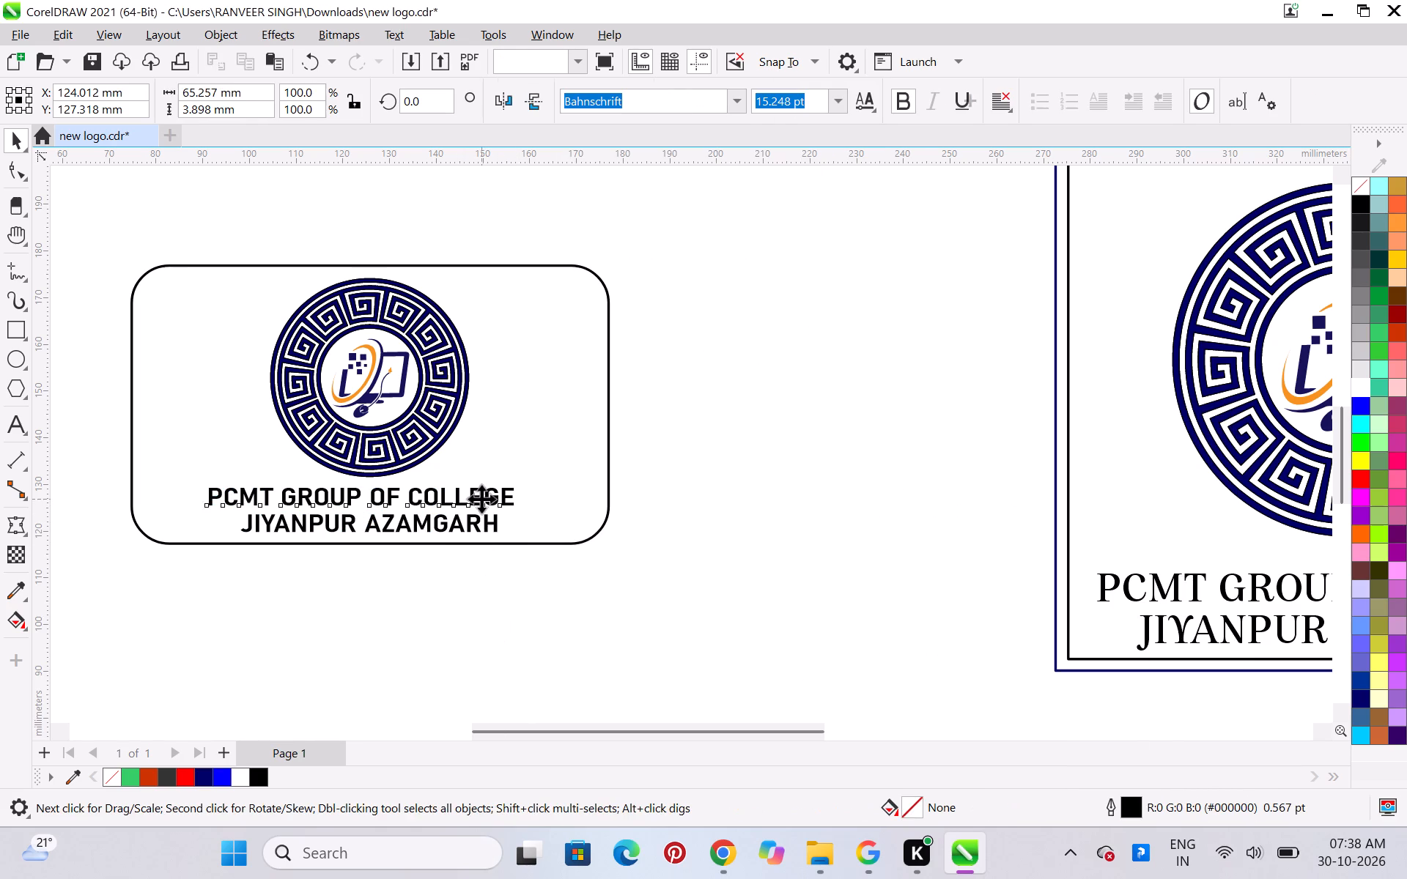
{"action": "left_click", "coordinate": [477, 526], "text": "shift"}
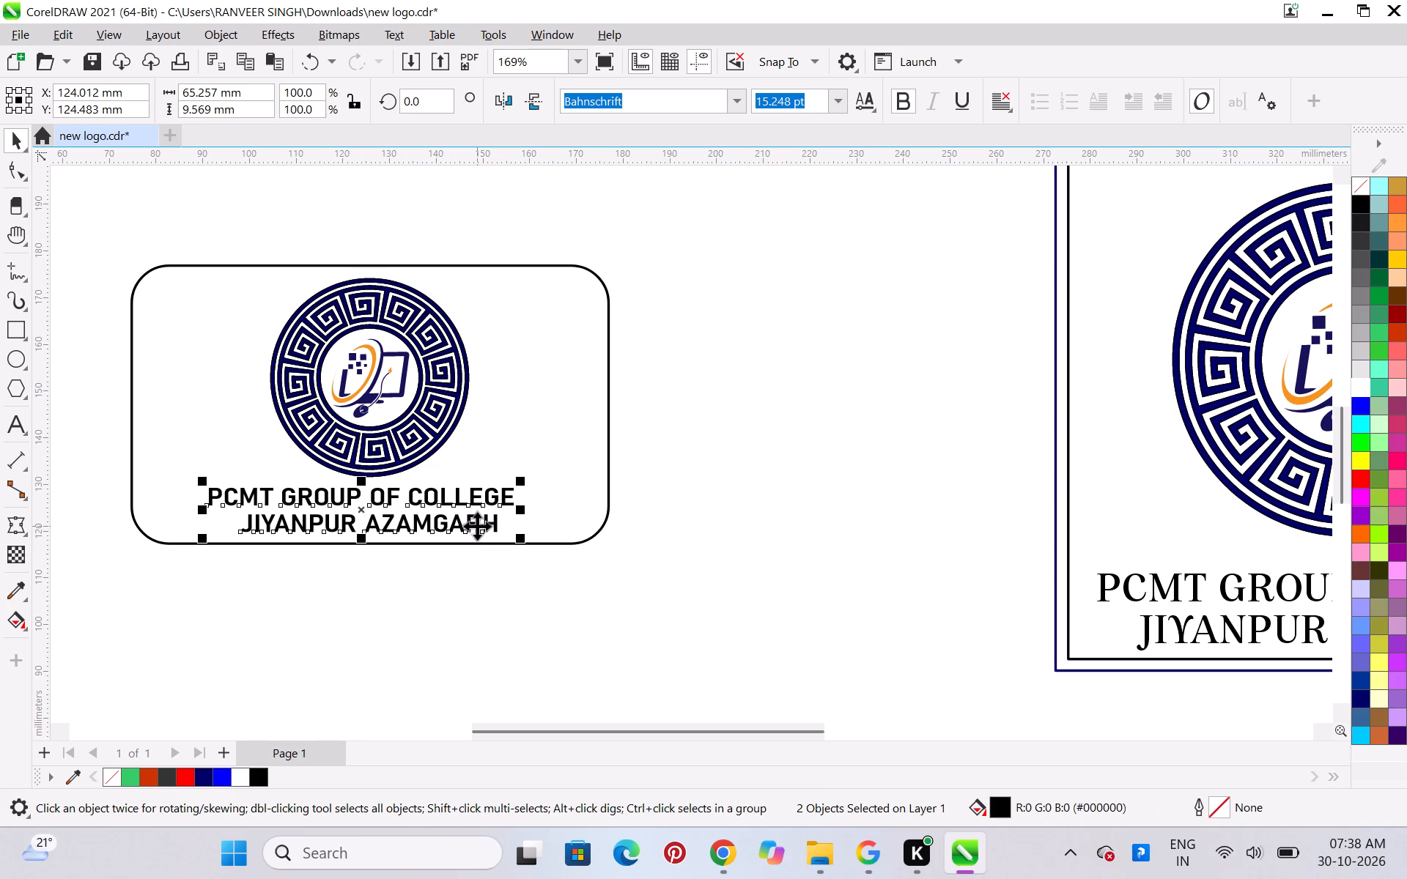
{"action": "key", "text": "c"}
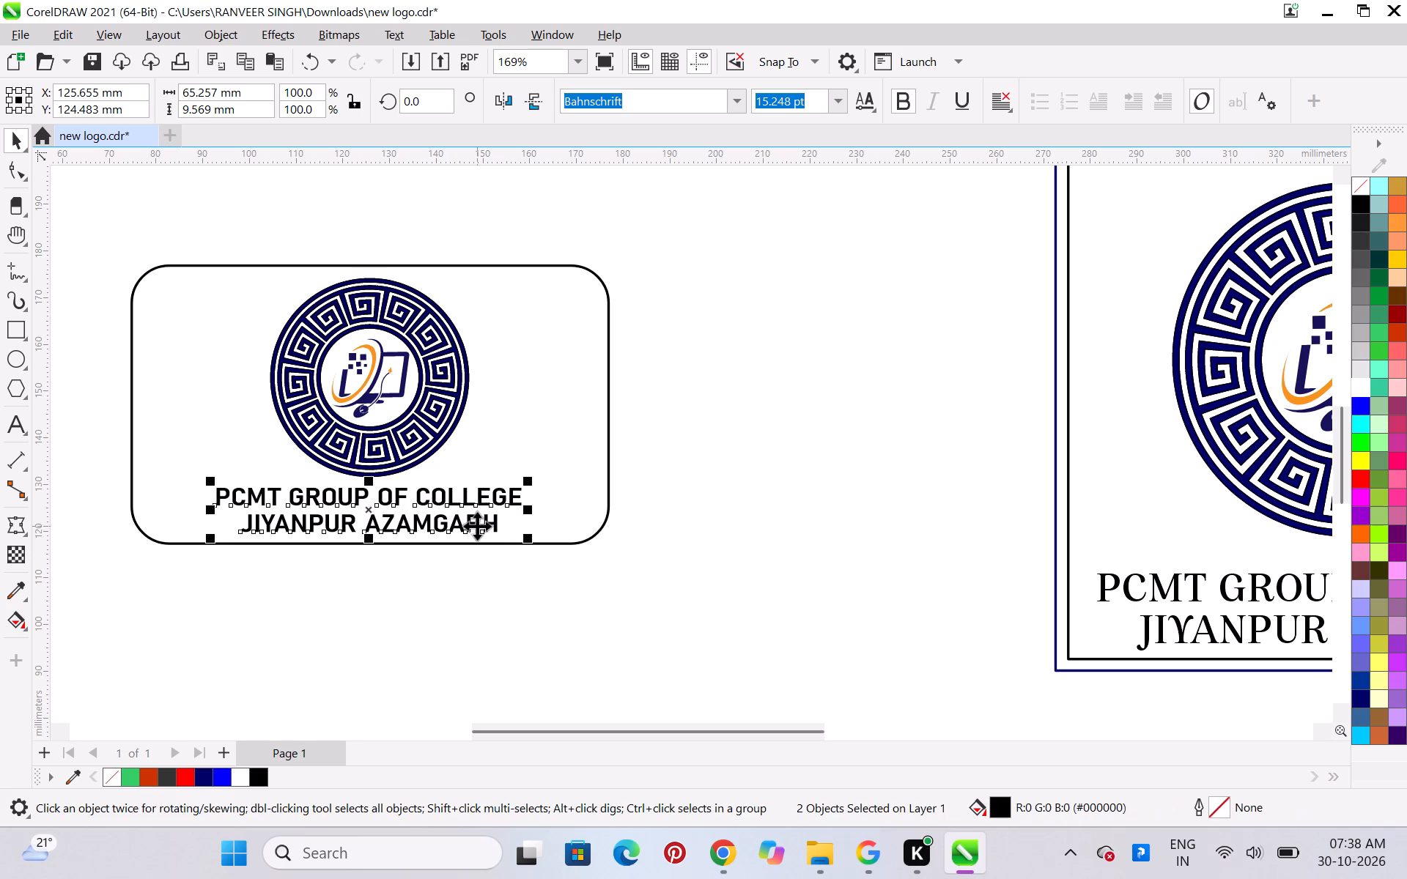
Compare the restyled rounded rectangle layout with the original square logo, checking overall proportions and lettering.
{"action": "left_click", "coordinate": [453, 623]}
{"action": "scroll", "coordinate": [539, 602], "scroll_direction": "down", "scroll_amount": 4}
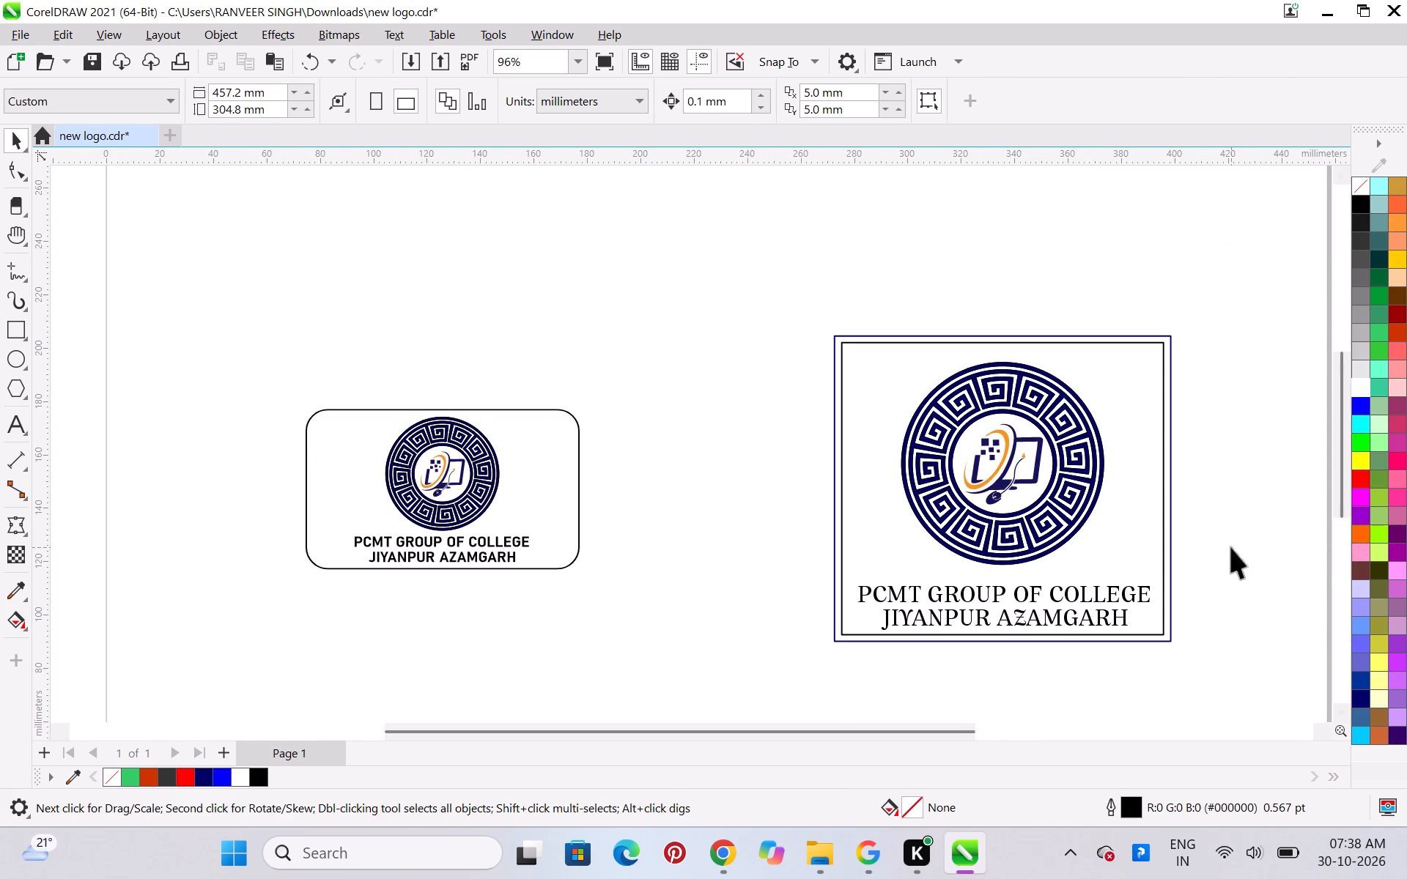
{"action": "scroll", "coordinate": [1231, 542], "scroll_direction": "up", "scroll_amount": 1}
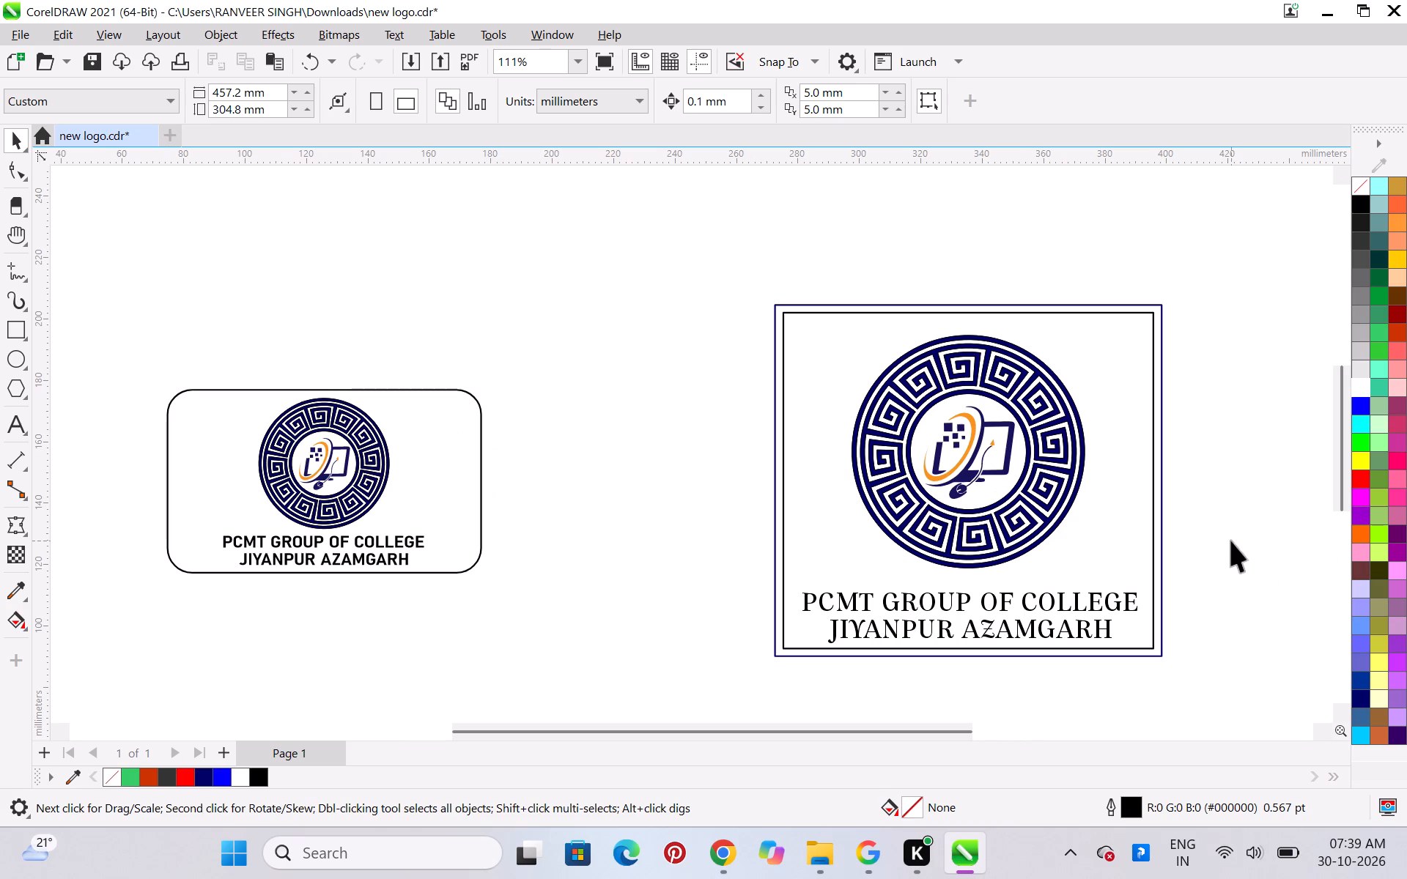
{"action": "scroll", "coordinate": [643, 522], "scroll_direction": "down", "scroll_amount": 3}
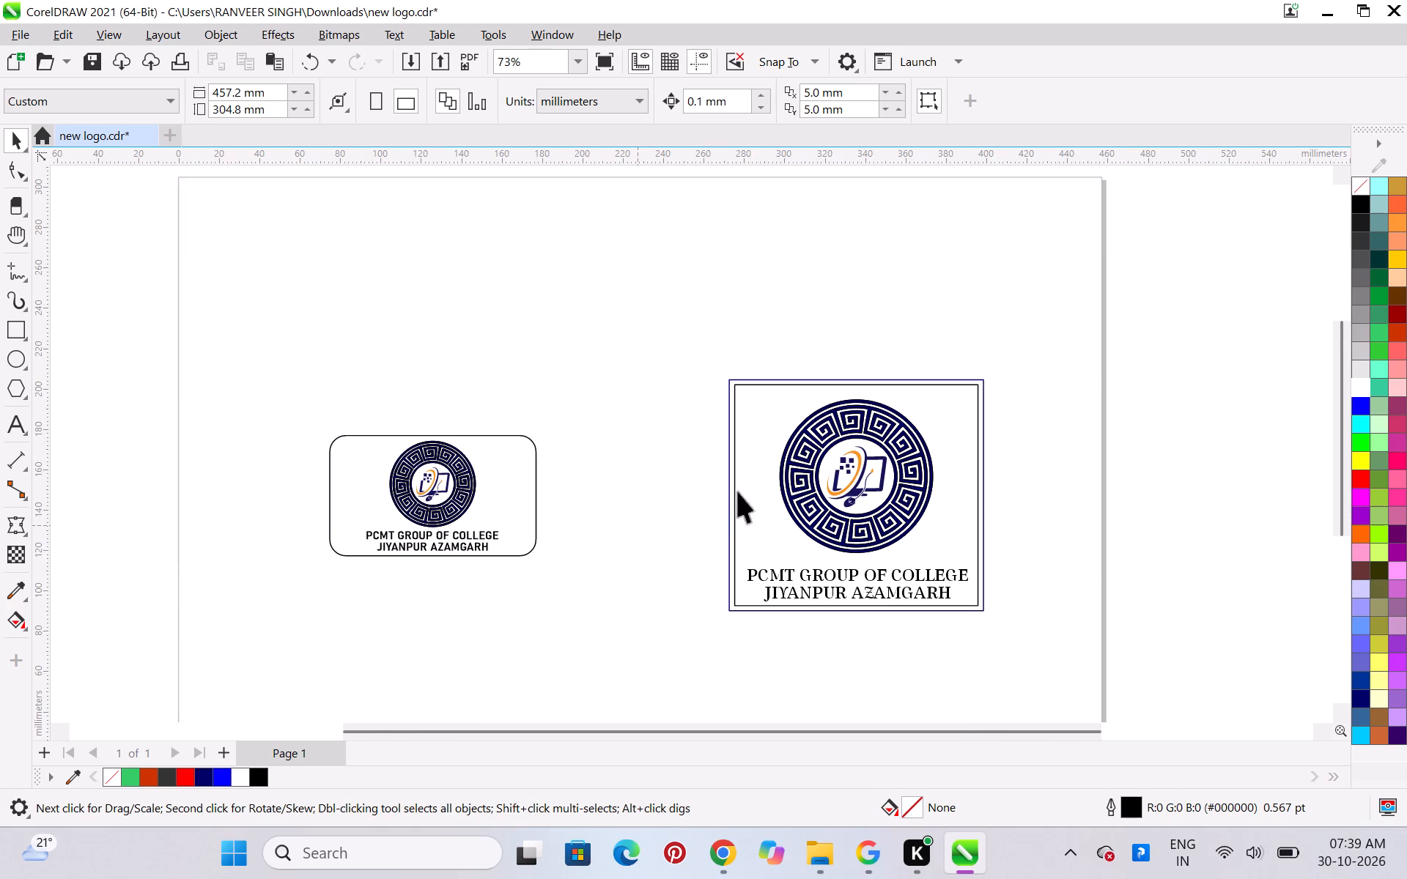
{"action": "scroll", "coordinate": [721, 474], "scroll_direction": "up", "scroll_amount": 1}
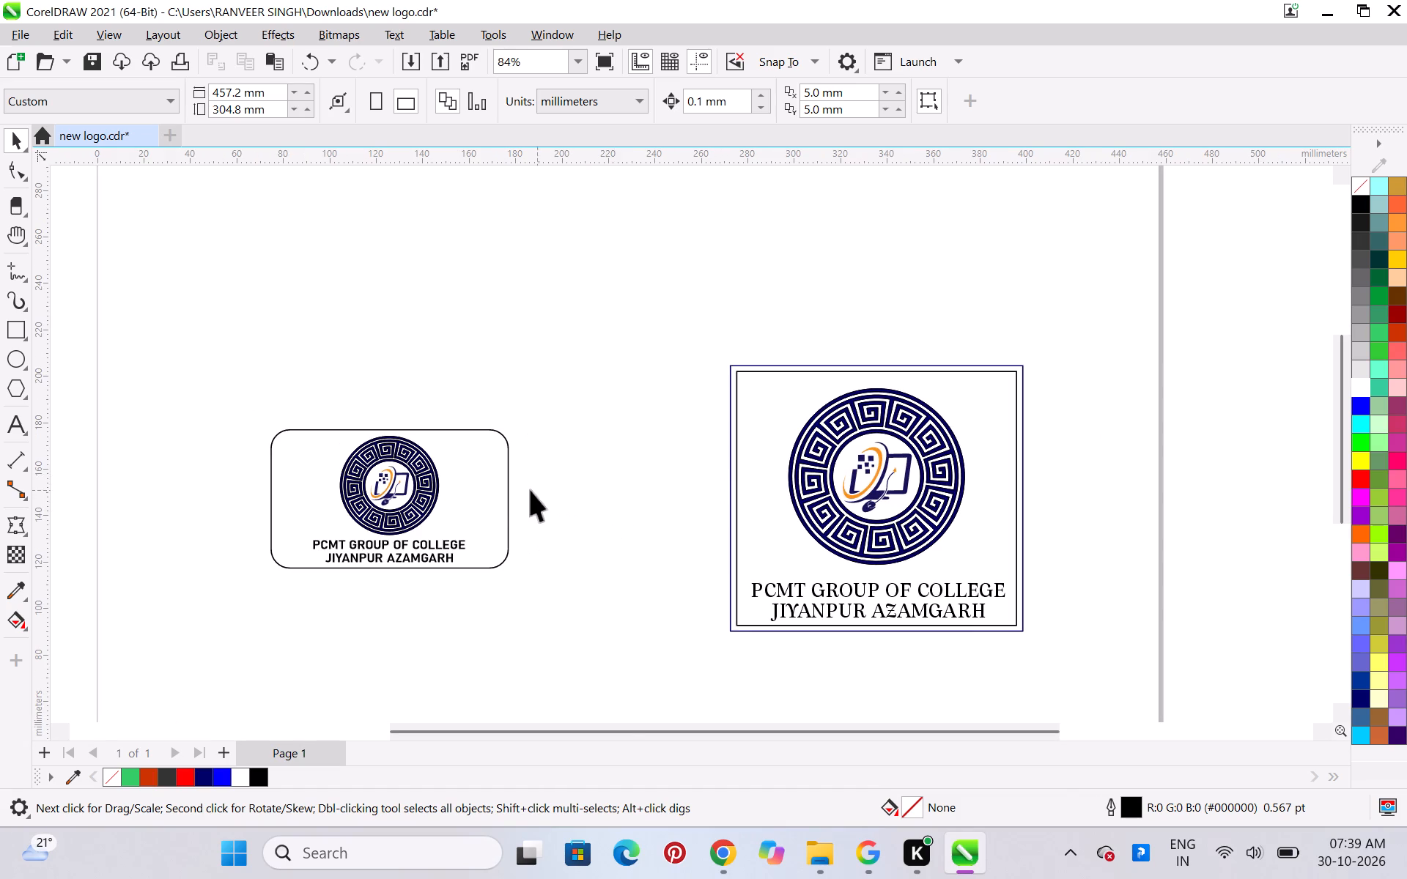
{"action": "left_click", "coordinate": [505, 492]}
{"action": "left_click", "coordinate": [615, 460]}
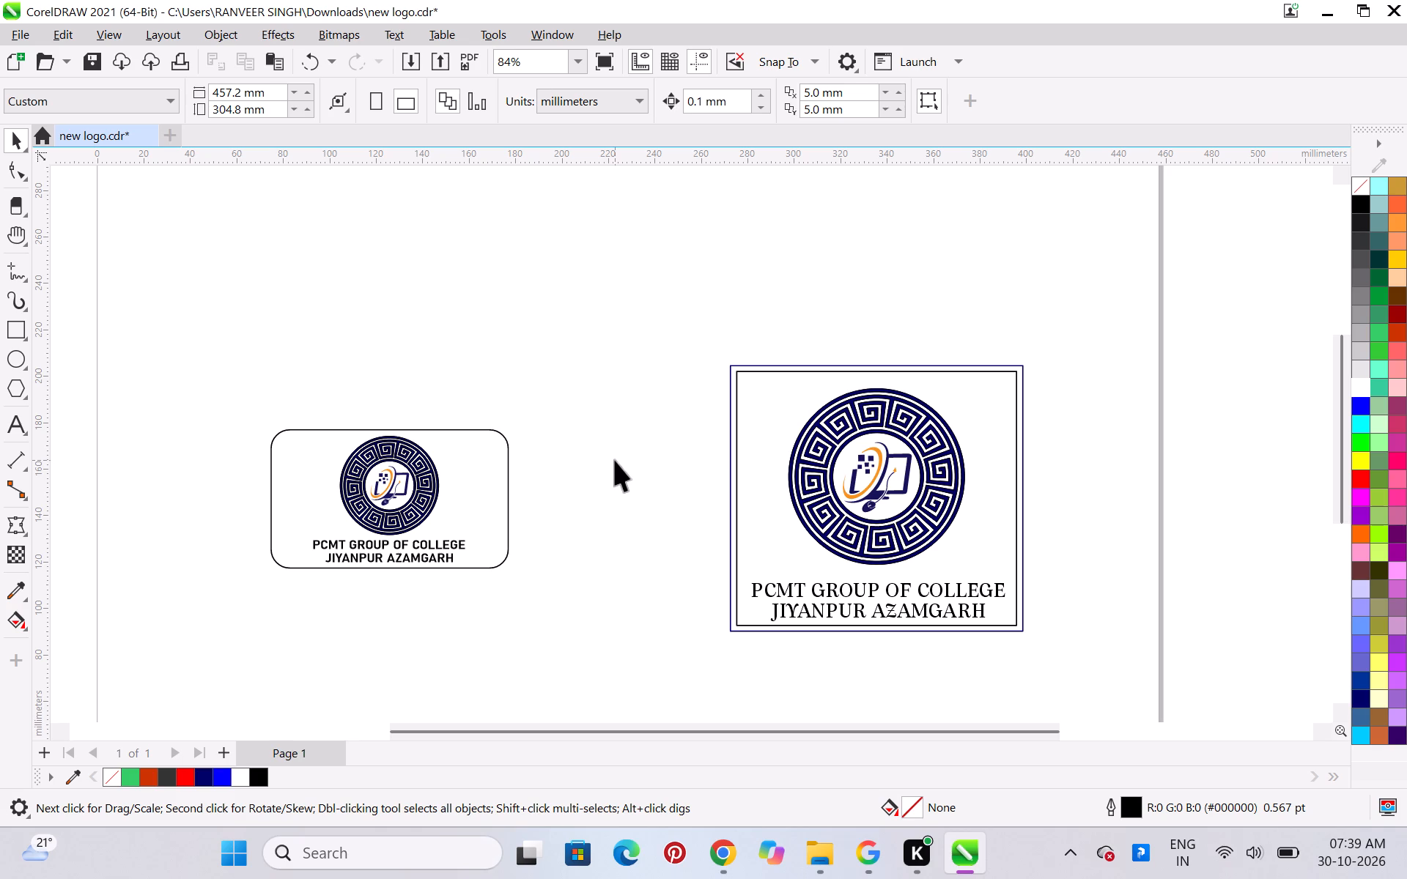
{"action": "scroll", "coordinate": [615, 460], "scroll_direction": "down", "scroll_amount": 3}
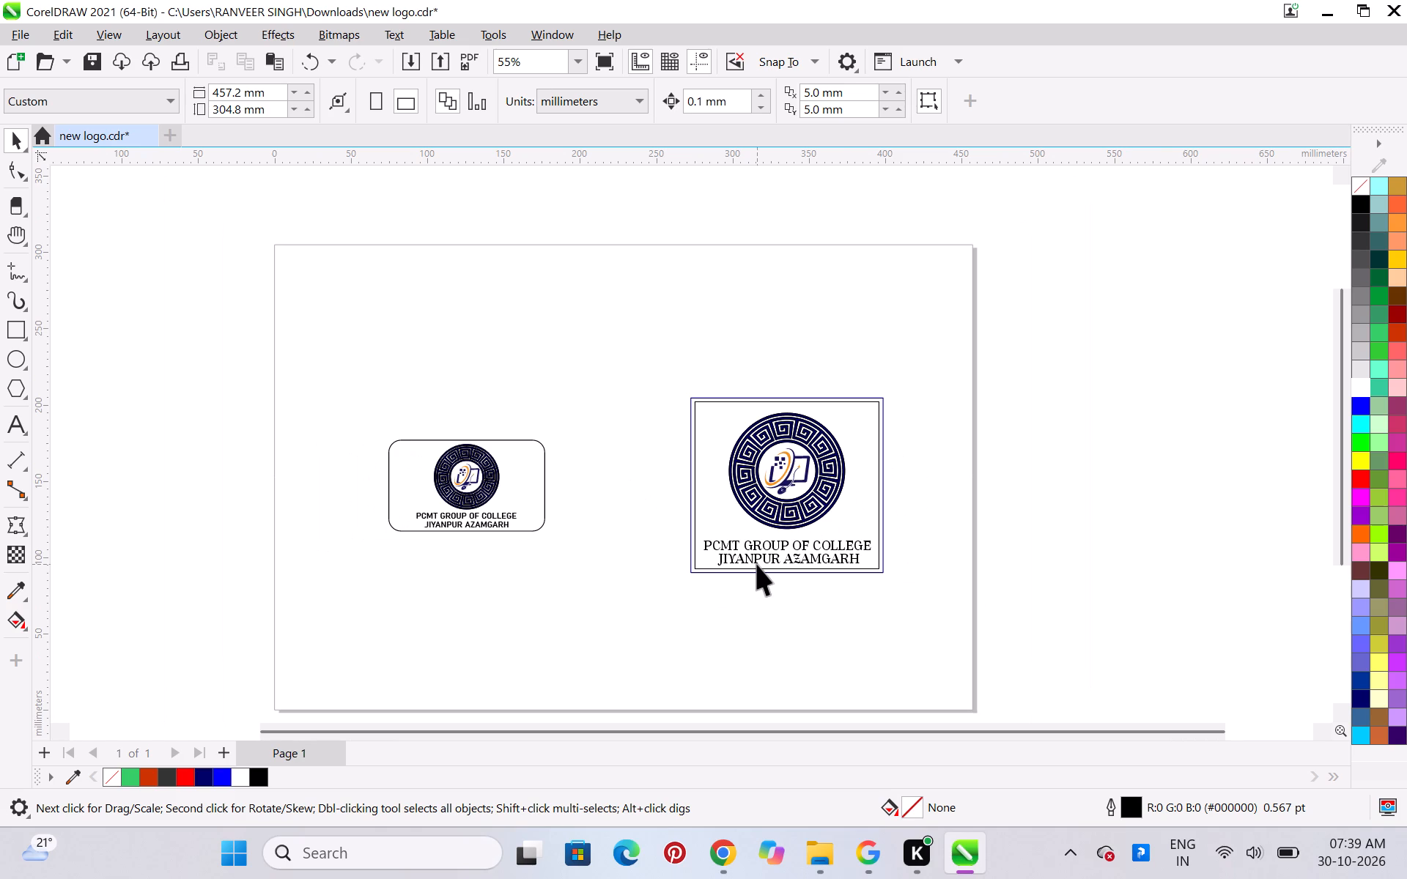
{"action": "scroll", "coordinate": [857, 500], "scroll_direction": "up", "scroll_amount": 7}
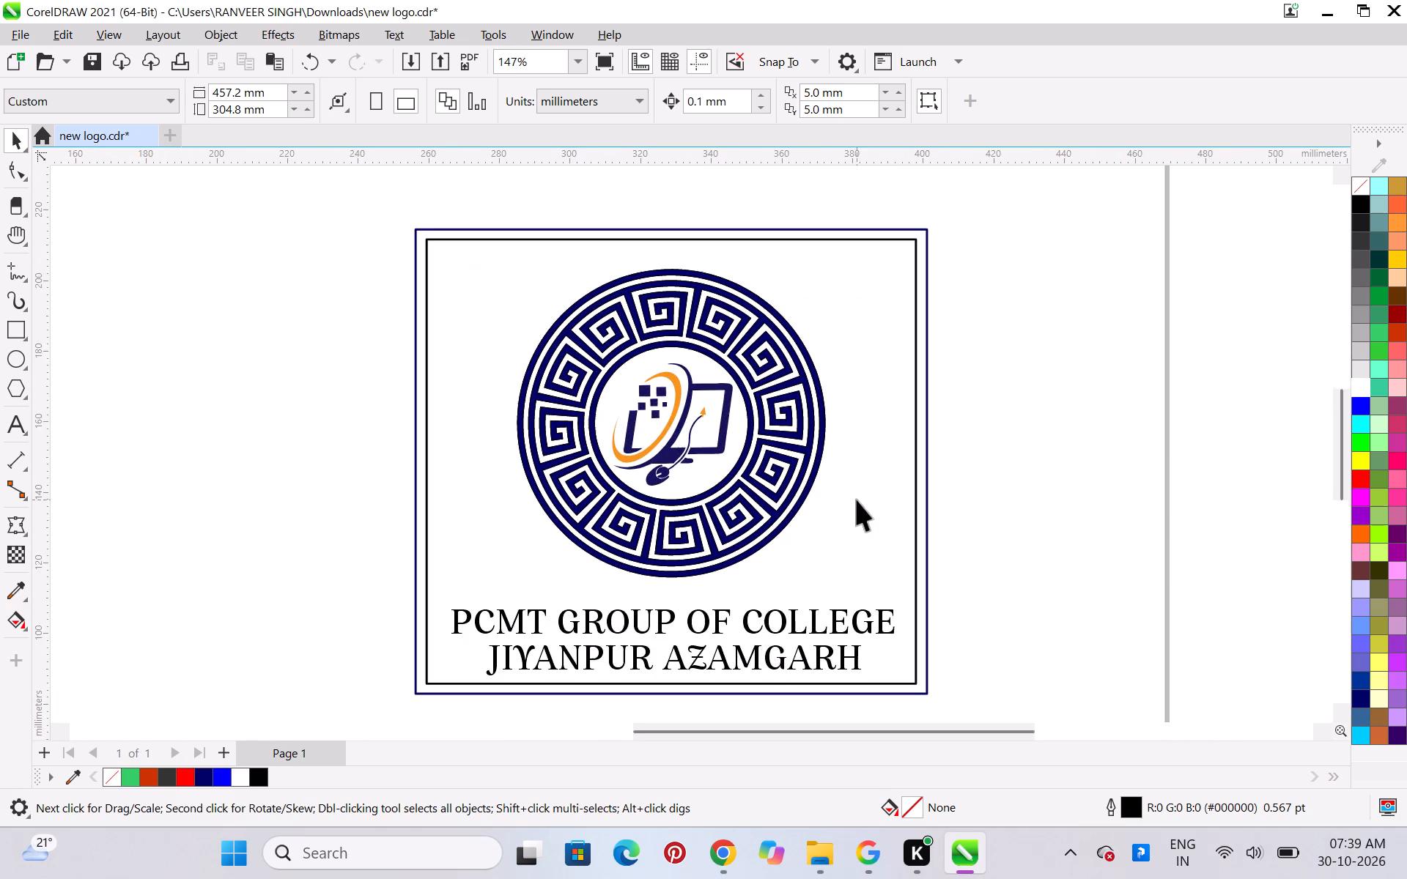
{"action": "scroll", "coordinate": [857, 500], "scroll_direction": "down", "scroll_amount": 1}
{"action": "left_click", "coordinate": [1057, 439]}
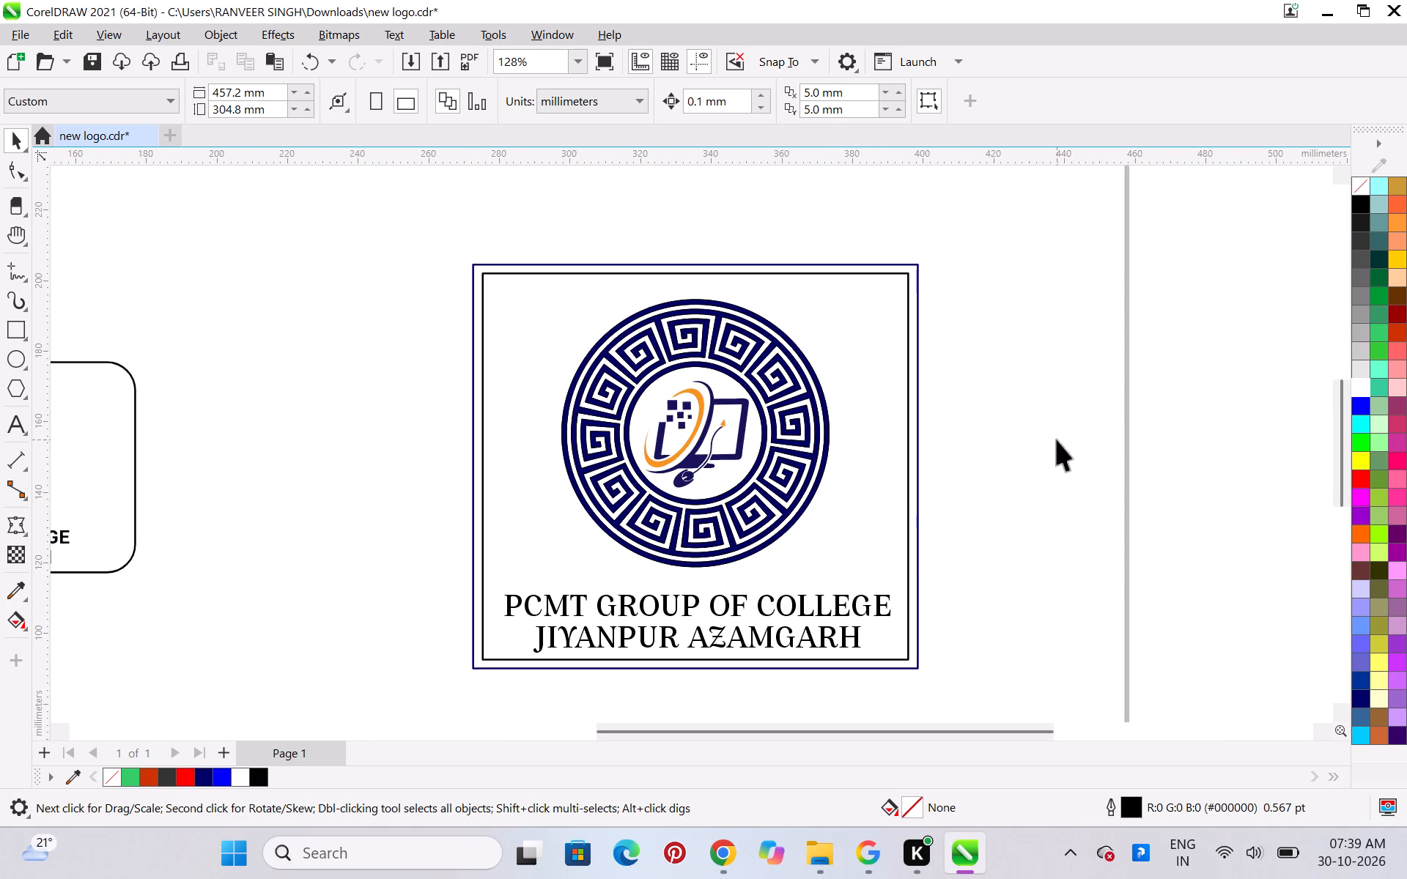
{"action": "scroll", "coordinate": [867, 492], "scroll_direction": "up", "scroll_amount": 1}
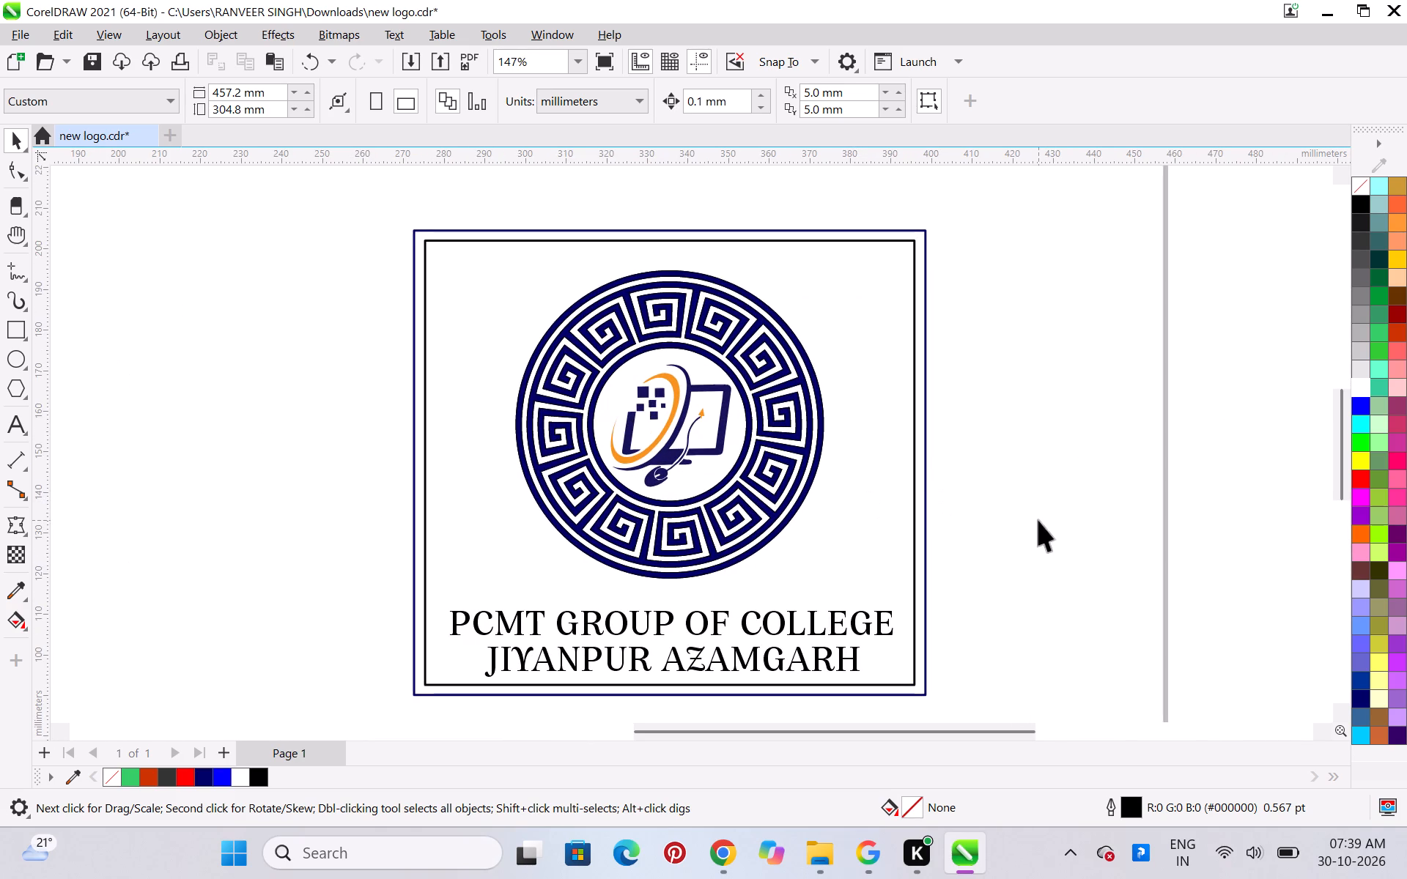
{"action": "left_click", "coordinate": [1038, 520]}
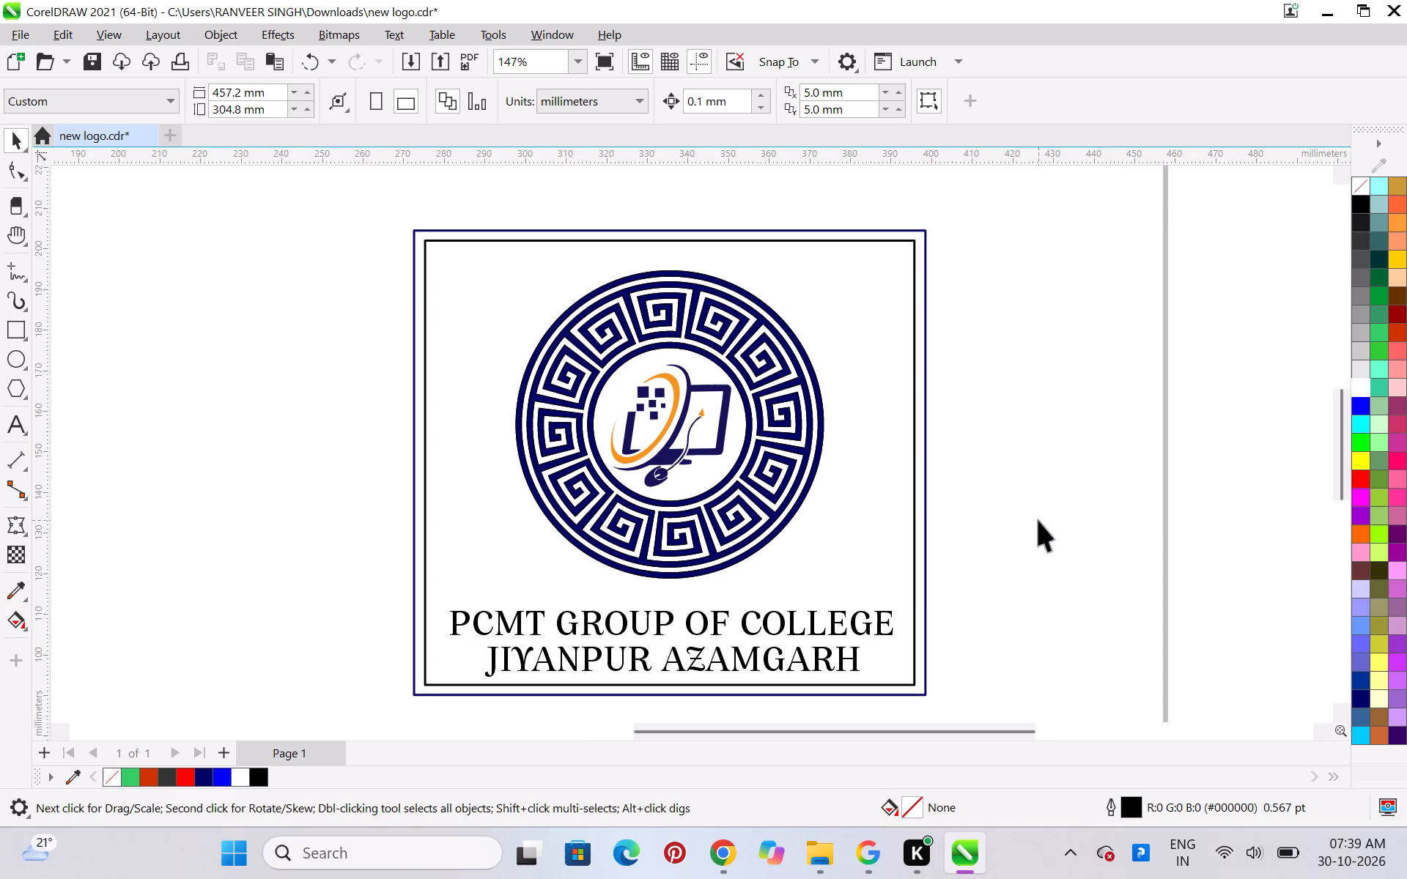
Inspect the ring emblem and both college name lines inside the rounded rectangle up close.
{"action": "scroll", "coordinate": [683, 219], "scroll_direction": "down", "scroll_amount": 4}
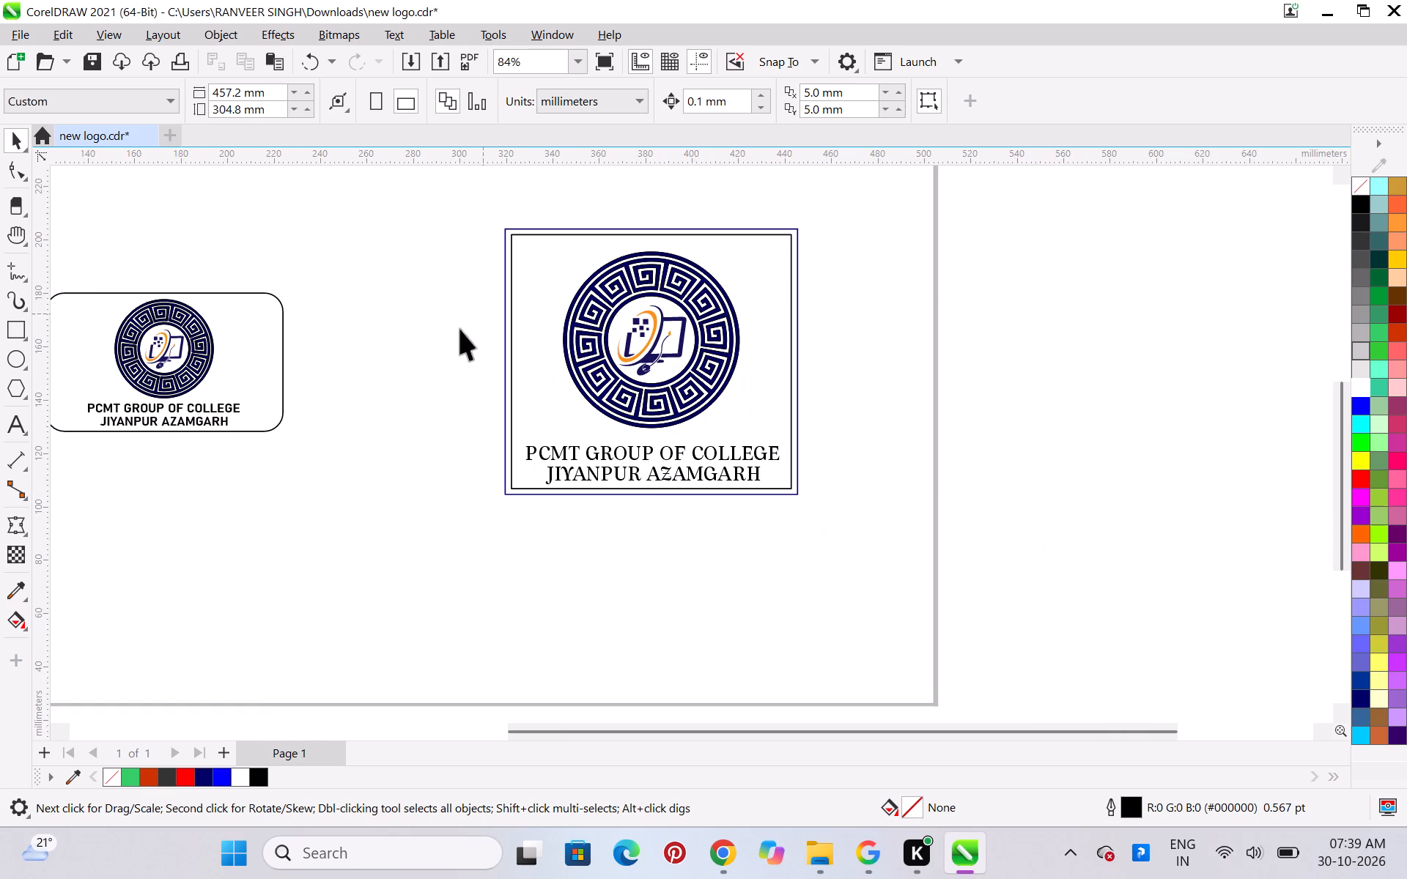
{"action": "scroll", "coordinate": [32, 303], "scroll_direction": "down", "scroll_amount": 6}
{"action": "scroll", "coordinate": [76, 285], "scroll_direction": "up", "scroll_amount": 2}
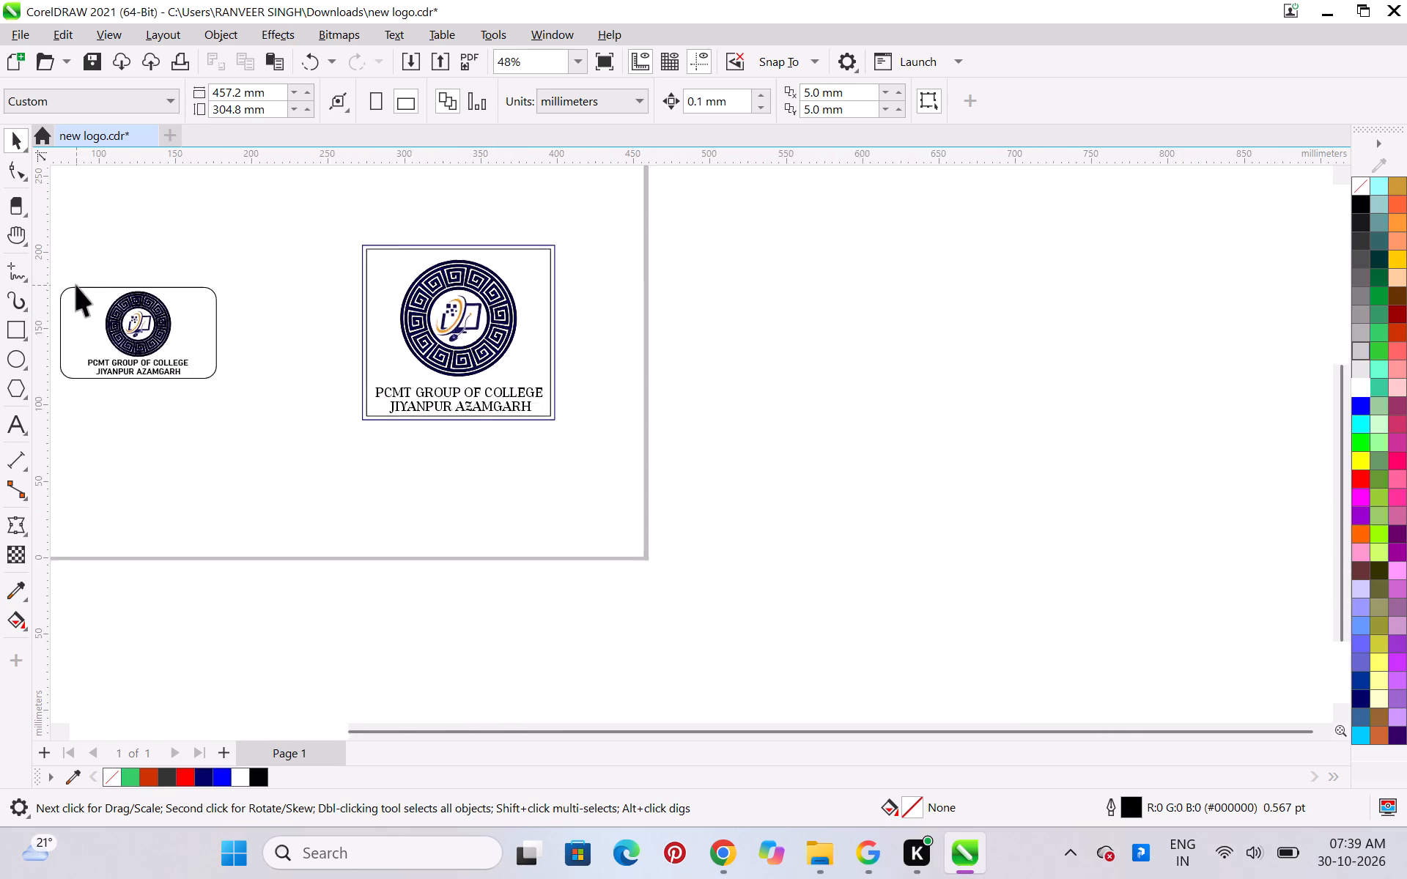
{"action": "scroll", "coordinate": [76, 285], "scroll_direction": "up", "scroll_amount": 5}
{"action": "scroll", "coordinate": [67, 347], "scroll_direction": "down", "scroll_amount": 4}
{"action": "scroll", "coordinate": [63, 344], "scroll_direction": "up", "scroll_amount": 1}
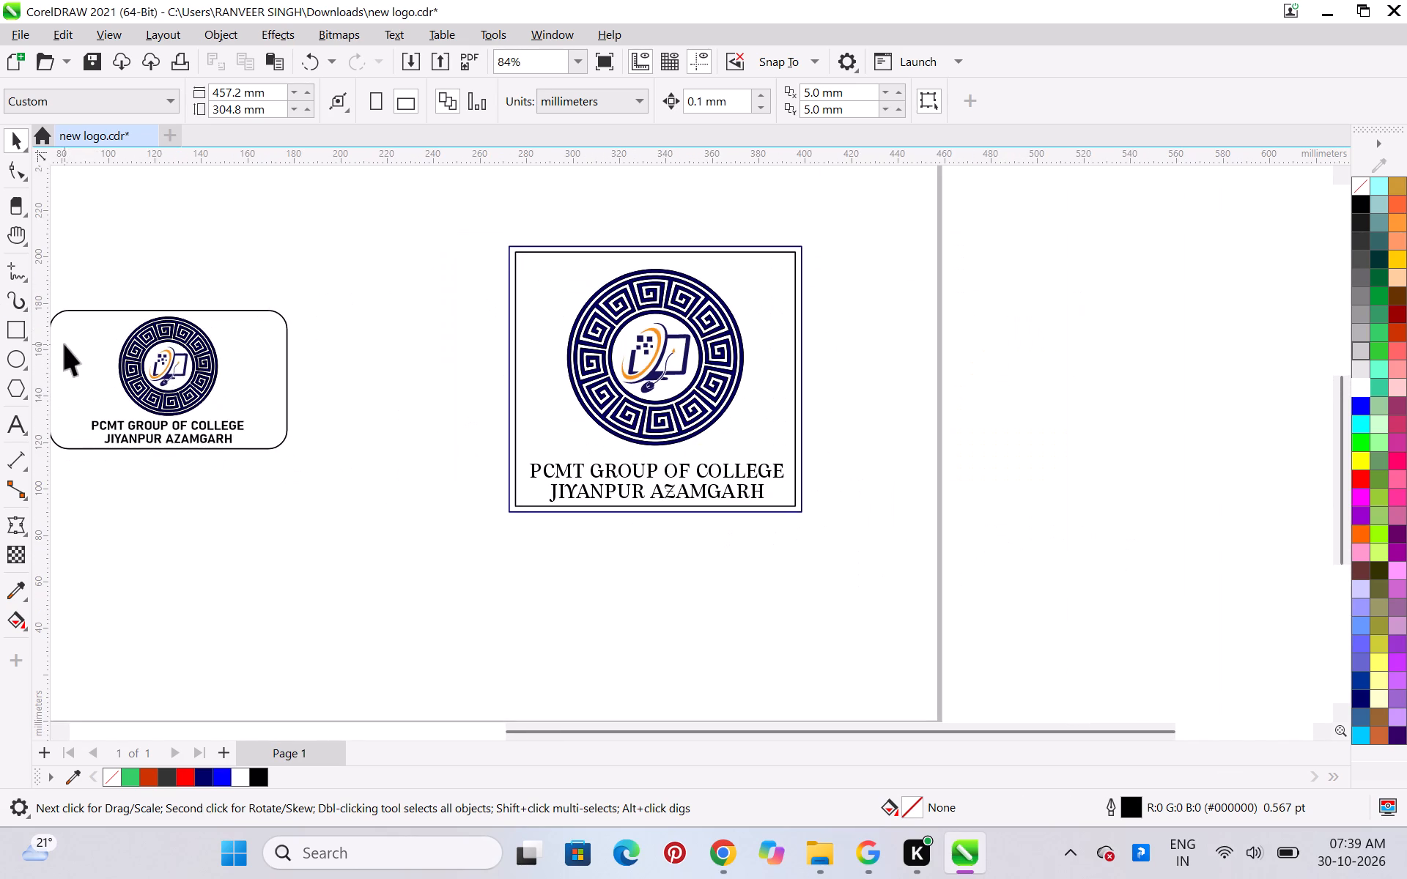
{"action": "key", "text": "h"}
{"action": "left_click_drag", "start_coordinate": [125, 360], "coordinate": [476, 398]}
{"action": "scroll", "coordinate": [467, 395], "scroll_direction": "up", "scroll_amount": 6}
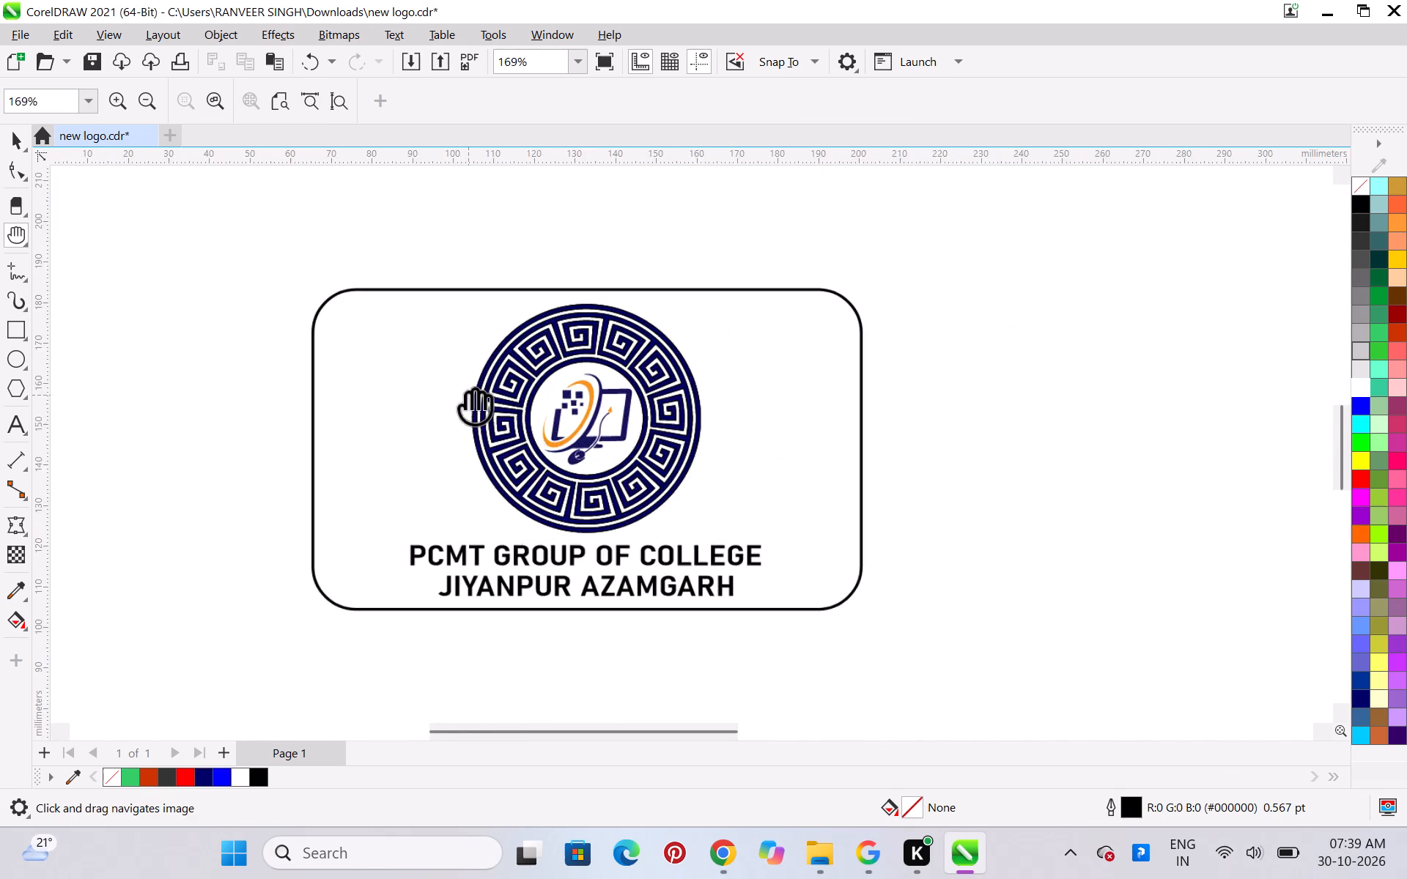
{"action": "scroll", "coordinate": [778, 416], "scroll_direction": "up", "scroll_amount": 3}
{"action": "scroll", "coordinate": [780, 415], "scroll_direction": "down", "scroll_amount": 2}
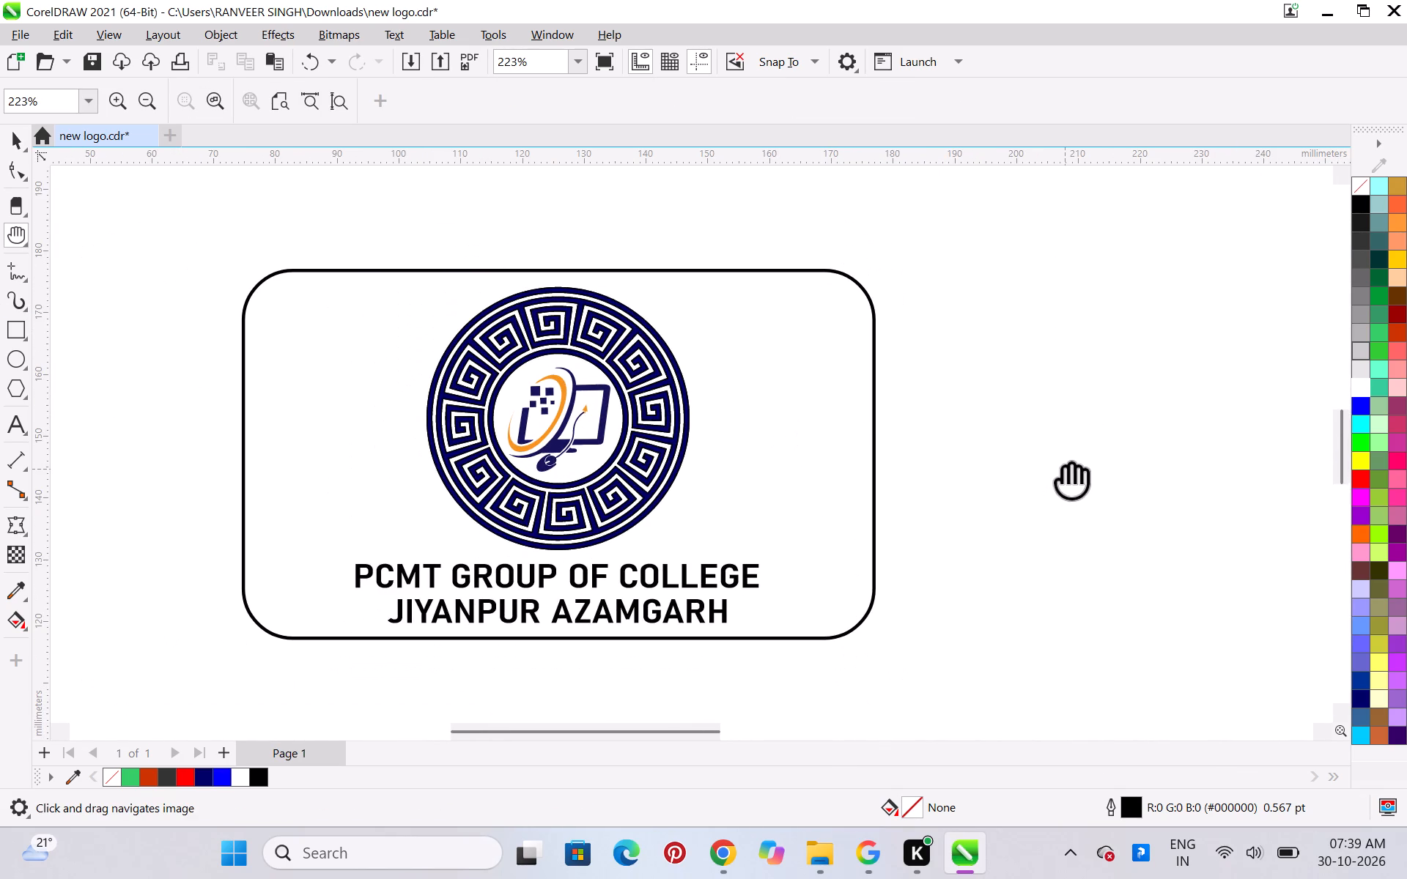
Examine the square logo's ring emblem, double border and college name against the rounded rectangle layout.
{"action": "scroll", "coordinate": [1065, 469], "scroll_direction": "down", "scroll_amount": 4}
{"action": "scroll", "coordinate": [1295, 469], "scroll_direction": "down", "scroll_amount": 4}
{"action": "left_click_drag", "start_coordinate": [1281, 466], "coordinate": [1008, 425]}
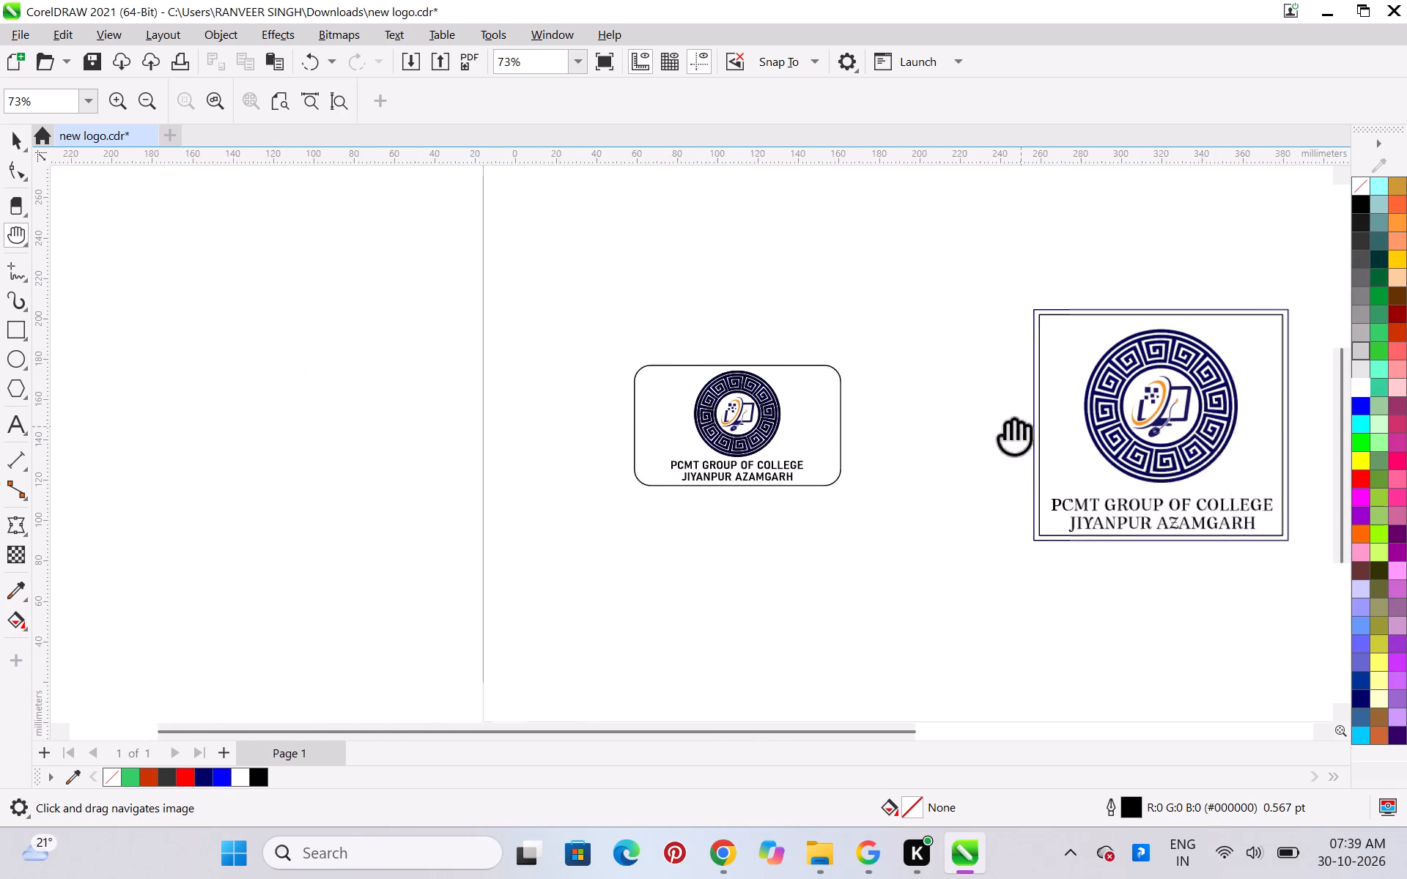
{"action": "left_click_drag", "start_coordinate": [1008, 425], "coordinate": [849, 432]}
{"action": "left_click_drag", "start_coordinate": [1043, 444], "coordinate": [1002, 444]}
{"action": "scroll", "coordinate": [1066, 419], "scroll_direction": "up", "scroll_amount": 2}
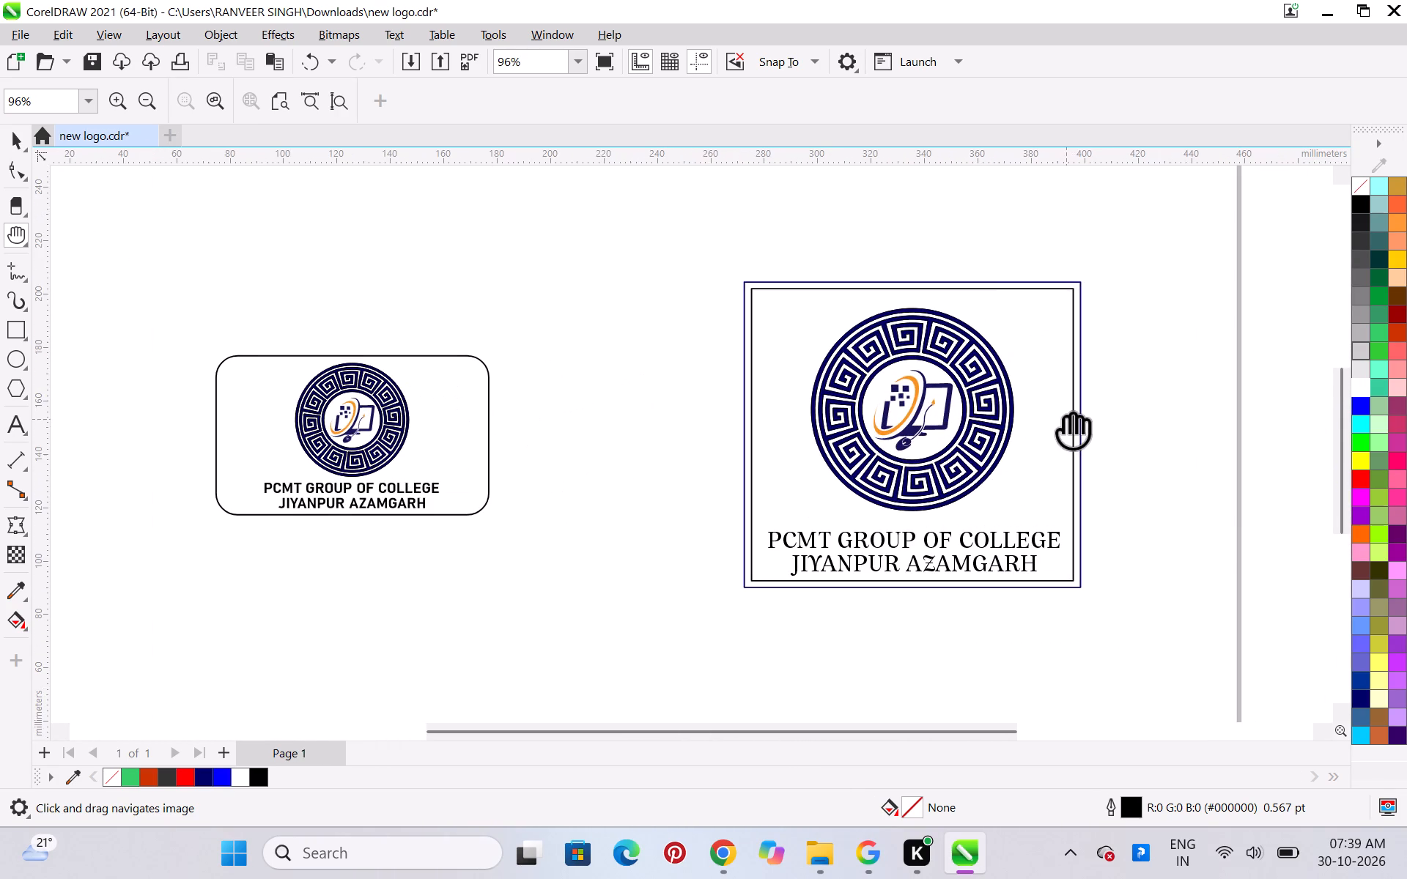
{"action": "scroll", "coordinate": [1055, 327], "scroll_direction": "up", "scroll_amount": 2}
{"action": "scroll", "coordinate": [1055, 327], "scroll_direction": "down", "scroll_amount": 1}
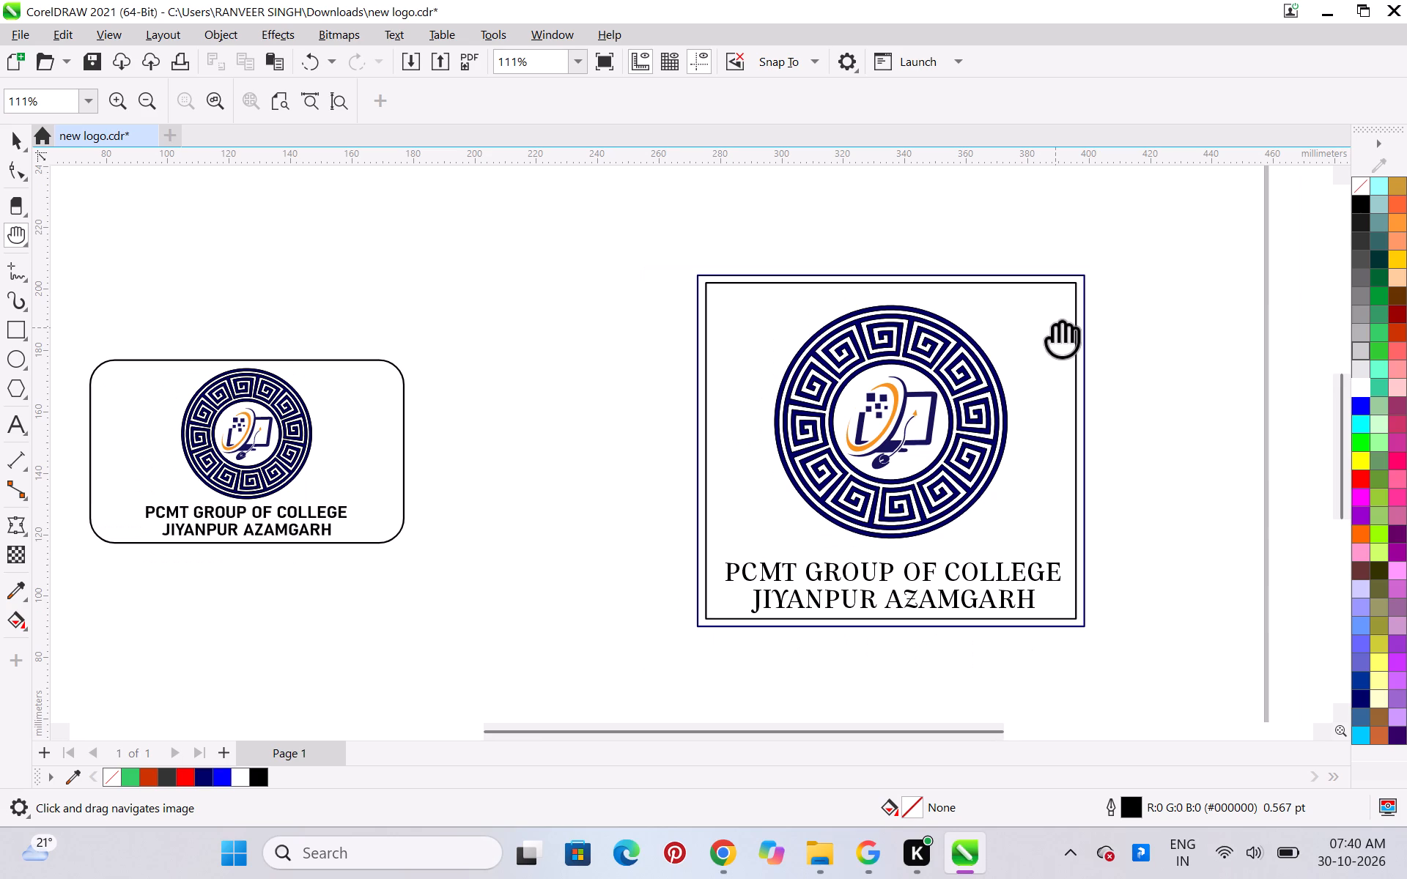
{"action": "left_click", "coordinate": [1158, 379]}
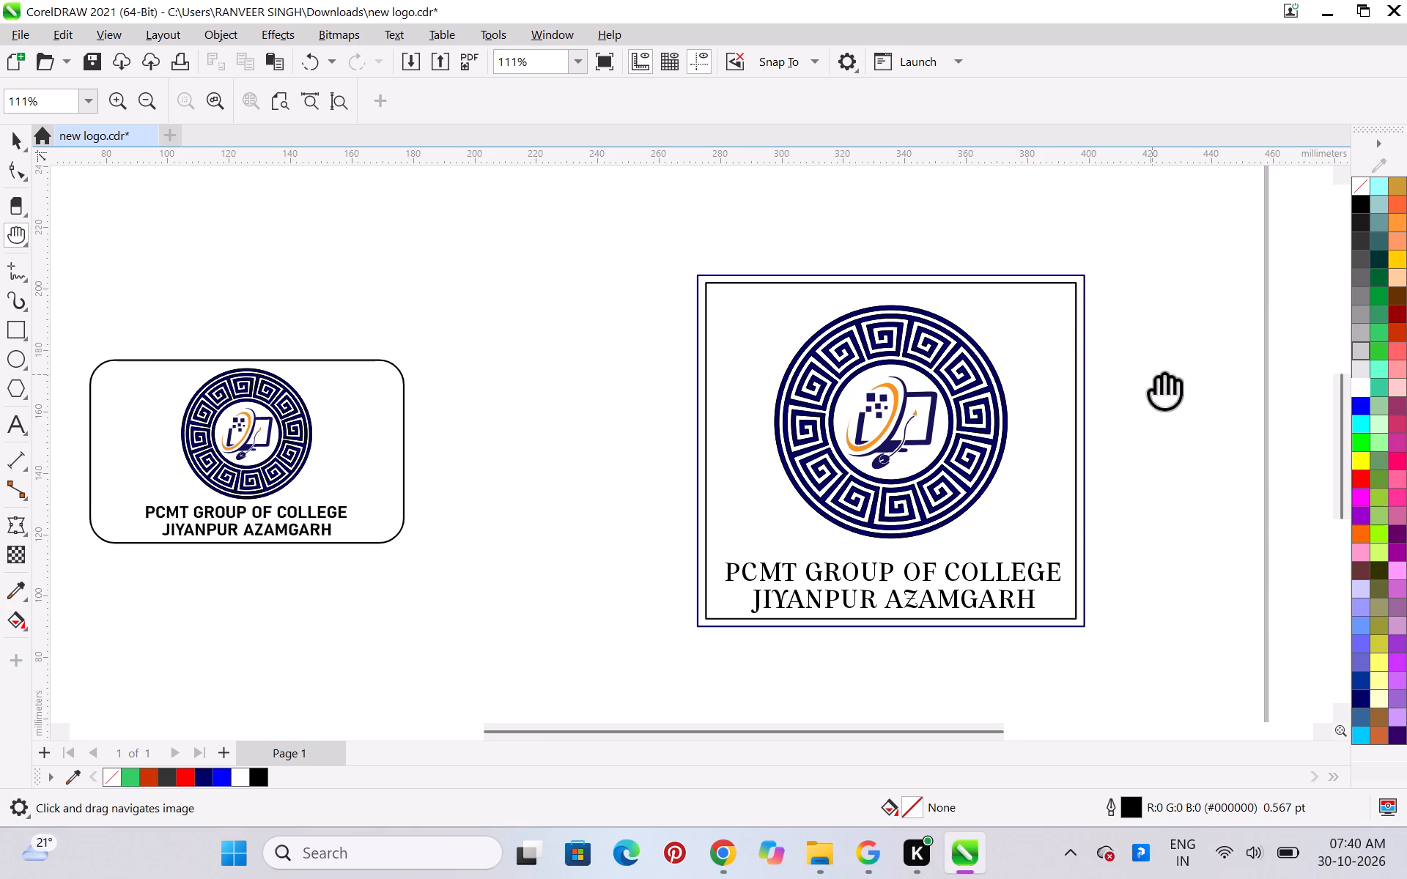
{"action": "key", "text": "ctrl+space"}
{"action": "left_click", "coordinate": [1158, 379]}
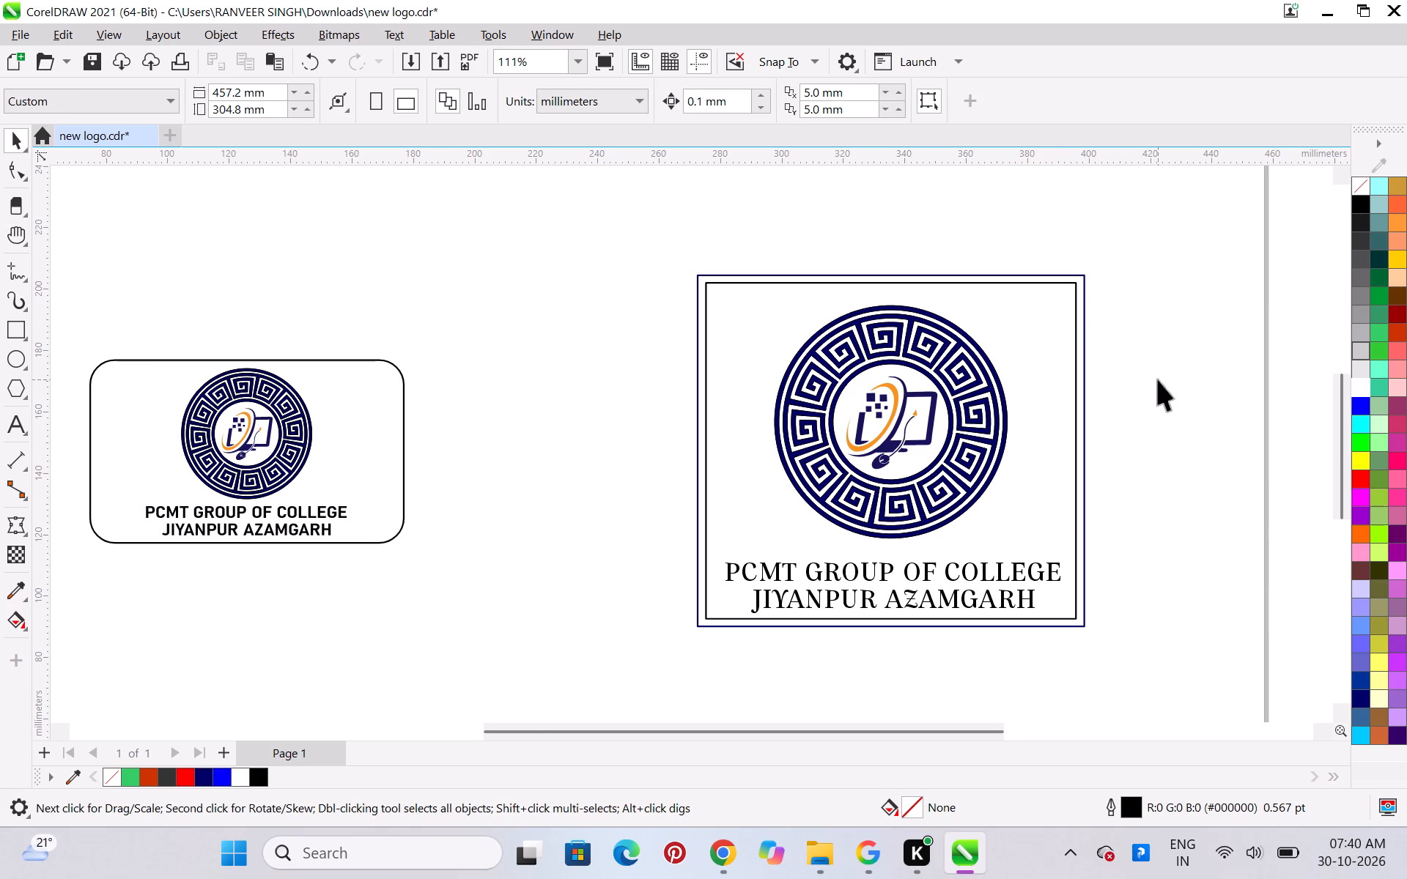
{"action": "key", "text": "ctrl+space"}
{"action": "left_click_drag", "start_coordinate": [1221, 538], "coordinate": [1193, 533]}
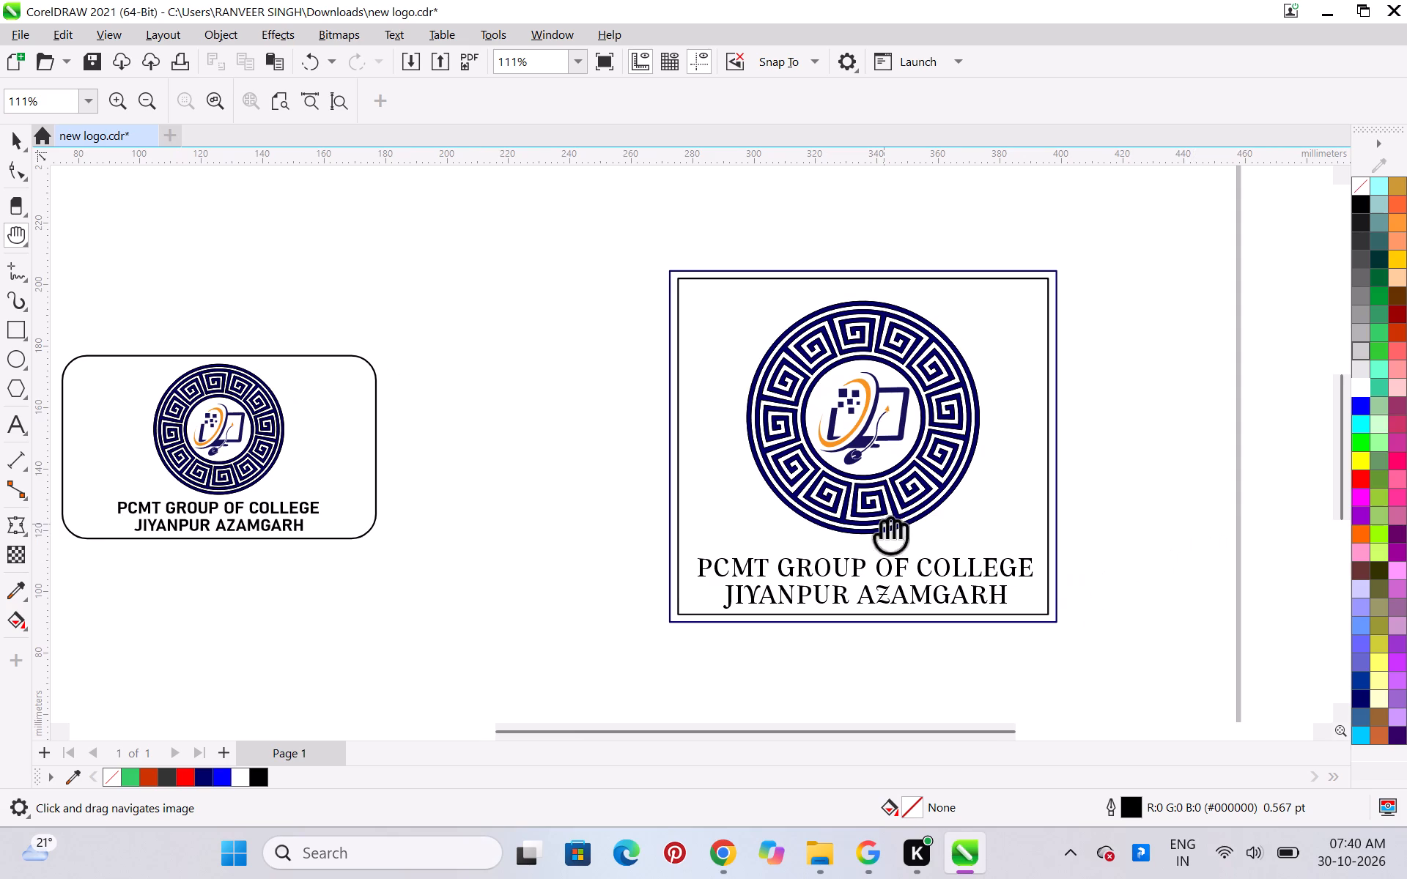
{"action": "scroll", "coordinate": [879, 511], "scroll_direction": "up", "scroll_amount": 4}
{"action": "scroll", "coordinate": [879, 511], "scroll_direction": "down", "scroll_amount": 4}
{"action": "scroll", "coordinate": [943, 378], "scroll_direction": "up", "scroll_amount": 4}
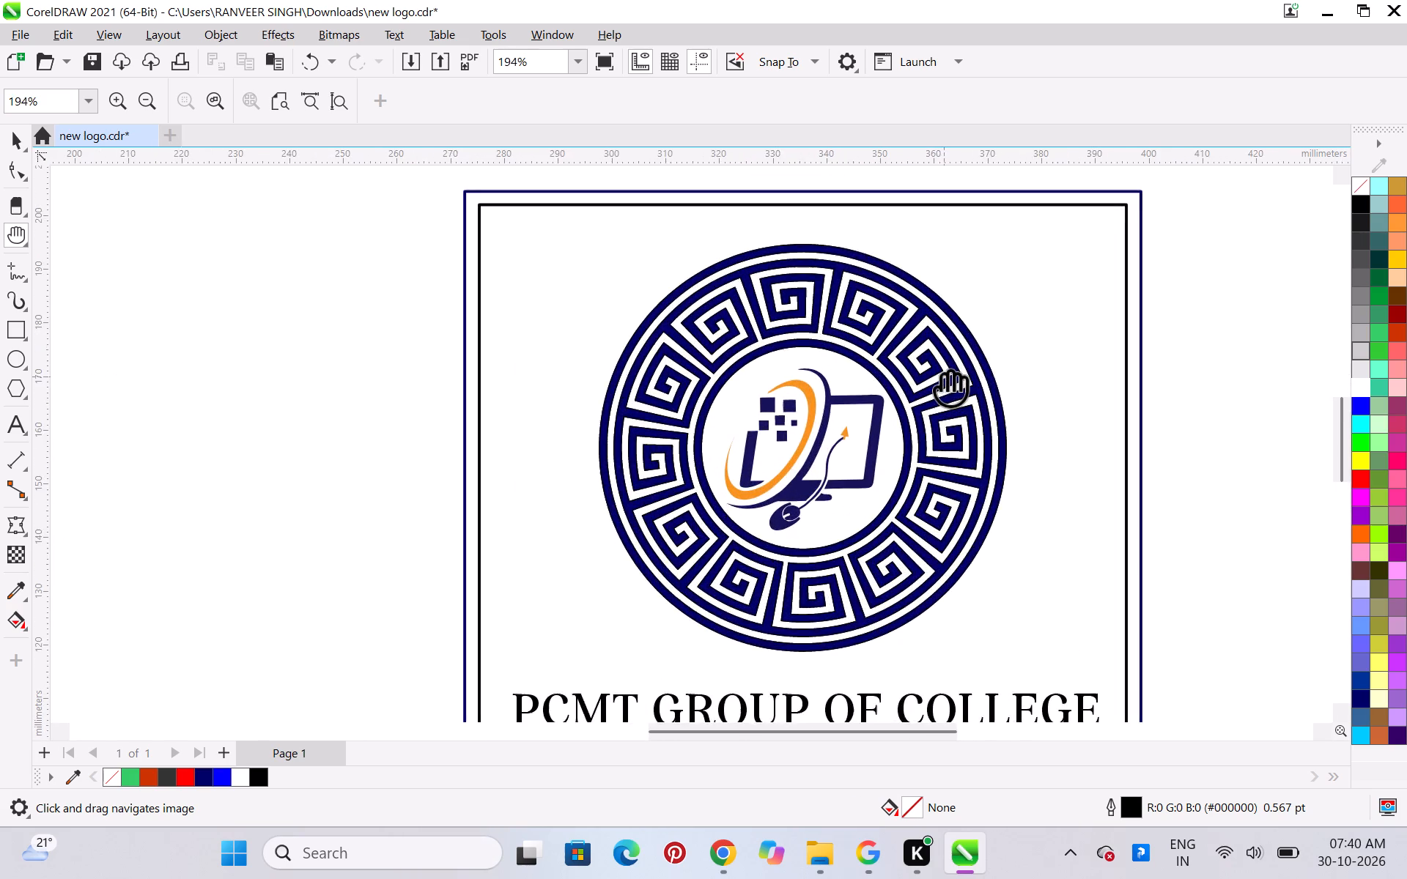
{"action": "scroll", "coordinate": [944, 377], "scroll_direction": "down", "scroll_amount": 2}
{"action": "left_click_drag", "start_coordinate": [1127, 496], "coordinate": [1108, 481]}
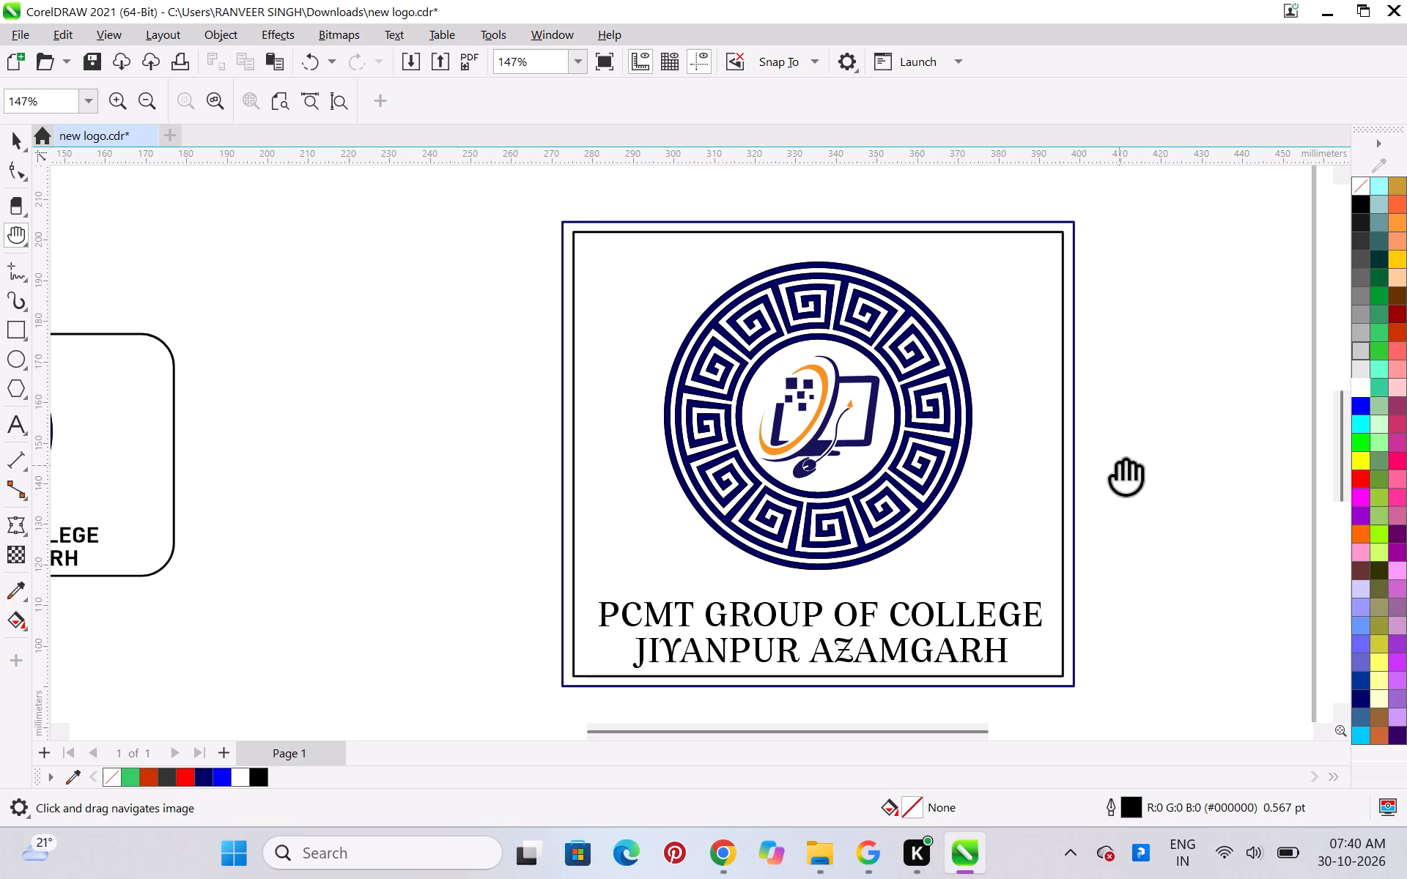
{"action": "scroll", "coordinate": [1120, 464], "scroll_direction": "up", "scroll_amount": 1}
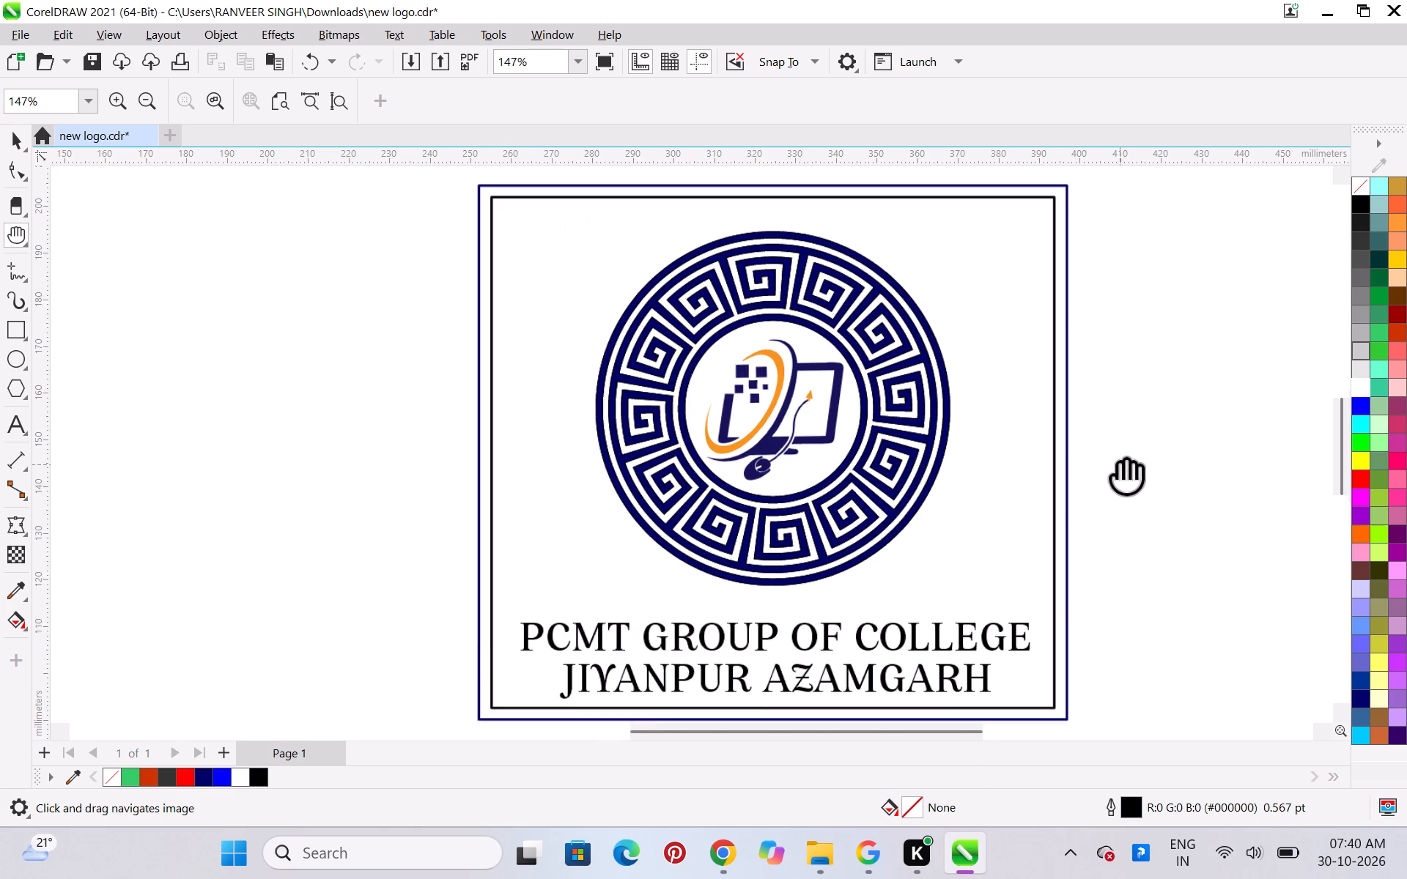
{"action": "scroll", "coordinate": [1120, 464], "scroll_direction": "up", "scroll_amount": 1}
{"action": "scroll", "coordinate": [1120, 464], "scroll_direction": "down", "scroll_amount": 2}
{"action": "scroll", "coordinate": [1174, 453], "scroll_direction": "up", "scroll_amount": 1}
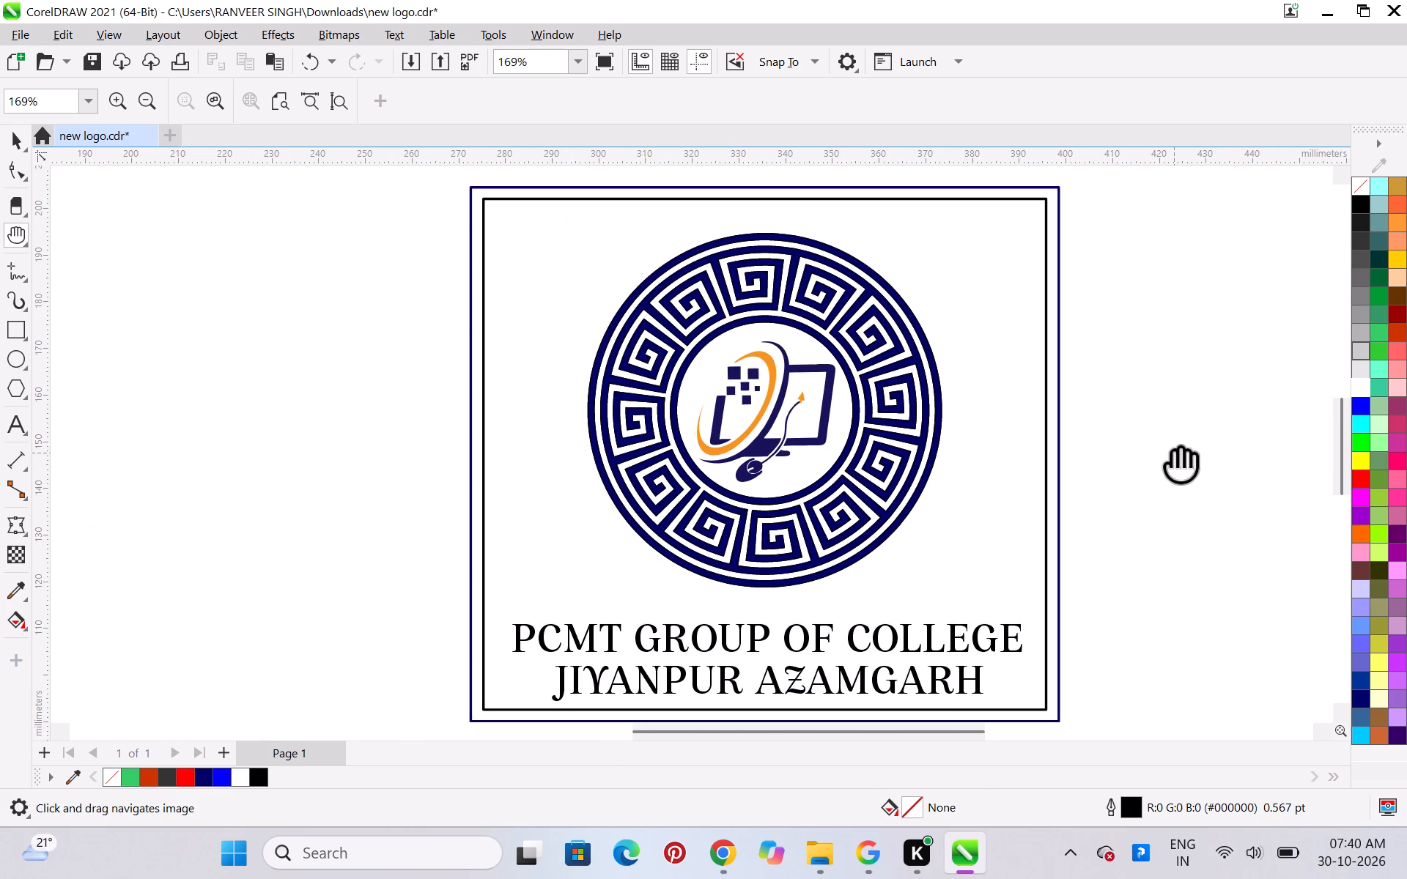
{"action": "left_click_drag", "start_coordinate": [1174, 453], "coordinate": [1181, 444]}
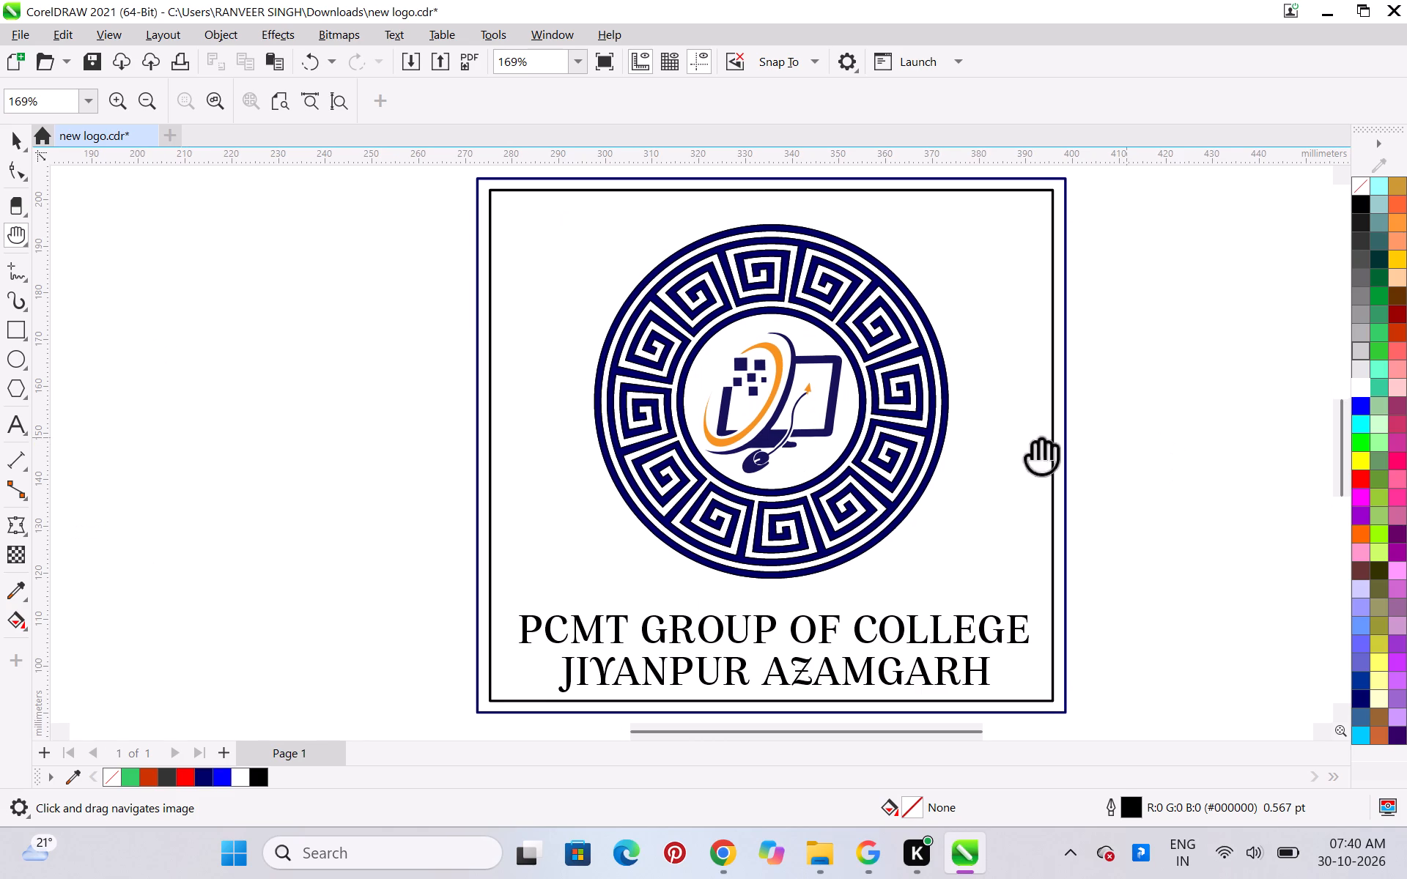
{"action": "left_click_drag", "start_coordinate": [532, 483], "coordinate": [1094, 481]}
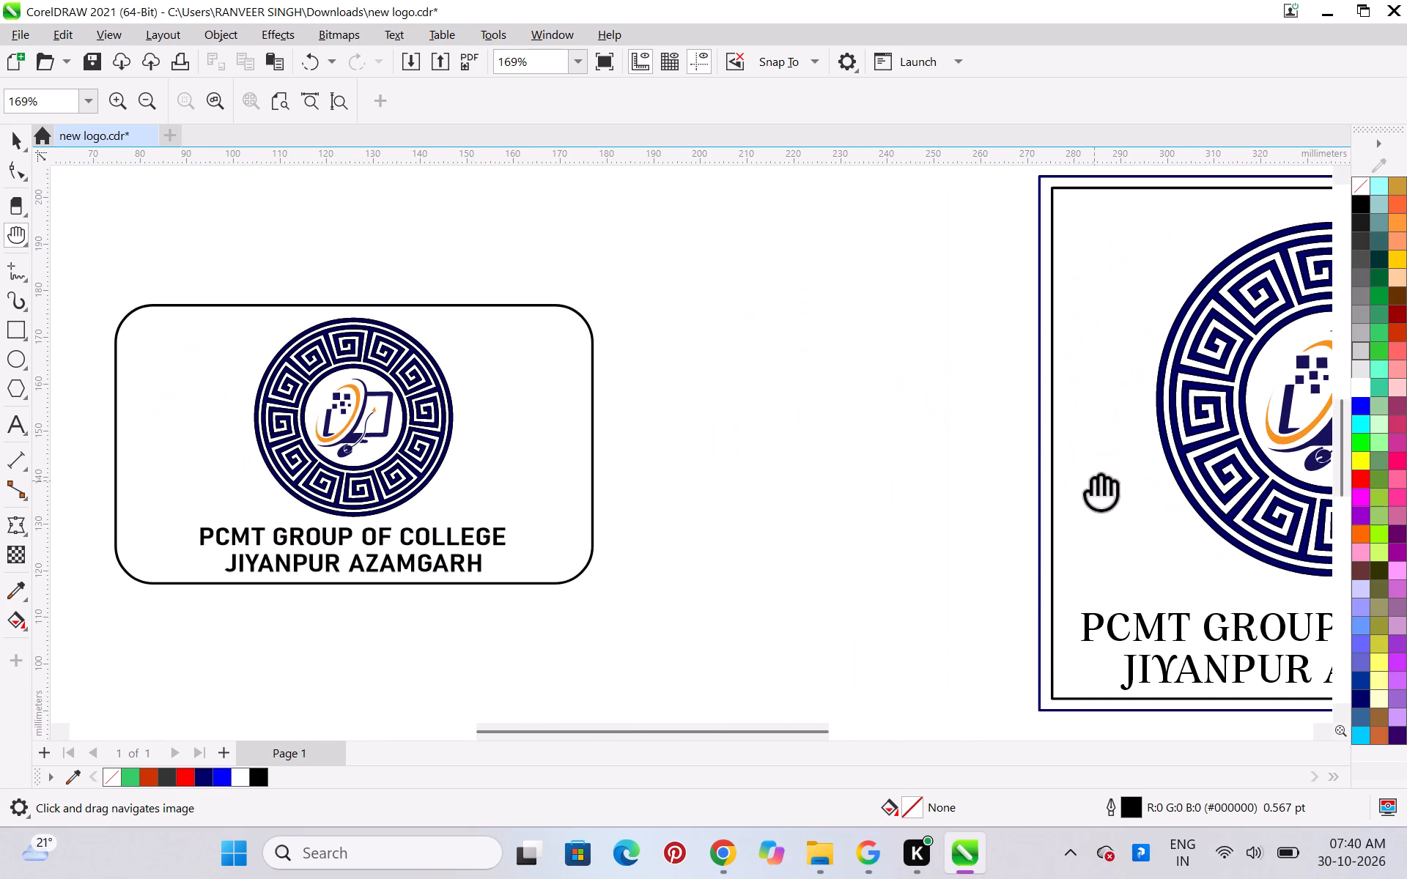
{"action": "left_click_drag", "start_coordinate": [1094, 481], "coordinate": [576, 494]}
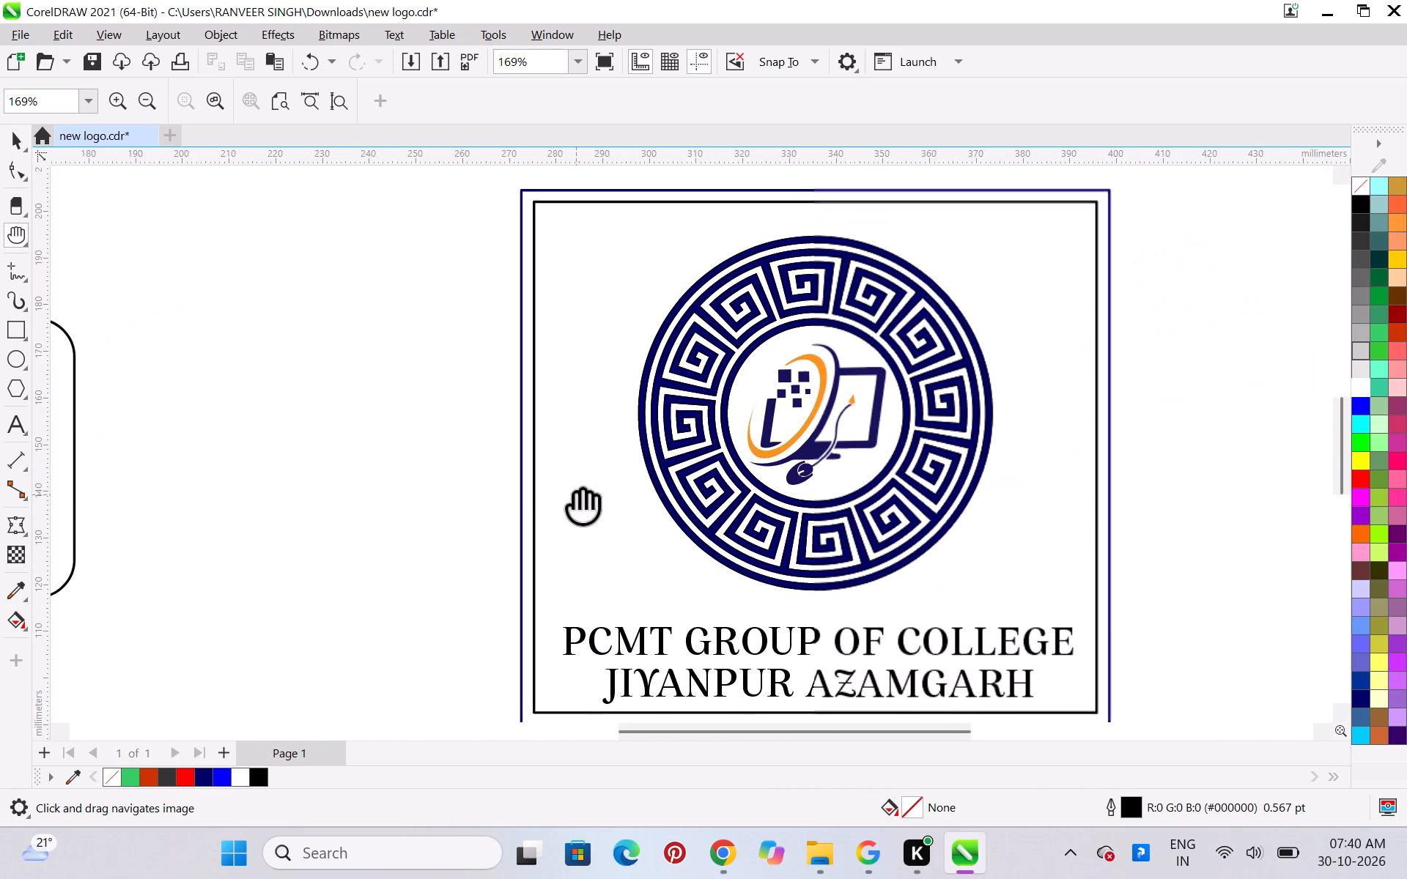
{"action": "left_click_drag", "start_coordinate": [576, 494], "coordinate": [575, 496]}
{"action": "scroll", "coordinate": [668, 494], "scroll_direction": "down", "scroll_amount": 4}
{"action": "scroll", "coordinate": [1092, 561], "scroll_direction": "up", "scroll_amount": 3}
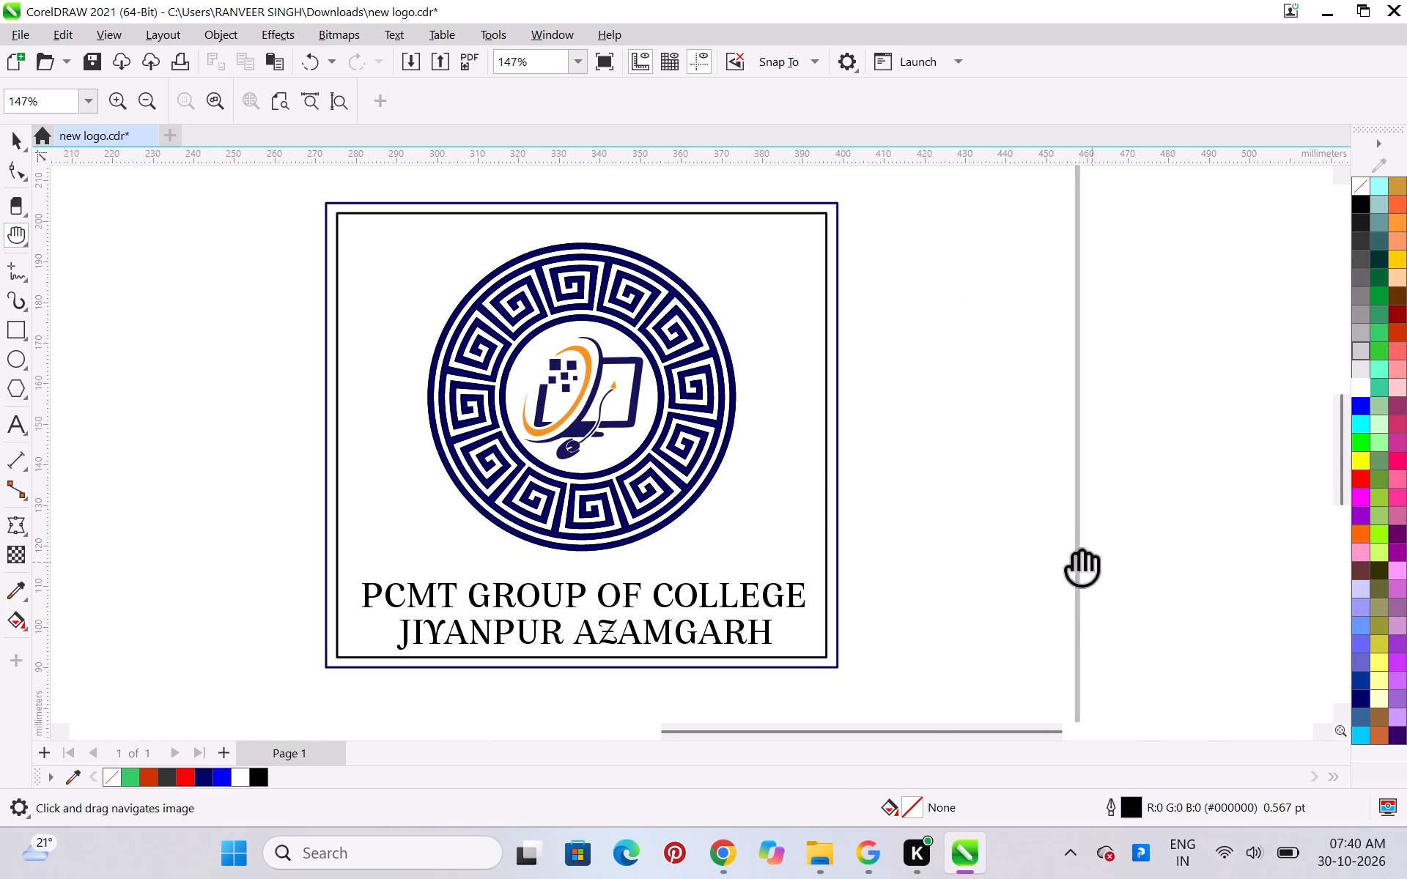
{"action": "key", "text": "ctrl+space"}
{"action": "scroll", "coordinate": [912, 334], "scroll_direction": "down", "scroll_amount": 1}
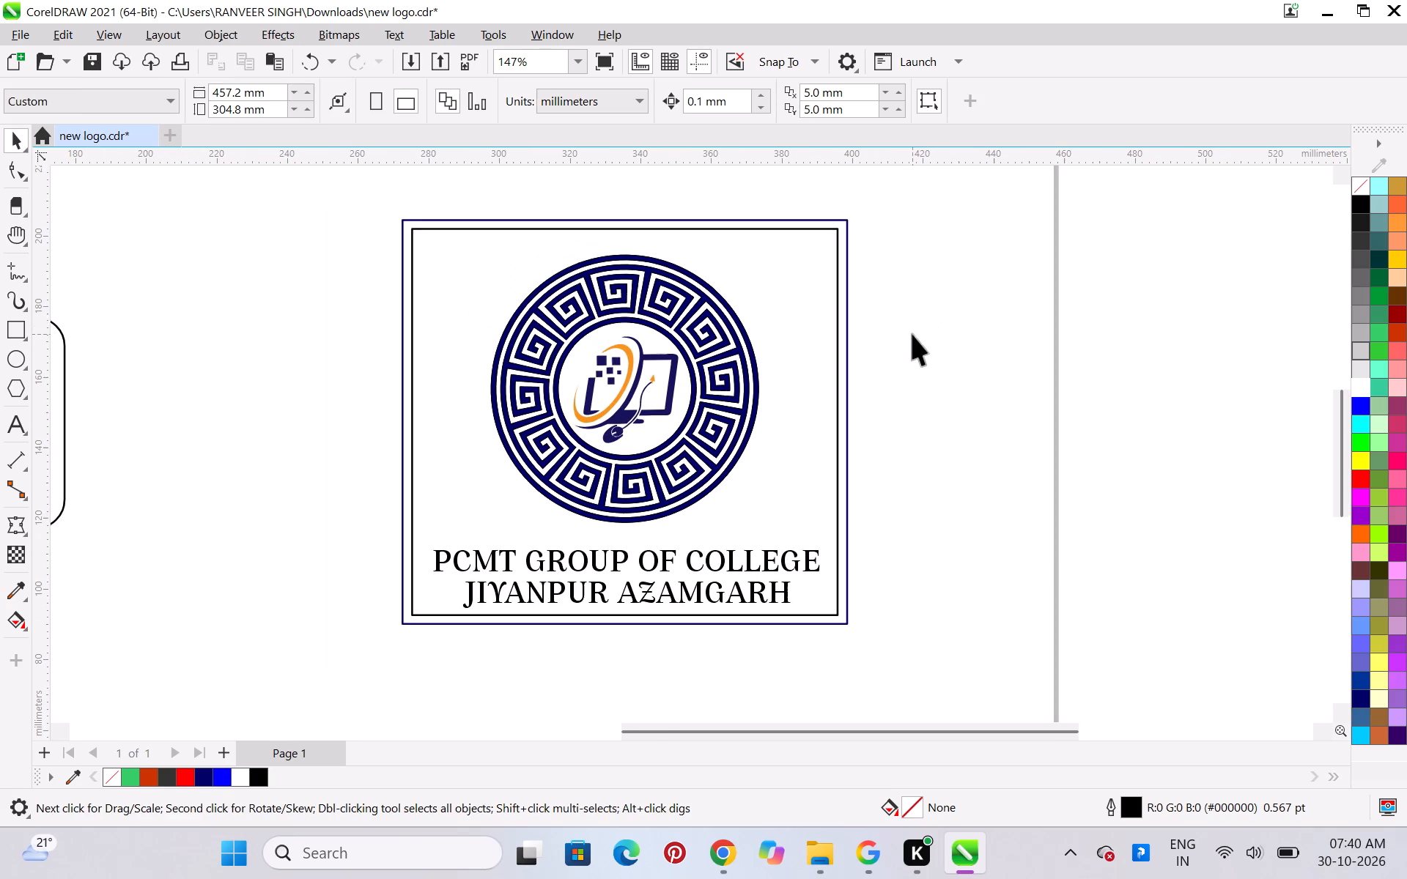